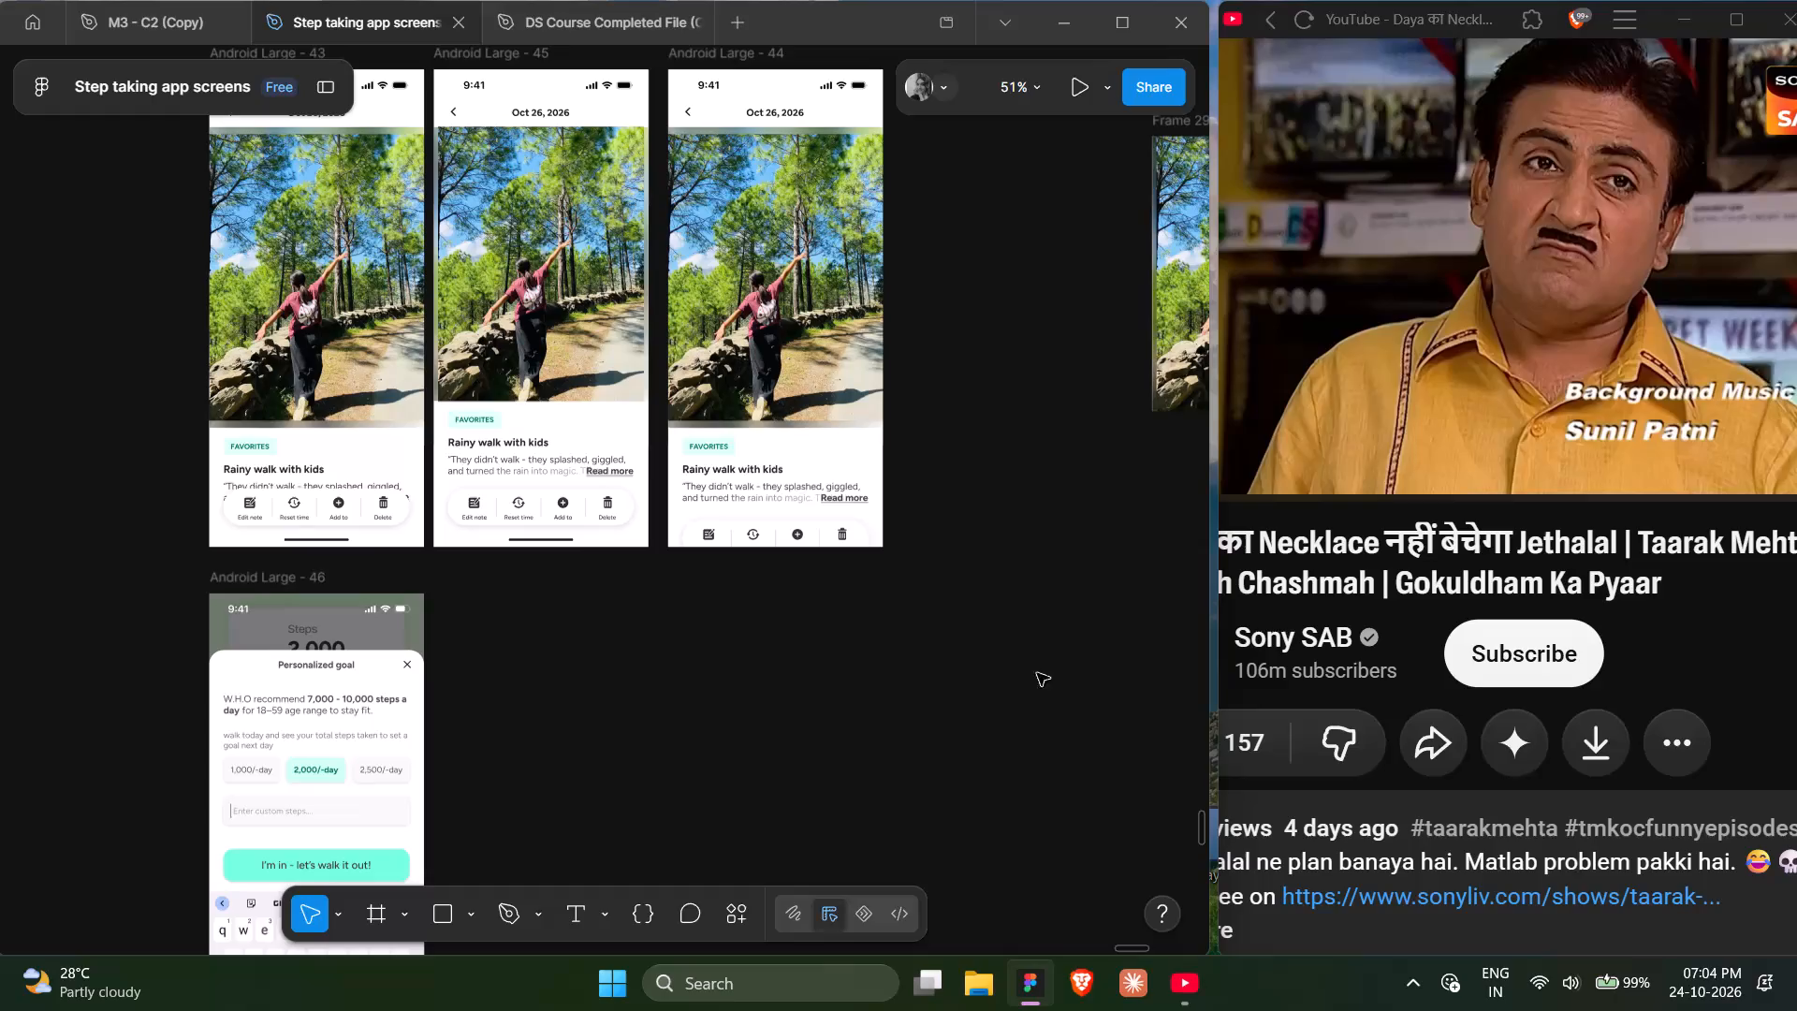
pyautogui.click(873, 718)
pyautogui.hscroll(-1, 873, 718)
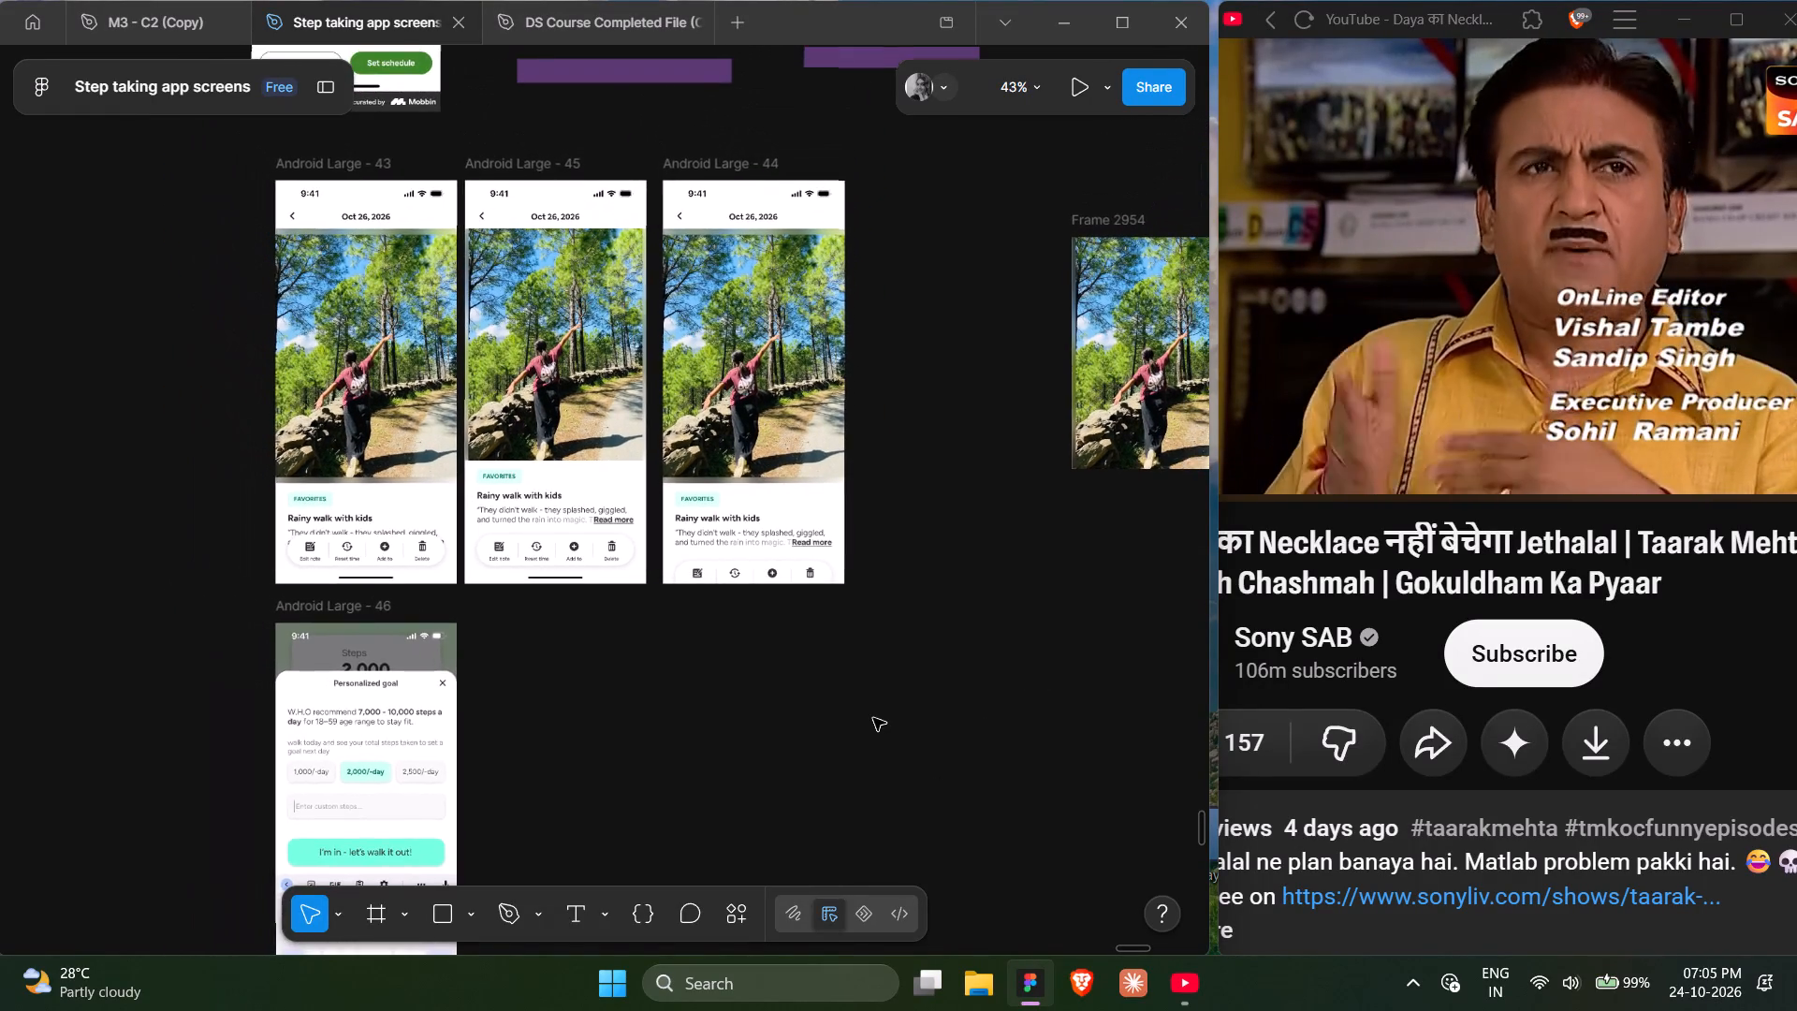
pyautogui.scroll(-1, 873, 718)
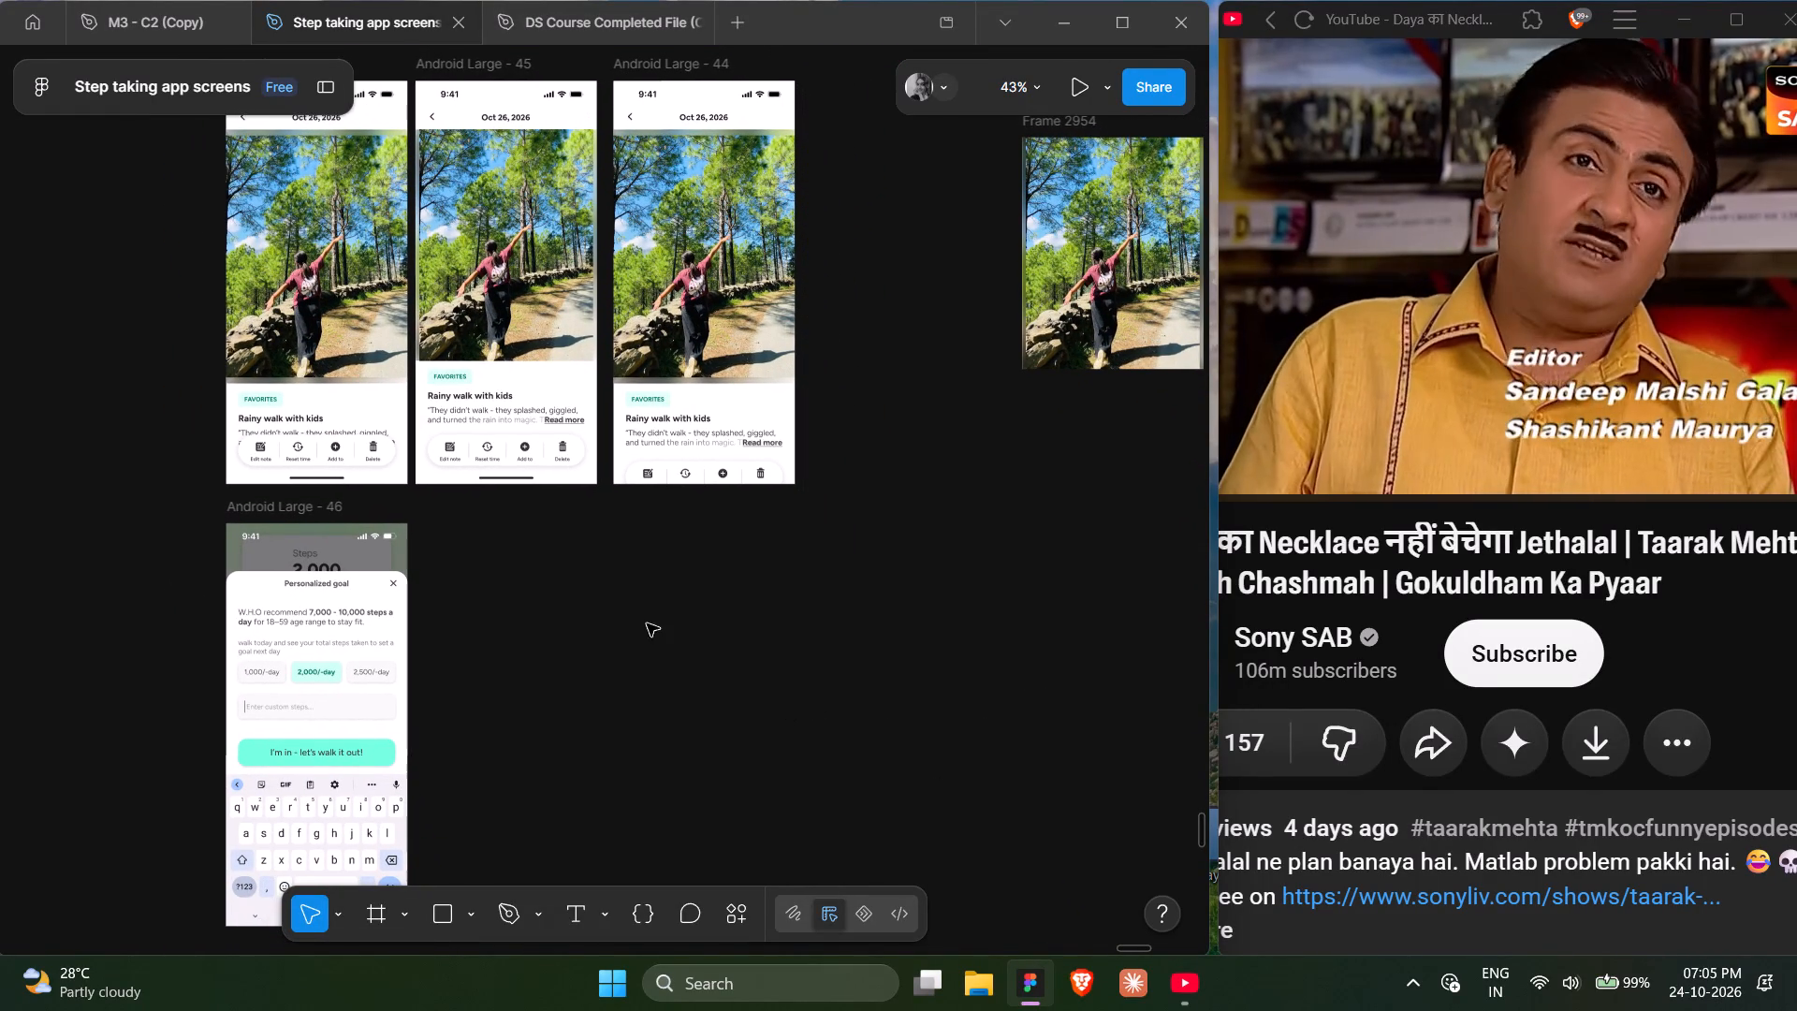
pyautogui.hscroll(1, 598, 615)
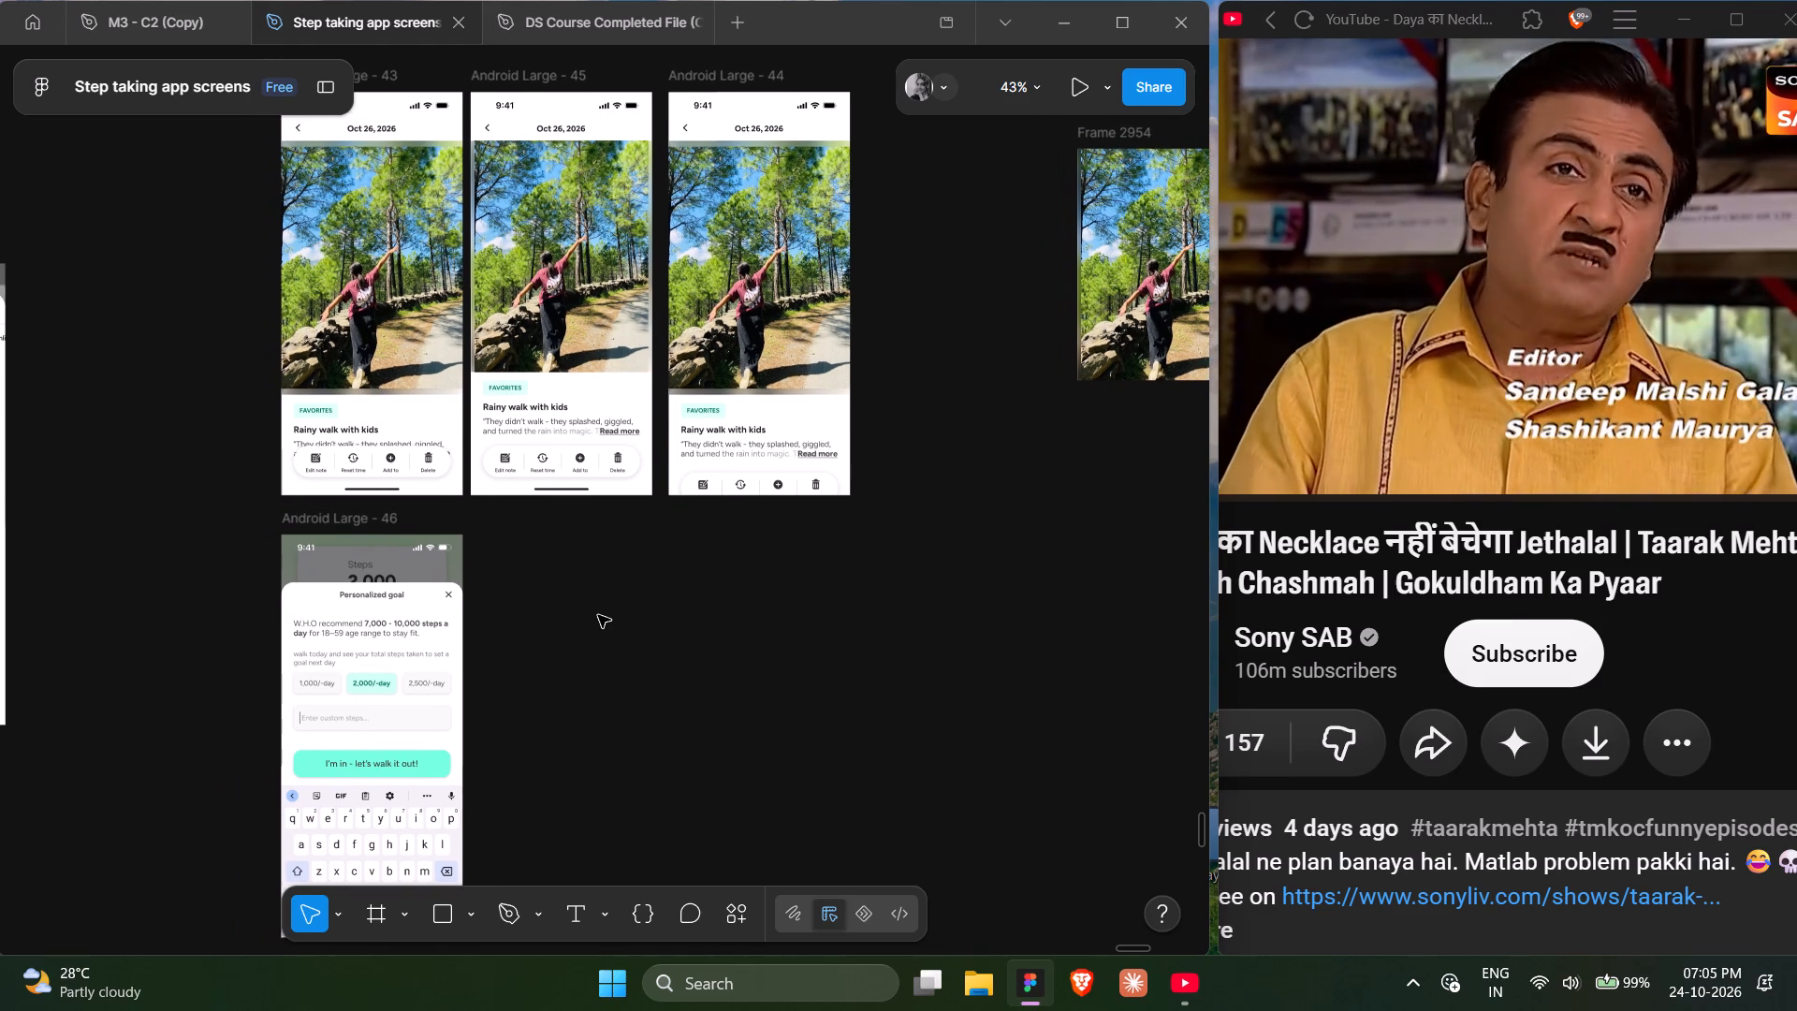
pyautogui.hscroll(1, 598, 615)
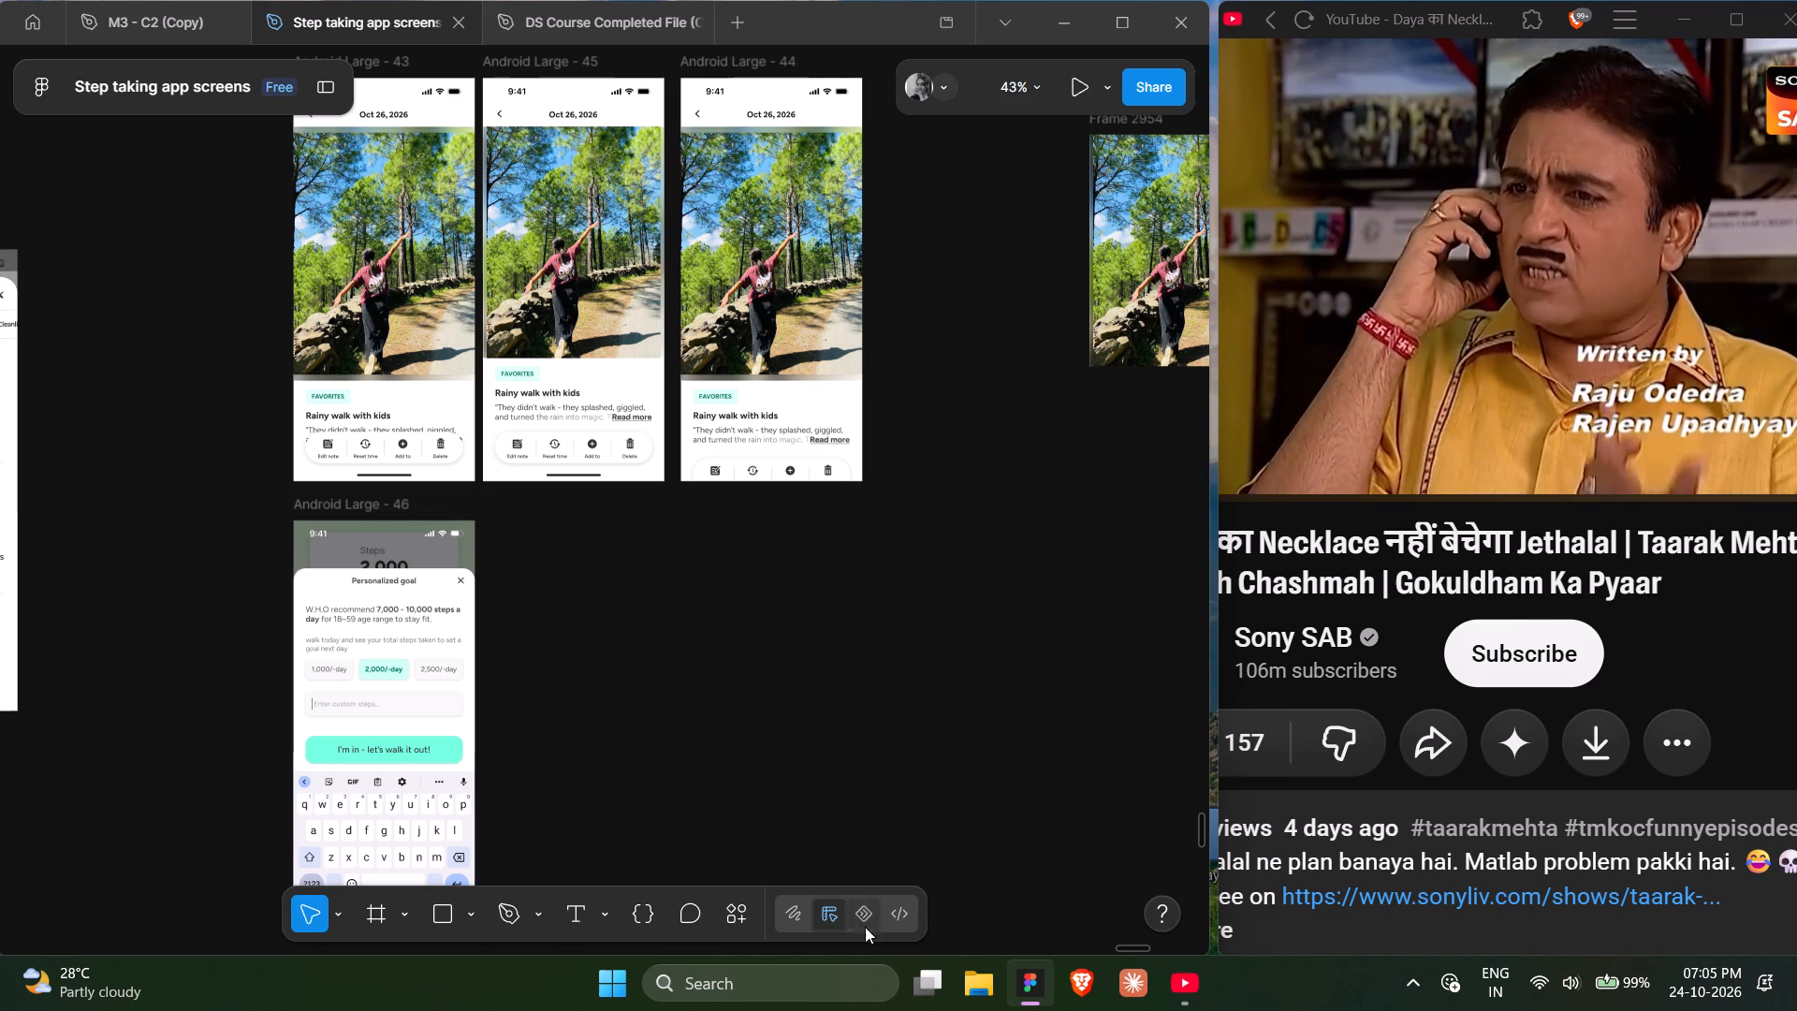
# Switch to the Brave browser showing the Google Photos page on Mobbin and restore its window to the smaller size.
pyautogui.click(1076, 984)
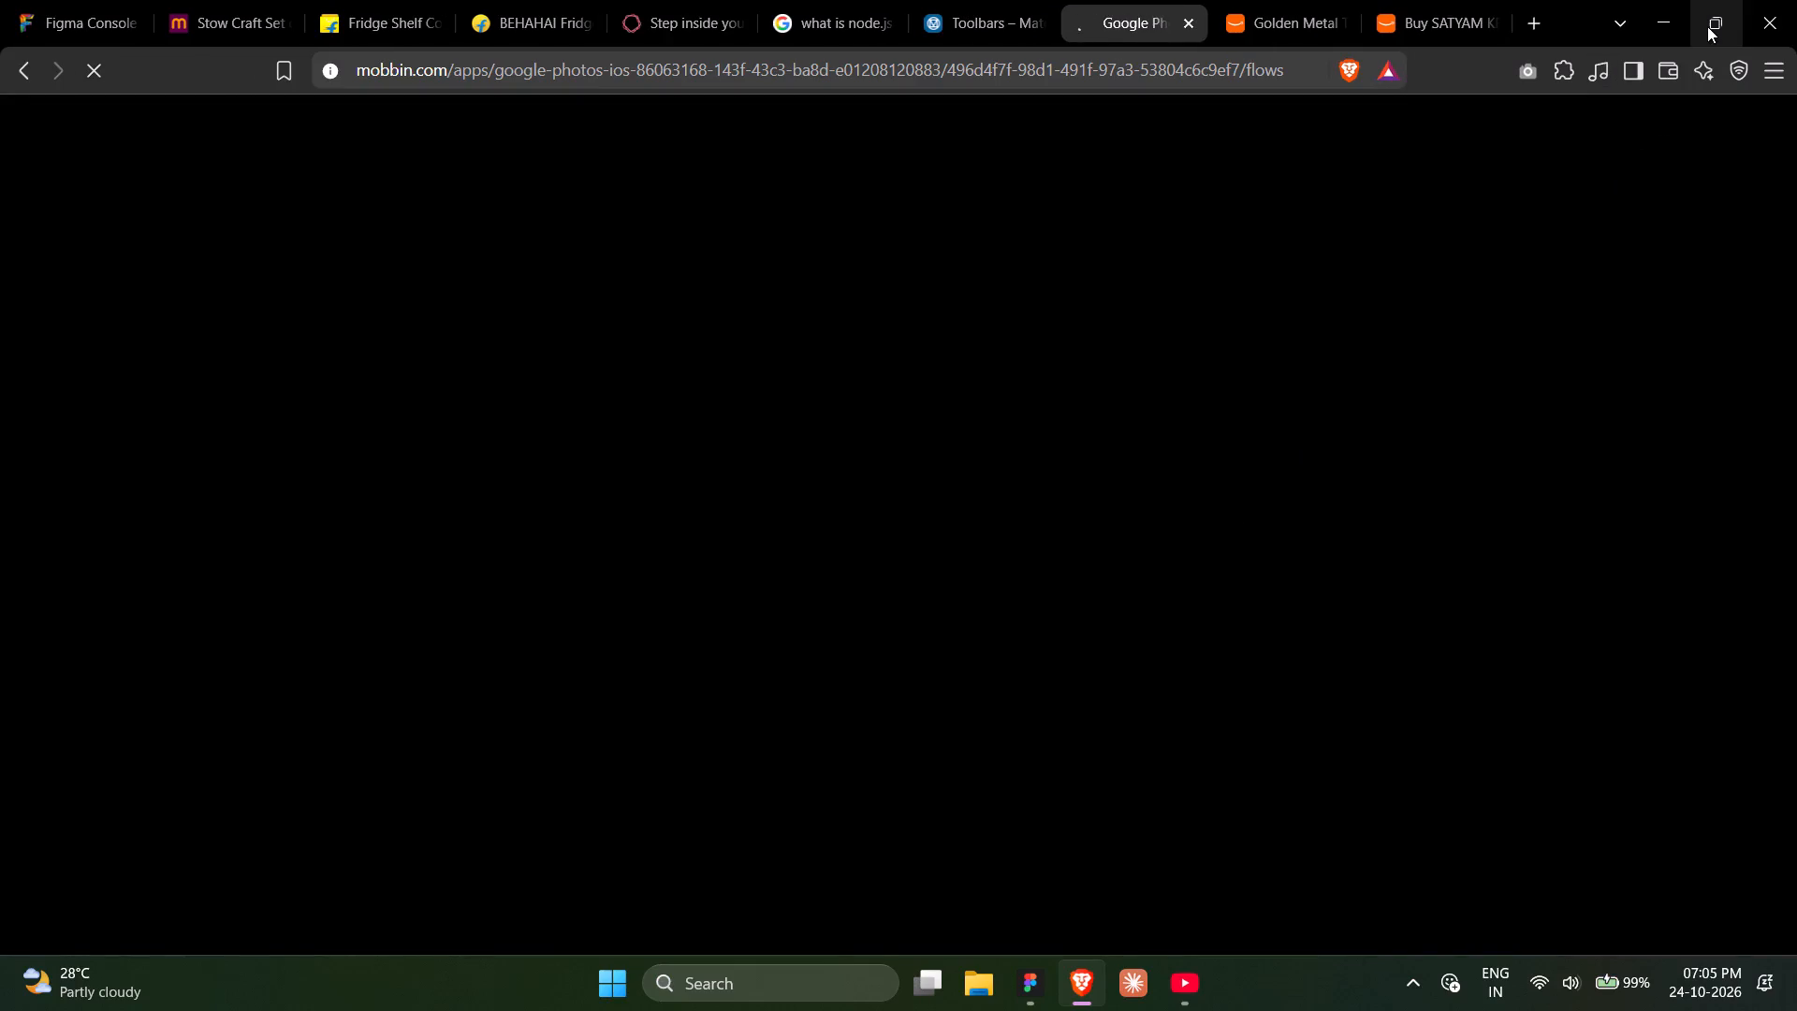
pyautogui.click(1707, 26)
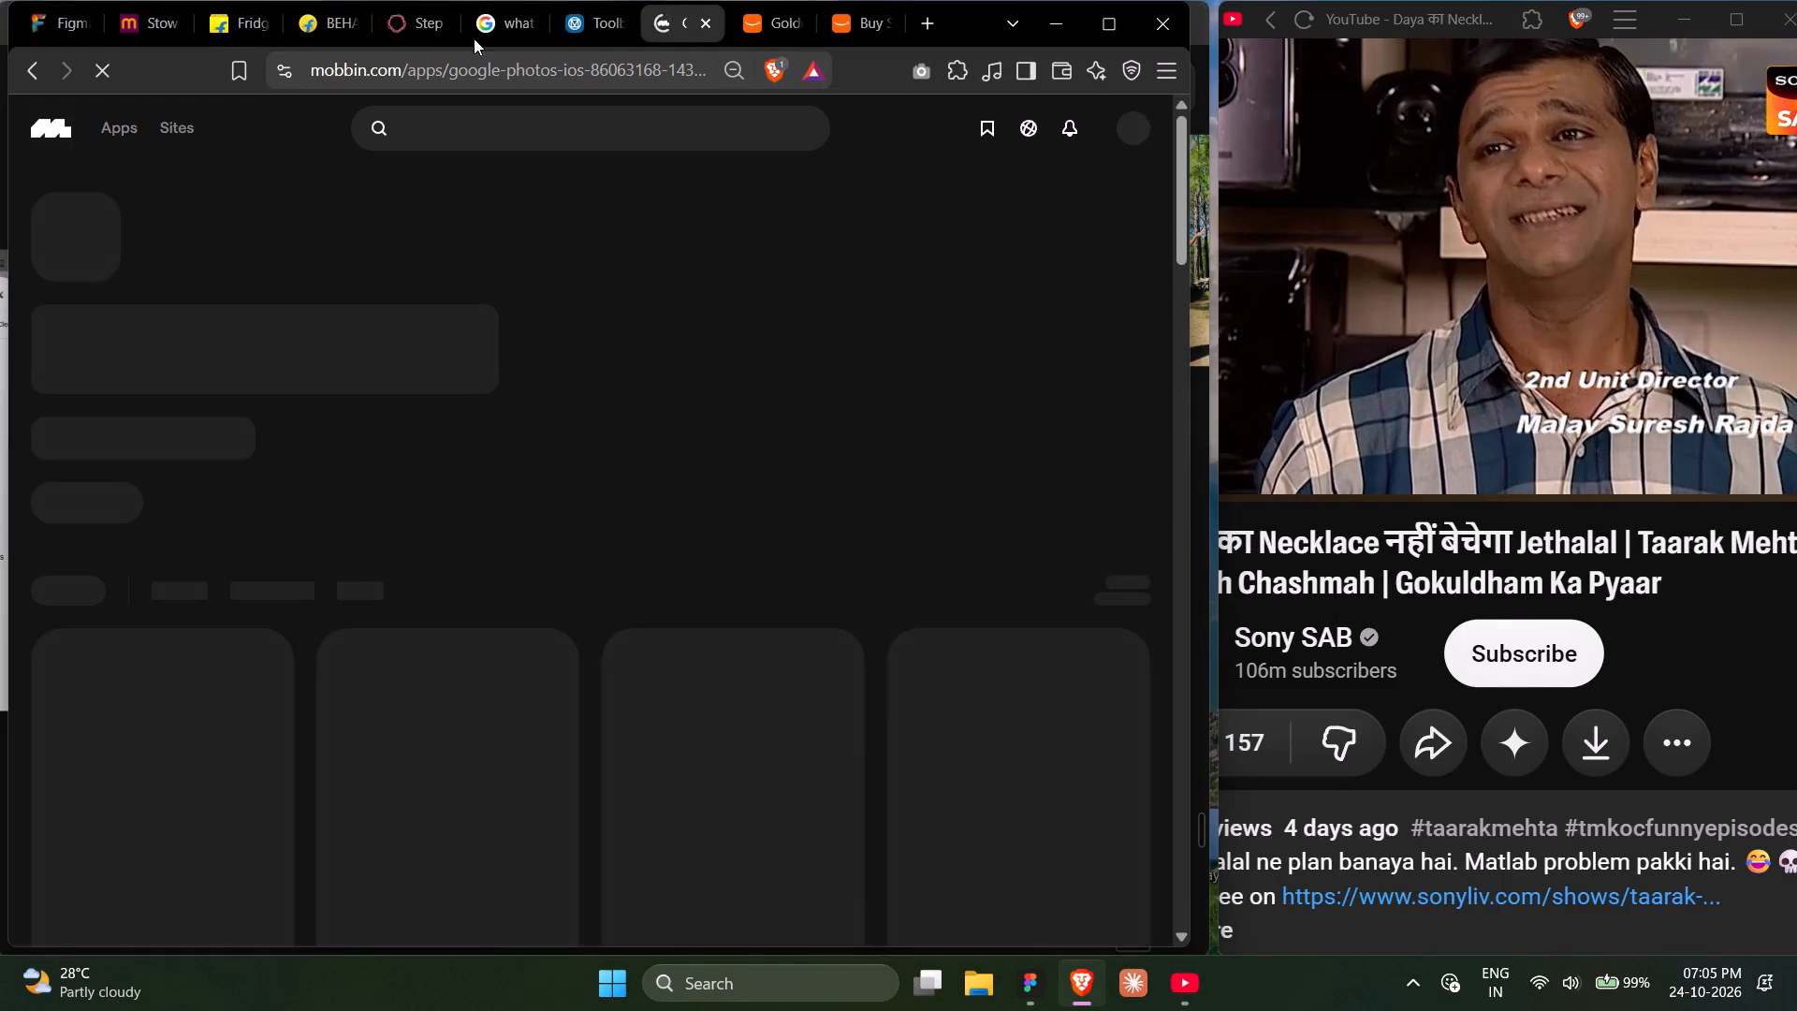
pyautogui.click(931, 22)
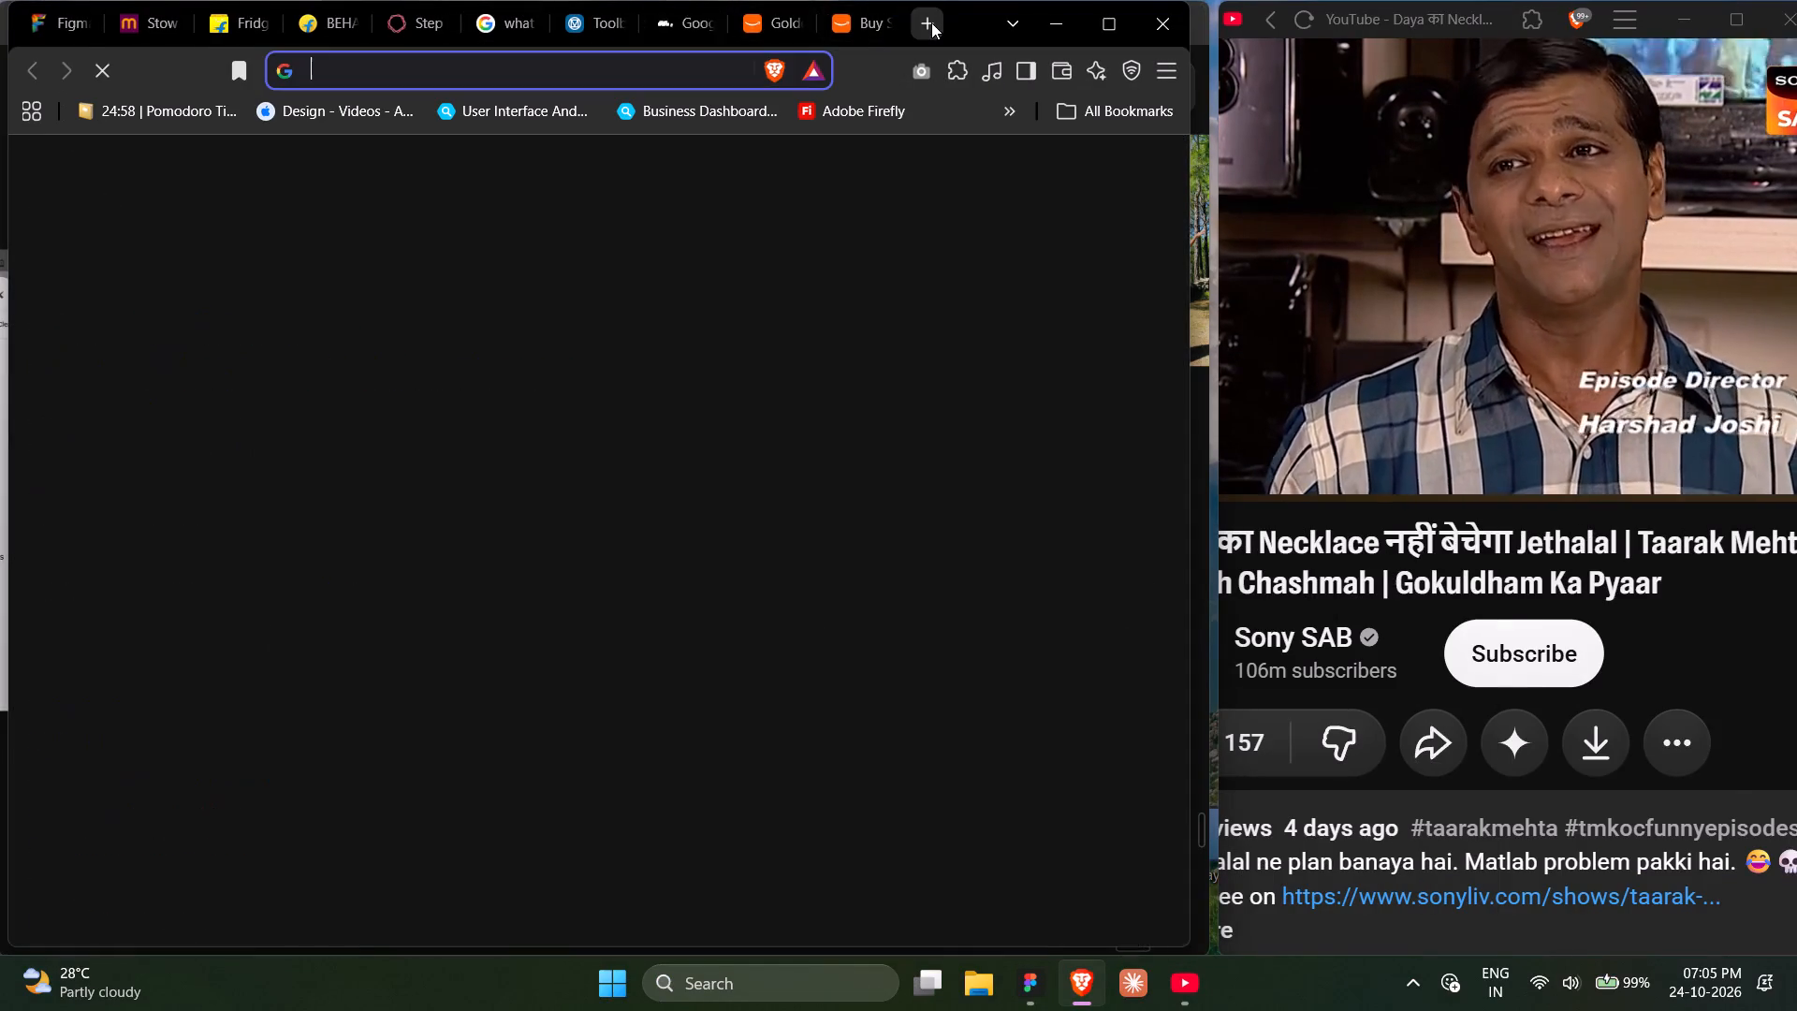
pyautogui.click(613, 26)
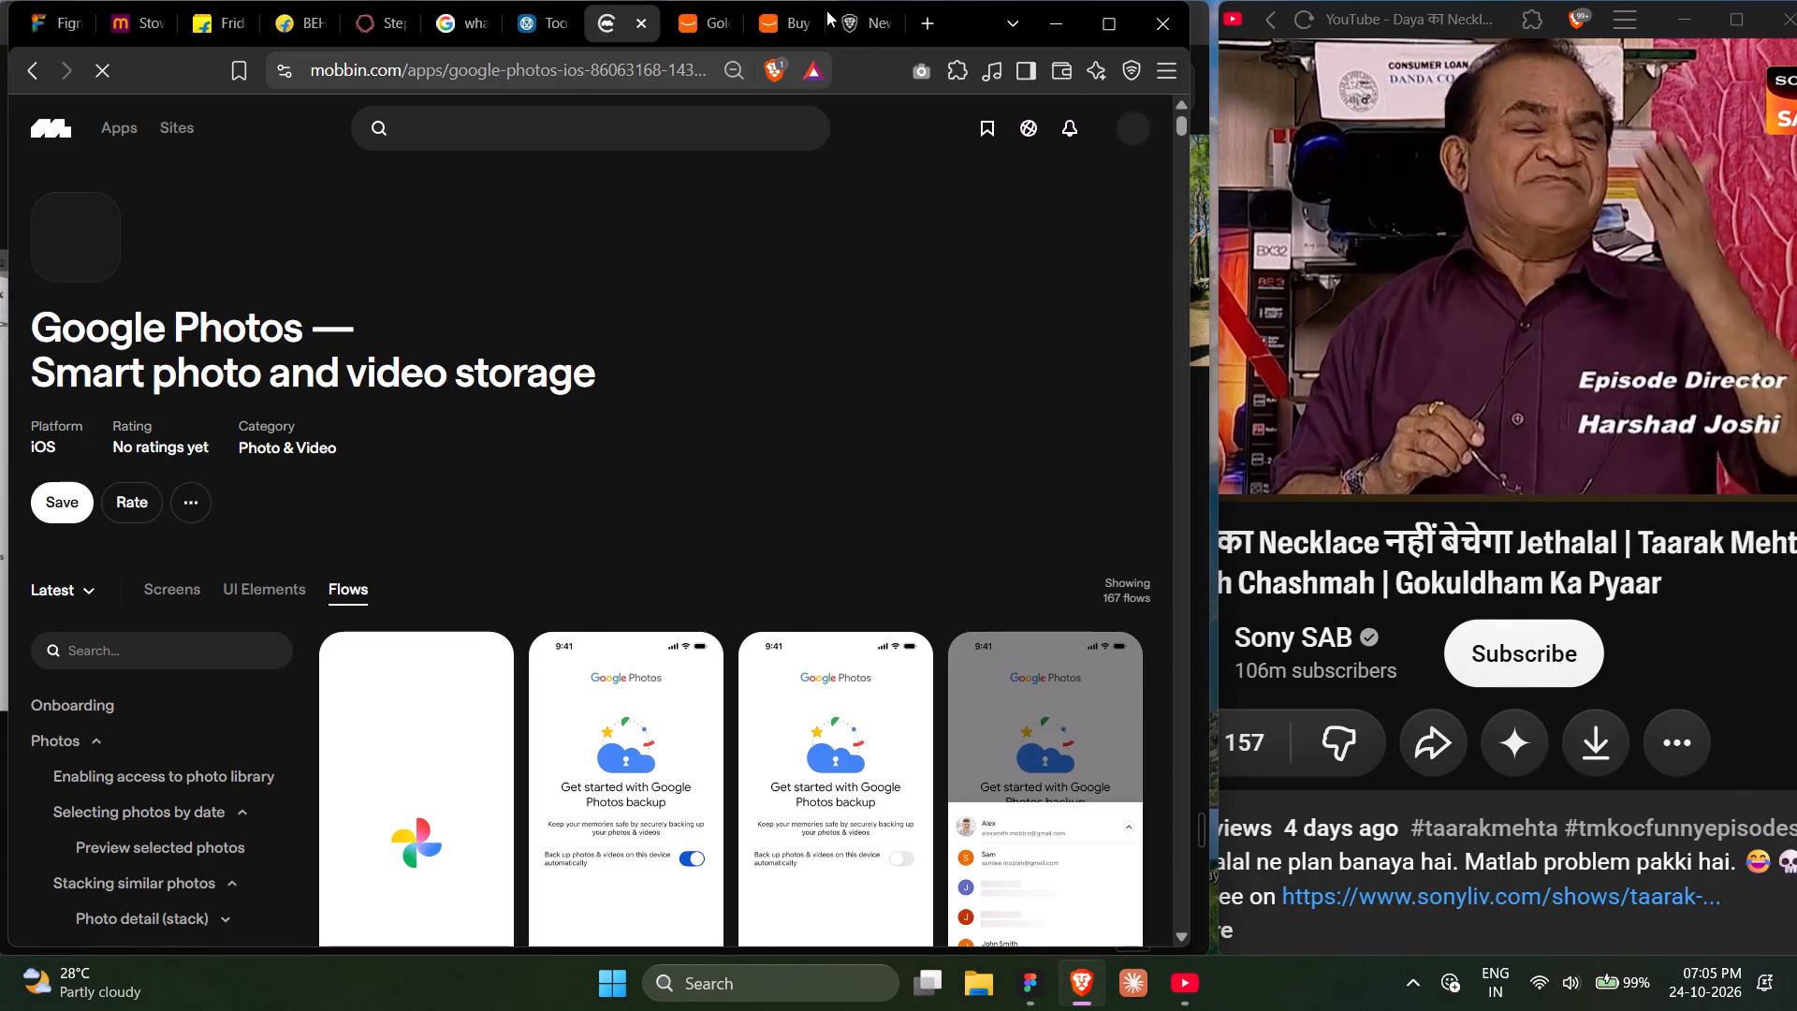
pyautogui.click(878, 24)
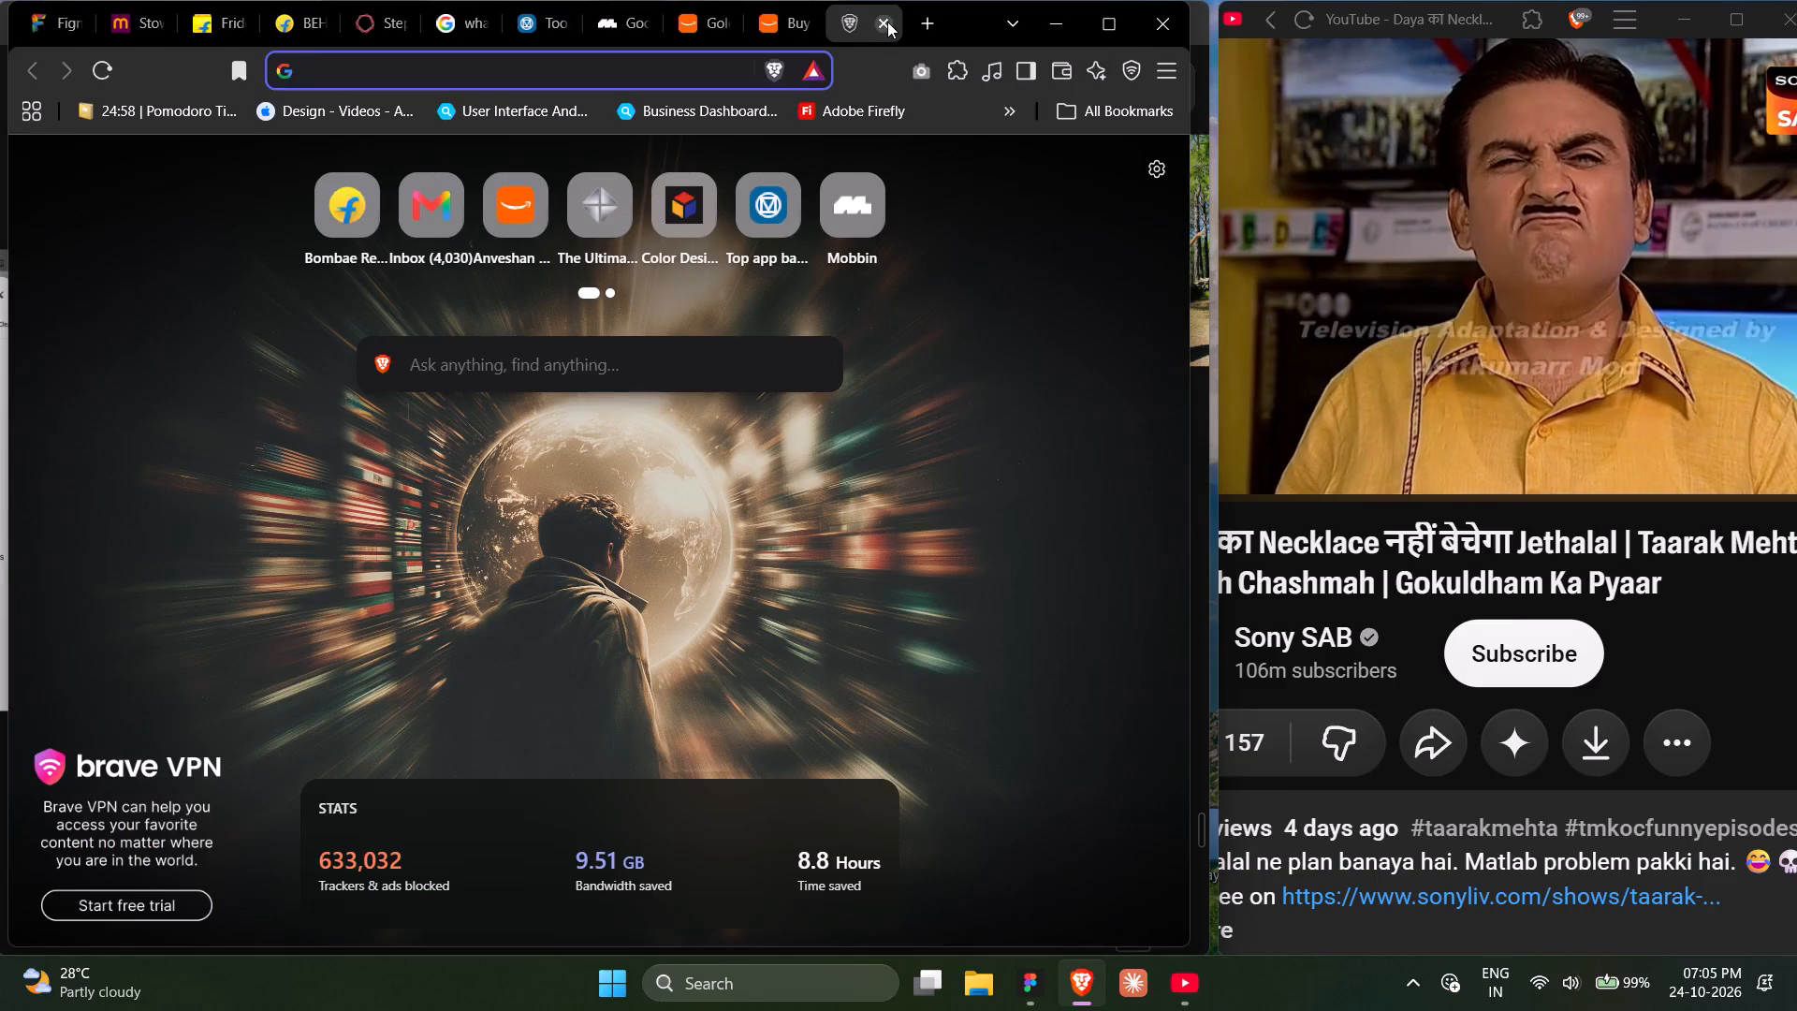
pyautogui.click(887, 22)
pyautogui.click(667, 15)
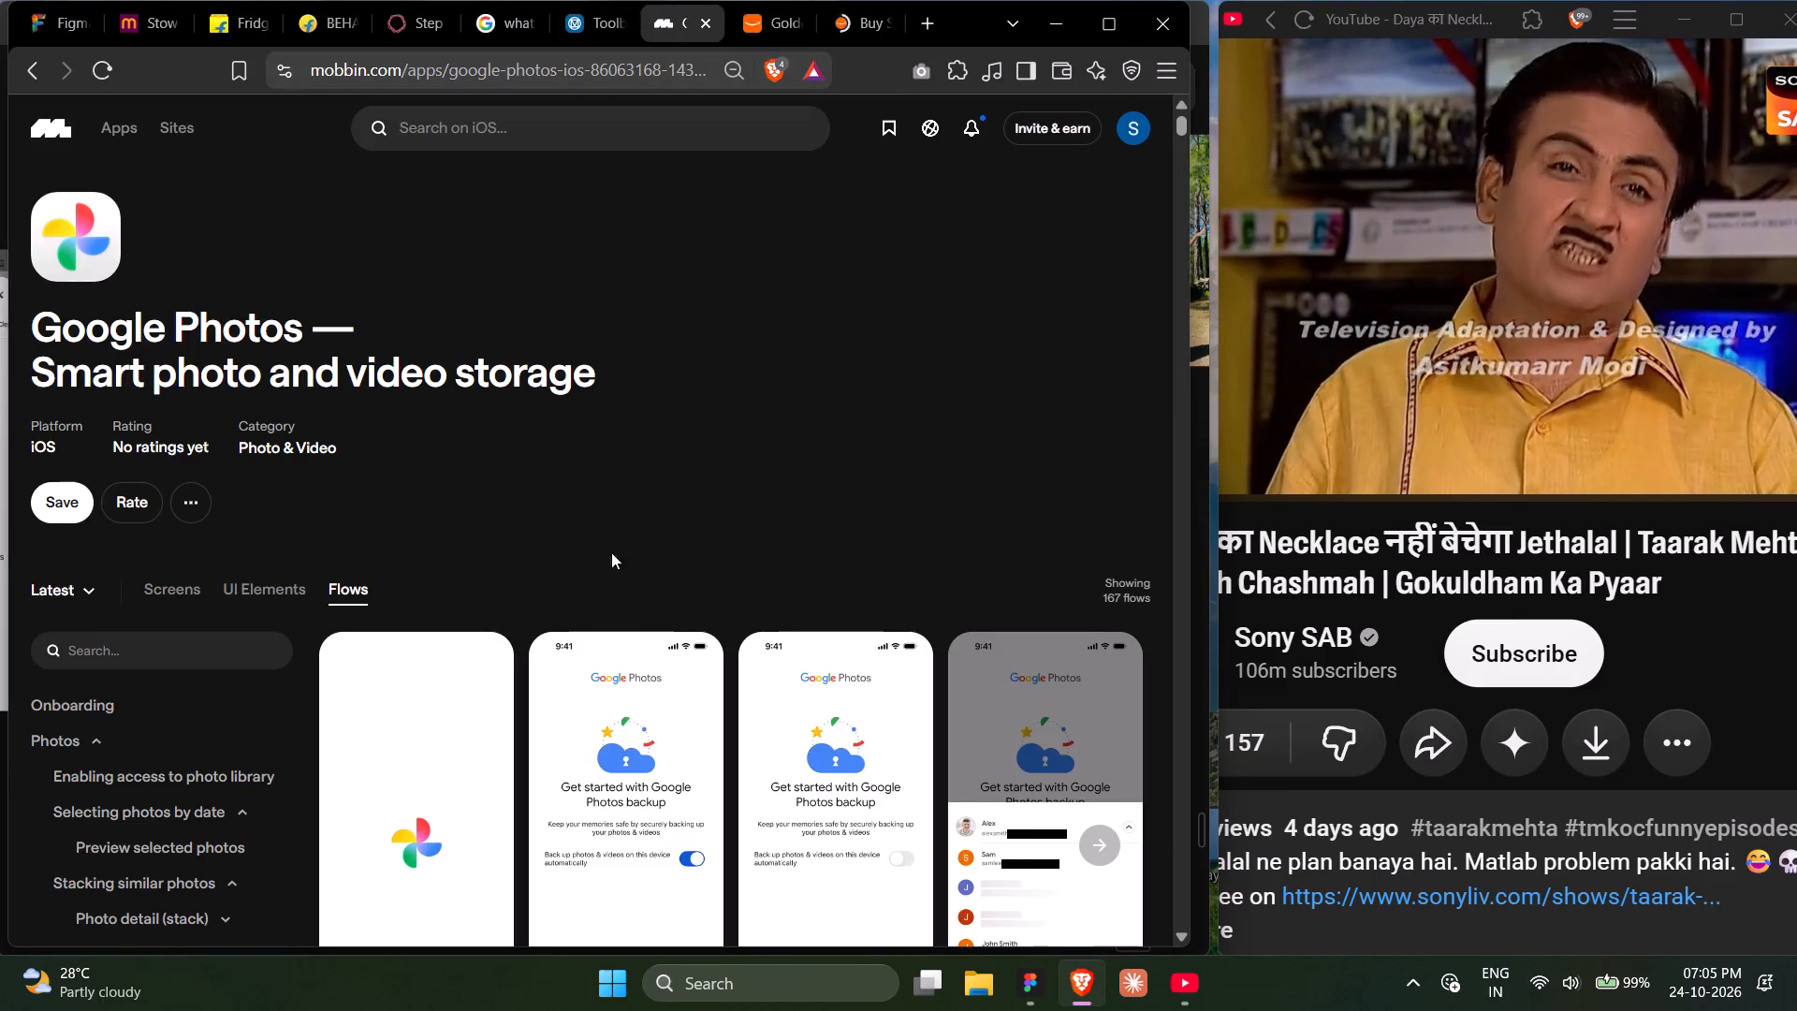
# Examine the Google Photos flows on Mobbin, from Onboarding through selecting photos by date to stacking similar photos.
pyautogui.scroll(-6, 615, 656)
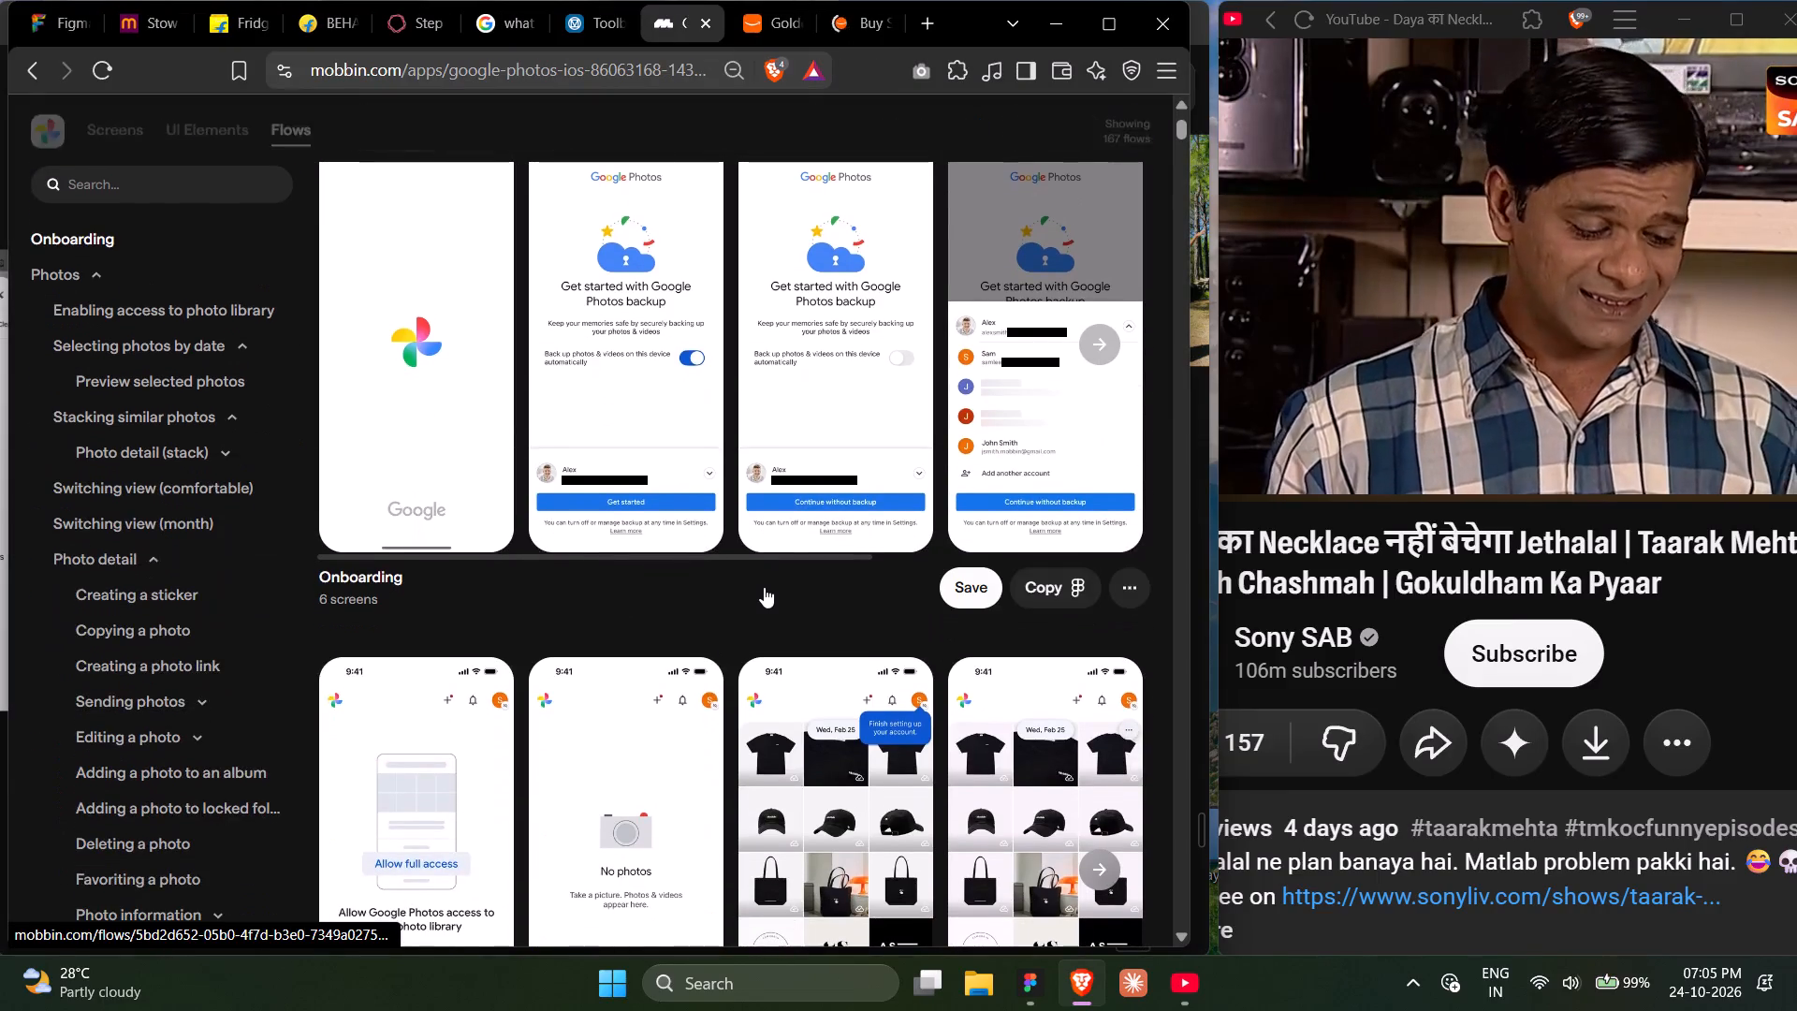
pyautogui.scroll(-5, 764, 587)
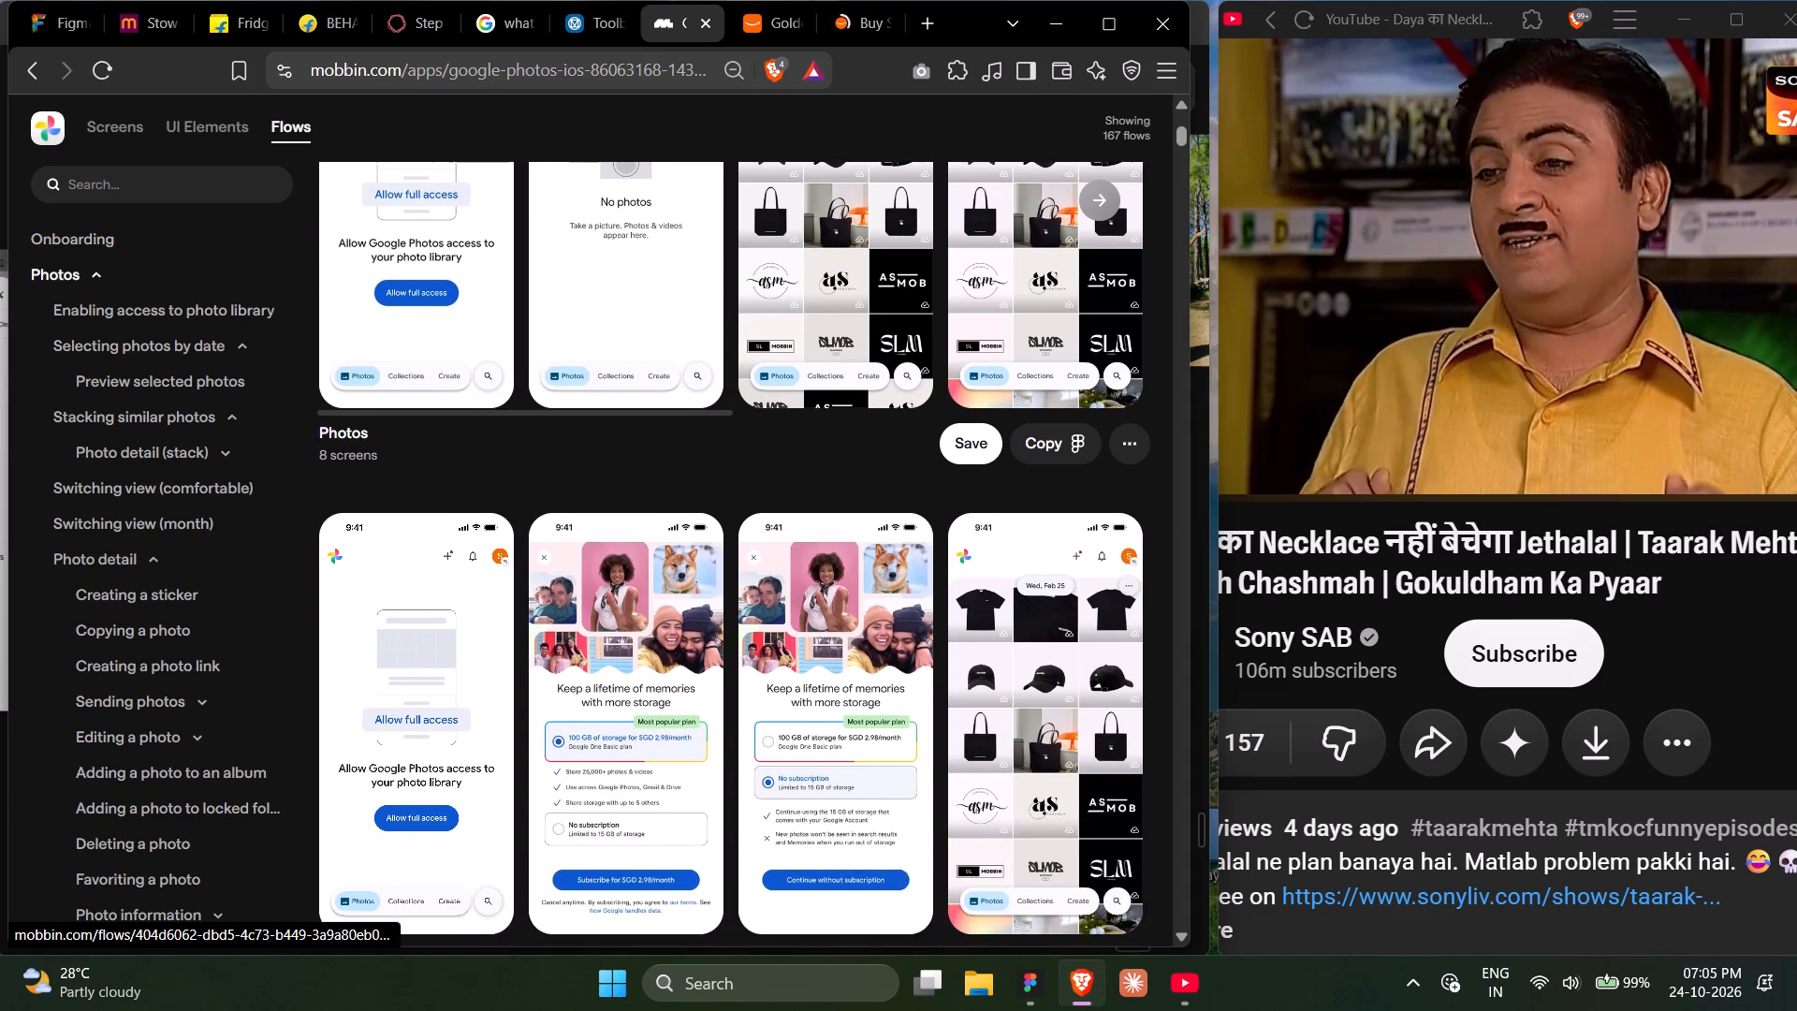
pyautogui.scroll(-1, 764, 587)
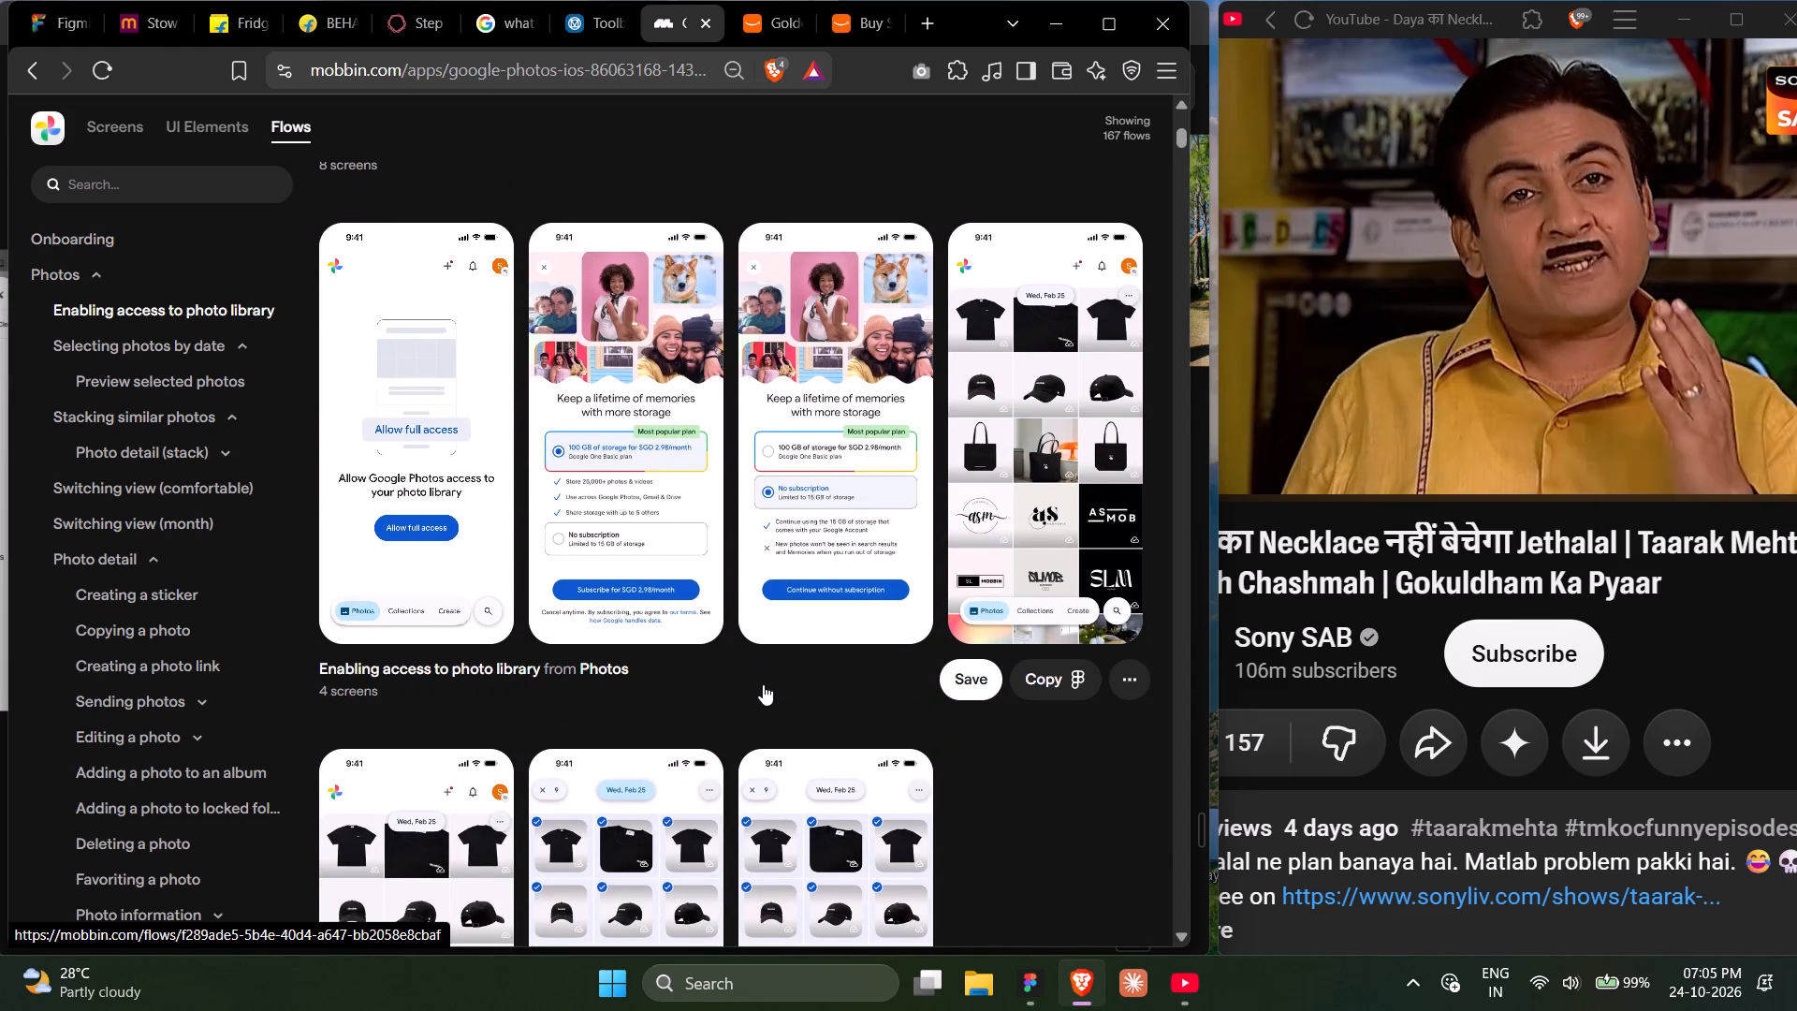
pyautogui.scroll(-7, 763, 684)
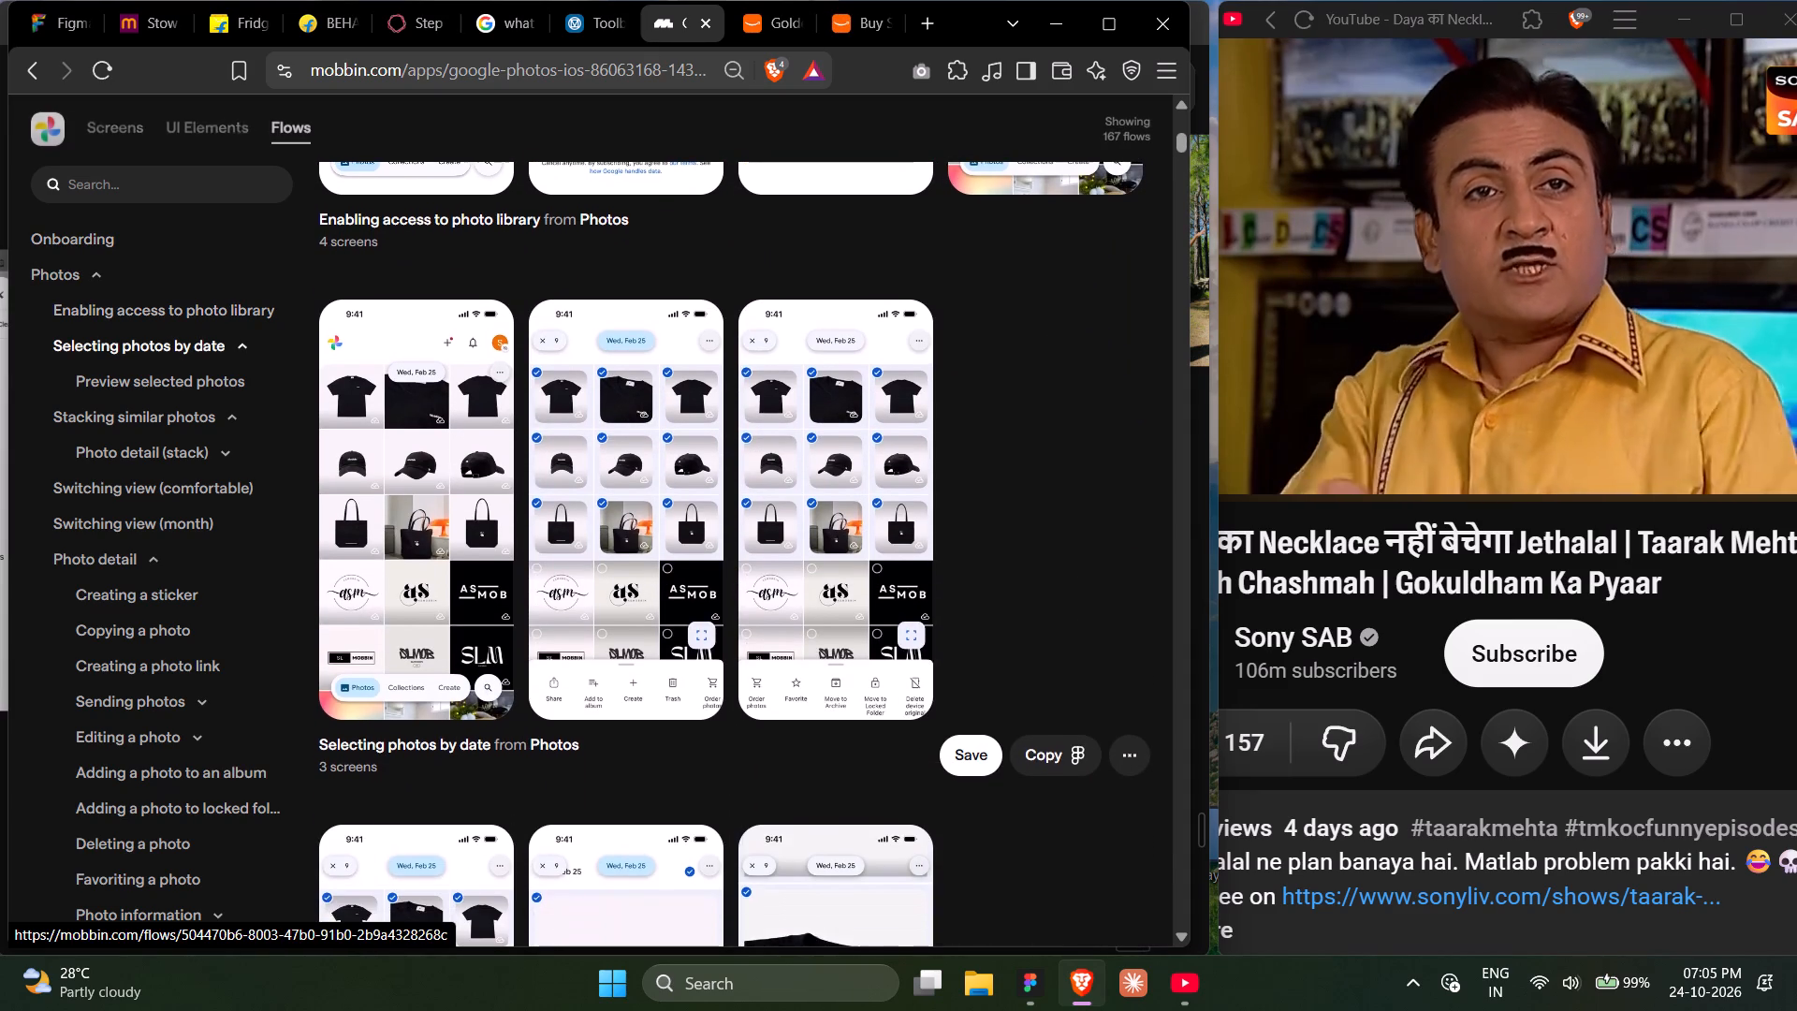
pyautogui.scroll(-4, 753, 756)
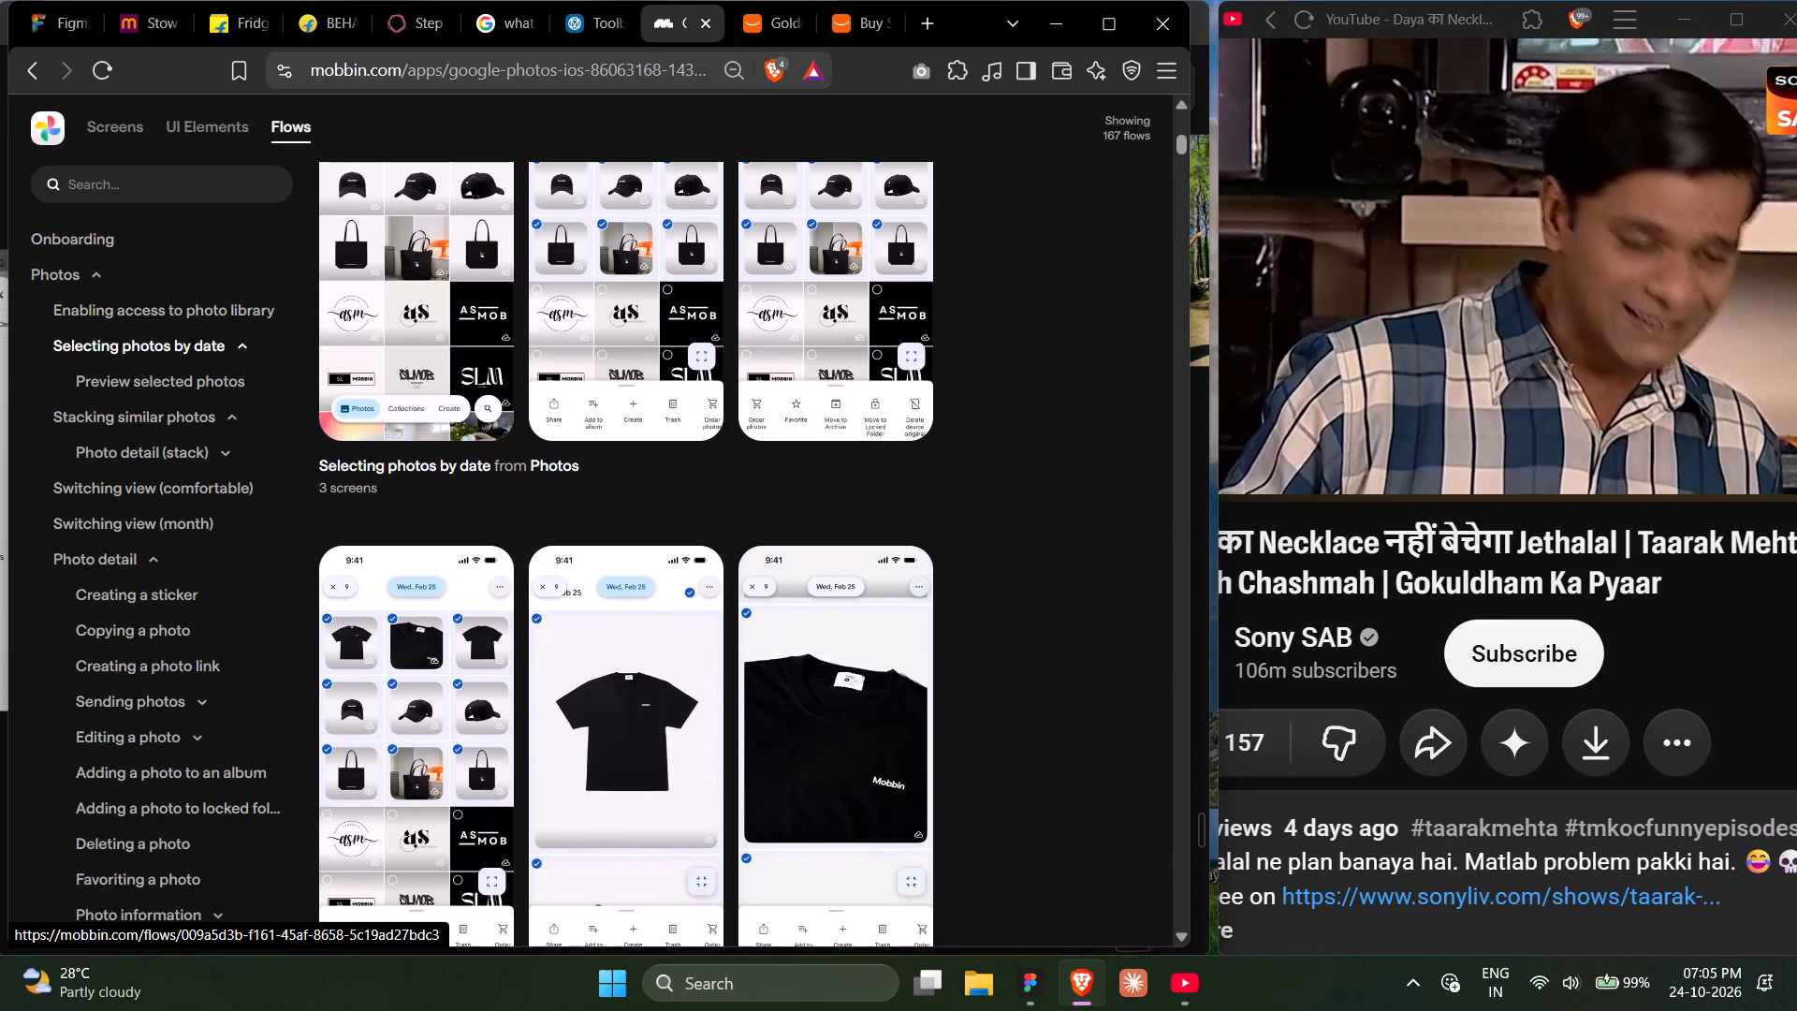
pyautogui.scroll(-2, 748, 805)
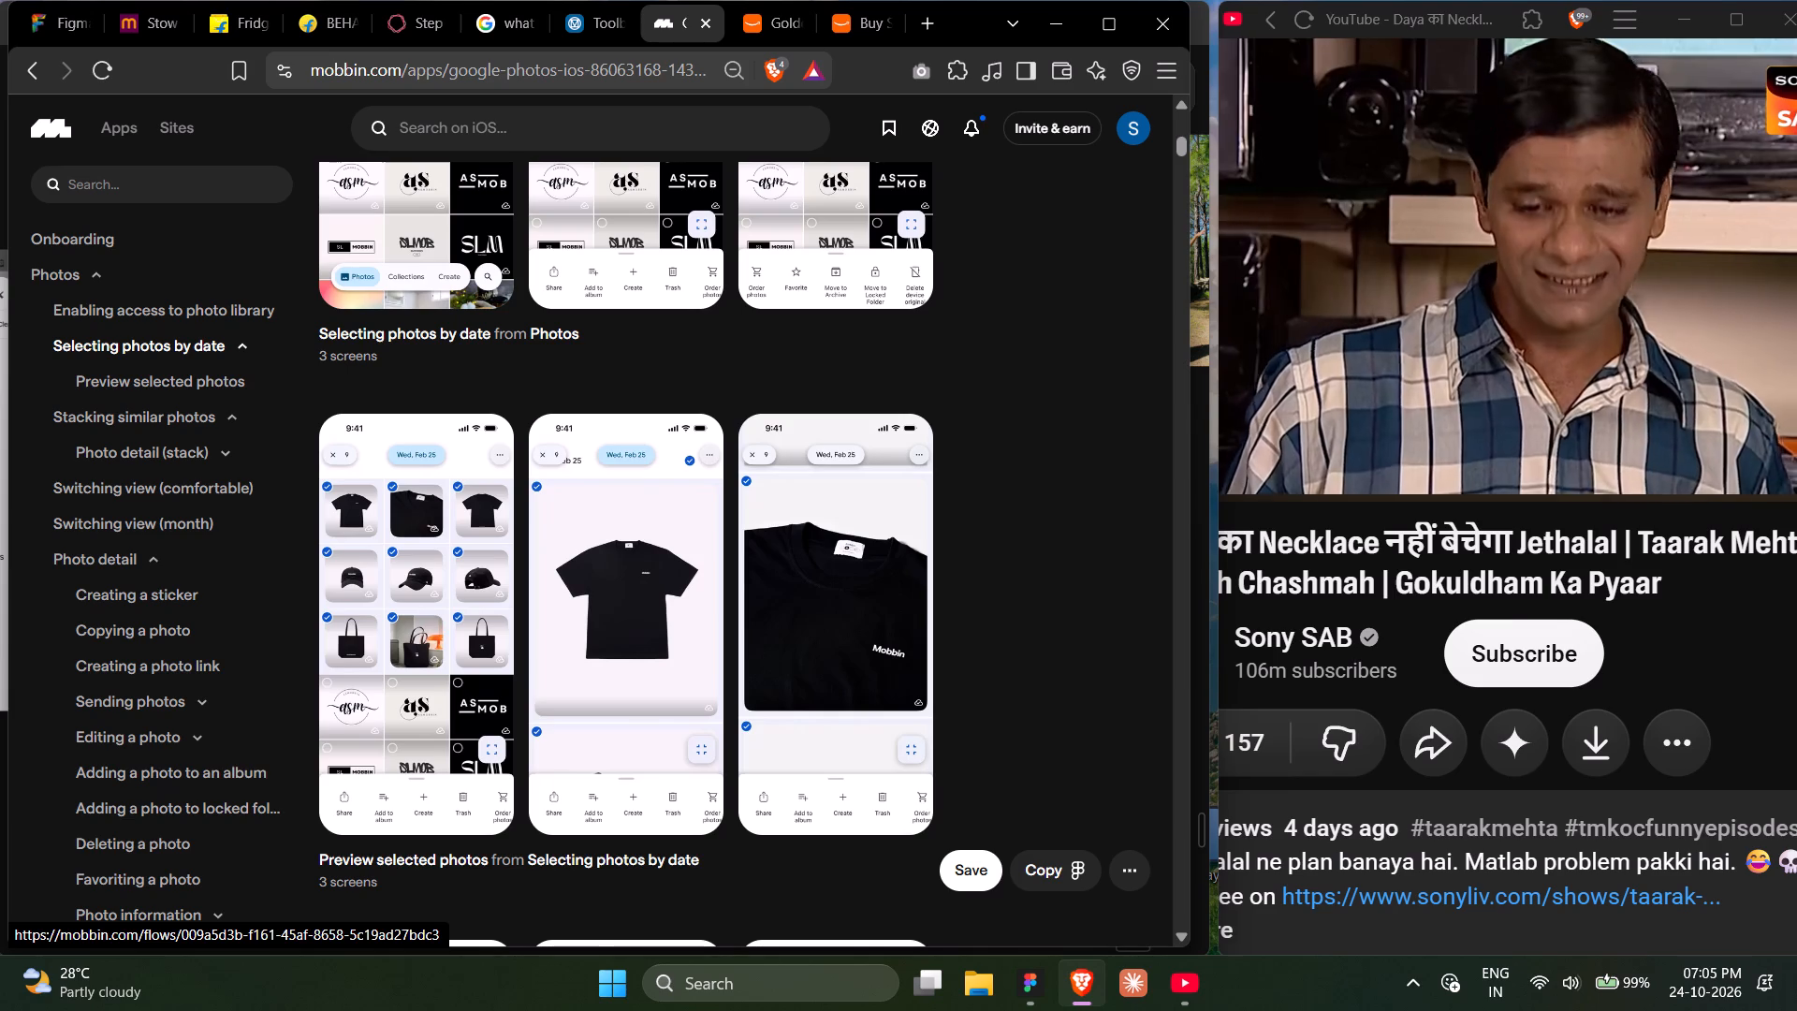
pyautogui.scroll(-1, 623, 707)
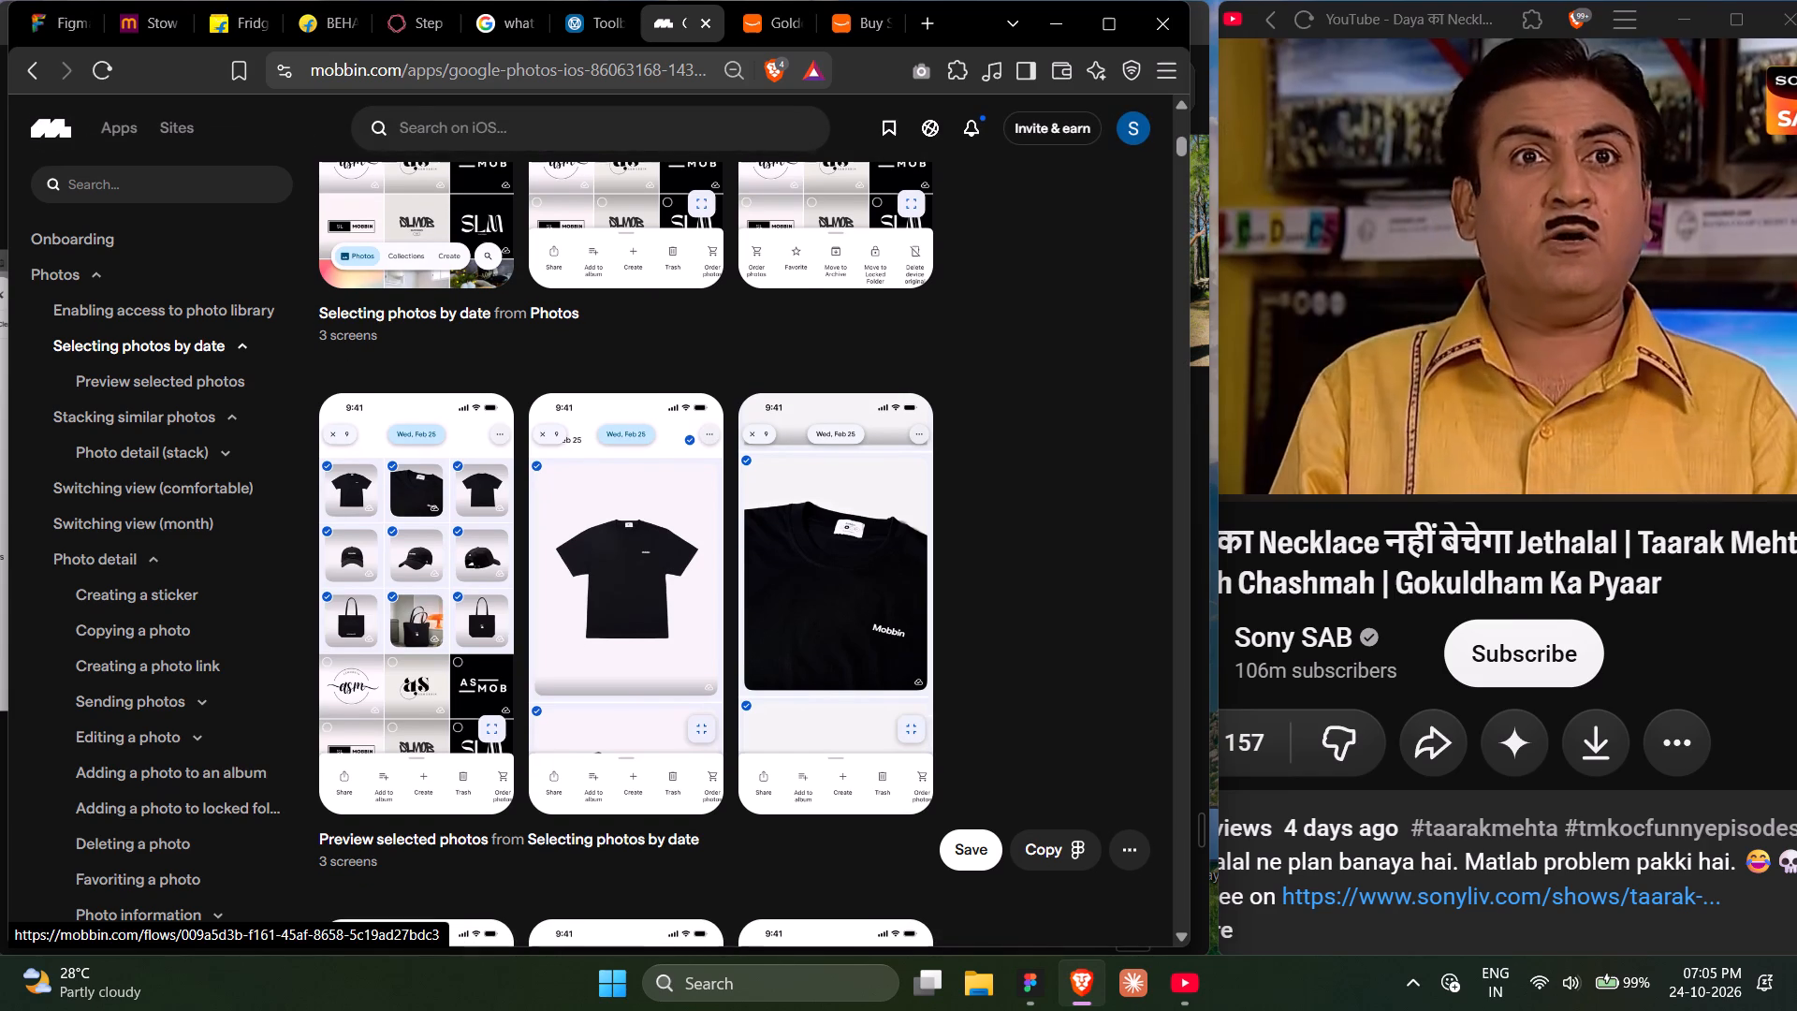
pyautogui.scroll(-1, 621, 631)
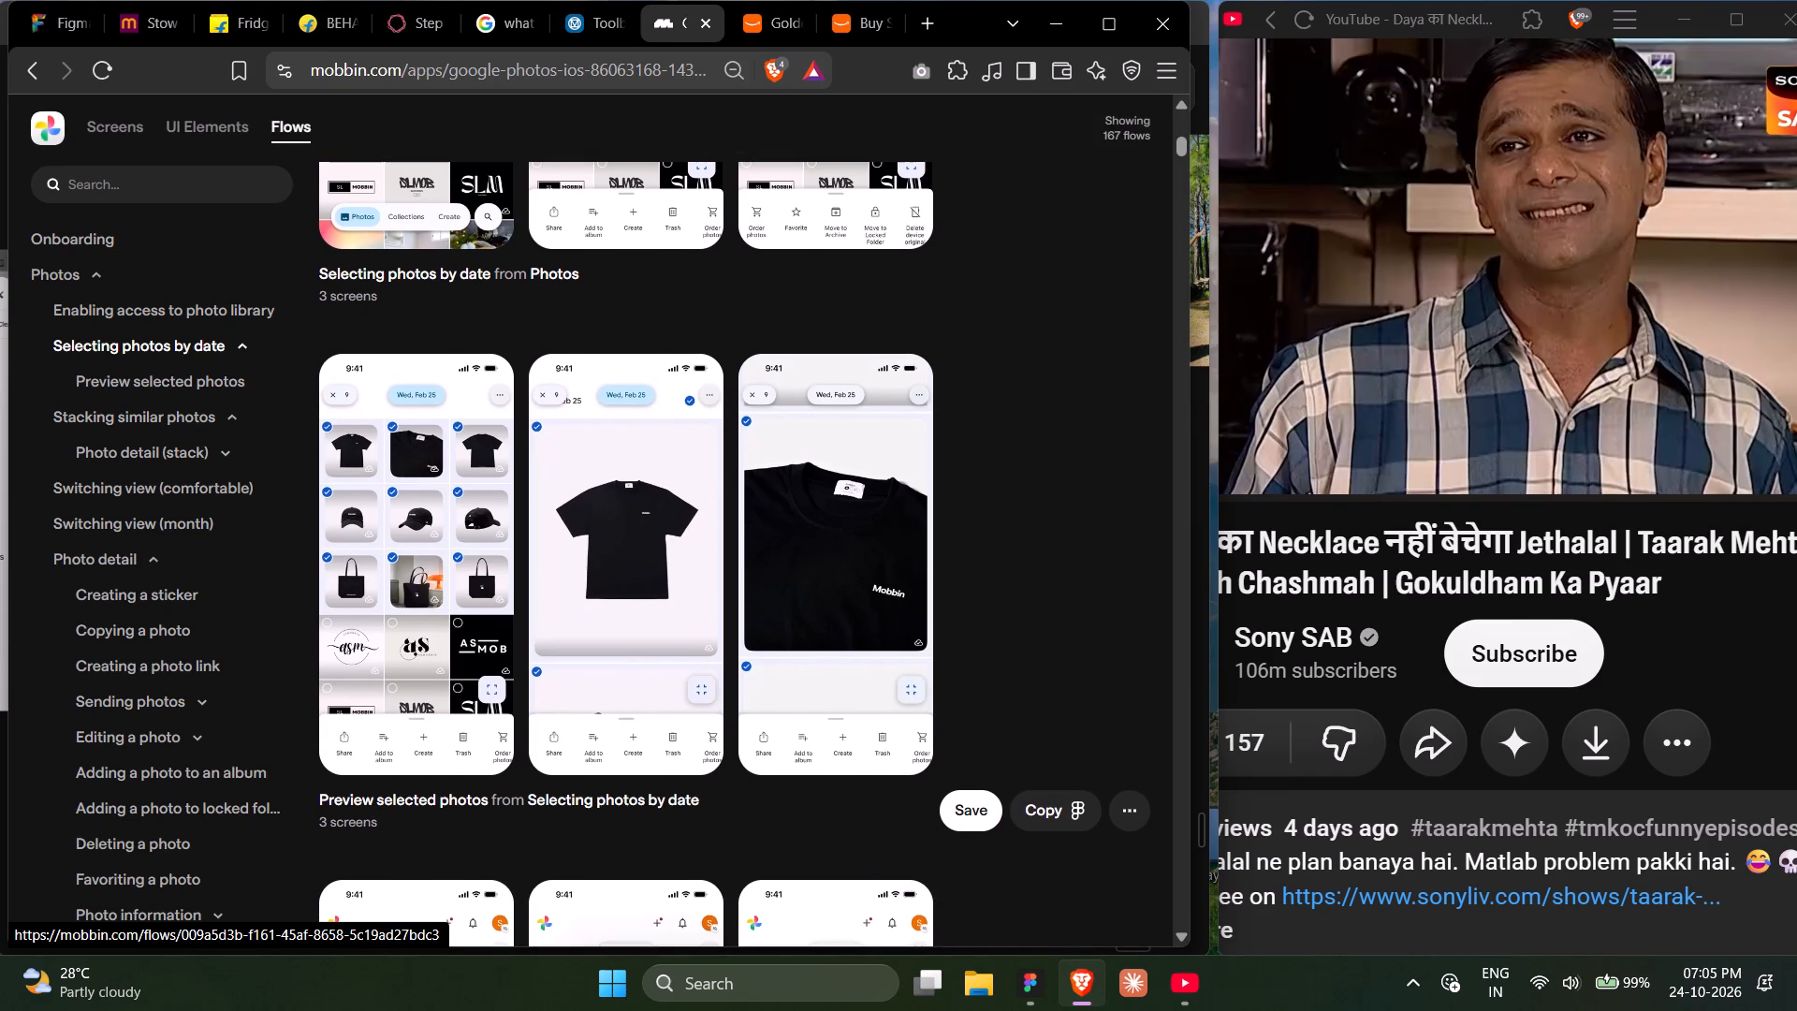
pyautogui.scroll(-7, 655, 642)
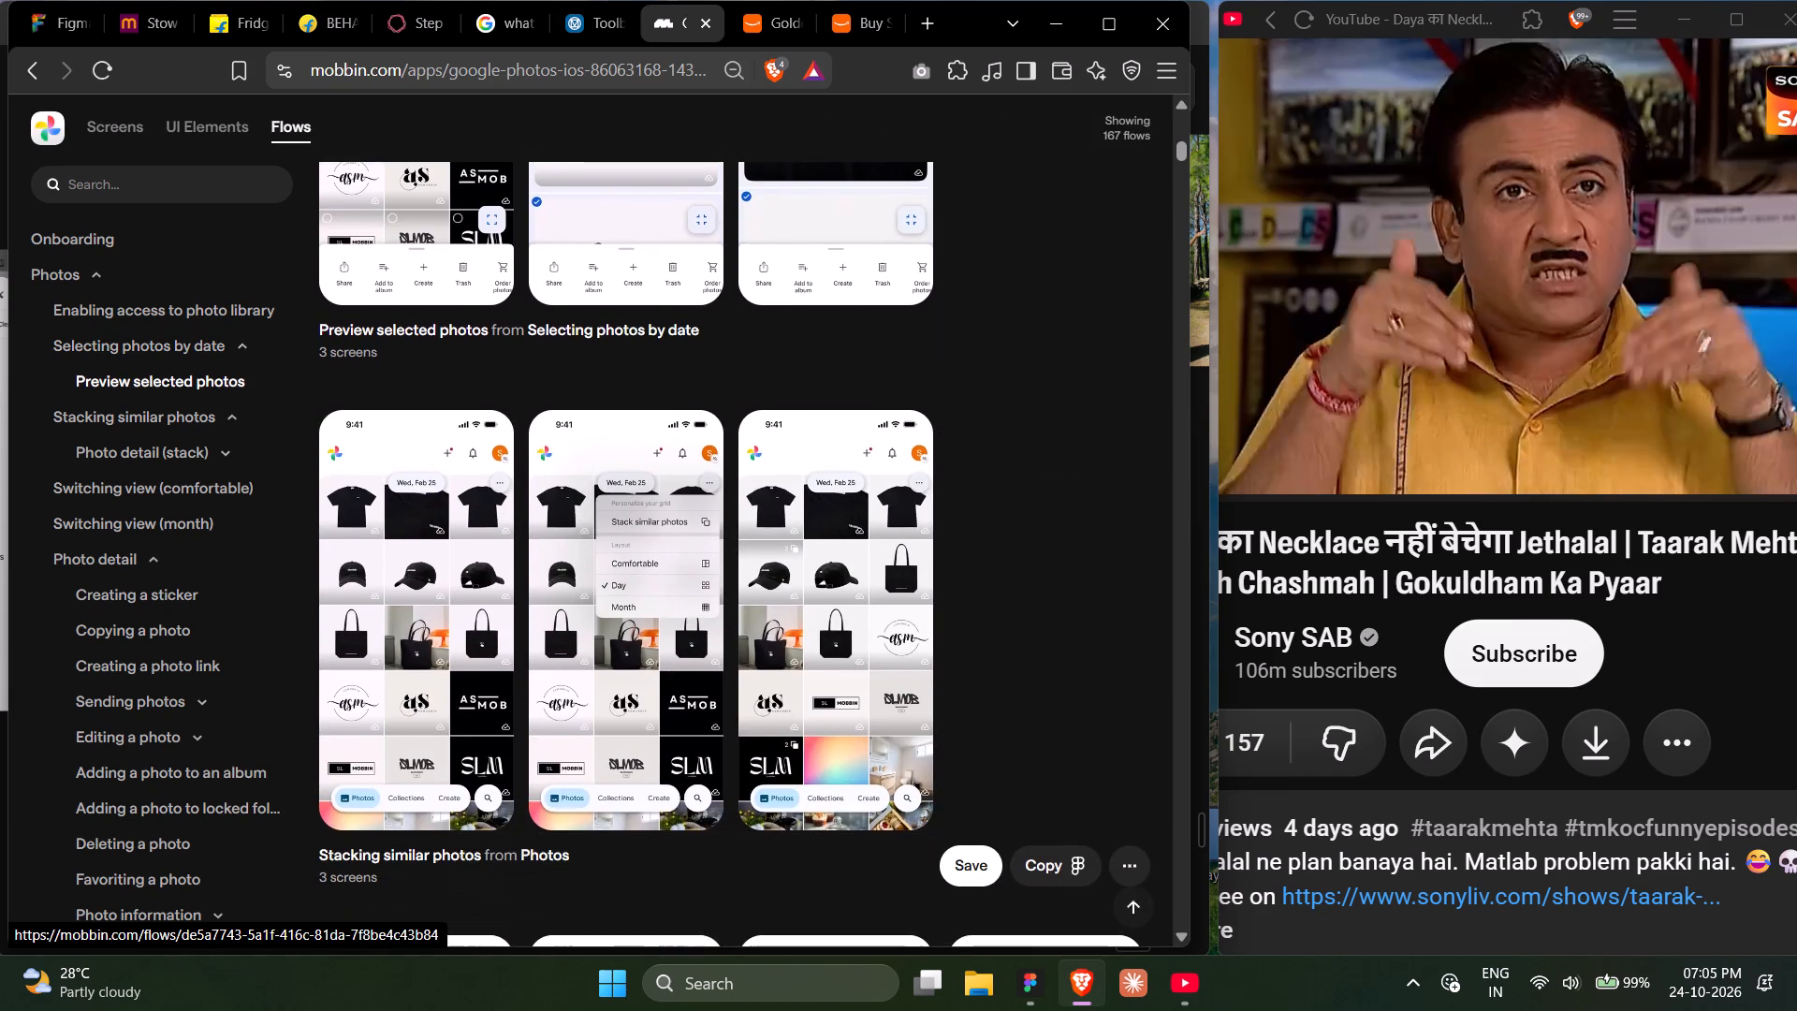
# Return to the Preview selected photos flow and open its second screen, the enlarged T-shirt photo.
pyautogui.scroll(3, 655, 642)
pyautogui.click(648, 421)
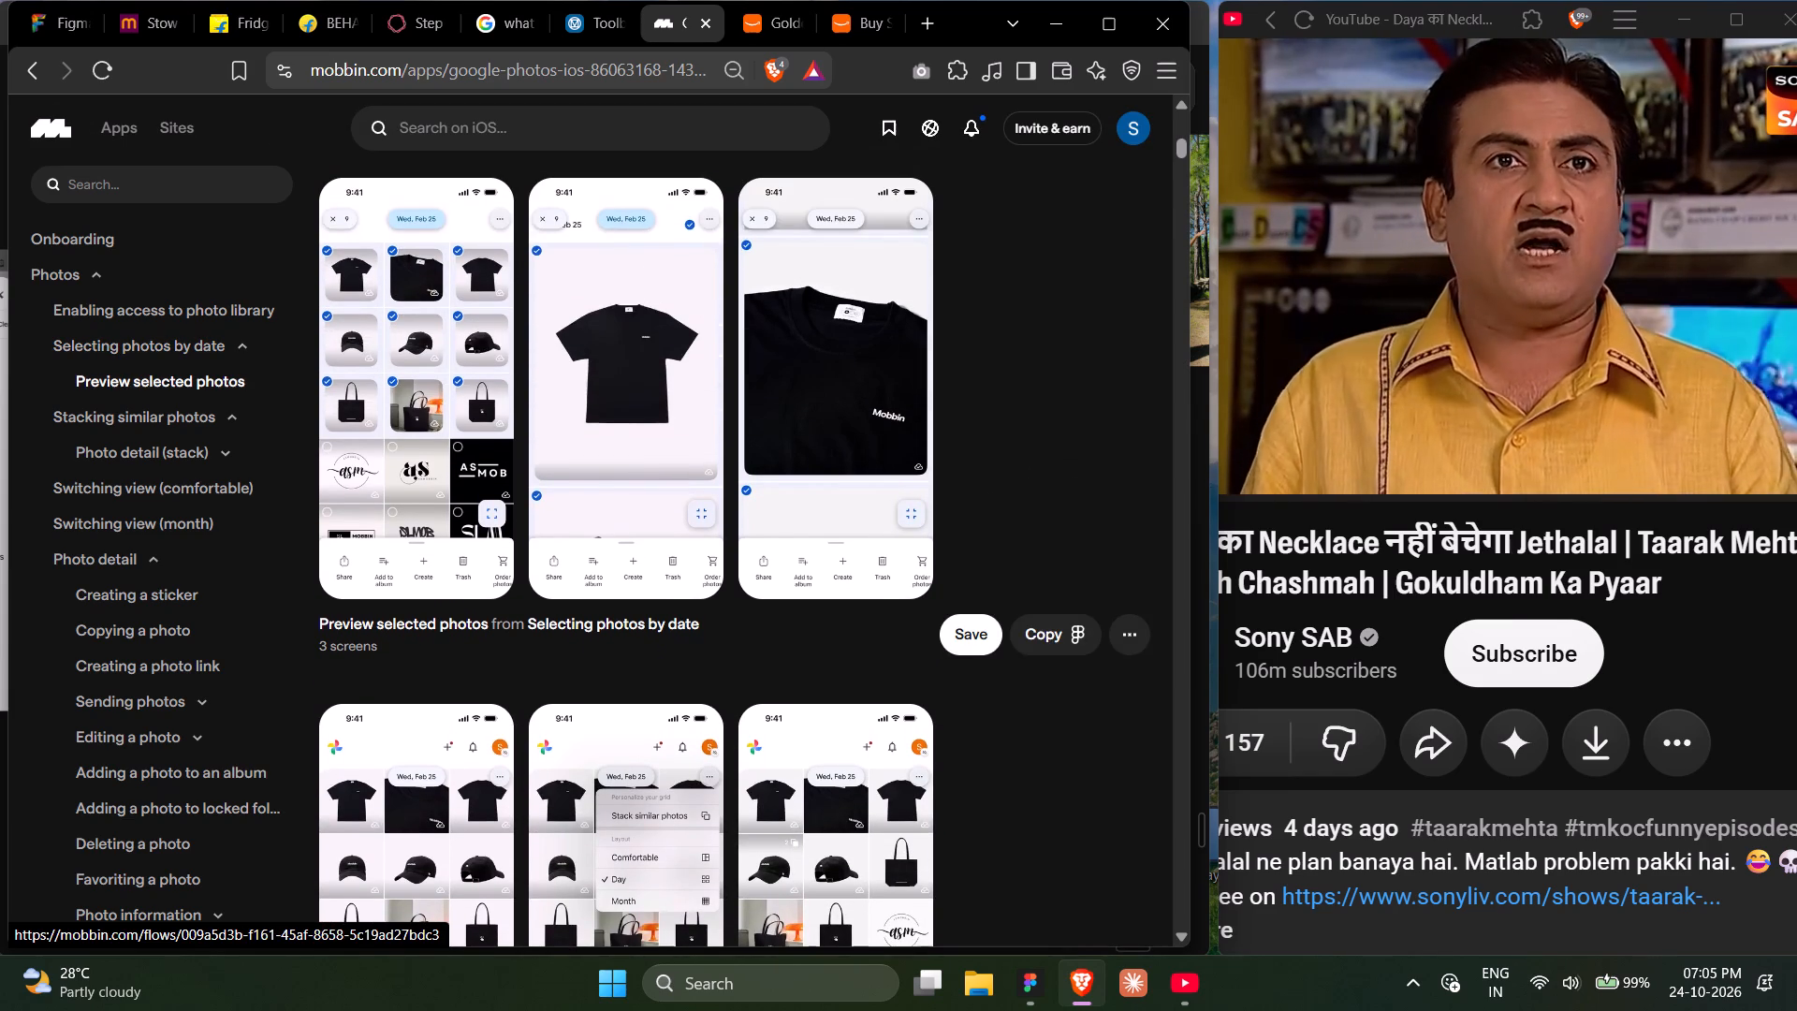
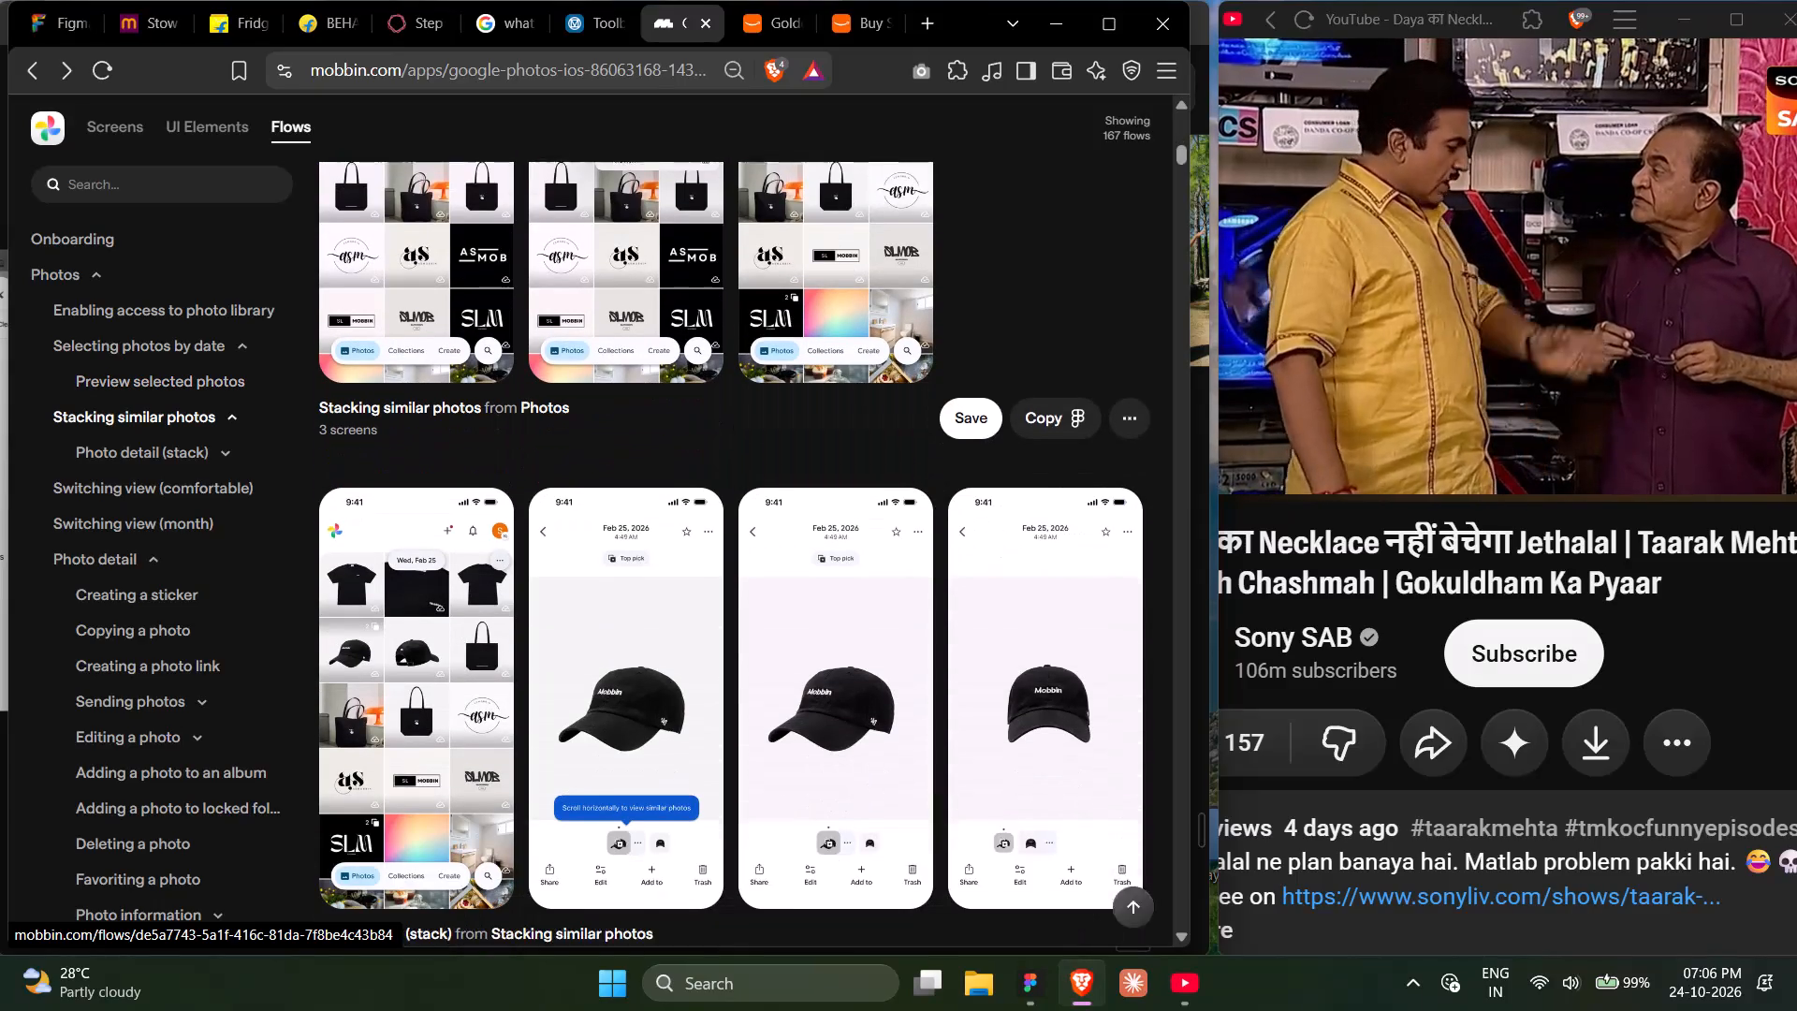
# Examine the cap screens of the Photo detail (stack) flow at closer range.
pyautogui.hscroll(-1, 831, 684)
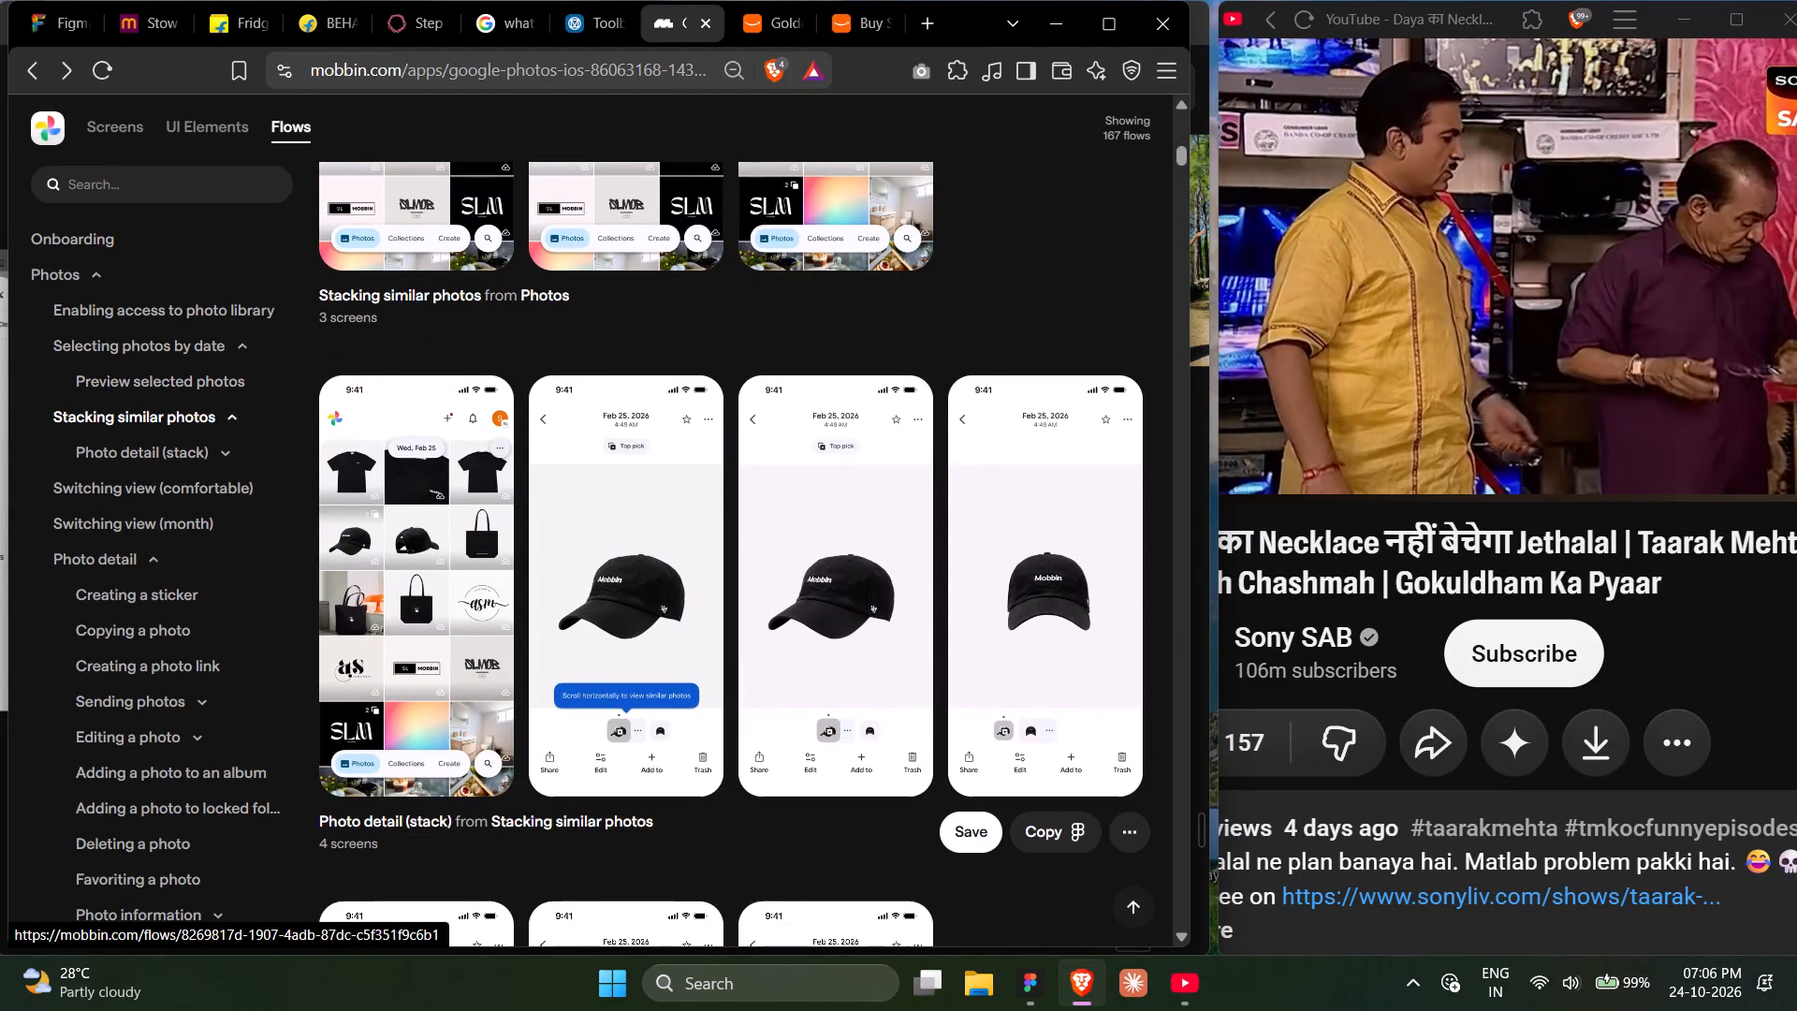
pyautogui.hscroll(-1, 831, 684)
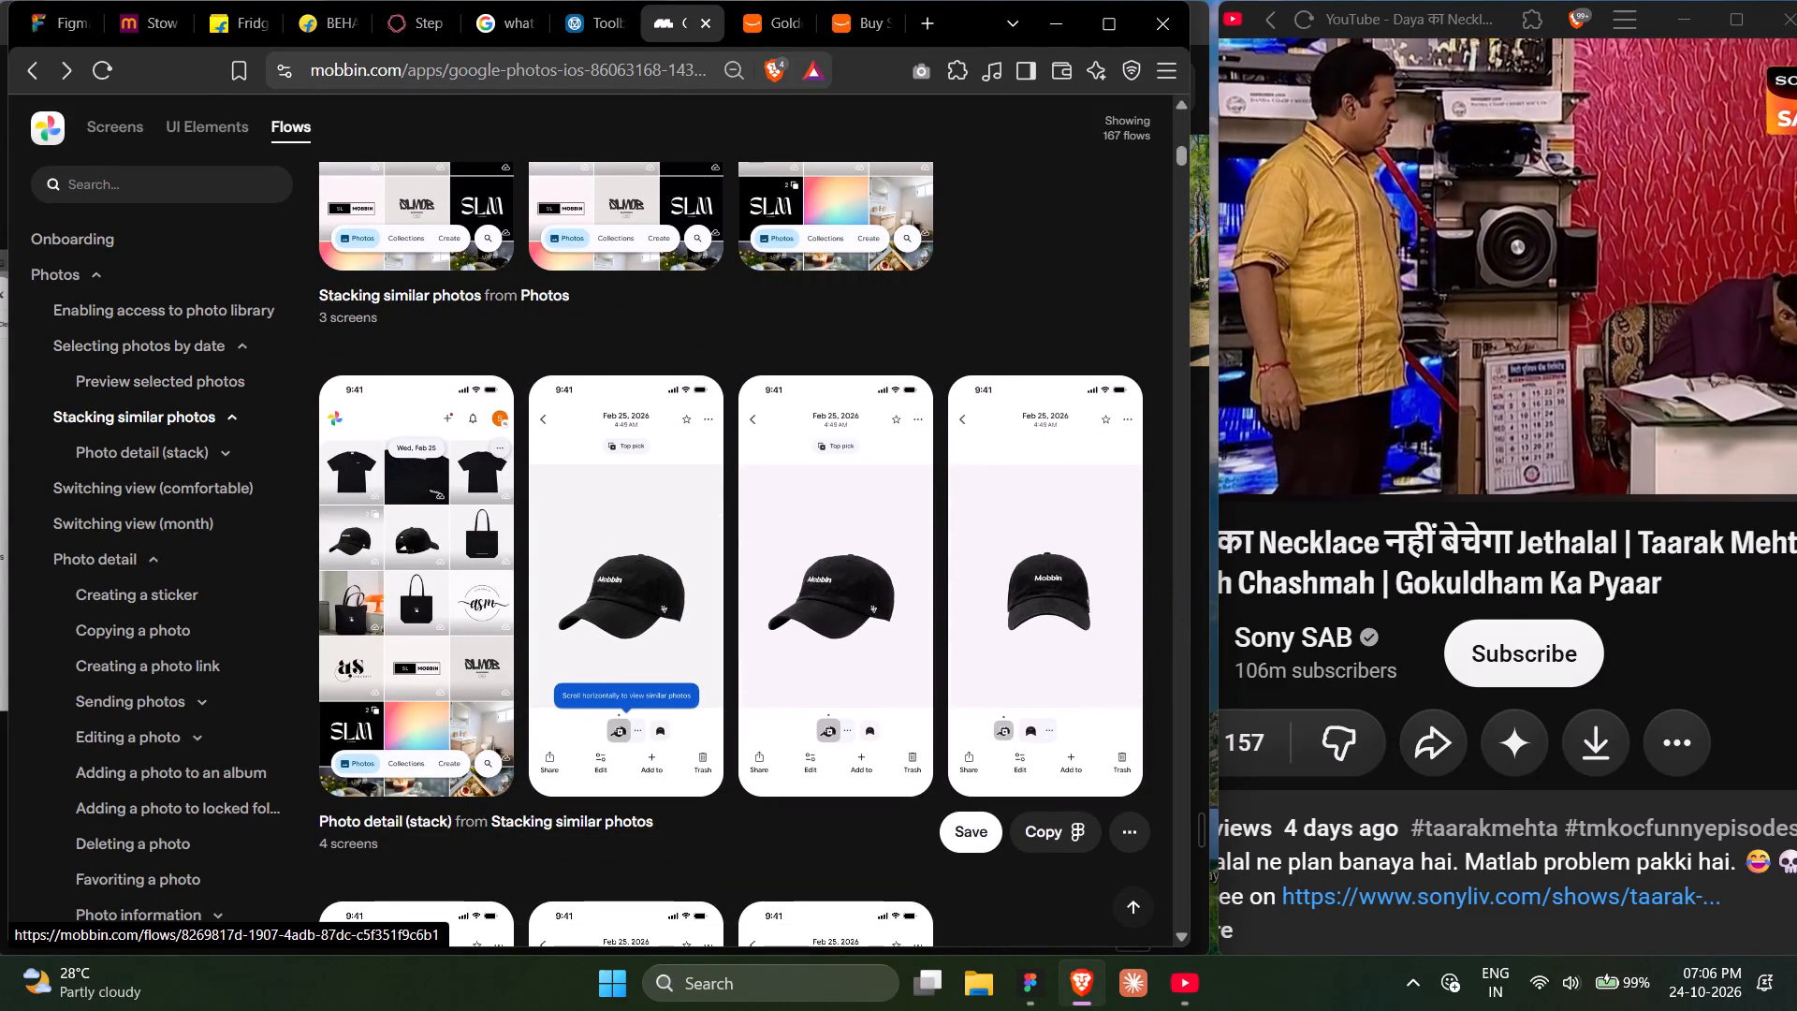
pyautogui.hscroll(-2, 916, 797)
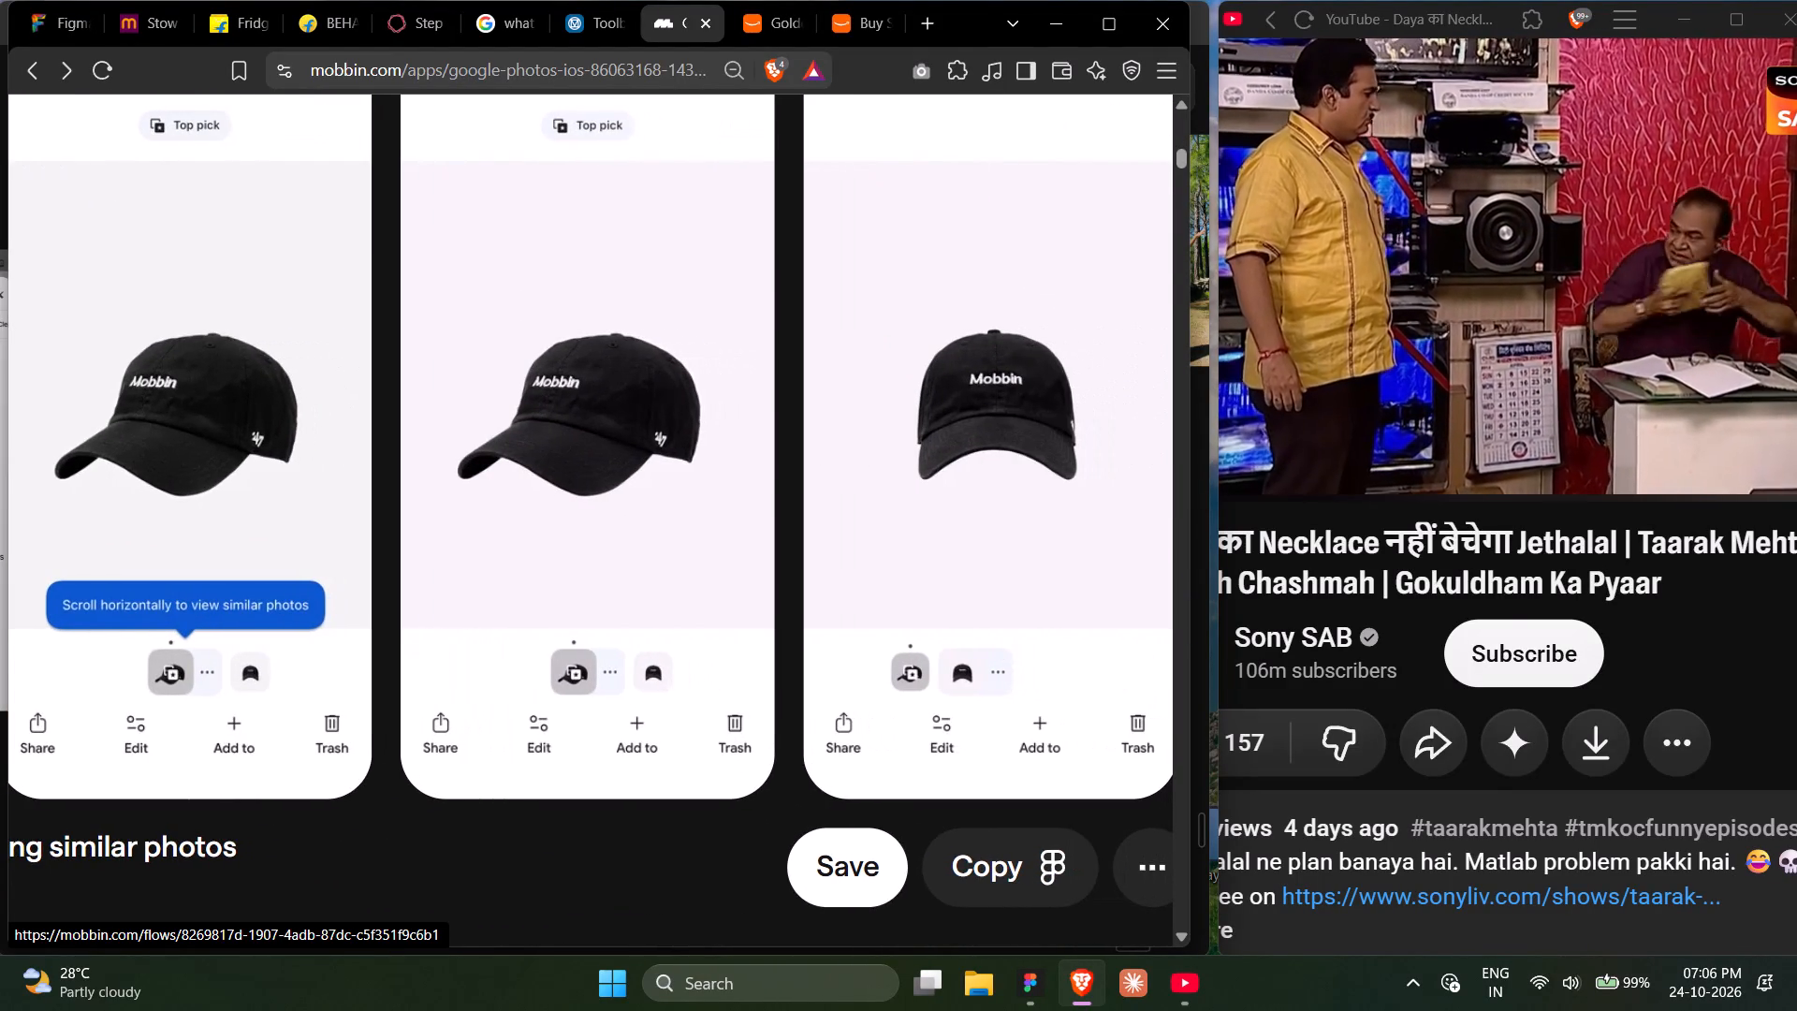
pyautogui.scroll(1, 838, 901)
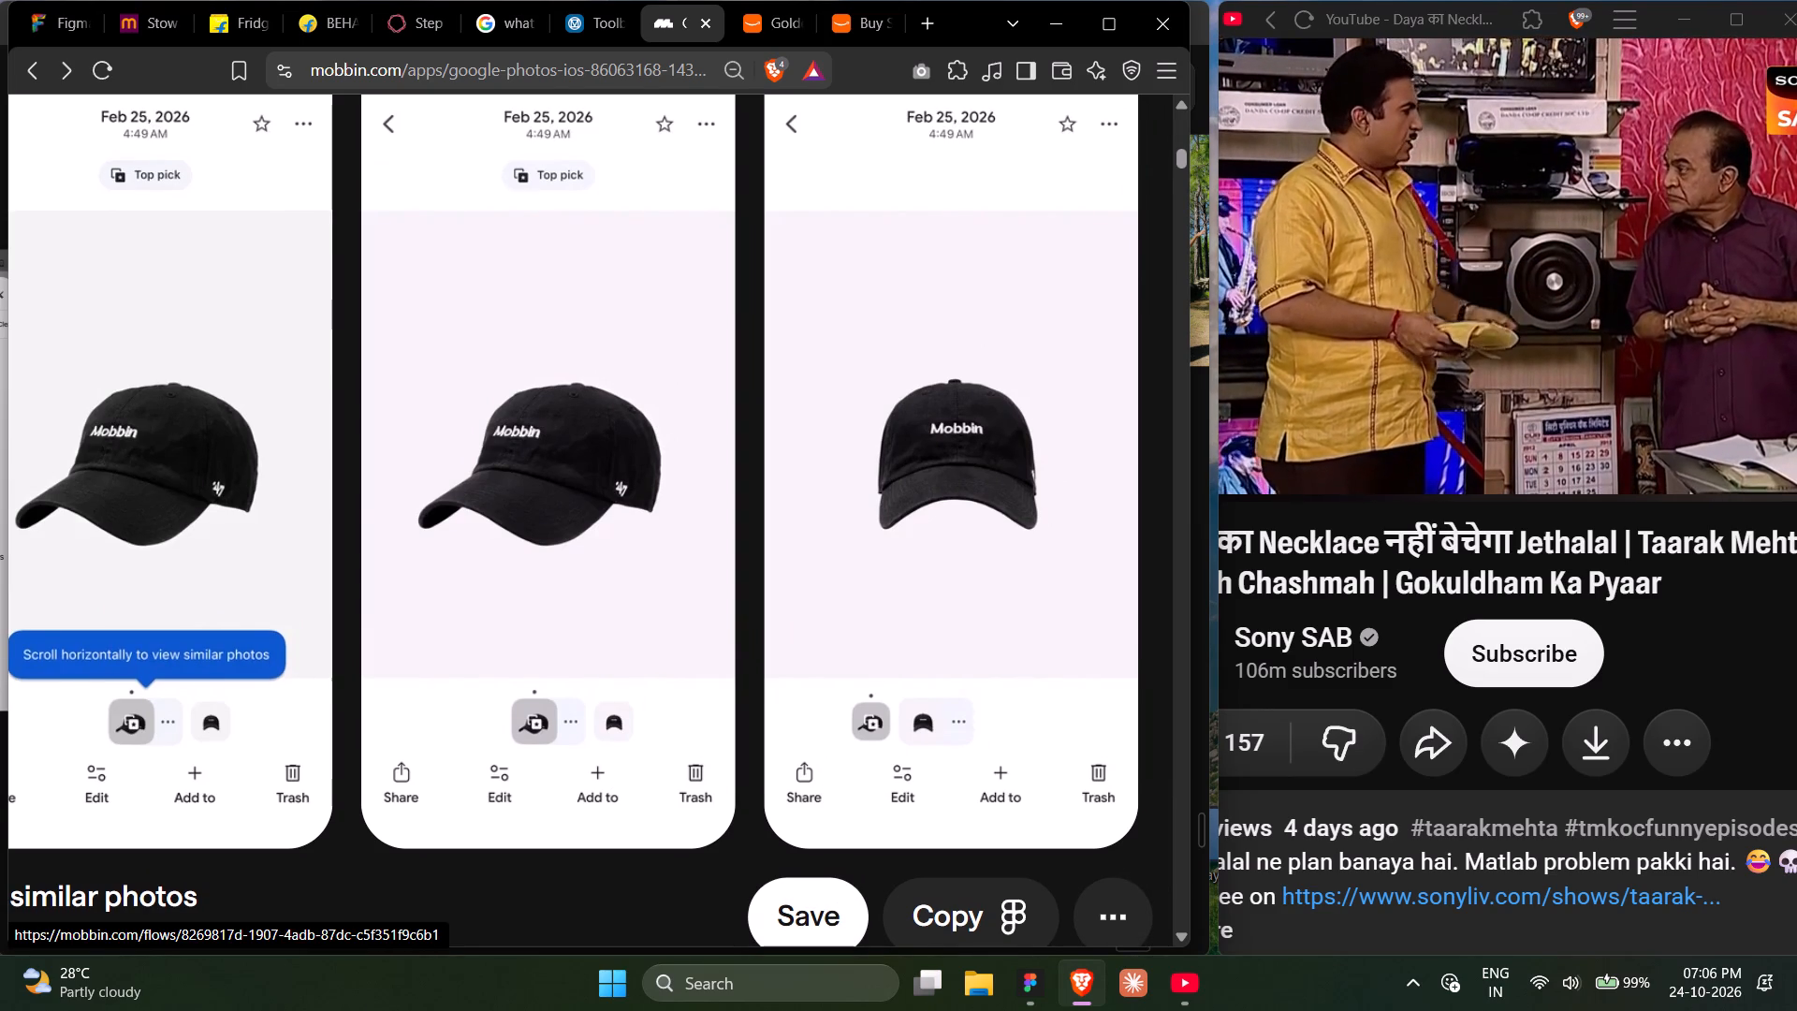
# Examine the Setting a photo as top pick flow, including the stack options overlay on its second screen.
pyautogui.scroll(-6, 507, 849)
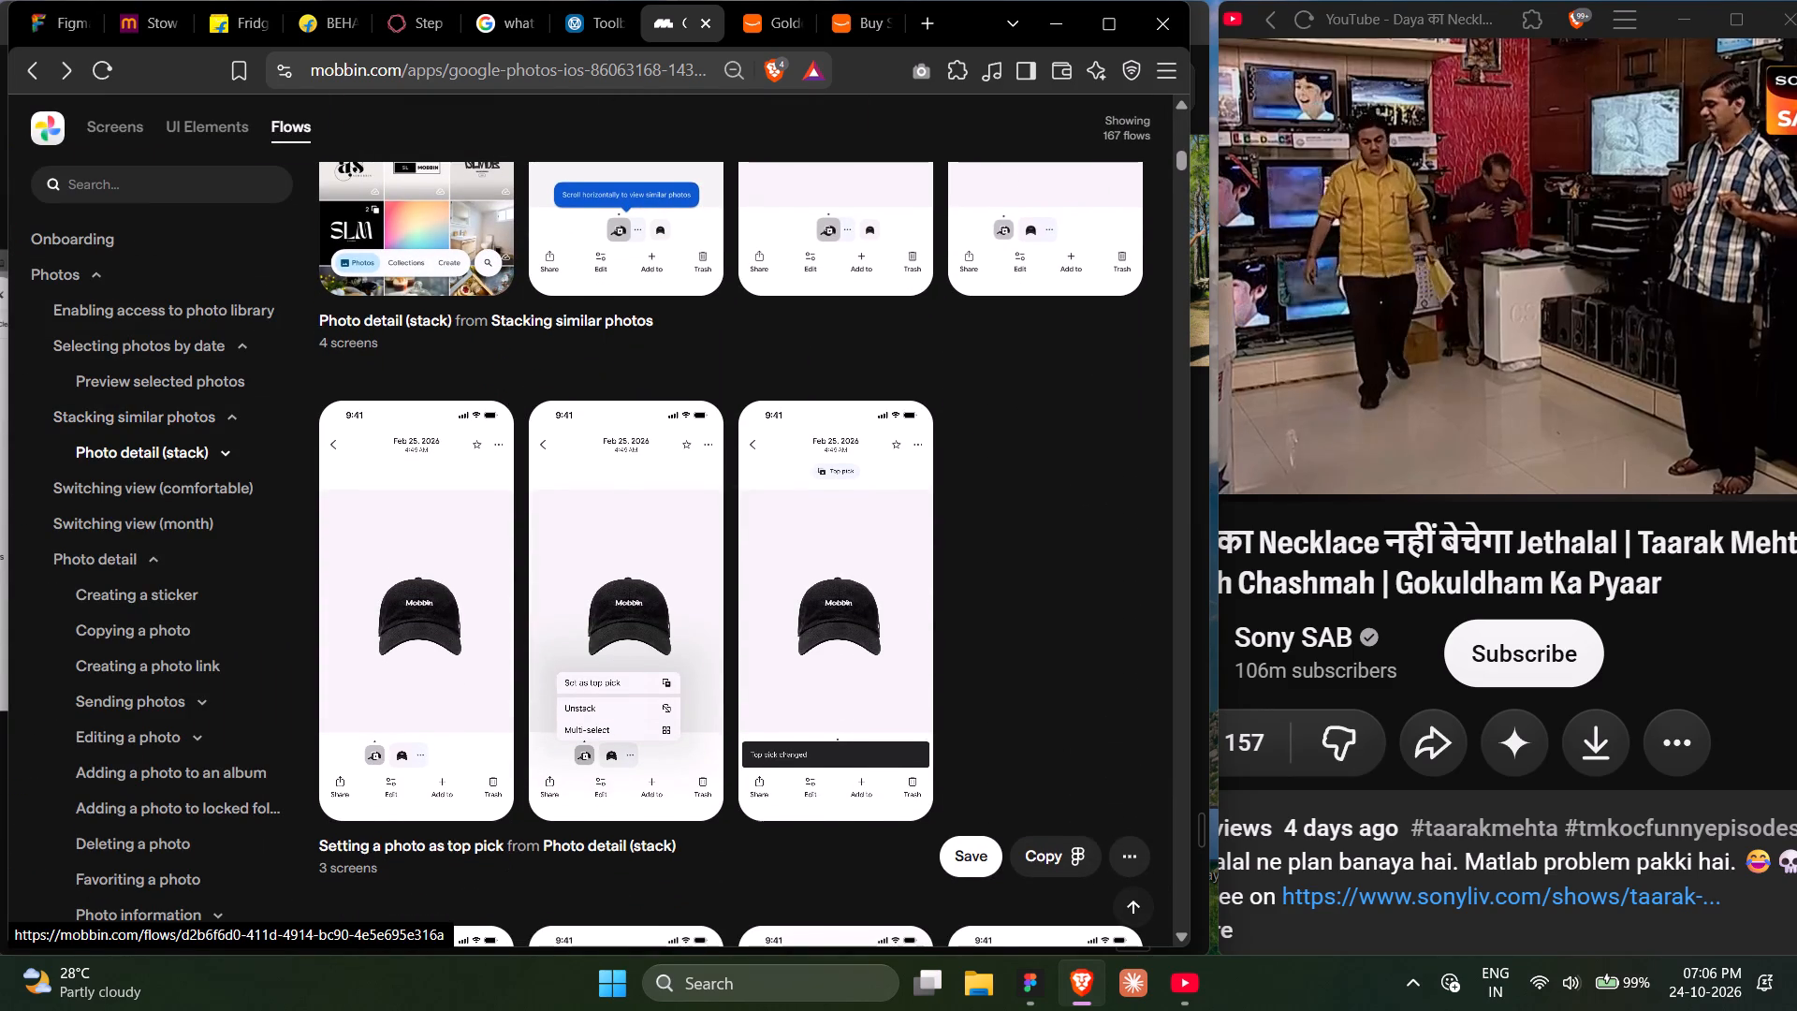
pyautogui.scroll(-1, 497, 743)
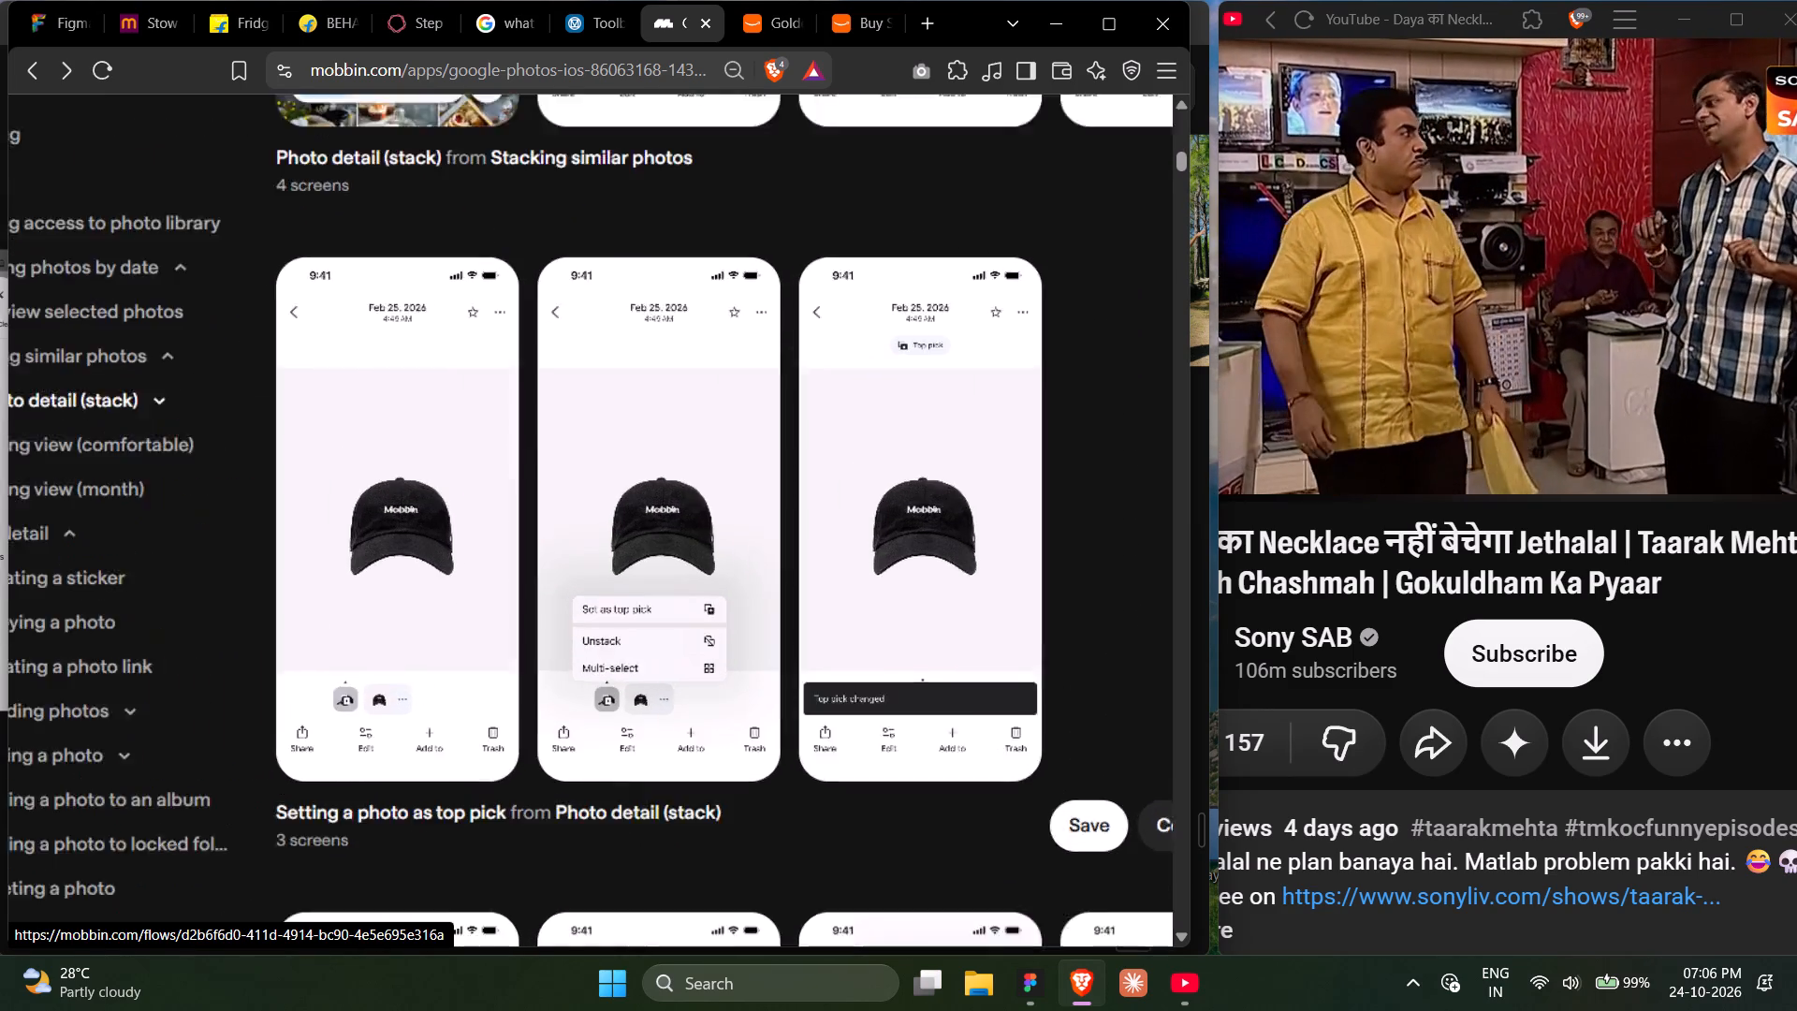
pyautogui.hscroll(-2, 494, 664)
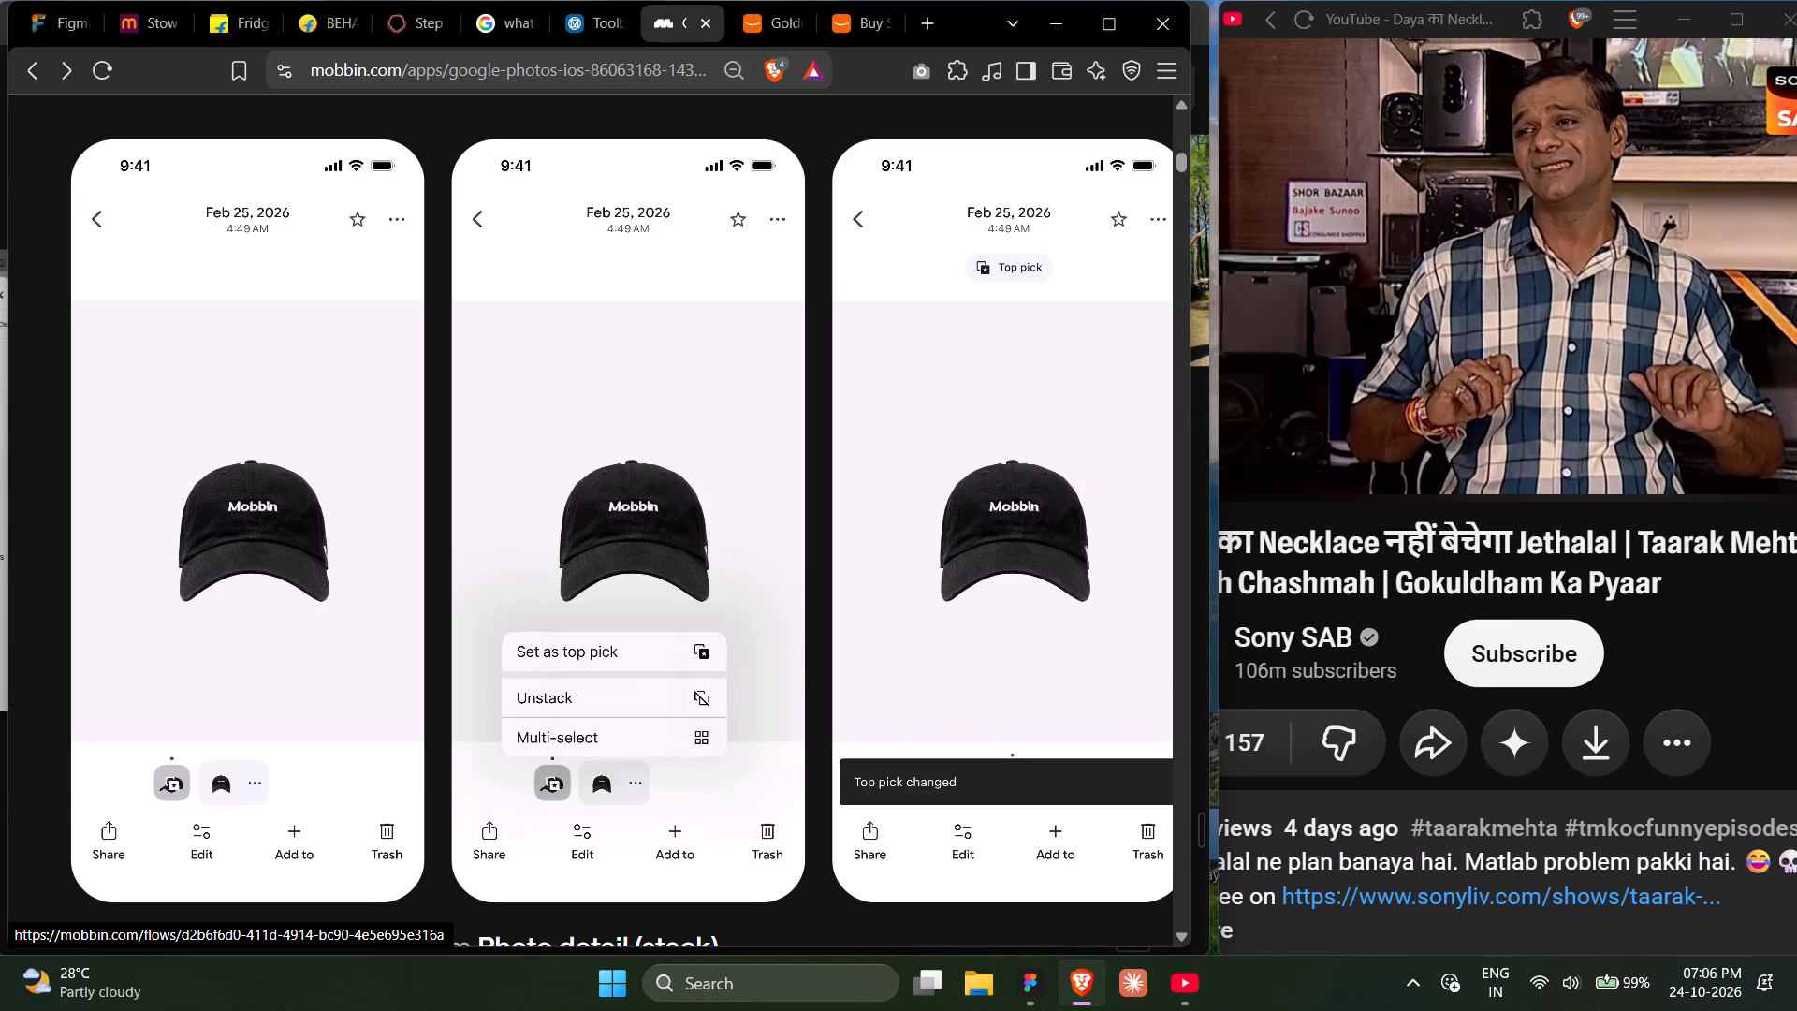
pyautogui.hscroll(1, 494, 664)
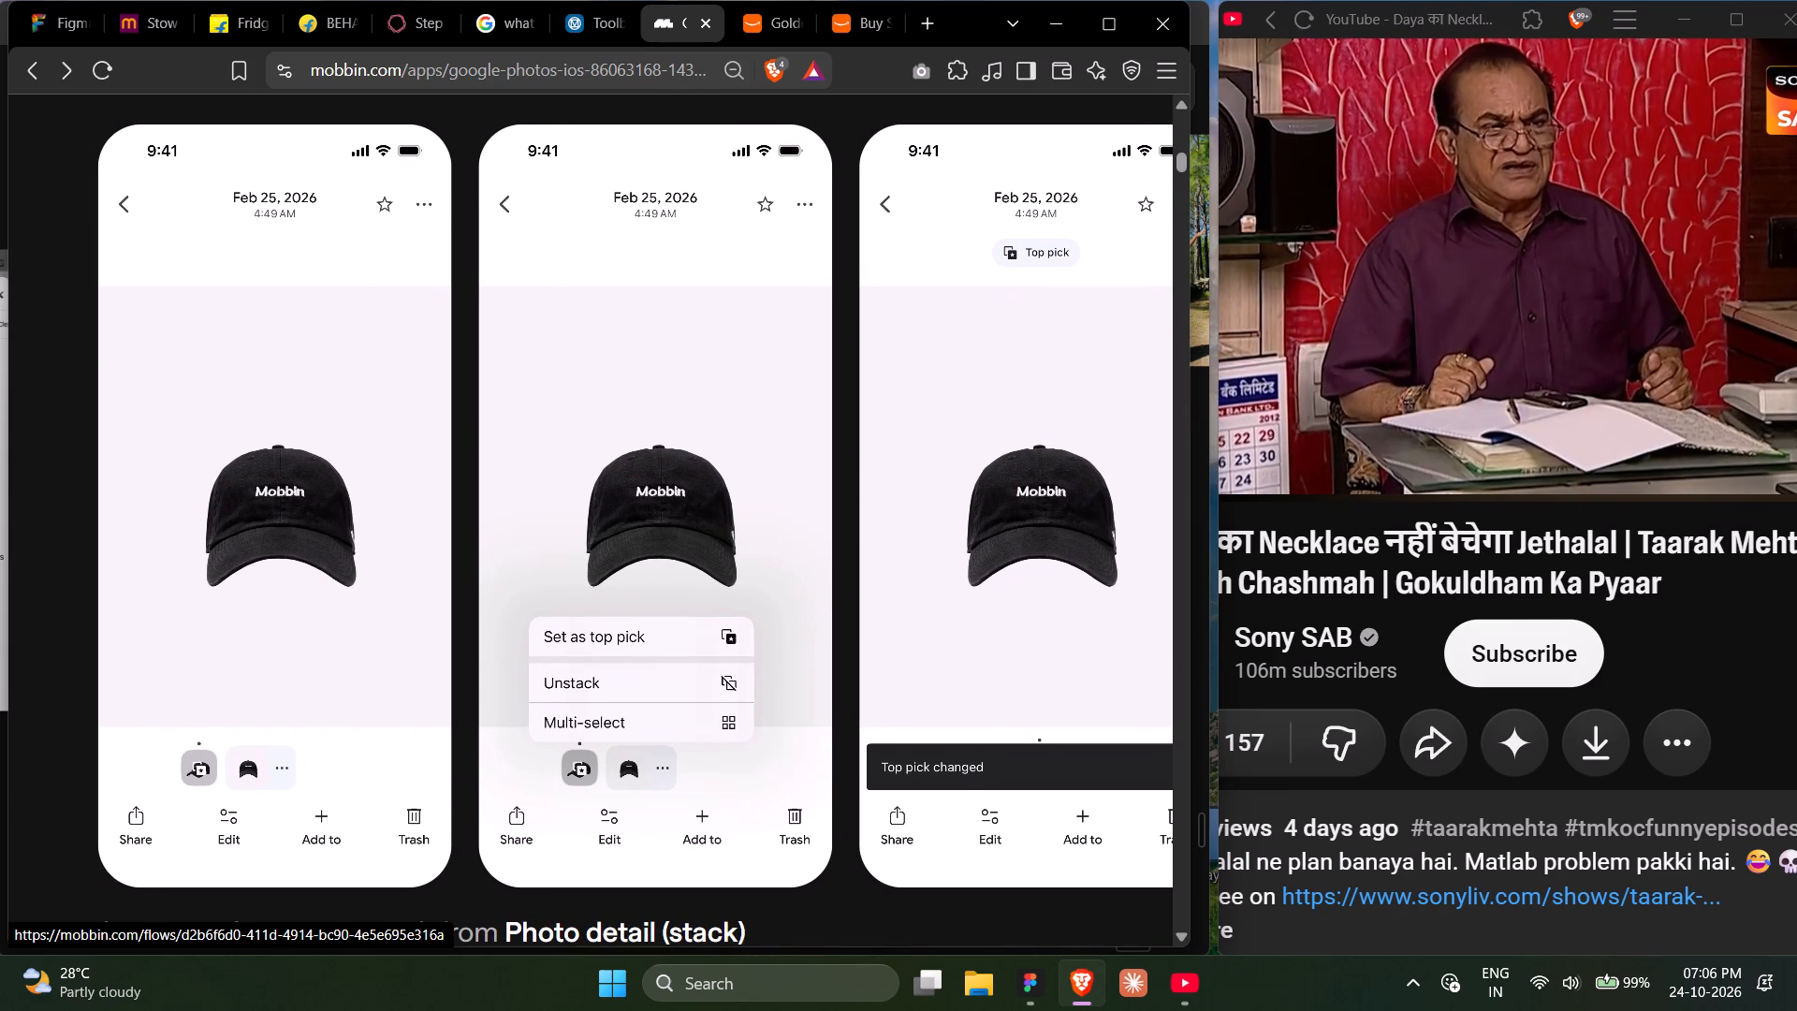
pyautogui.hscroll(-1, 431, 674)
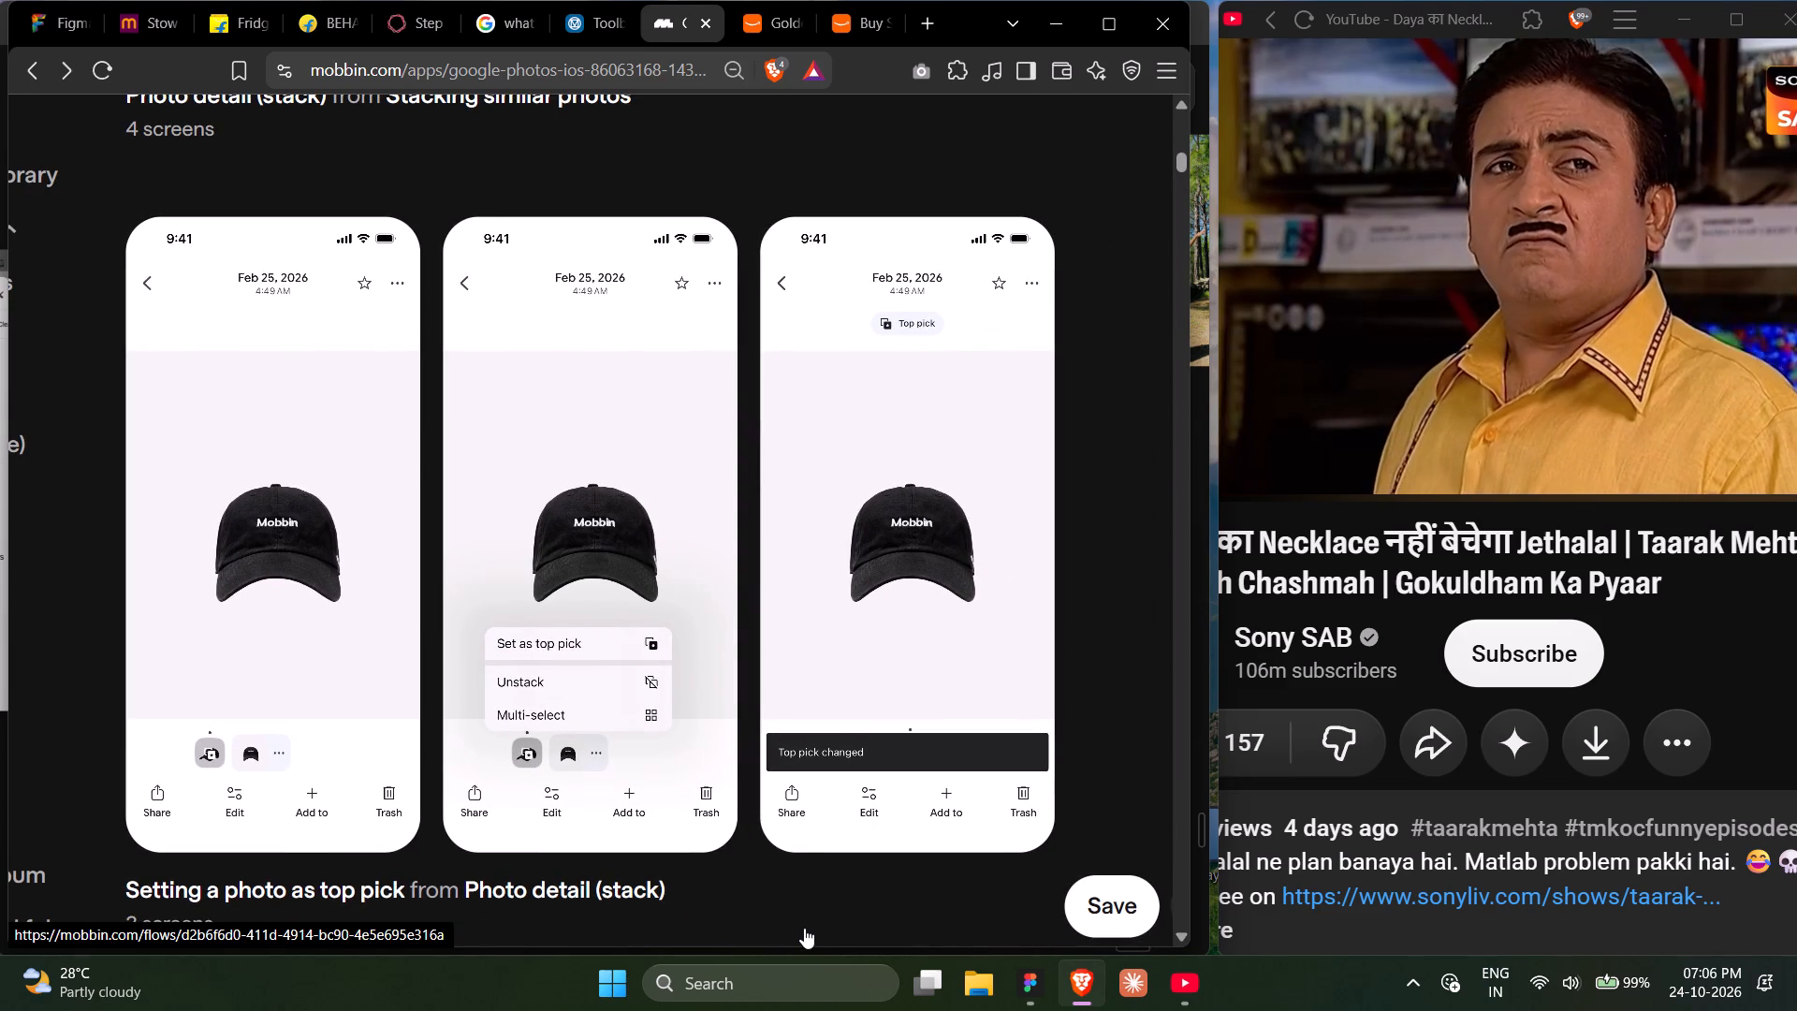
pyautogui.scroll(-1, 810, 905)
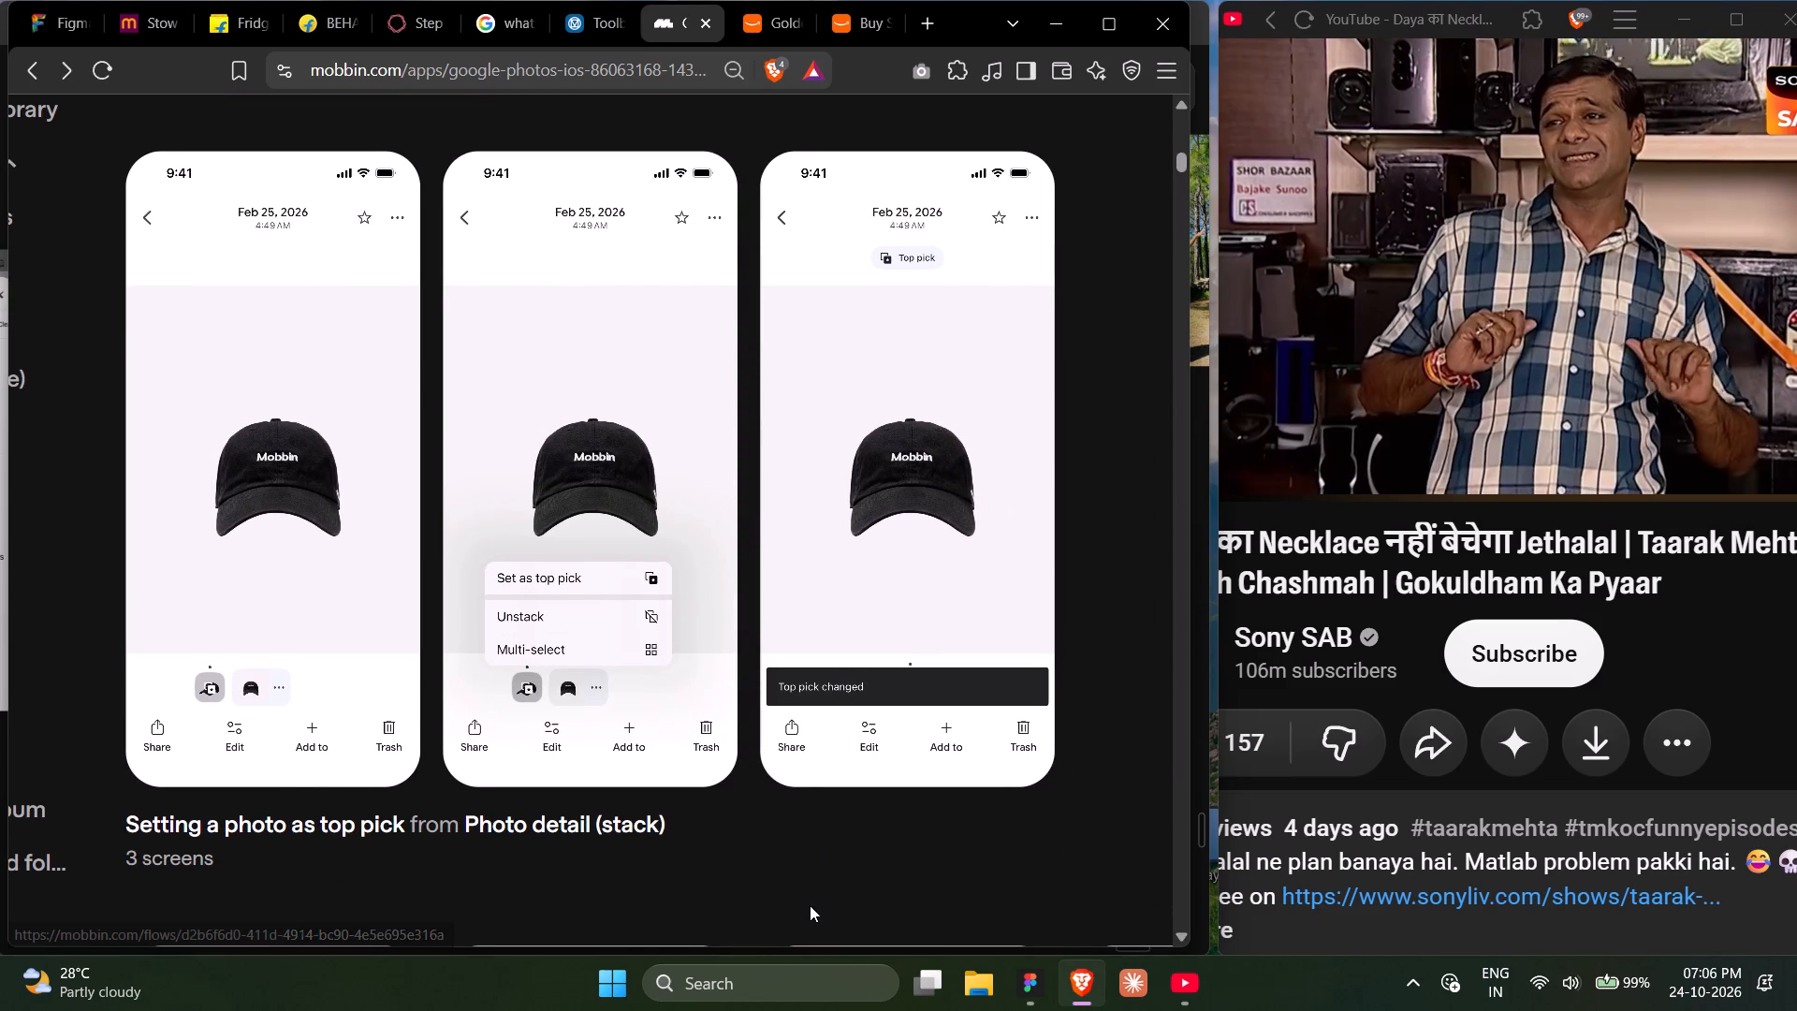
pyautogui.scroll(-1, 810, 905)
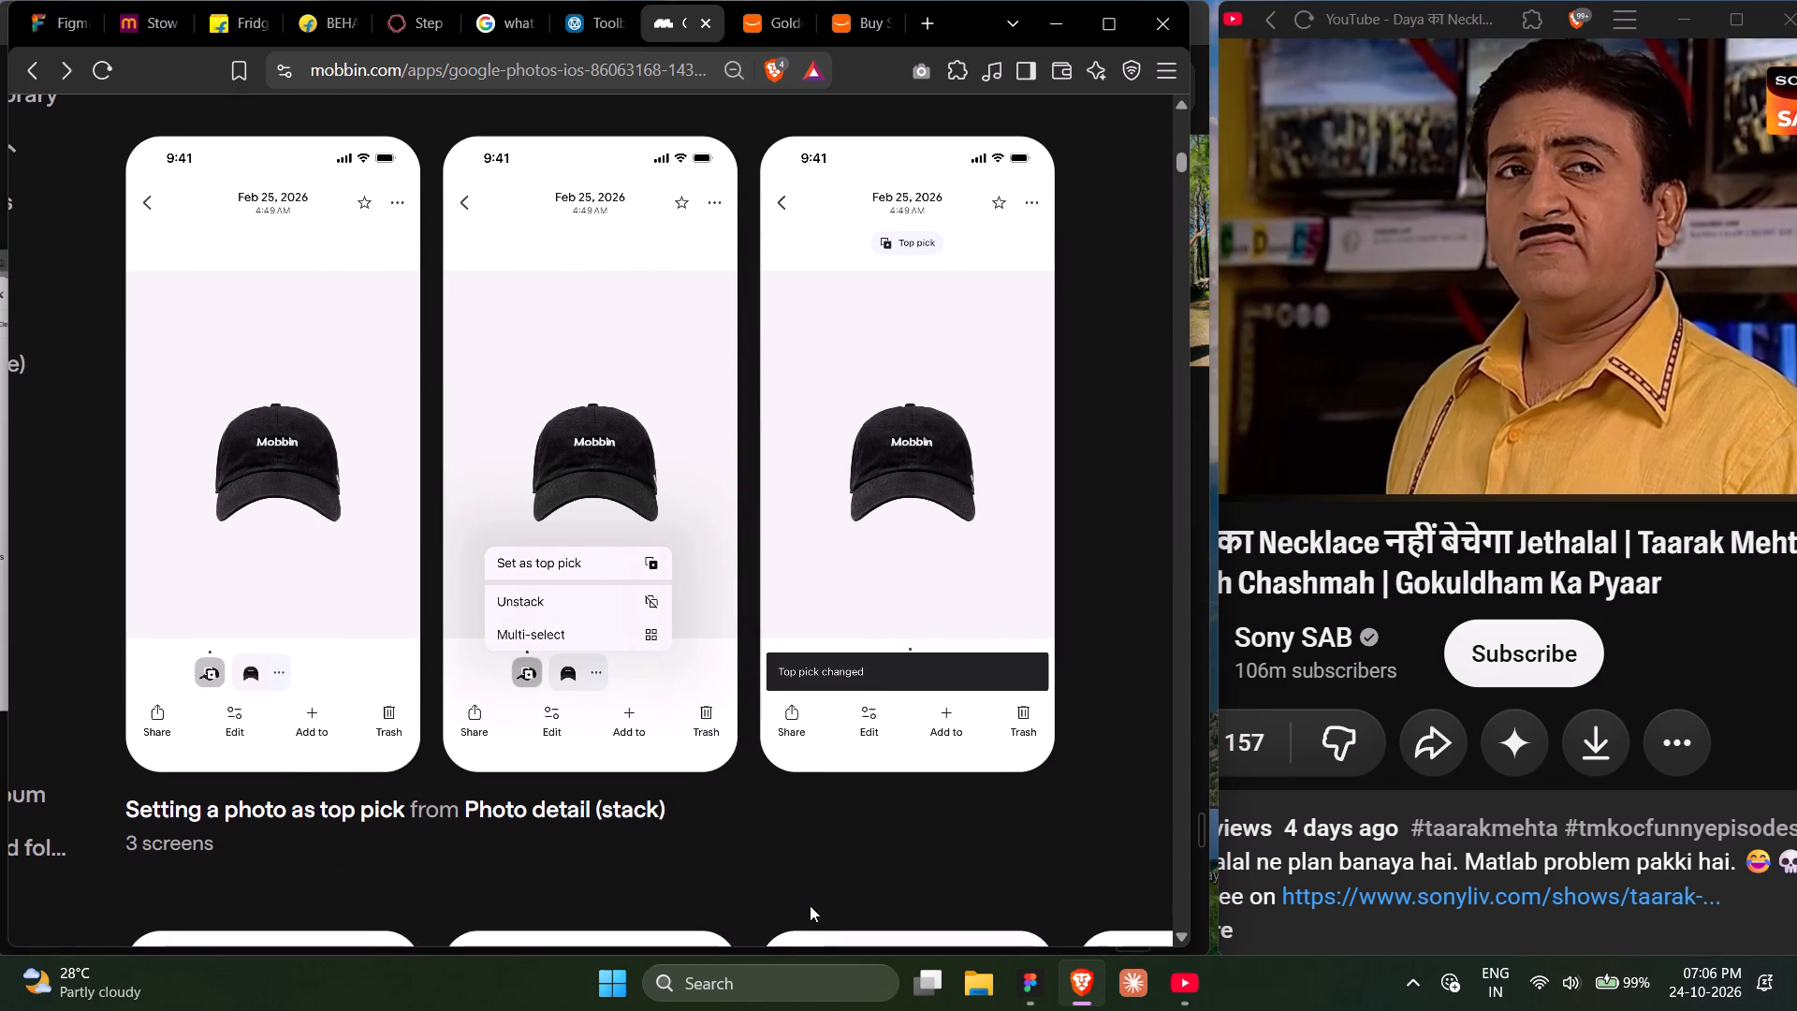
pyautogui.scroll(-1, 810, 905)
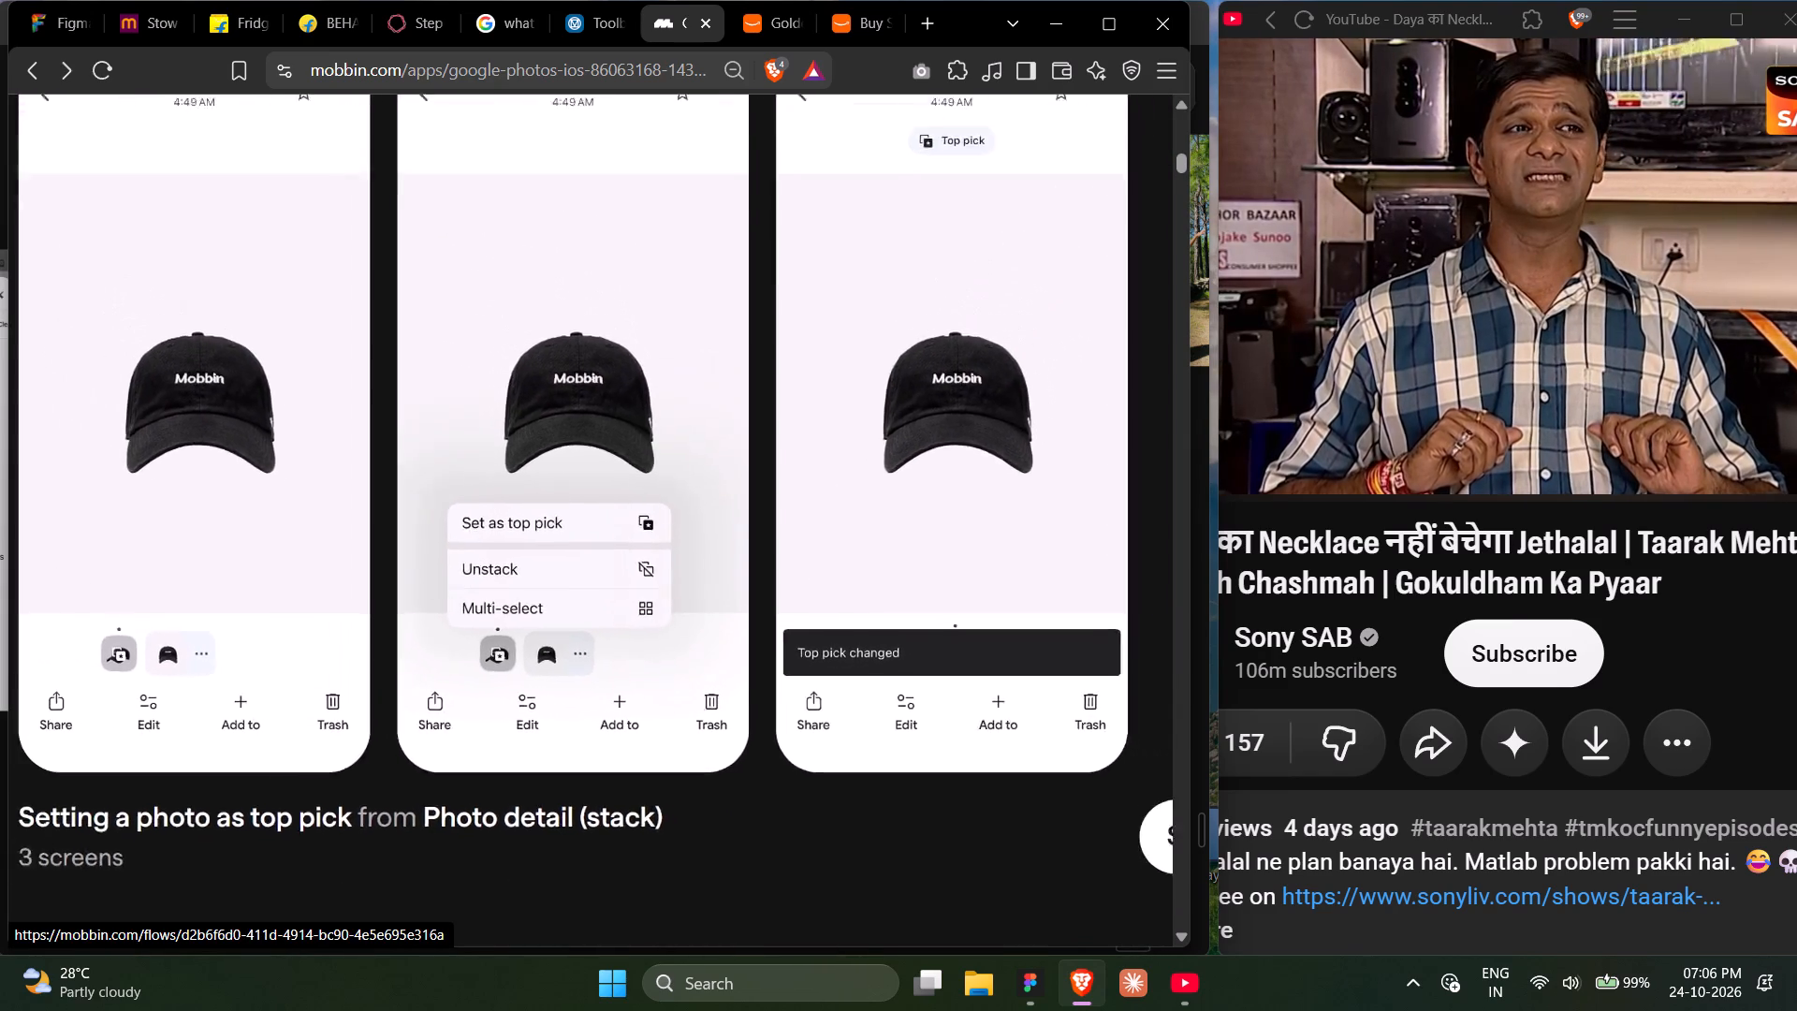
pyautogui.scroll(-1, 694, 851)
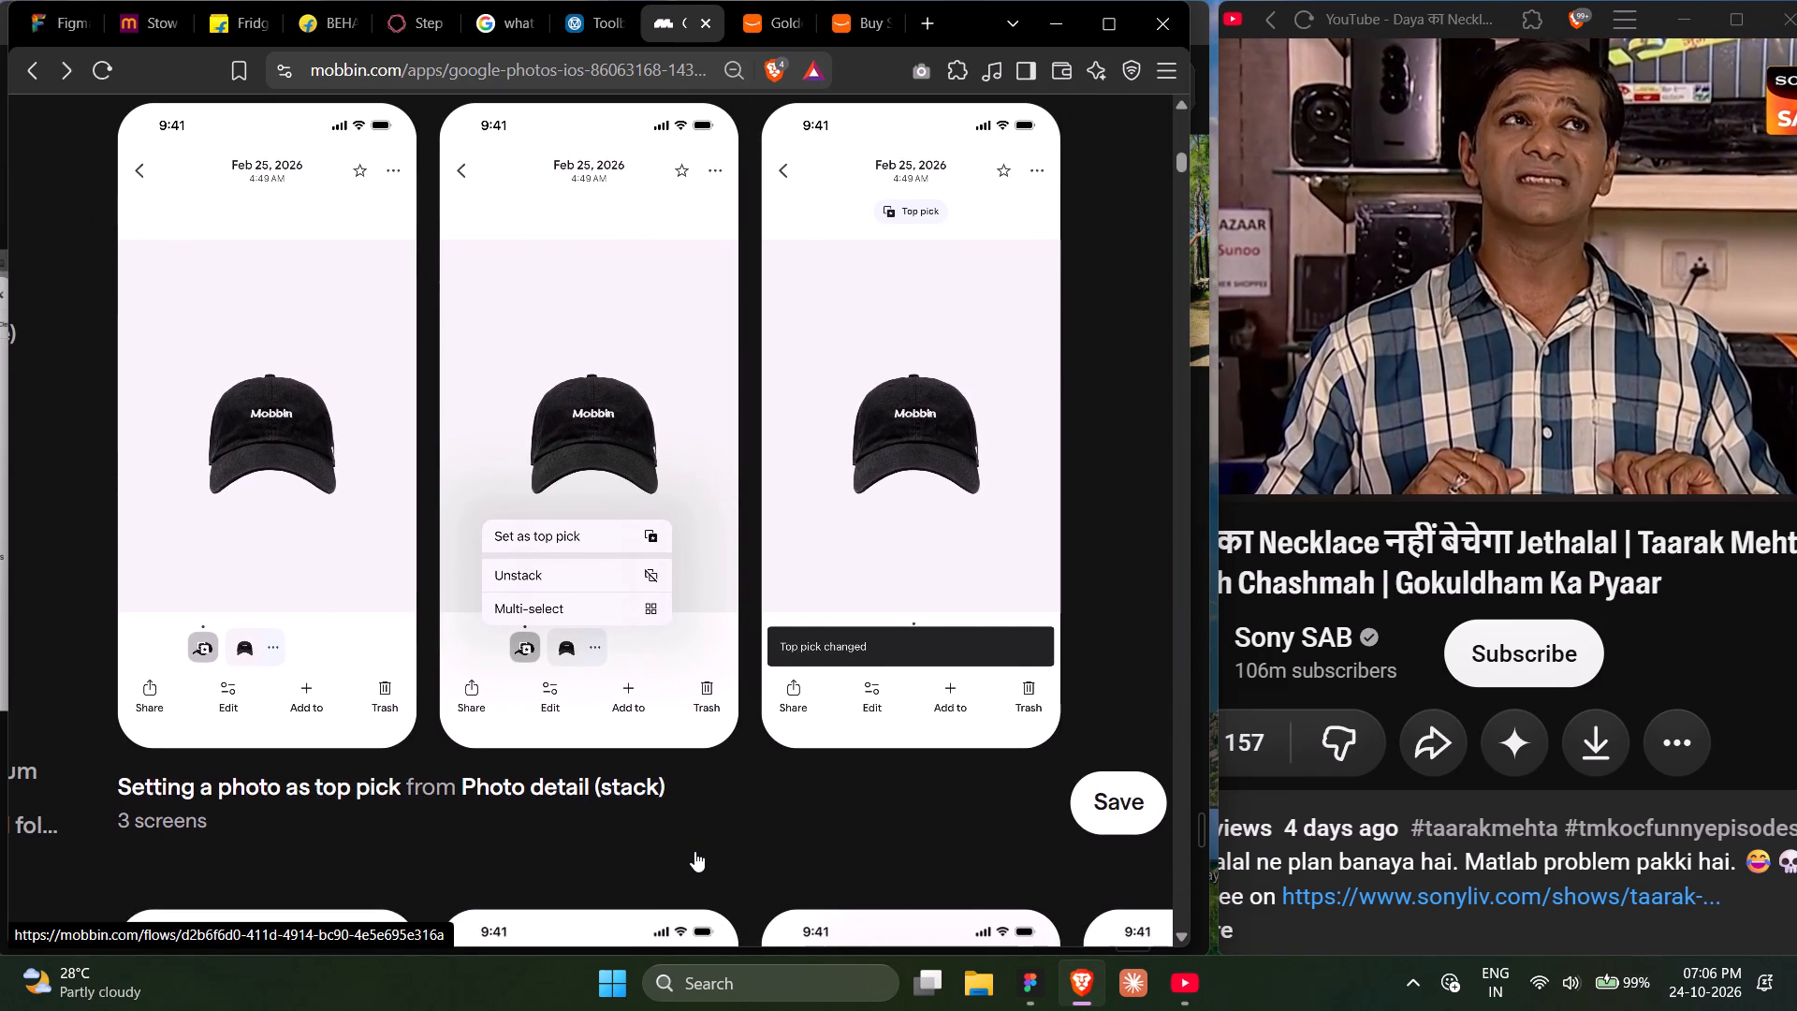
pyautogui.scroll(-2, 694, 851)
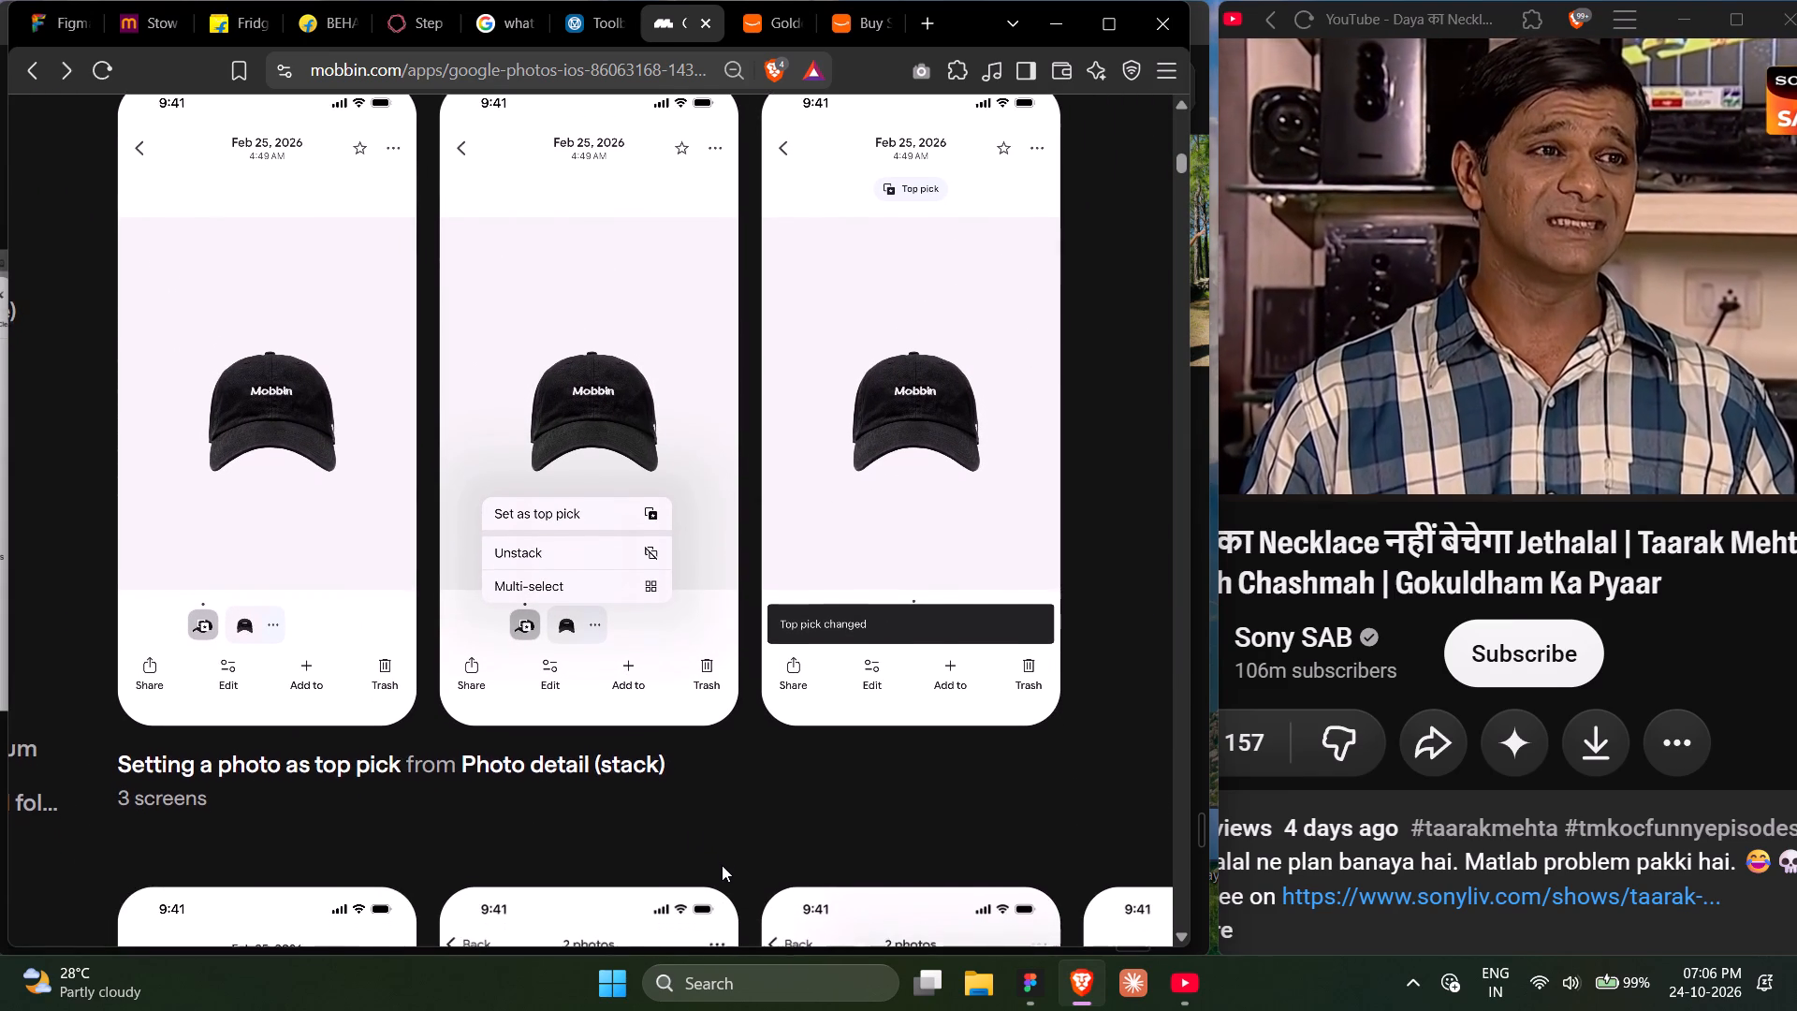
pyautogui.scroll(-2, 722, 865)
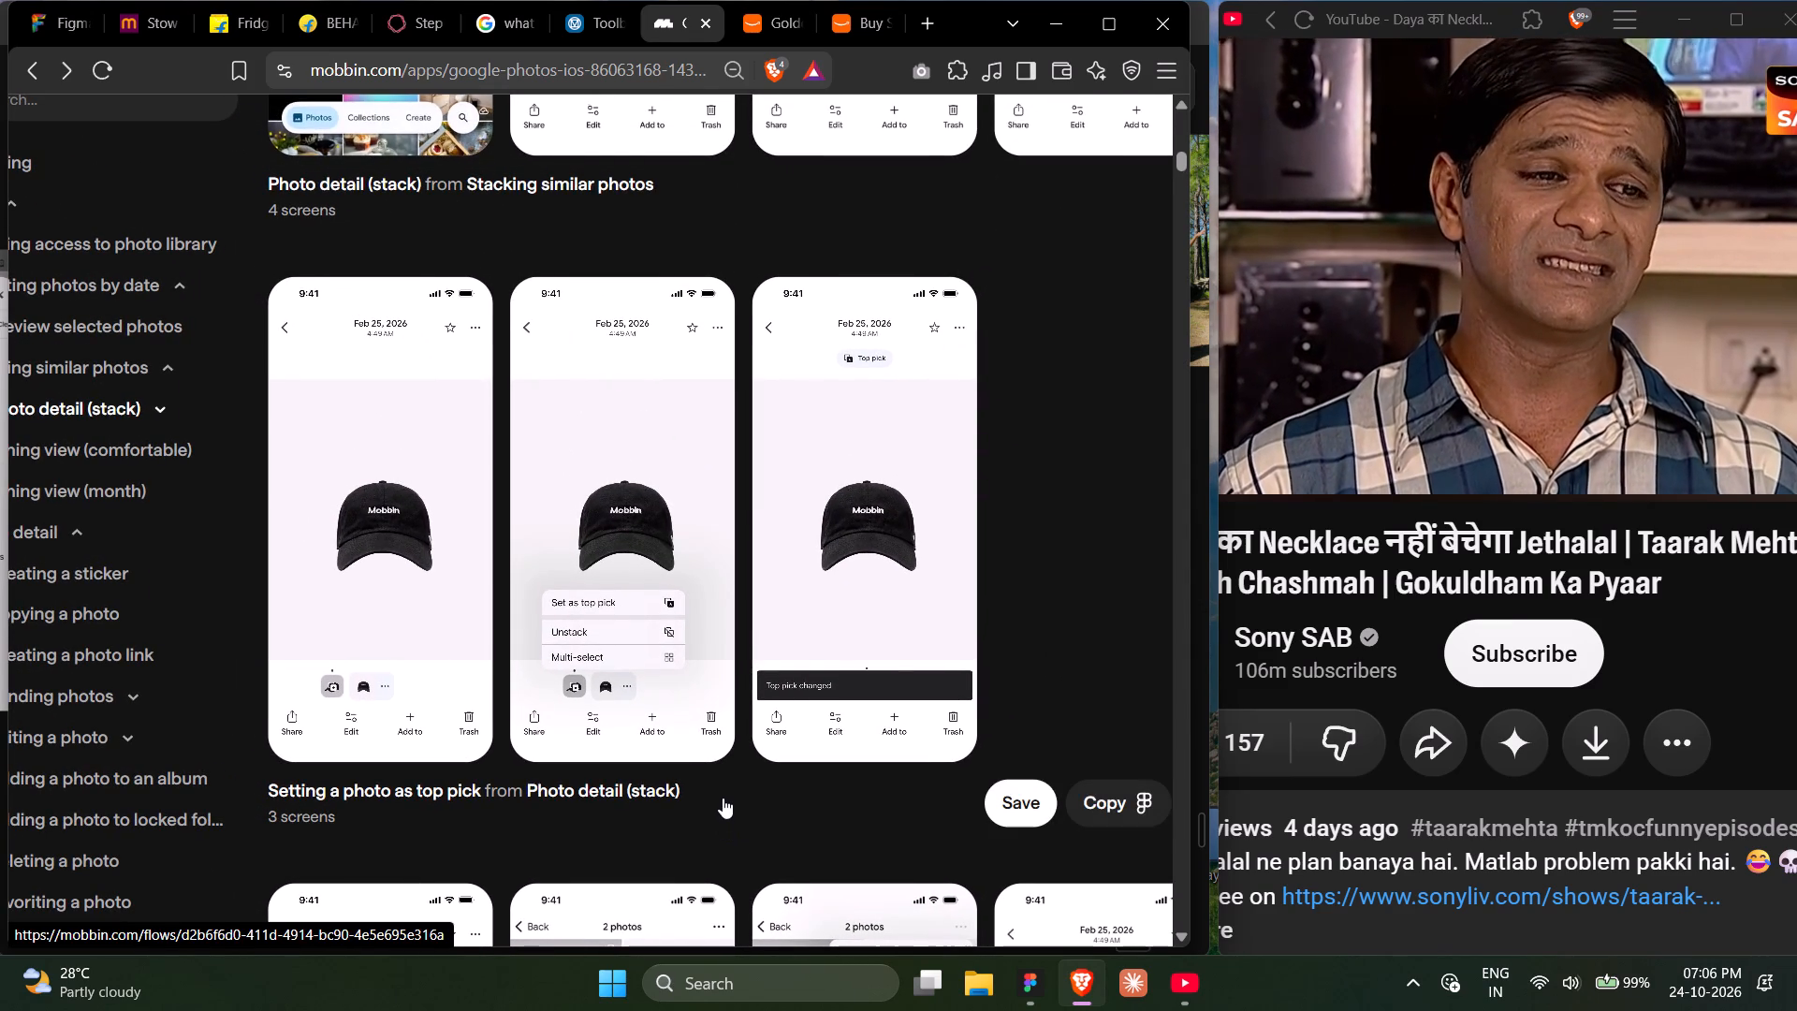
# Examine the Unstacking photos flow and glance at the Switching view (comfortable) flow that follows it.
pyautogui.scroll(-3, 708, 751)
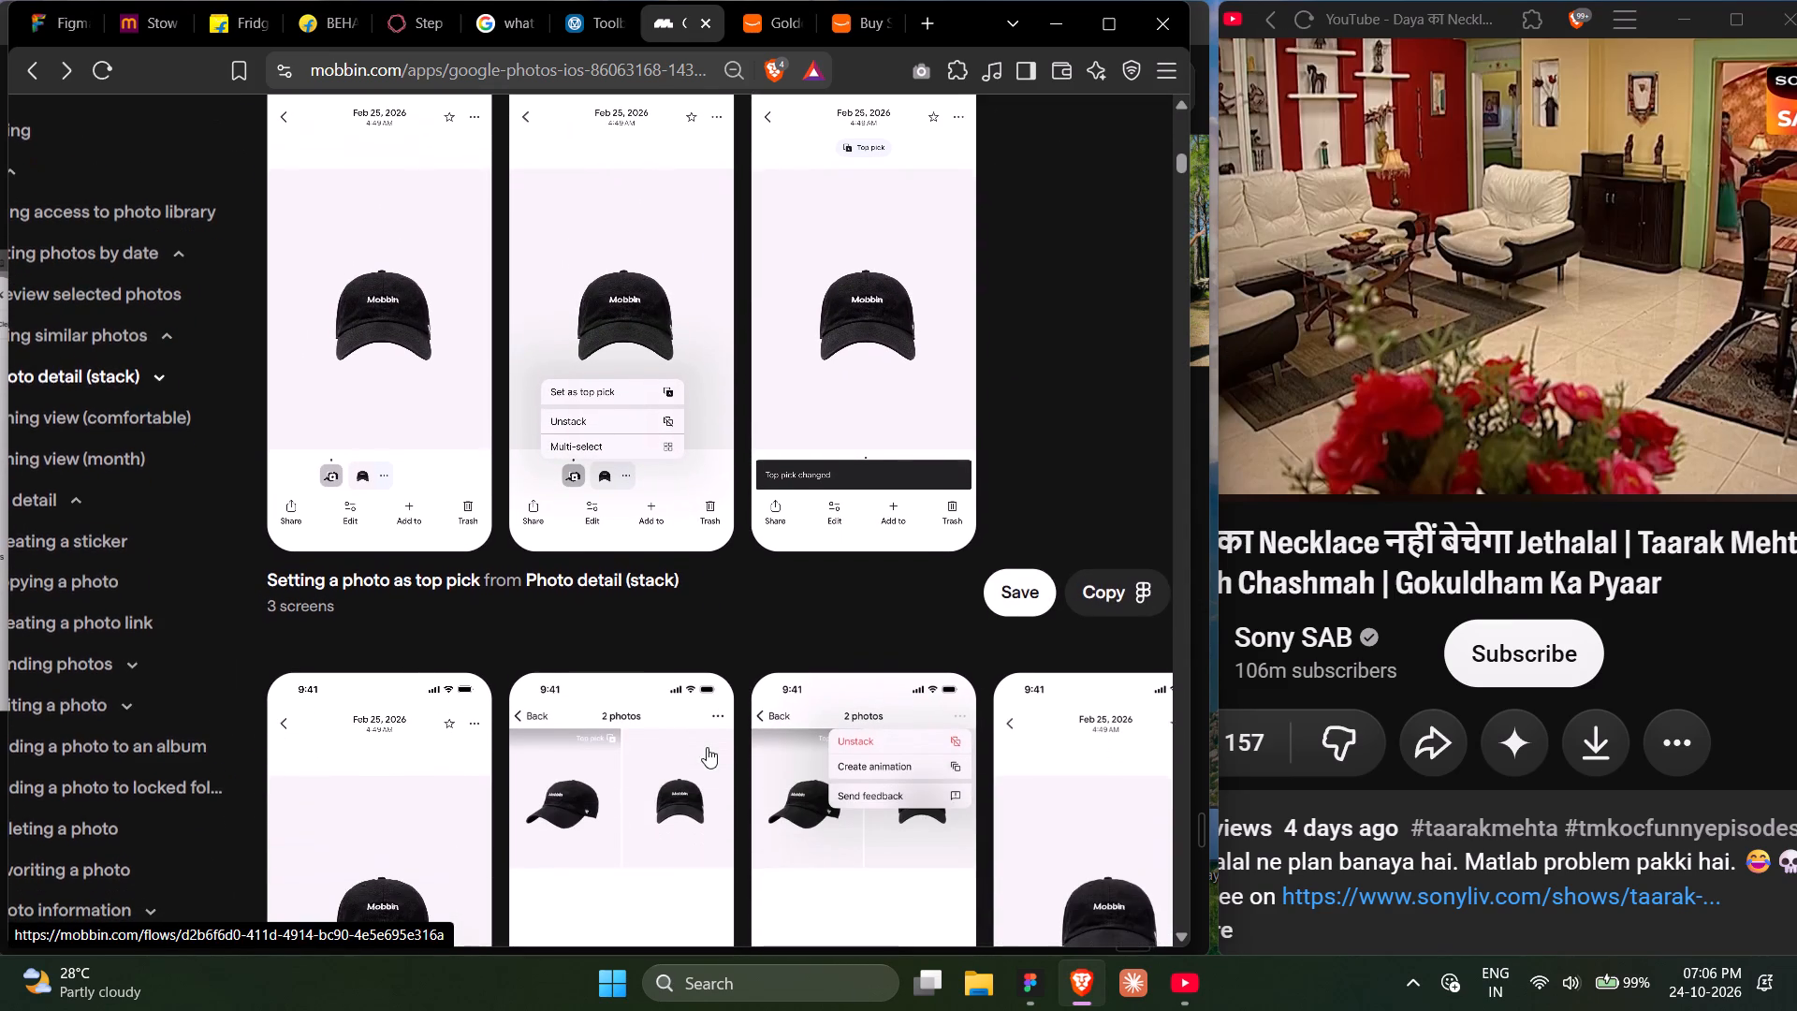
pyautogui.scroll(-4, 707, 747)
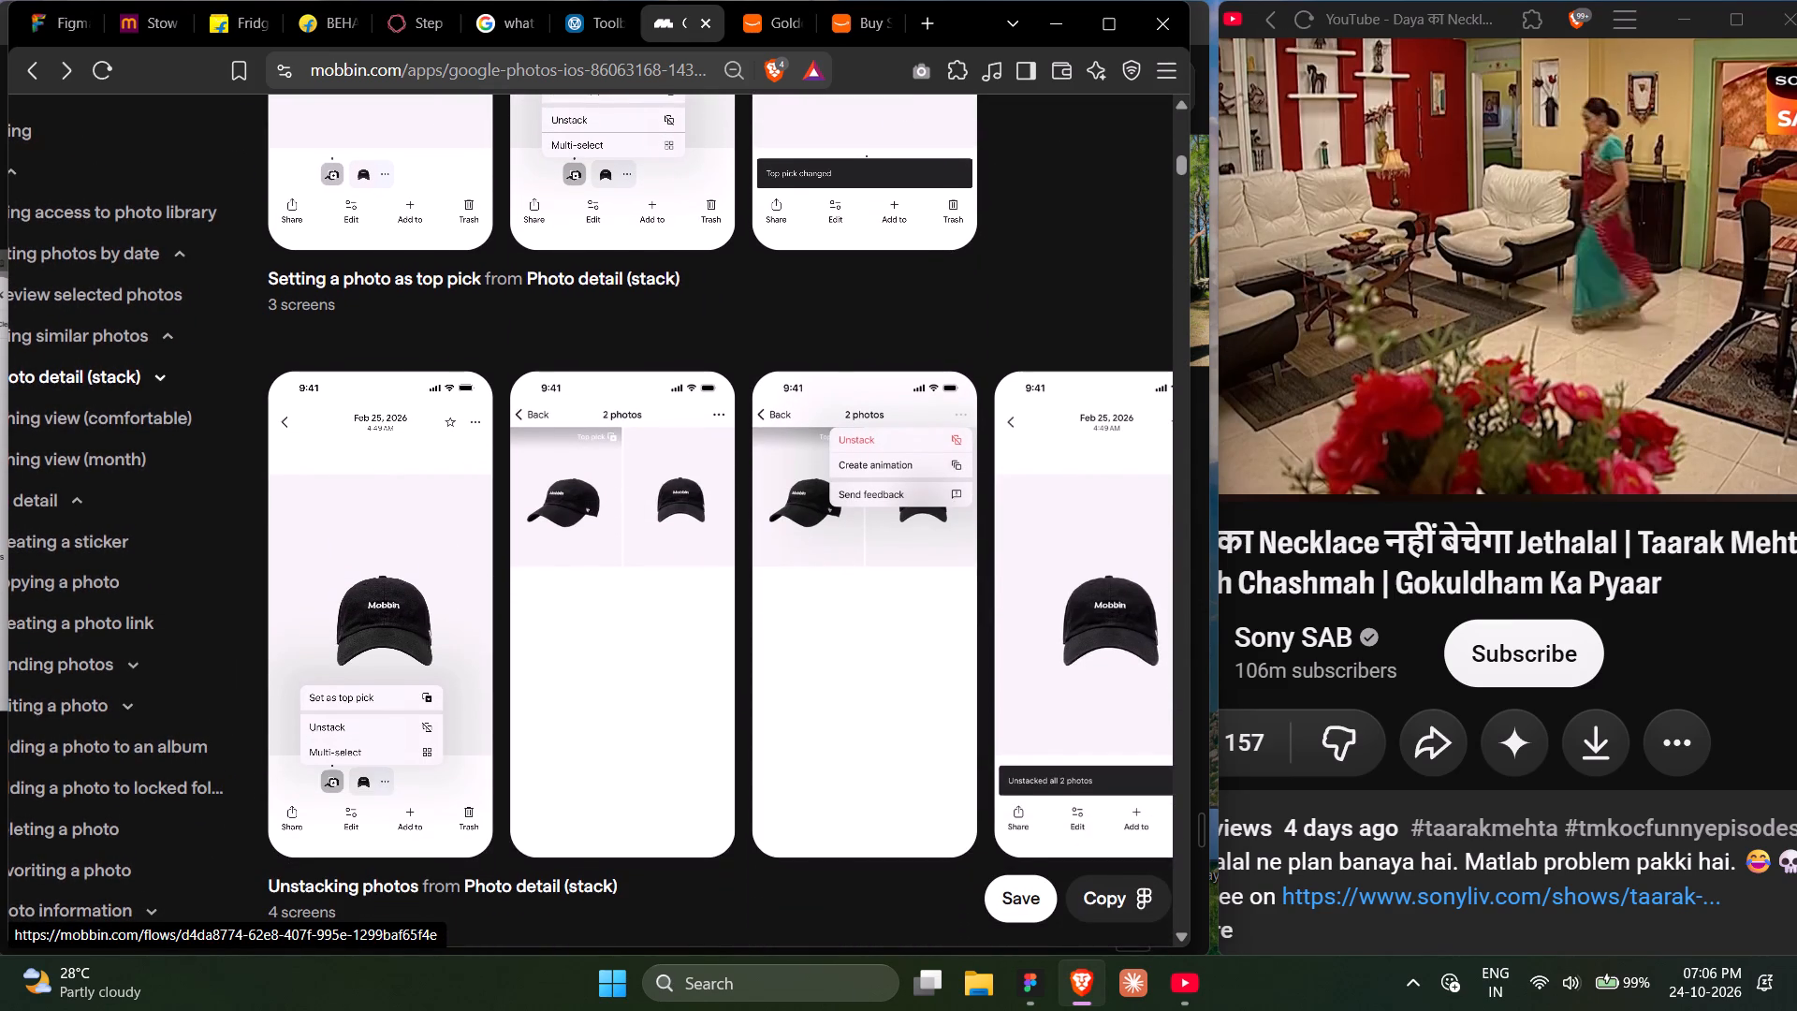
pyautogui.hscroll(-1, 606, 726)
pyautogui.scroll(-1, 606, 726)
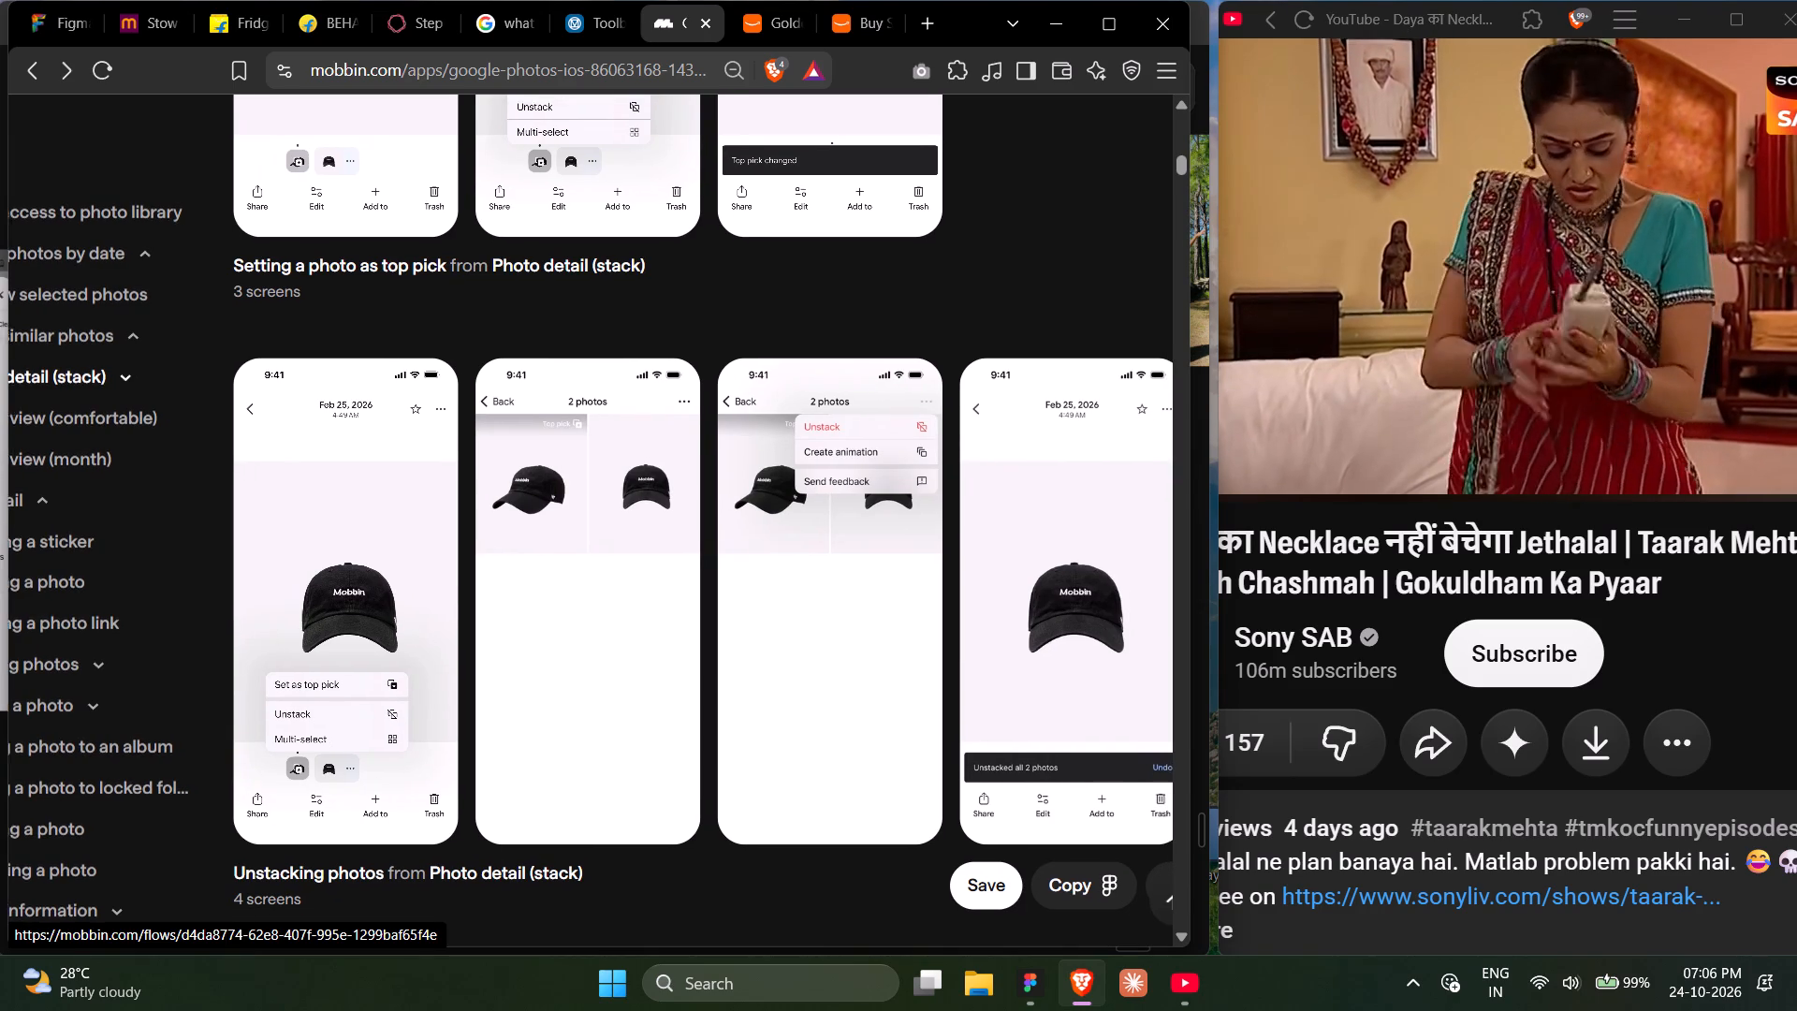
pyautogui.scroll(-1, 606, 726)
pyautogui.hscroll(-1, 606, 726)
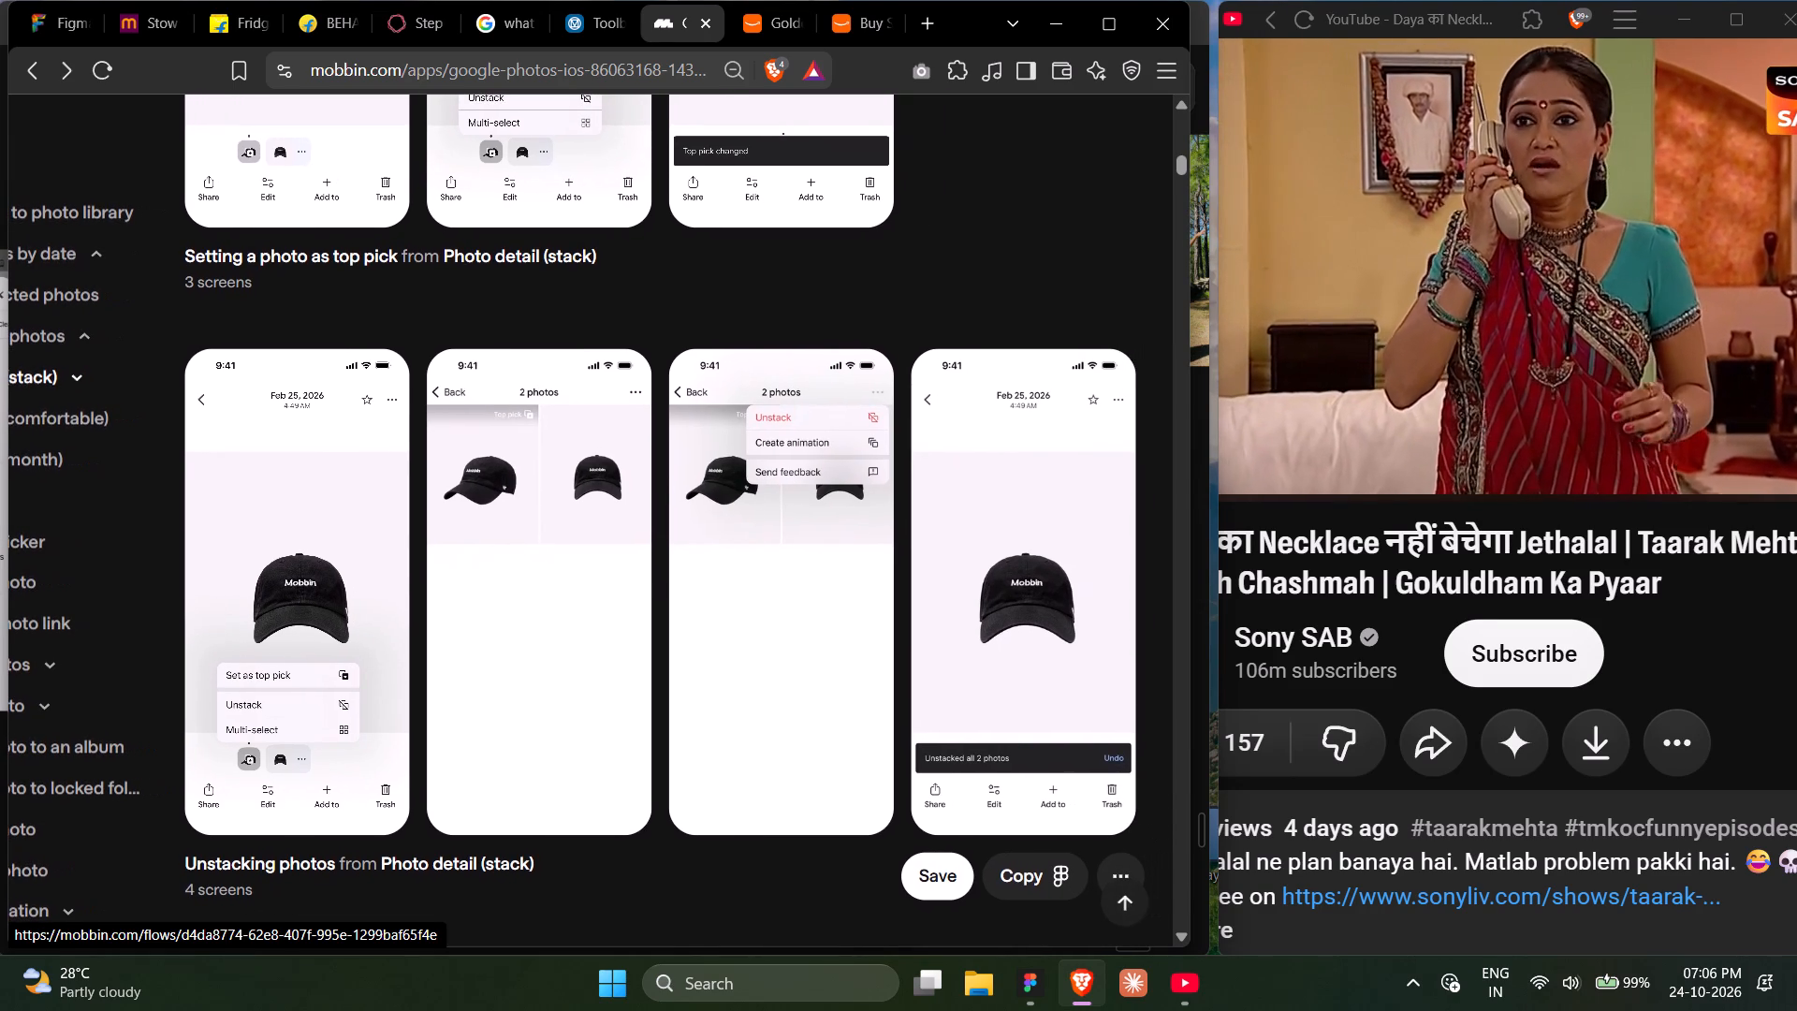
pyautogui.hscroll(-1, 606, 726)
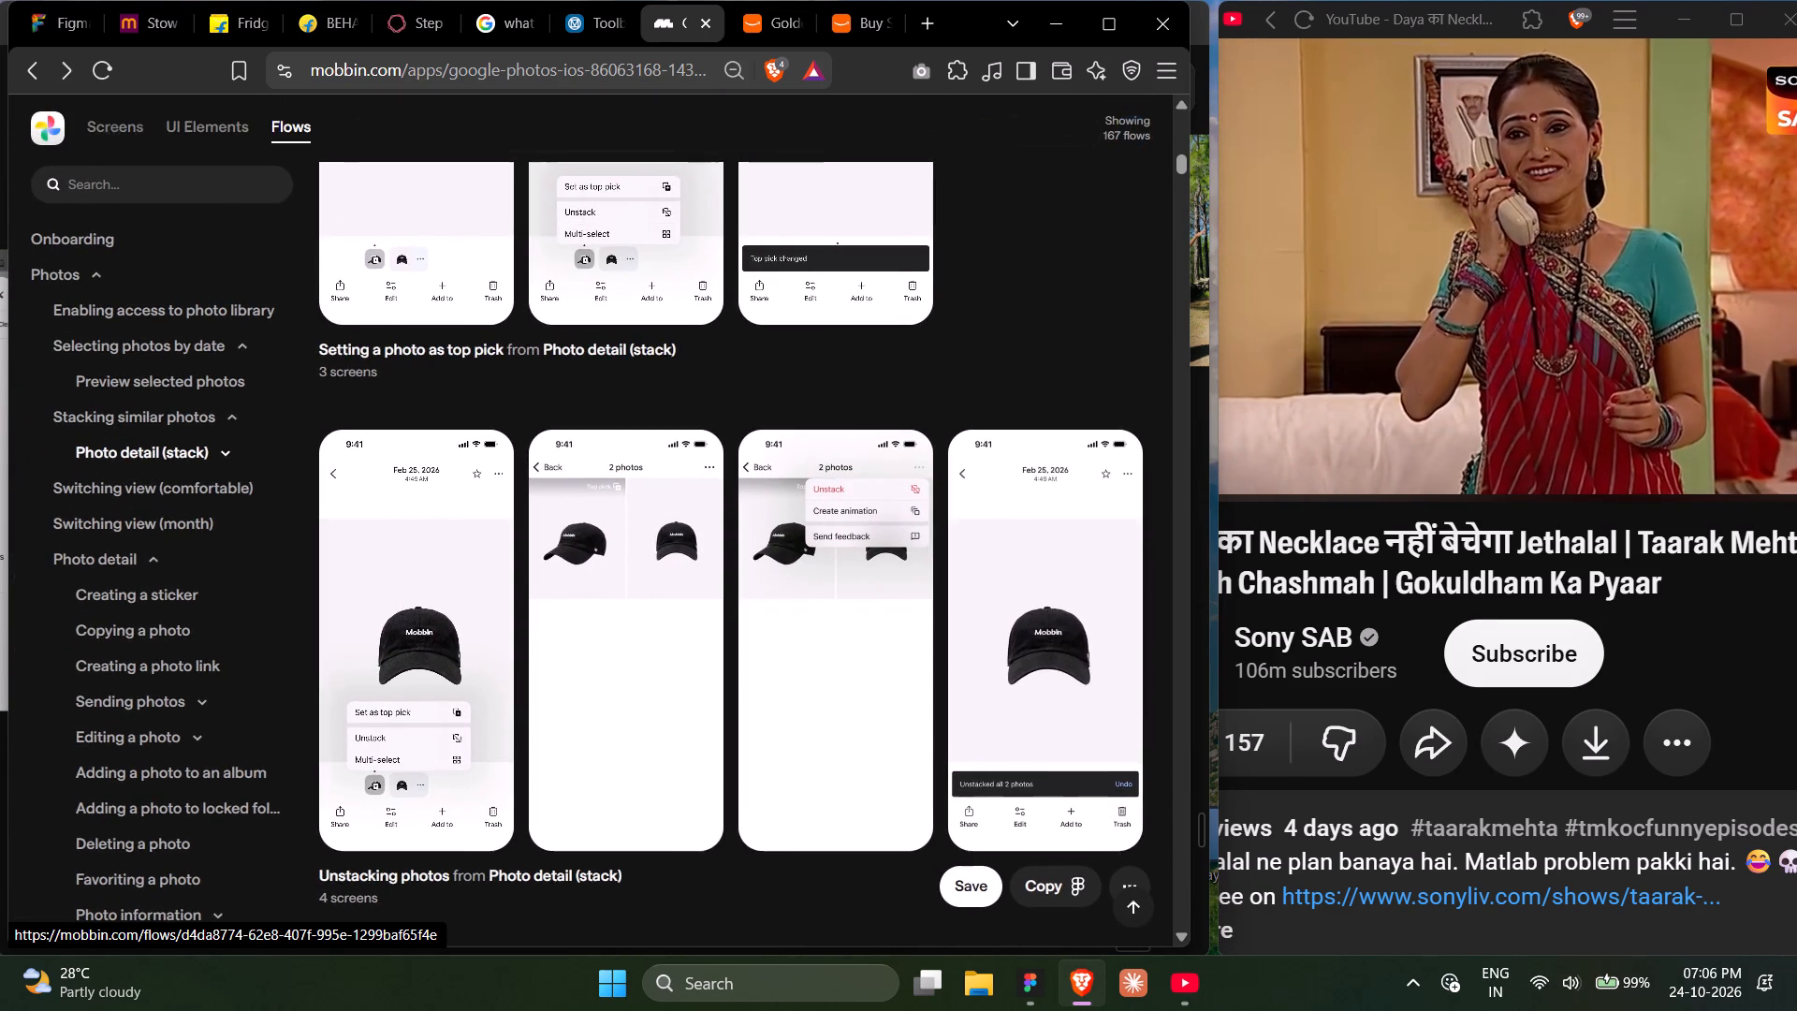
pyautogui.scroll(-7, 606, 726)
pyautogui.scroll(1, 606, 726)
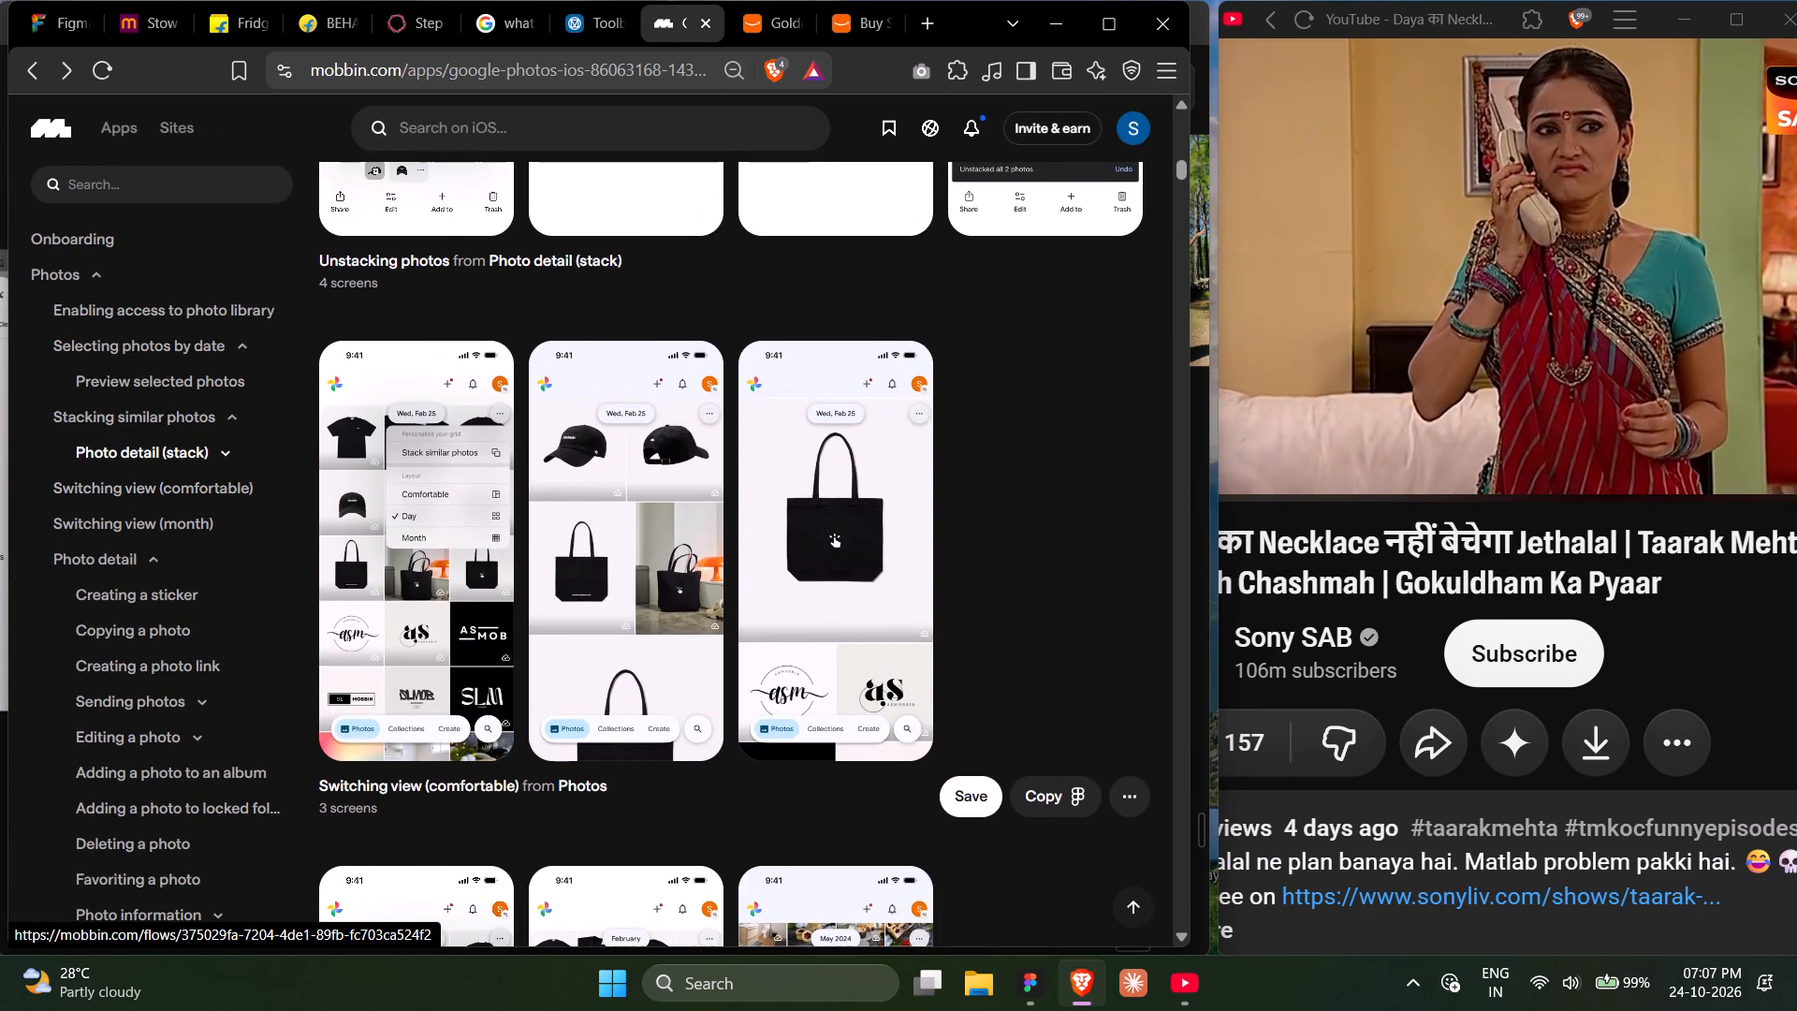
pyautogui.scroll(7, 601, 619)
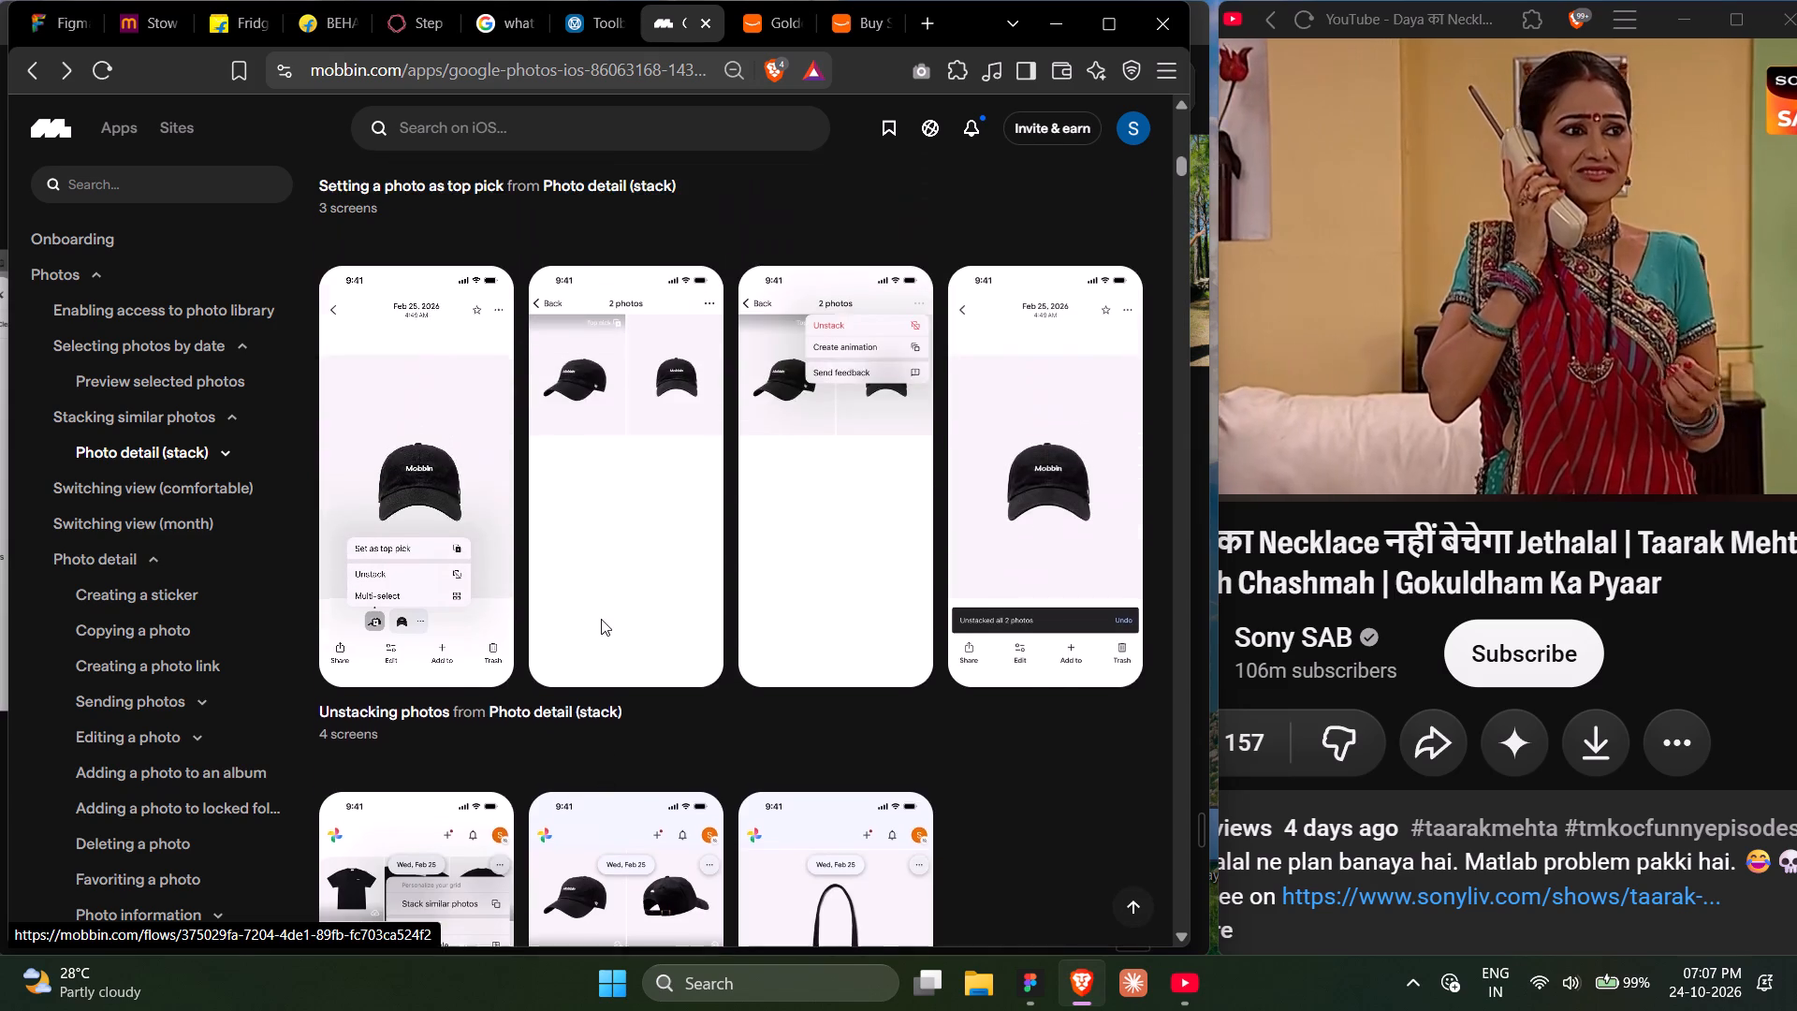
pyautogui.scroll(1, 601, 619)
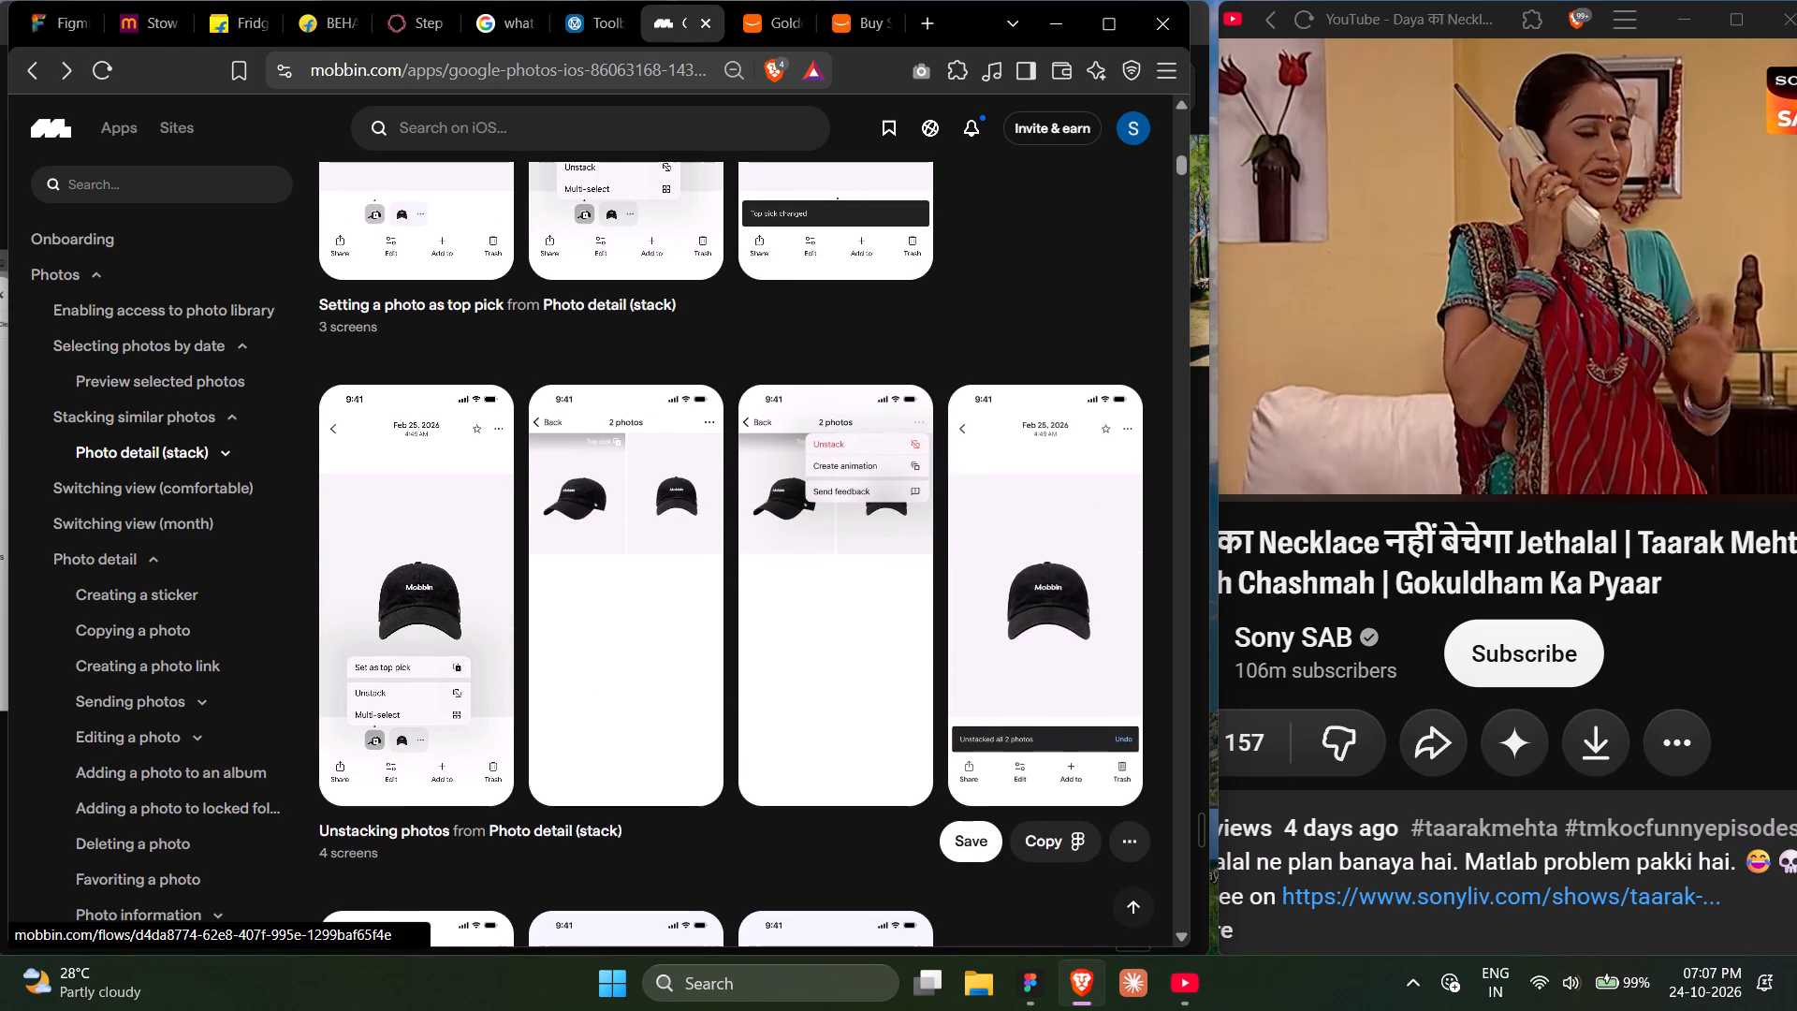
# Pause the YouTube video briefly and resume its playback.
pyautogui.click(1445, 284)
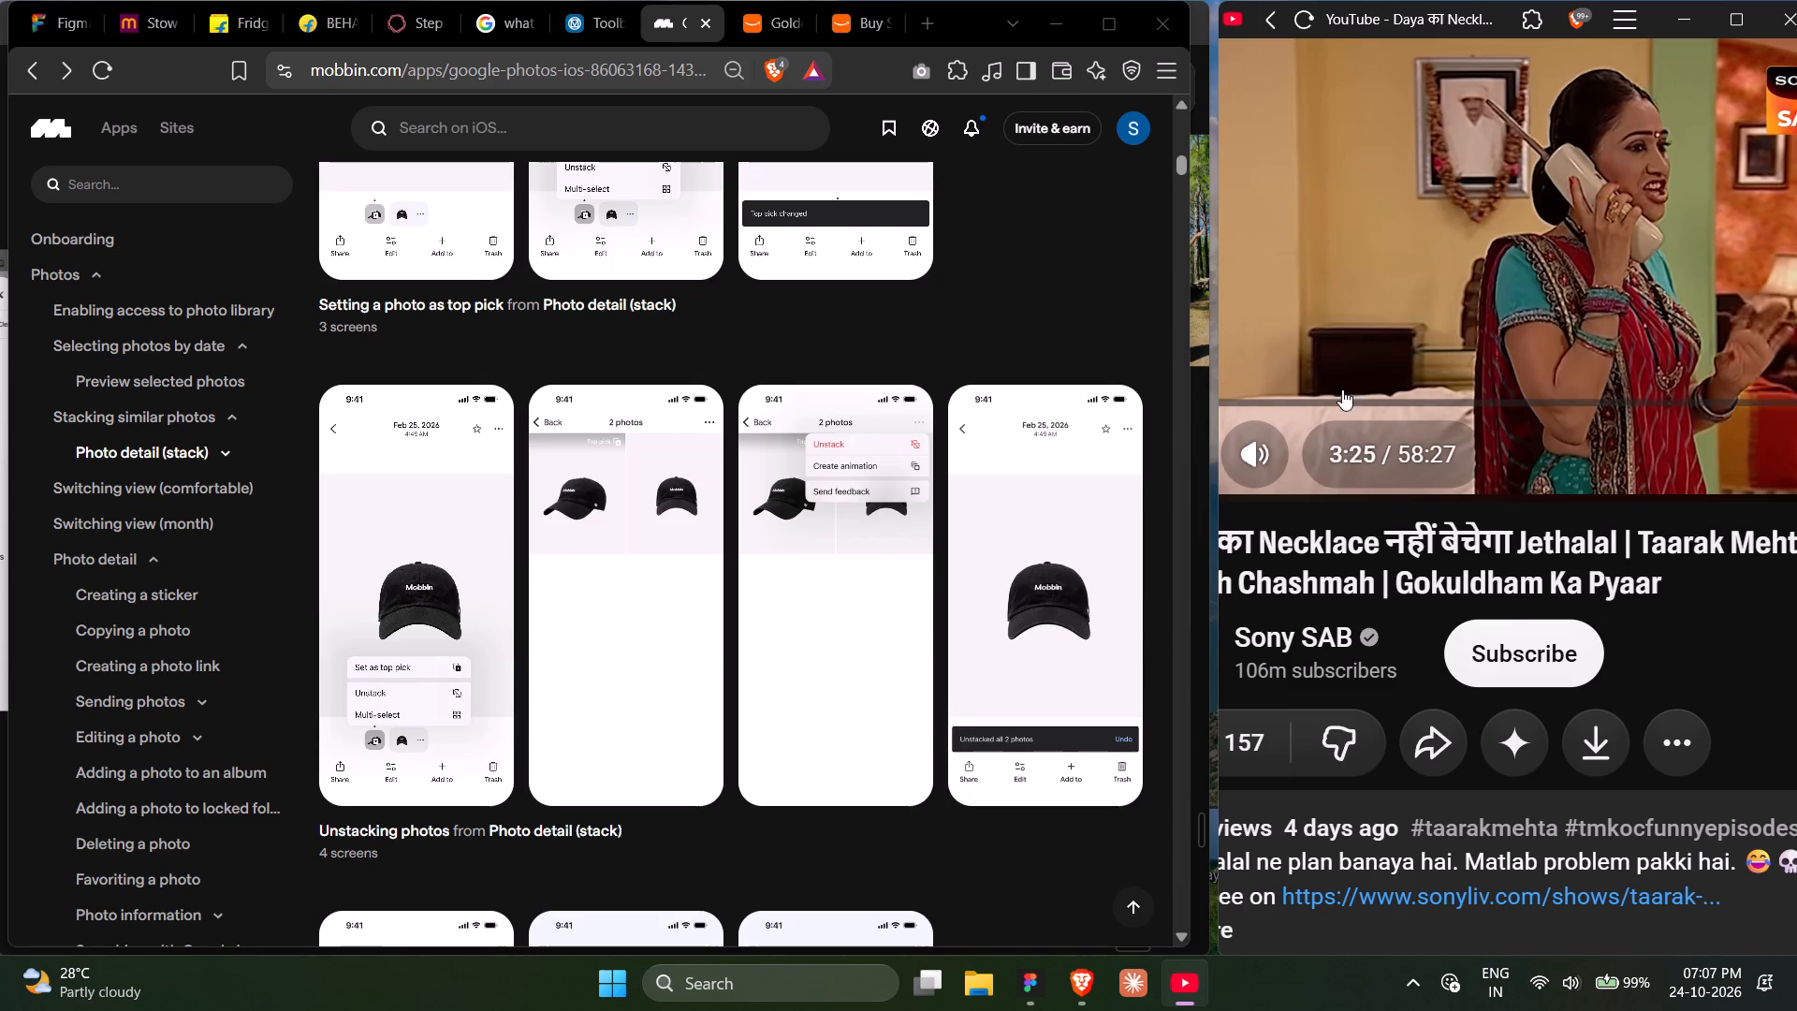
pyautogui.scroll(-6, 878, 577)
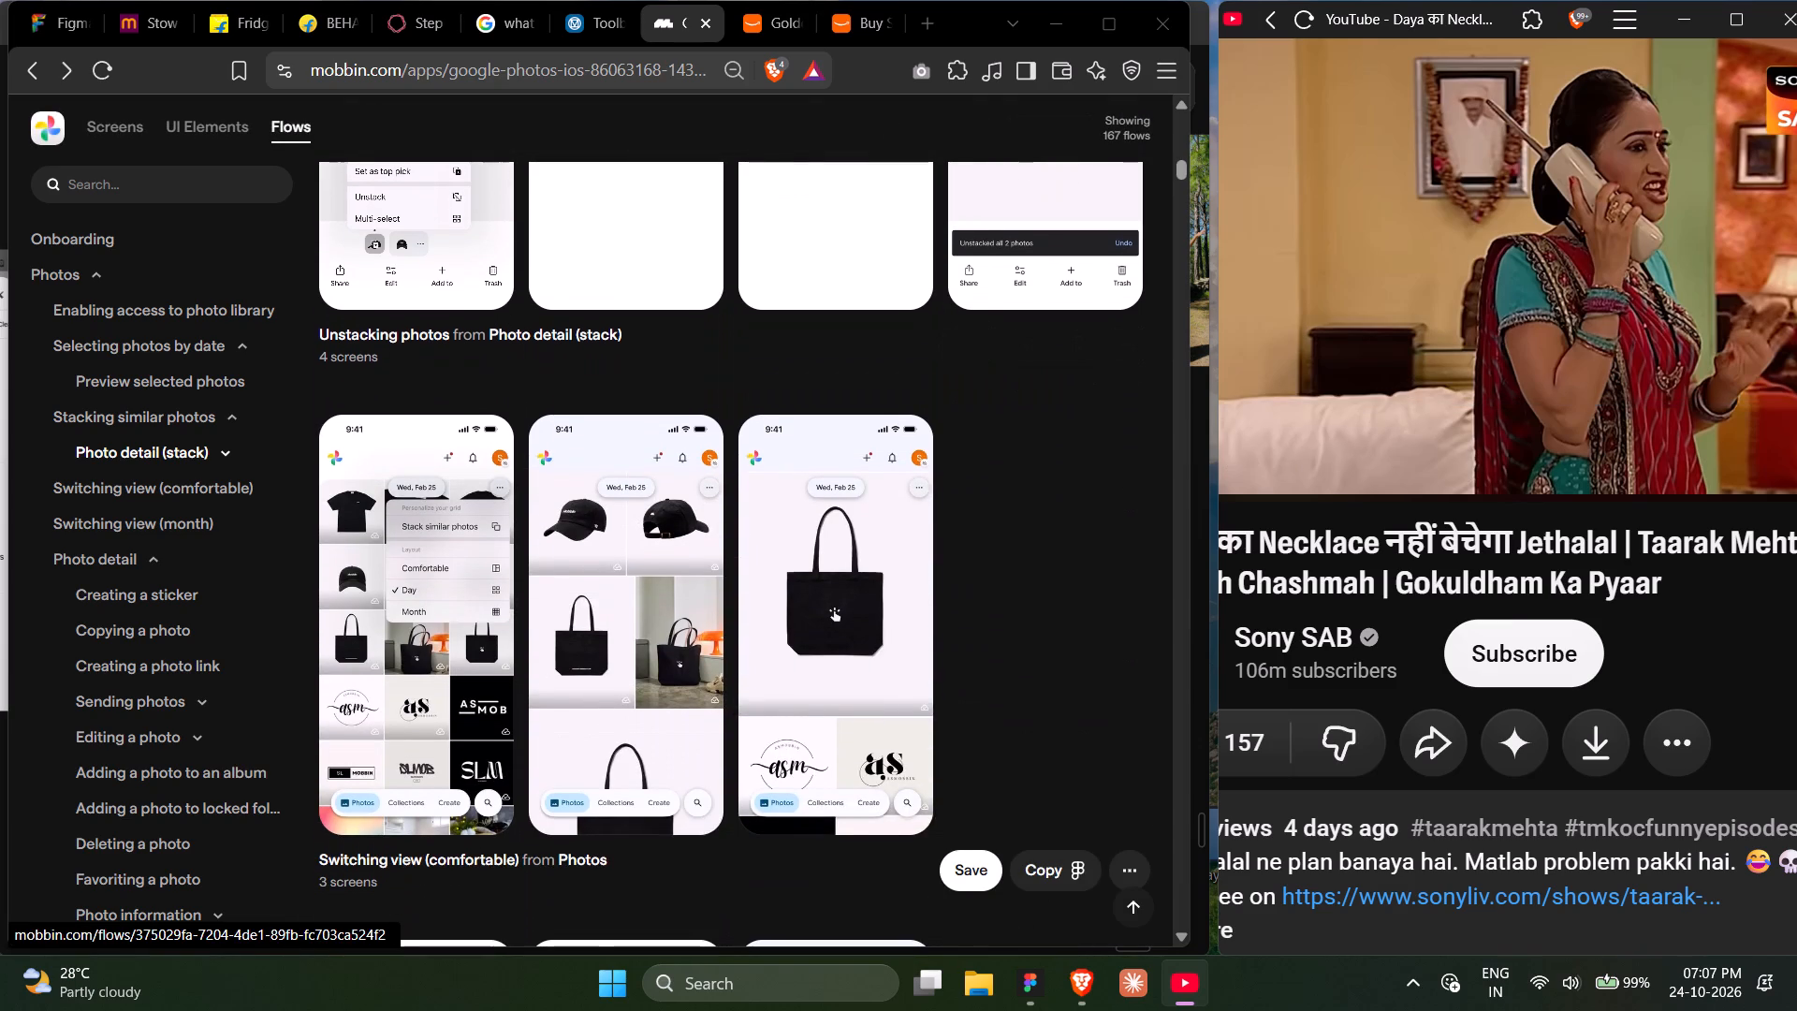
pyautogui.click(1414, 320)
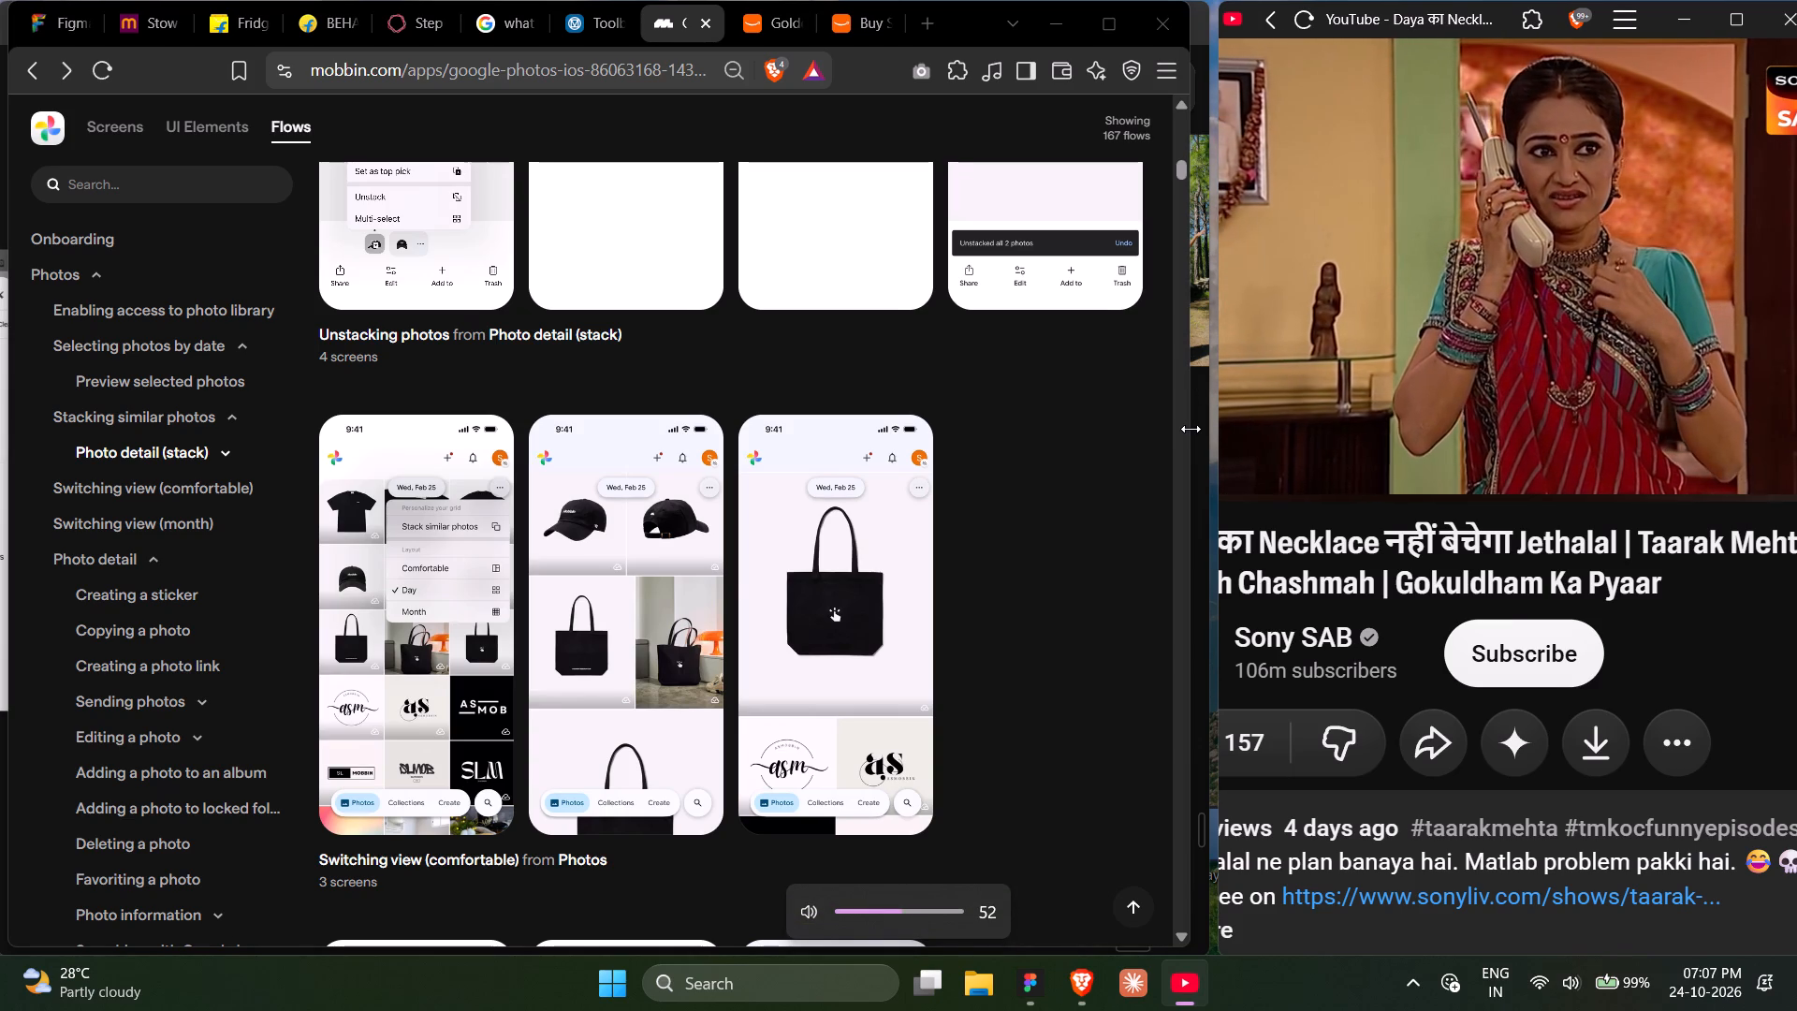
# Go back to the Photo detail (stack) flow and examine the similar-photos tooltip and thumbnail strip on its second screen up close.
pyautogui.scroll(2, 1066, 681)
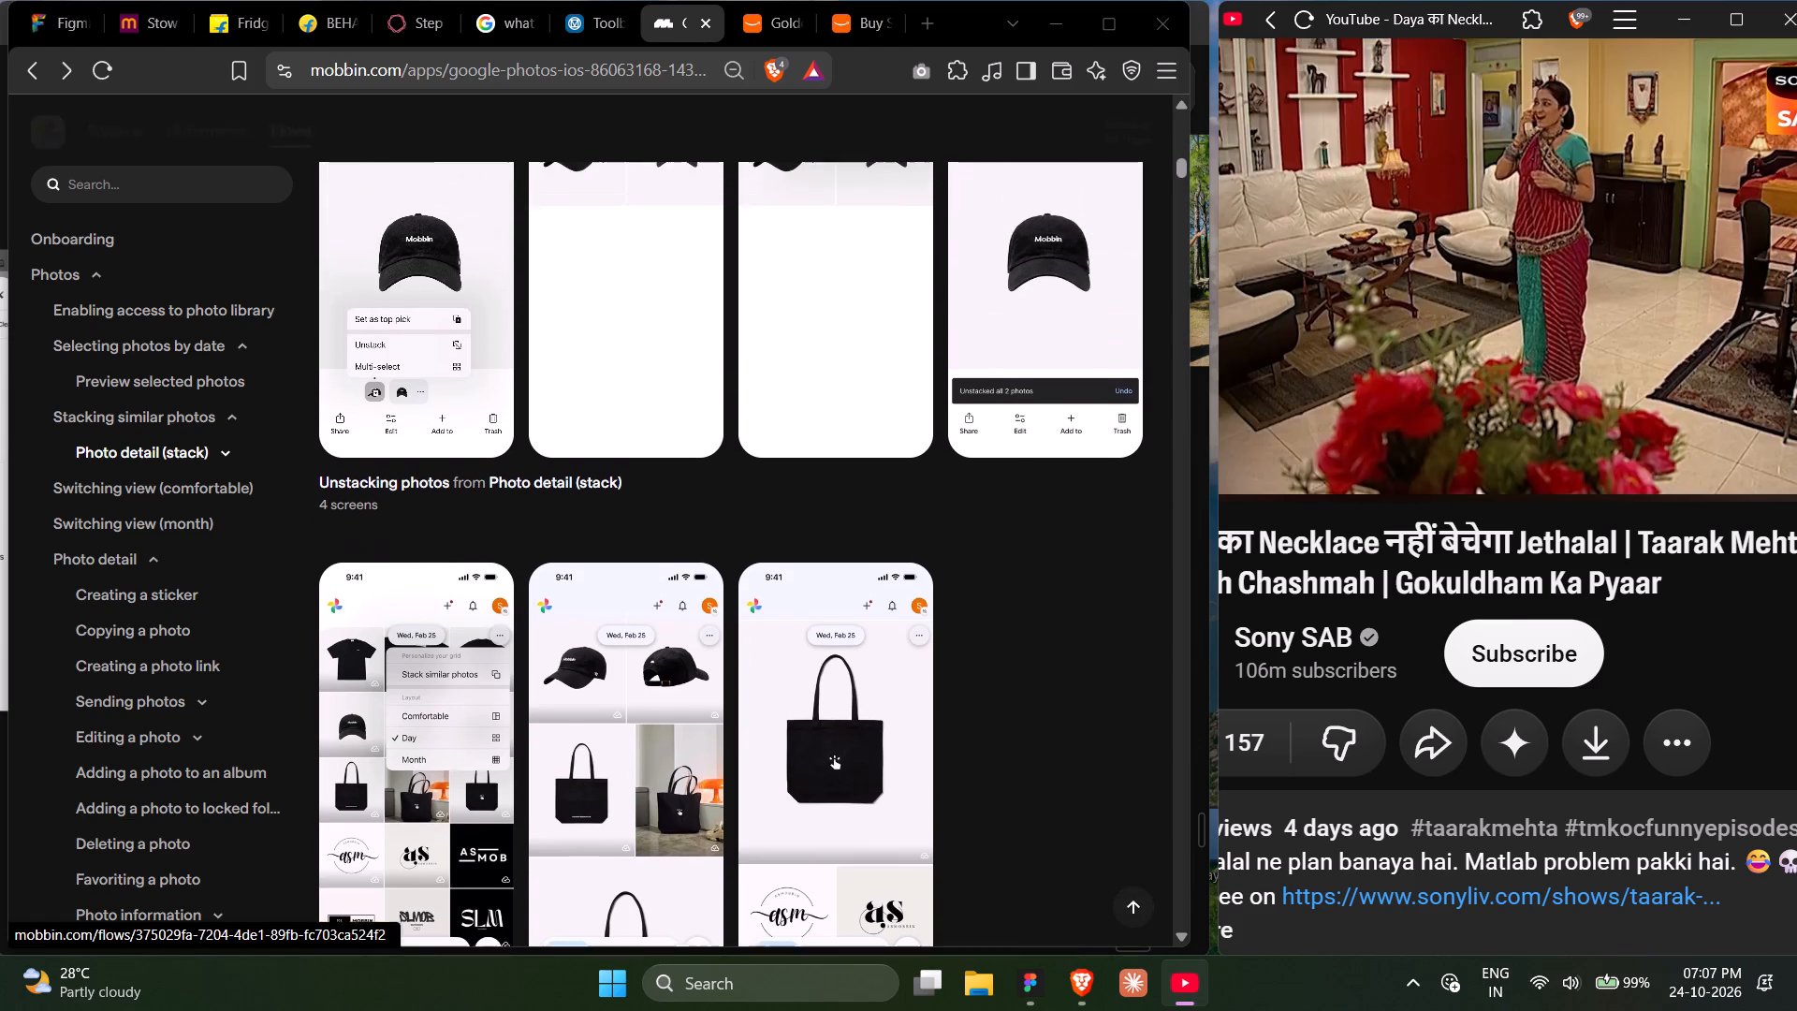
pyautogui.scroll(1, 1066, 681)
pyautogui.scroll(3, 999, 564)
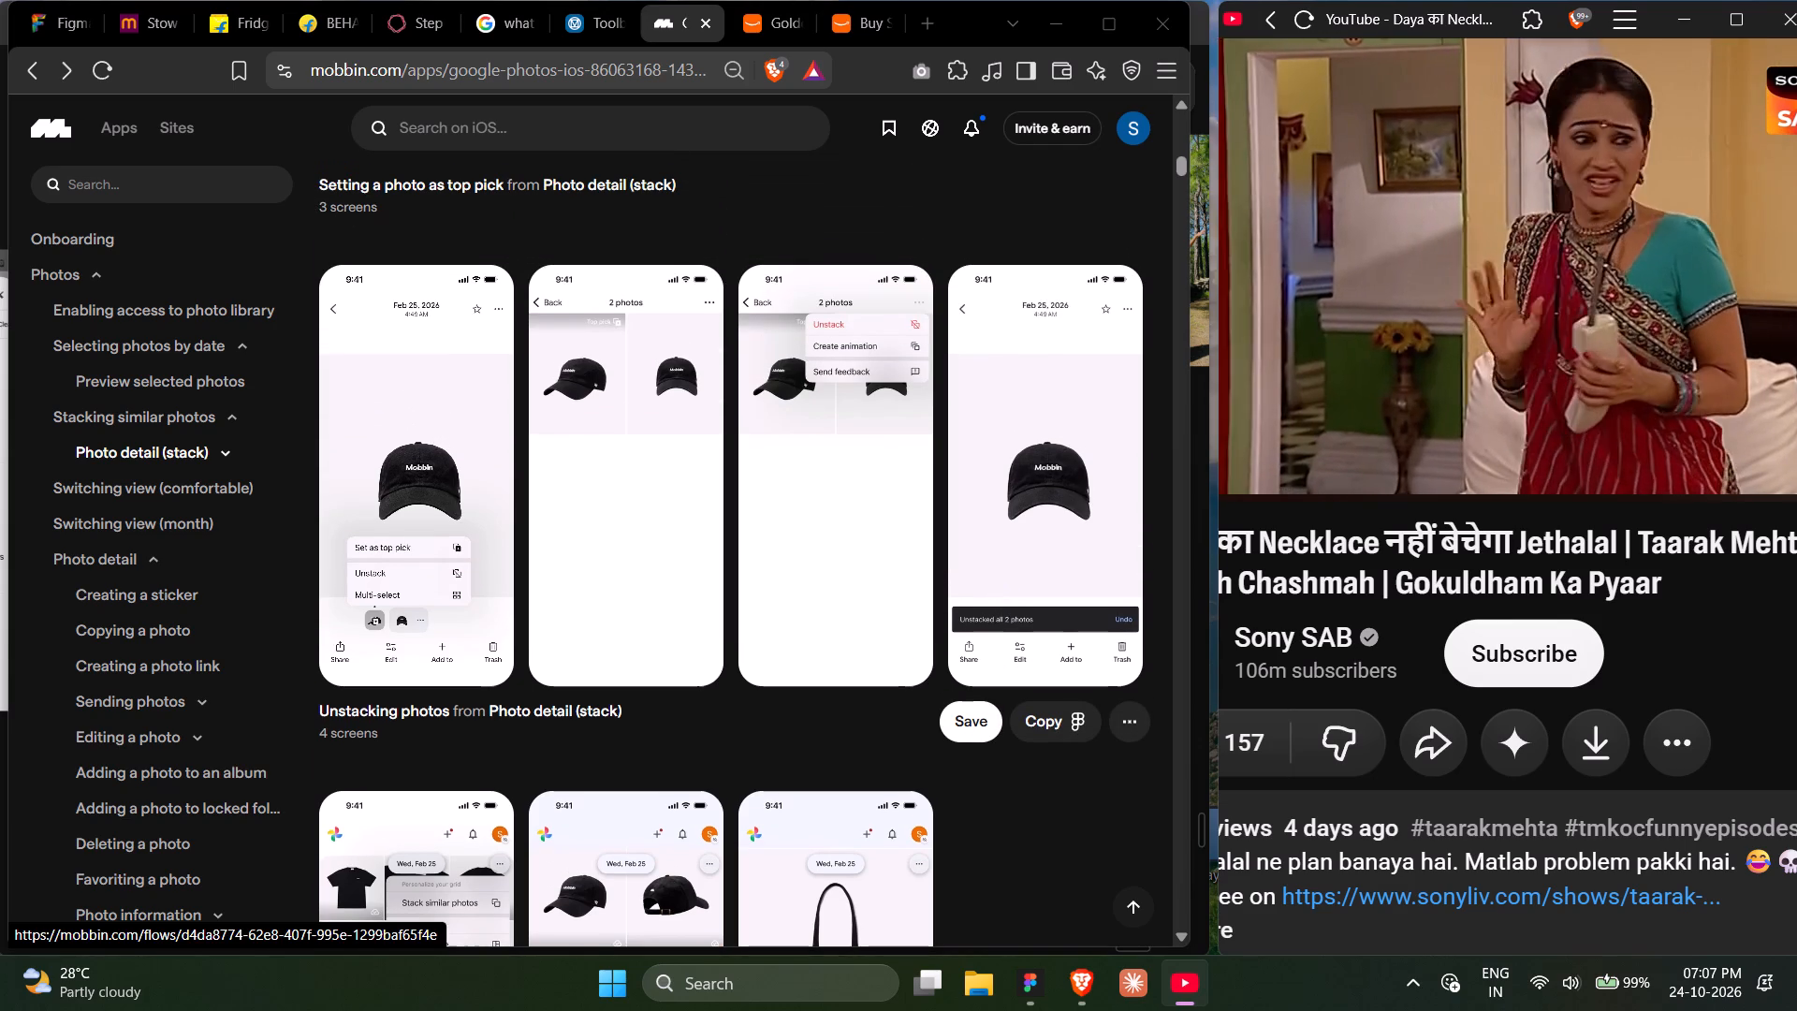
pyautogui.scroll(2, 937, 575)
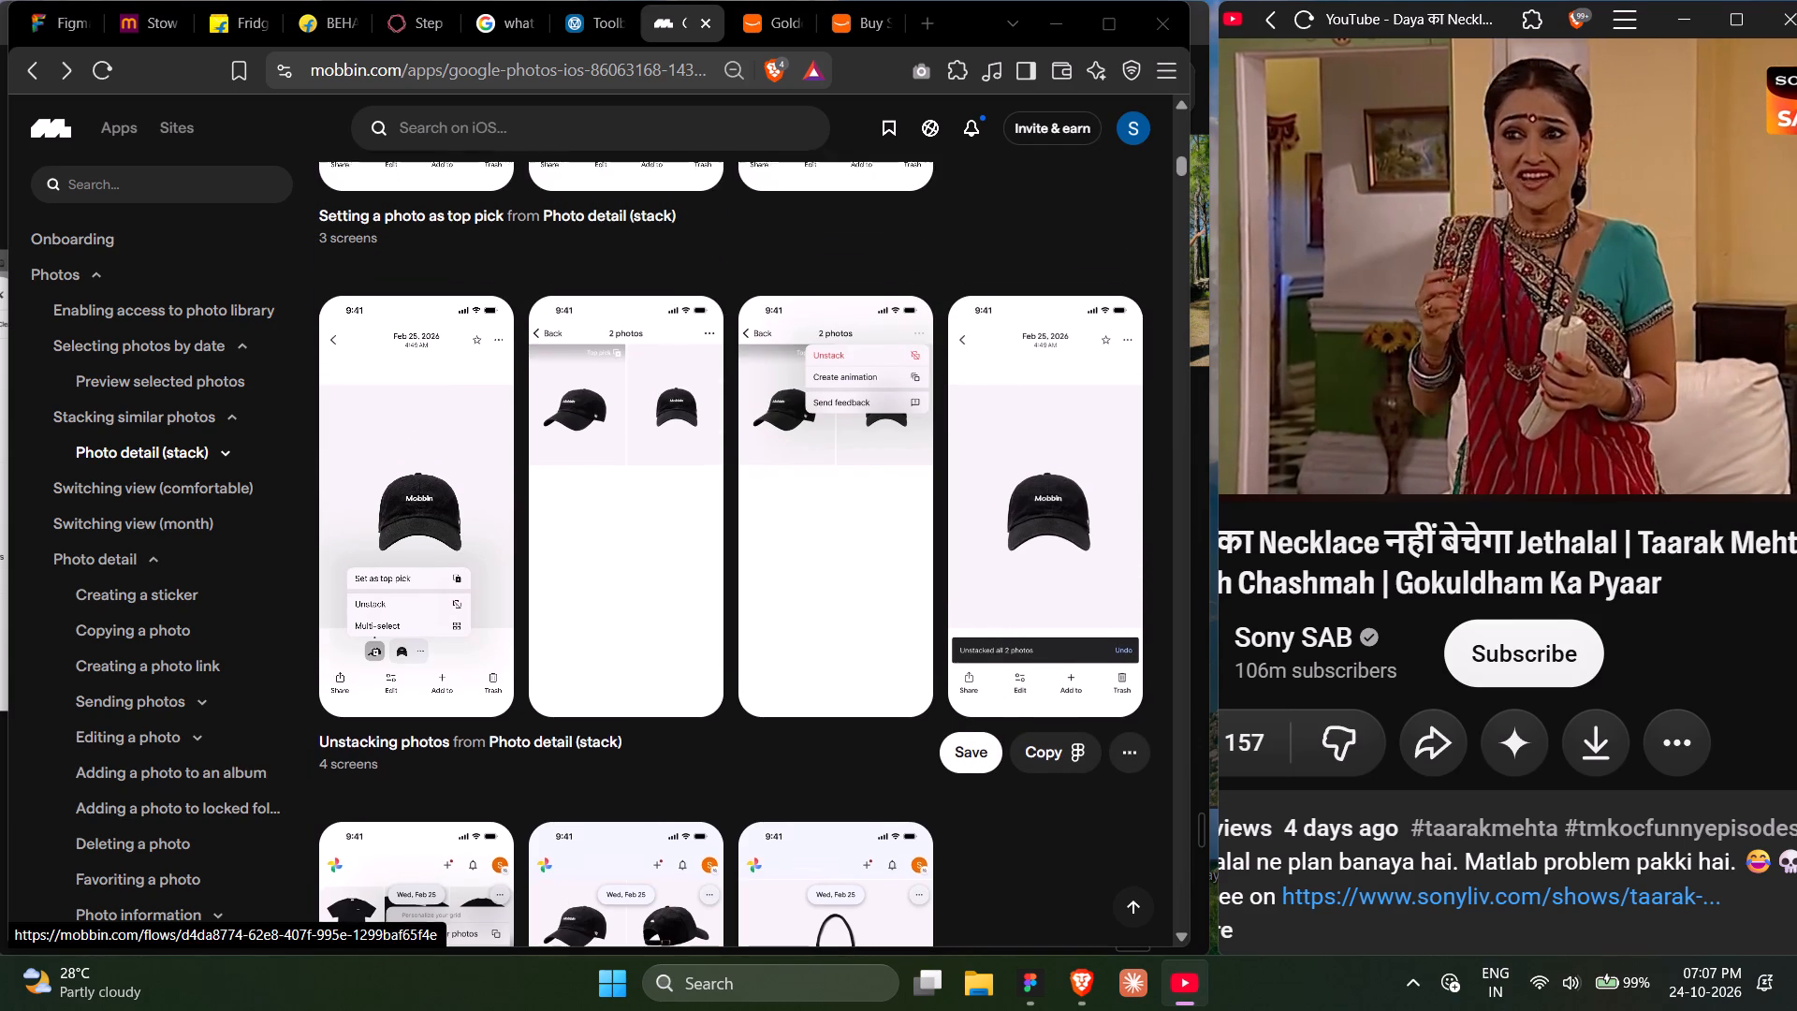
pyautogui.scroll(4, 937, 575)
pyautogui.scroll(2, 985, 469)
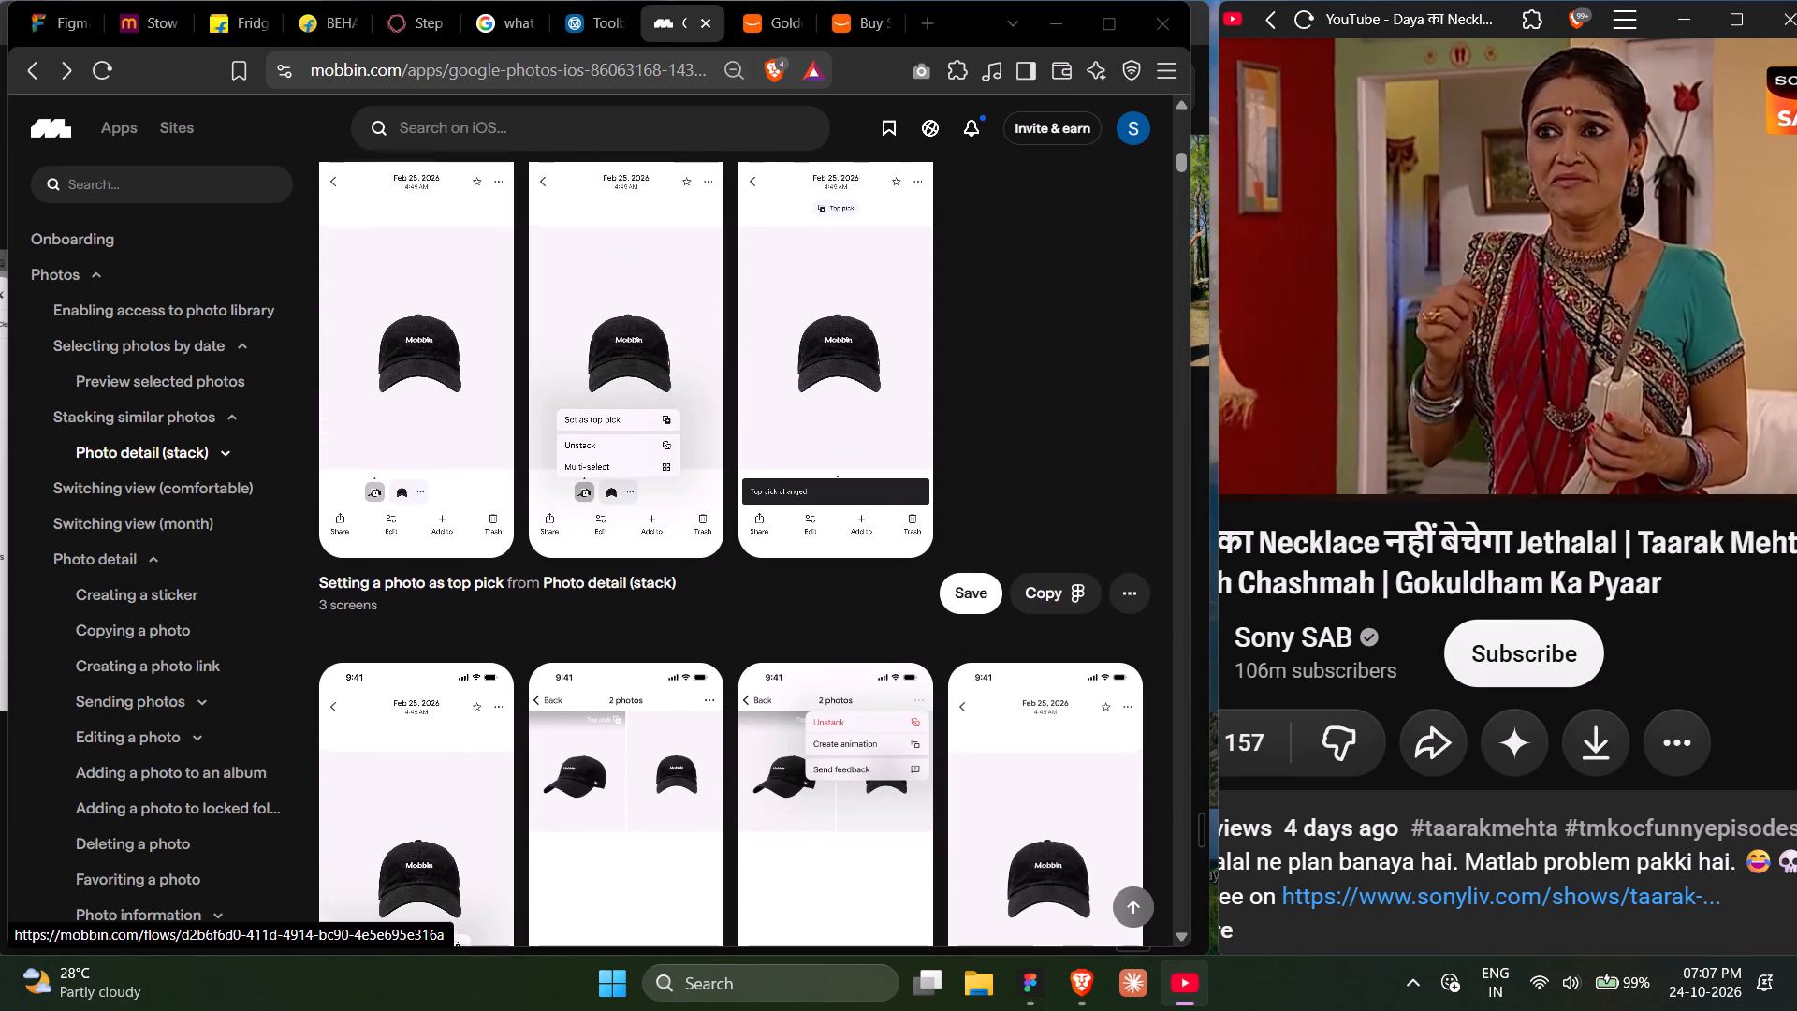
pyautogui.scroll(3, 985, 469)
pyautogui.scroll(5, 977, 591)
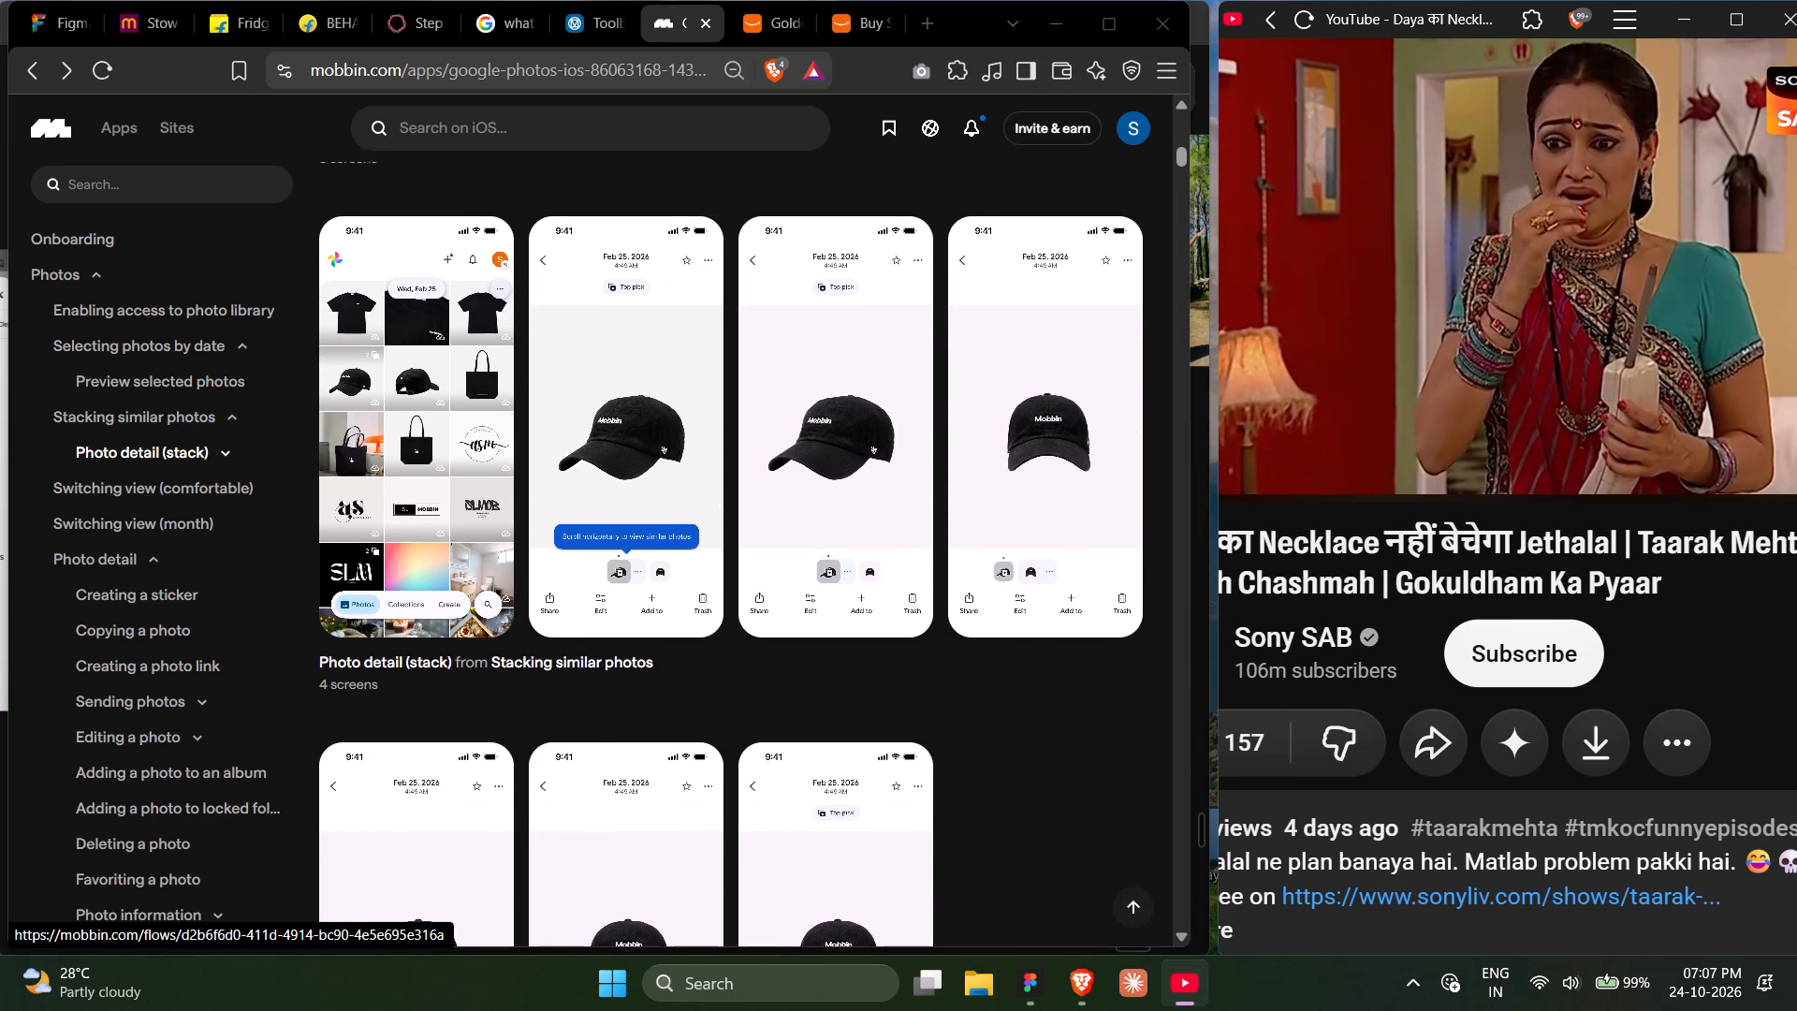
pyautogui.scroll(1, 947, 457)
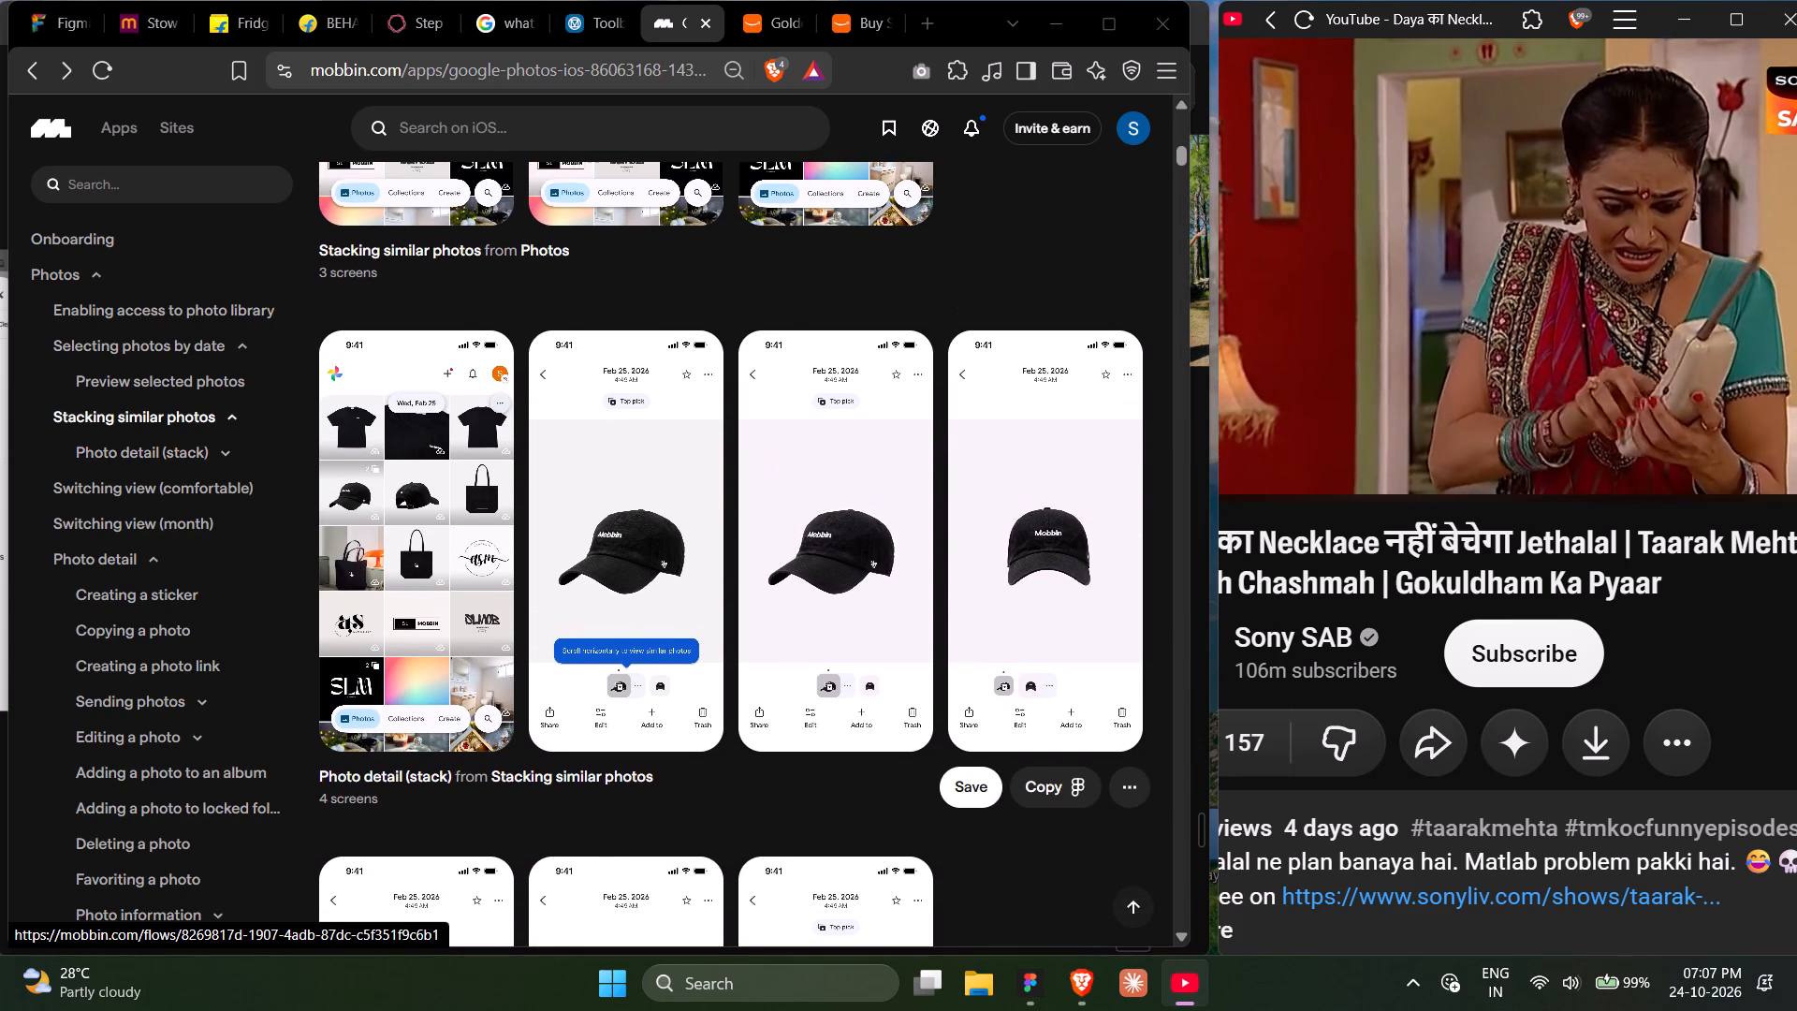
pyautogui.hscroll(-1, 912, 609)
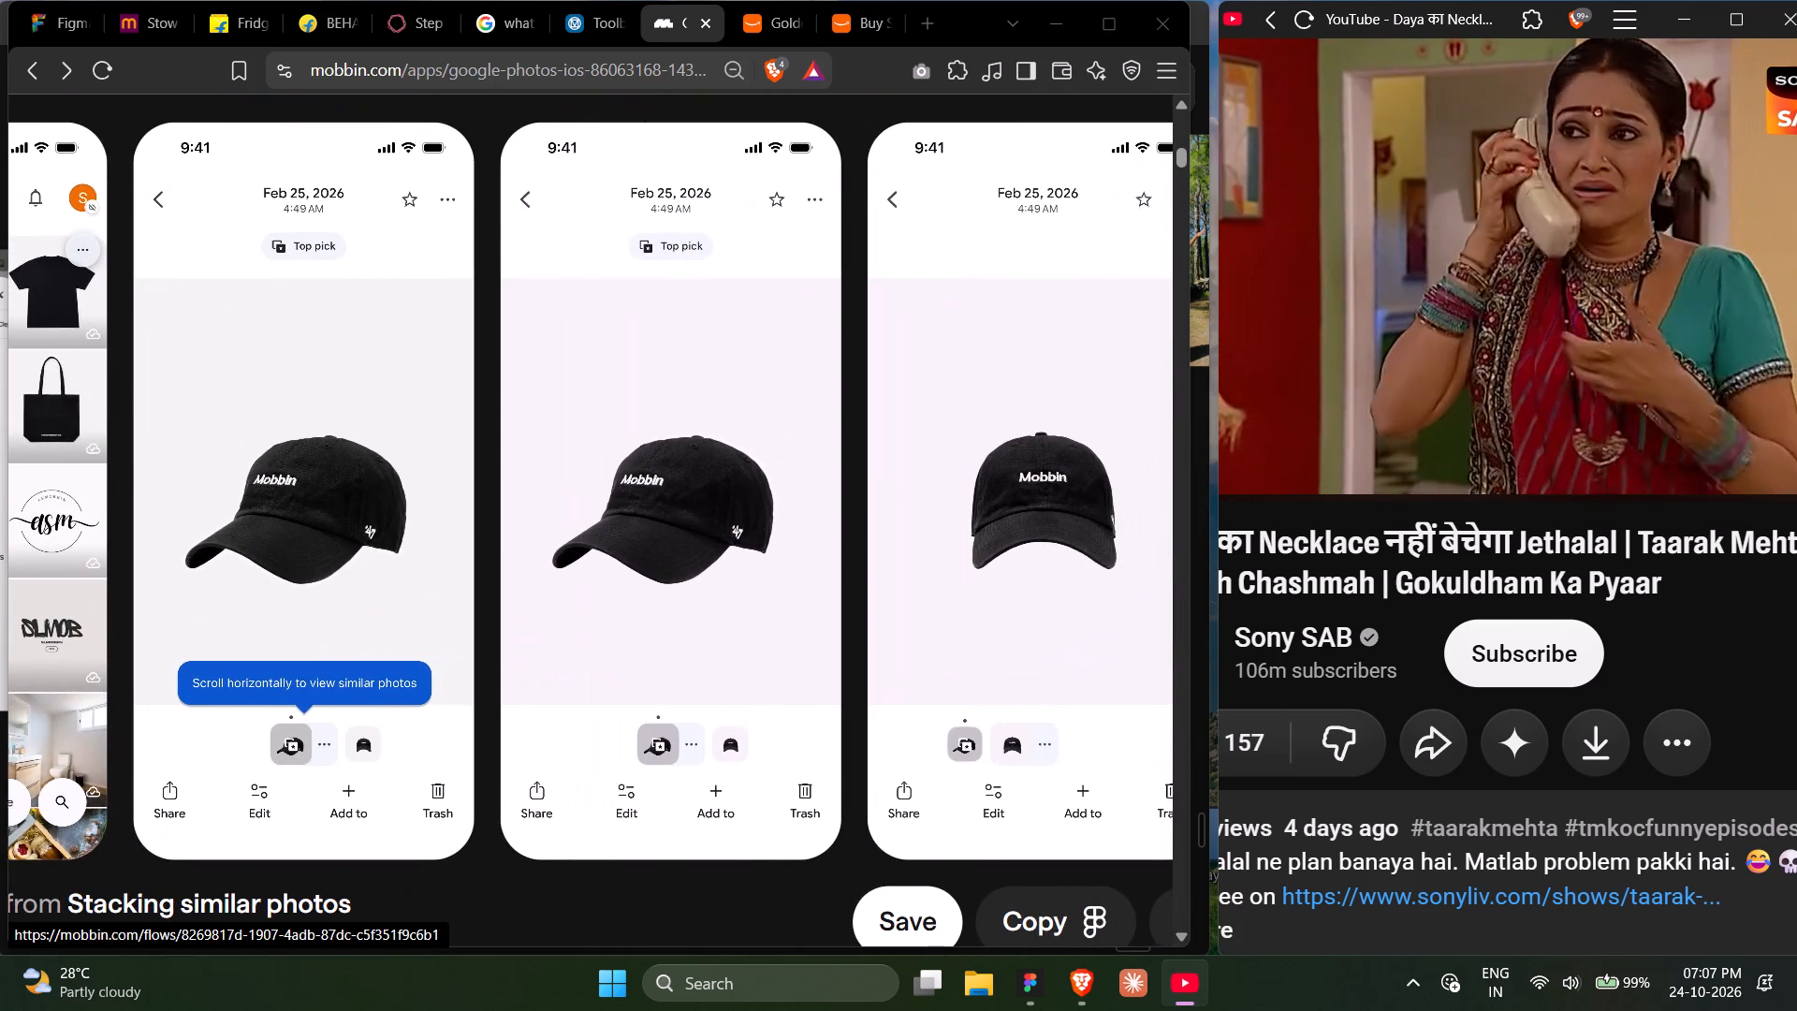
pyautogui.hscroll(-1, 912, 609)
pyautogui.hscroll(1, 912, 609)
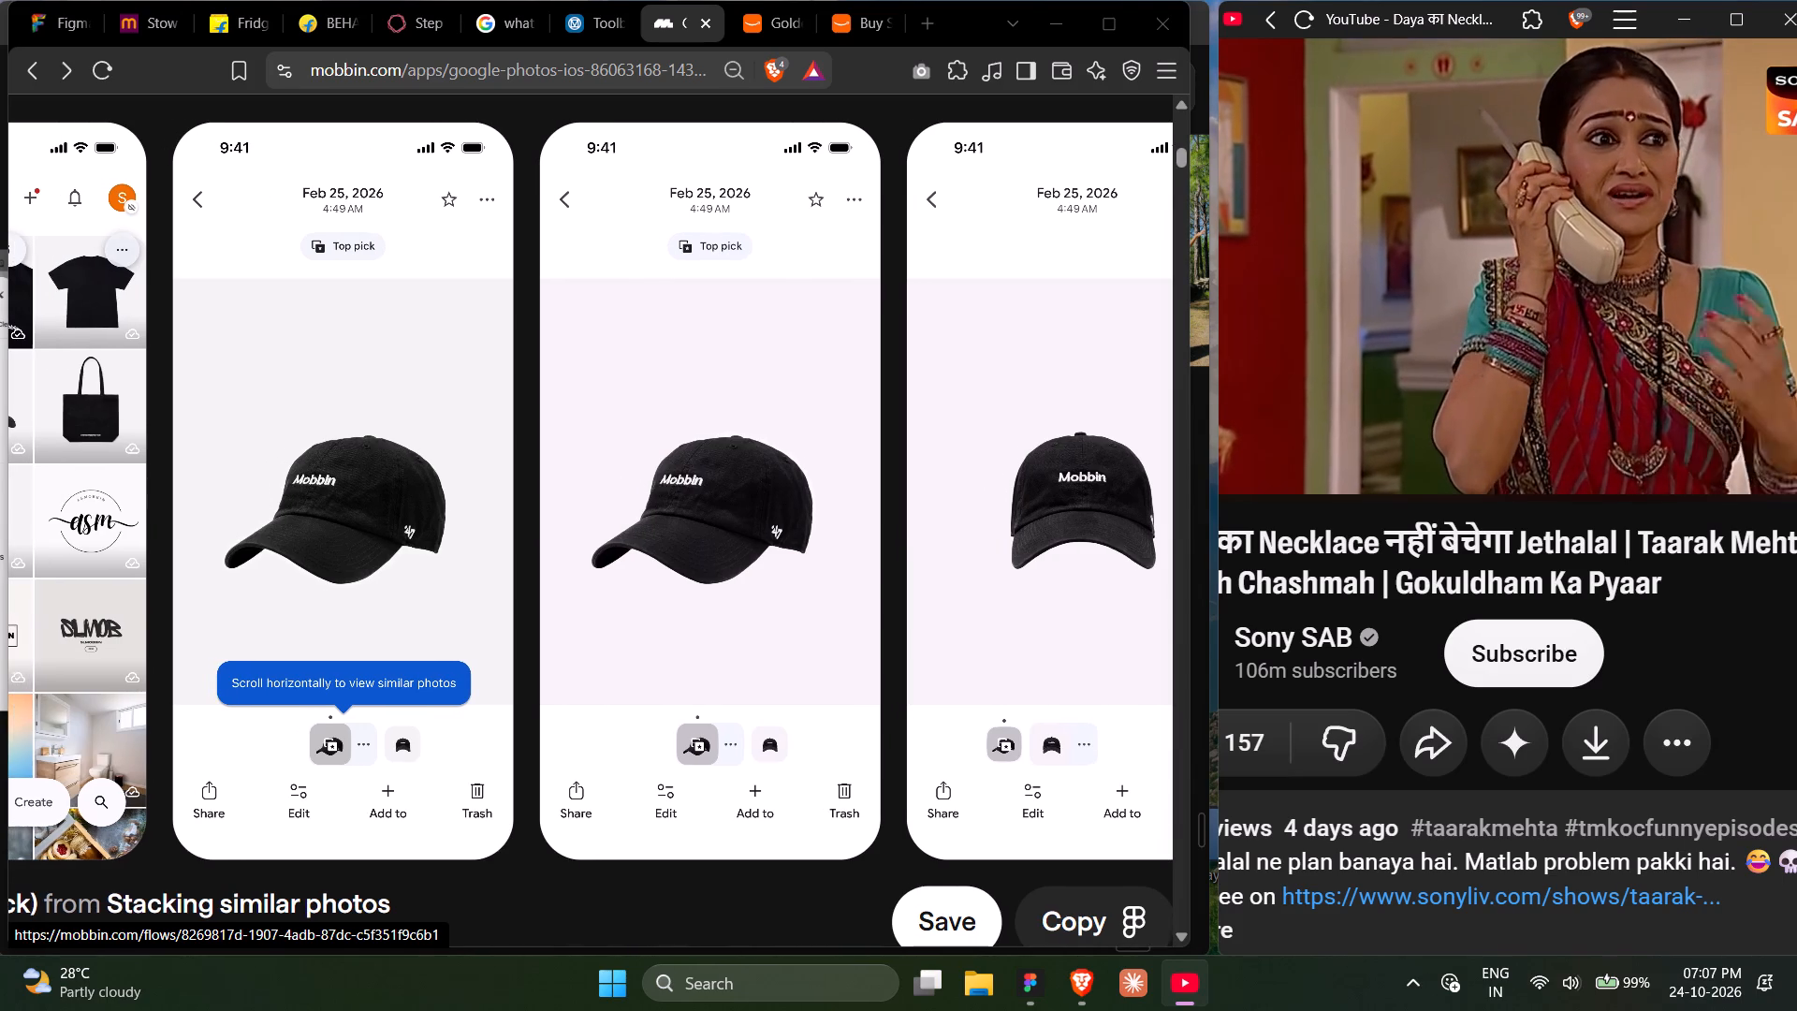
pyautogui.hscroll(1, 373, 725)
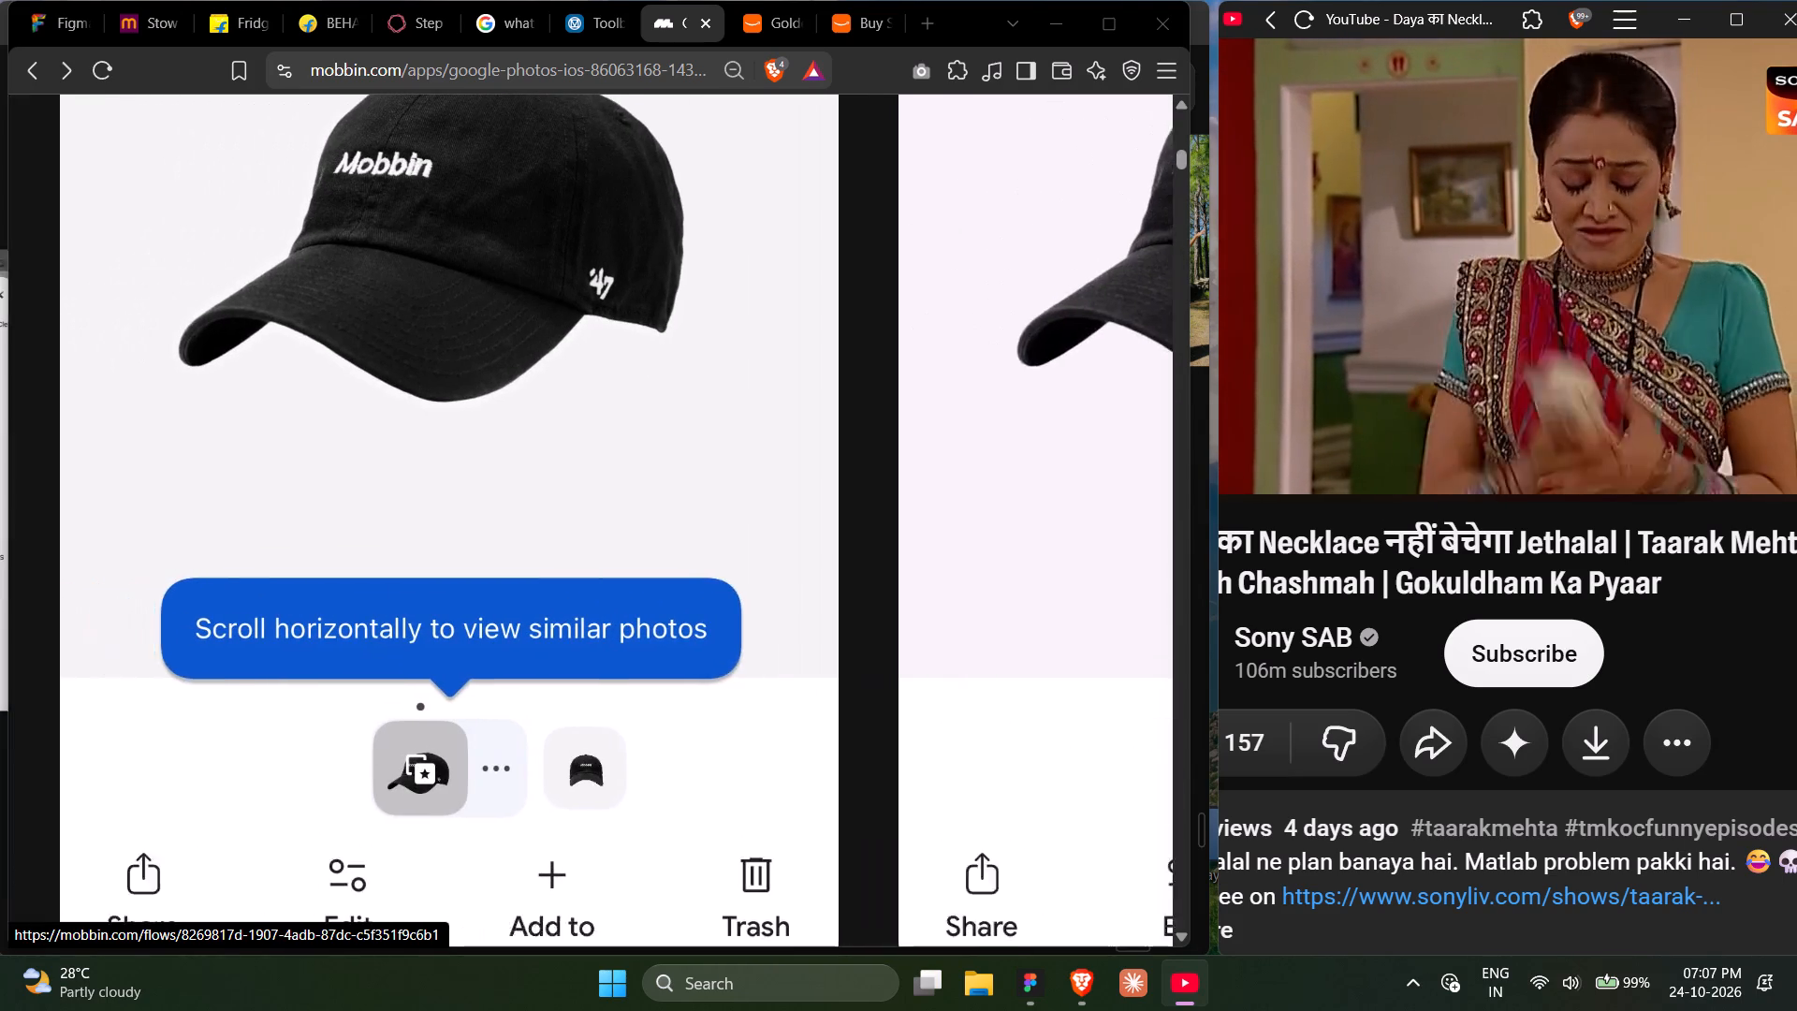
# Compare the Photo detail (stack) flow's four screens with the Setting a photo as top pick flow below it.
pyautogui.hscroll(1, 373, 725)
pyautogui.hscroll(1, 327, 791)
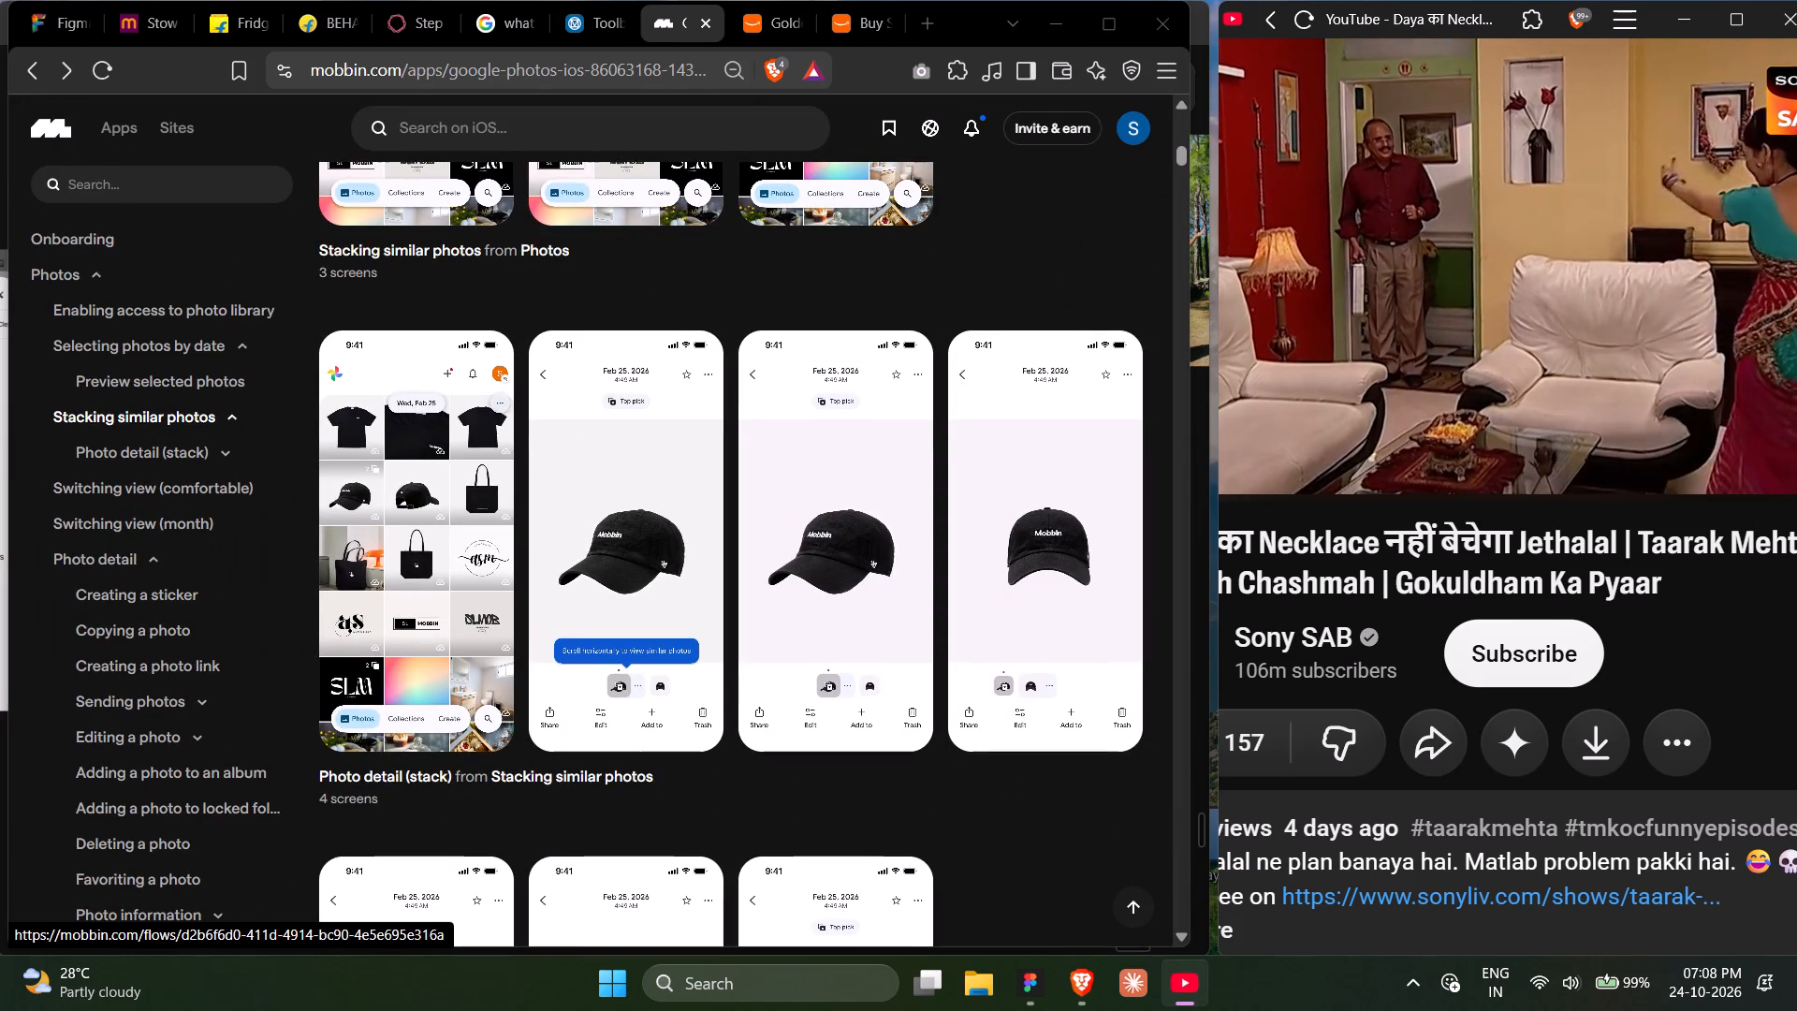
pyautogui.scroll(-2, 995, 858)
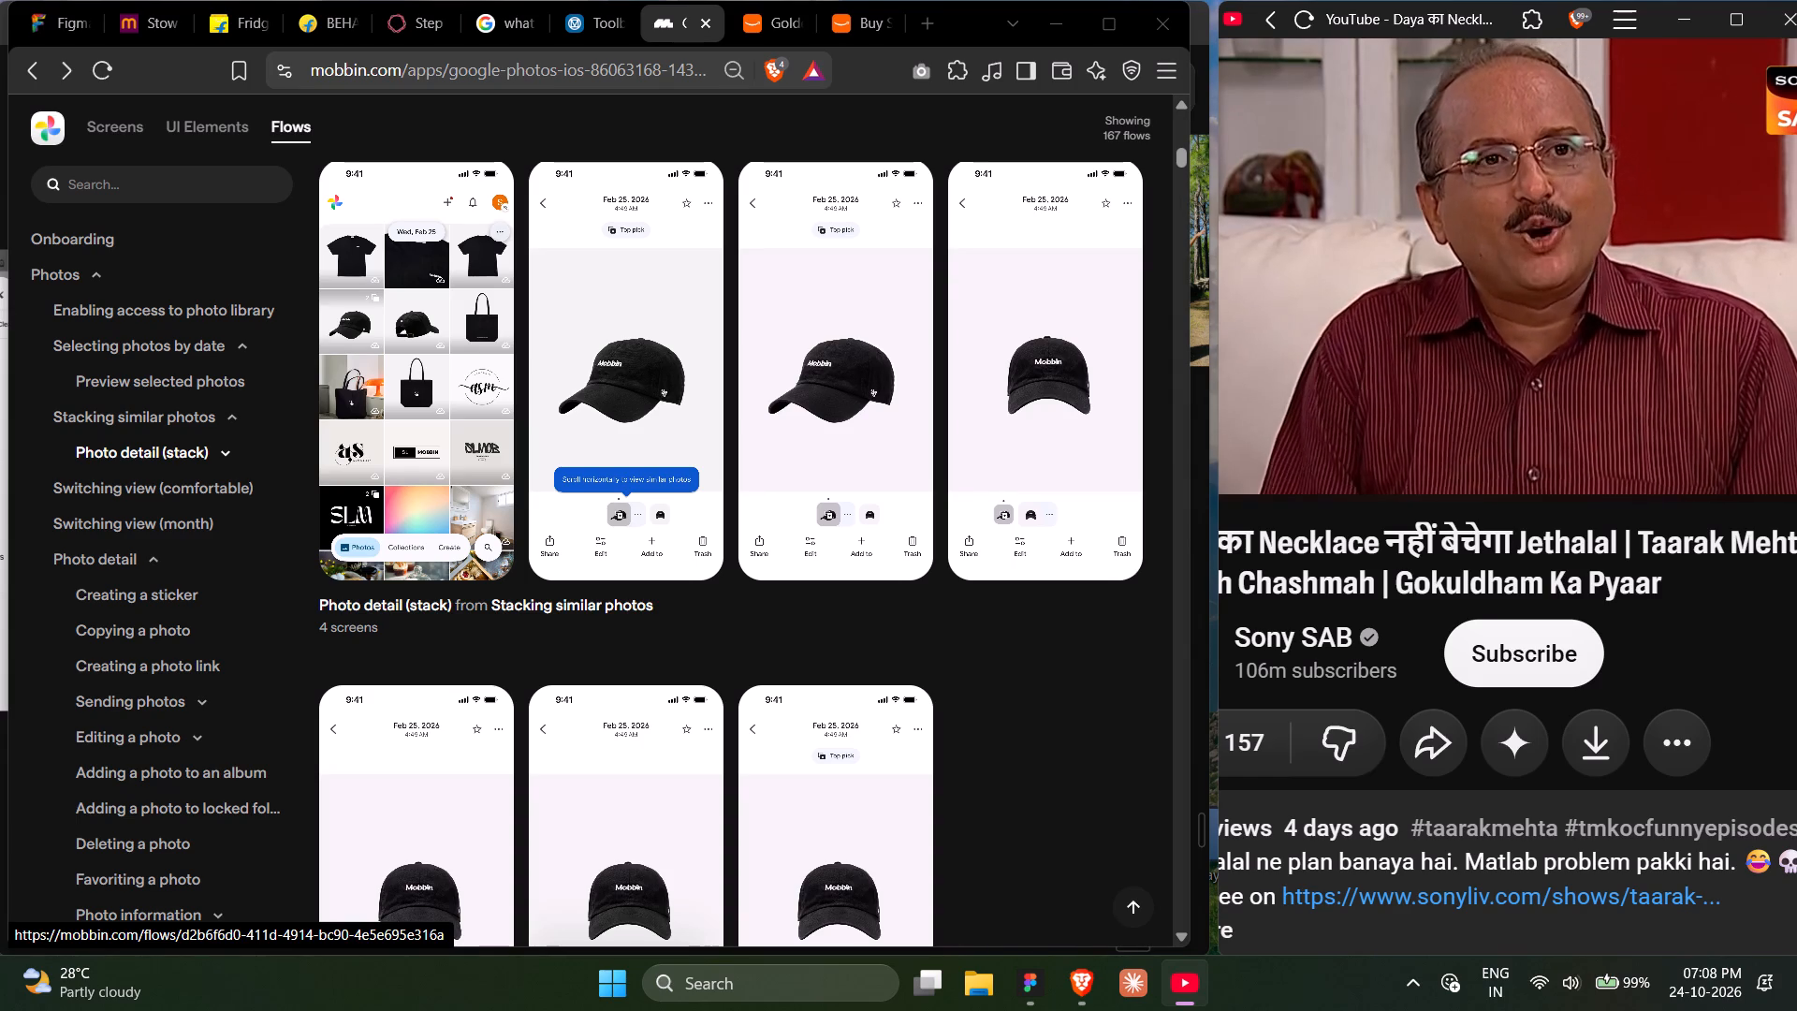
pyautogui.scroll(2, 995, 858)
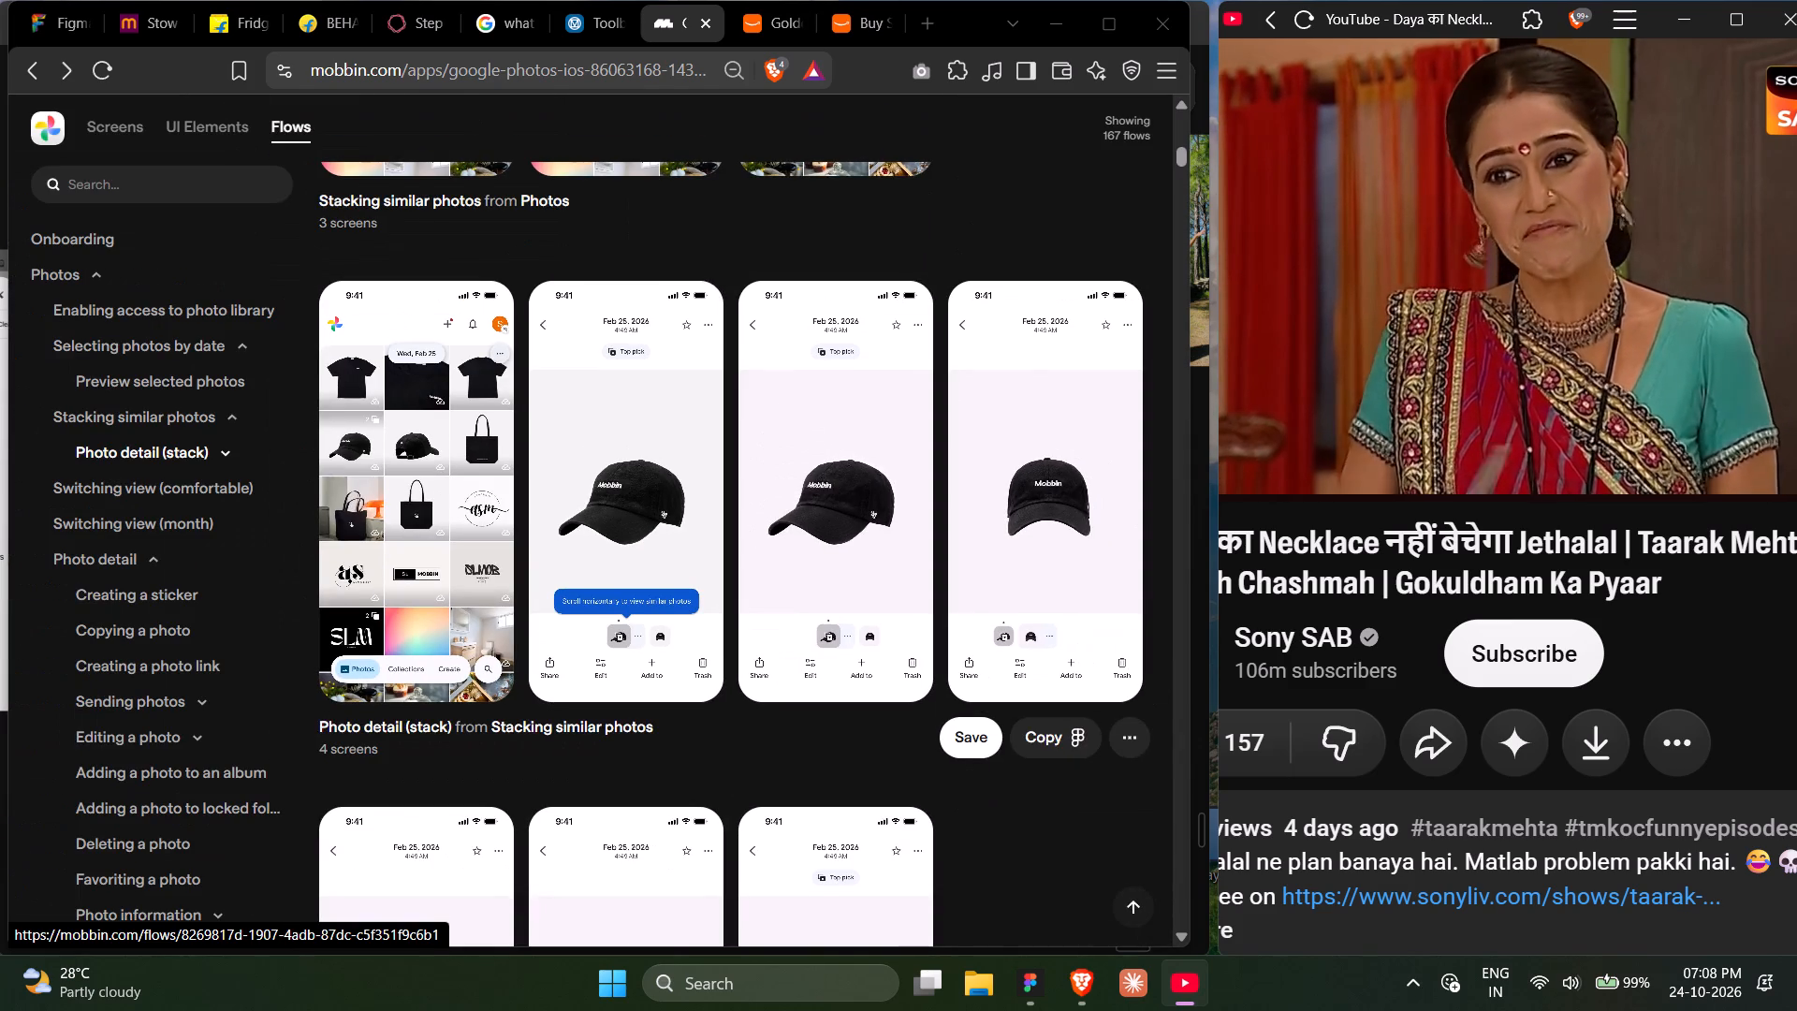
pyautogui.scroll(-5, 992, 847)
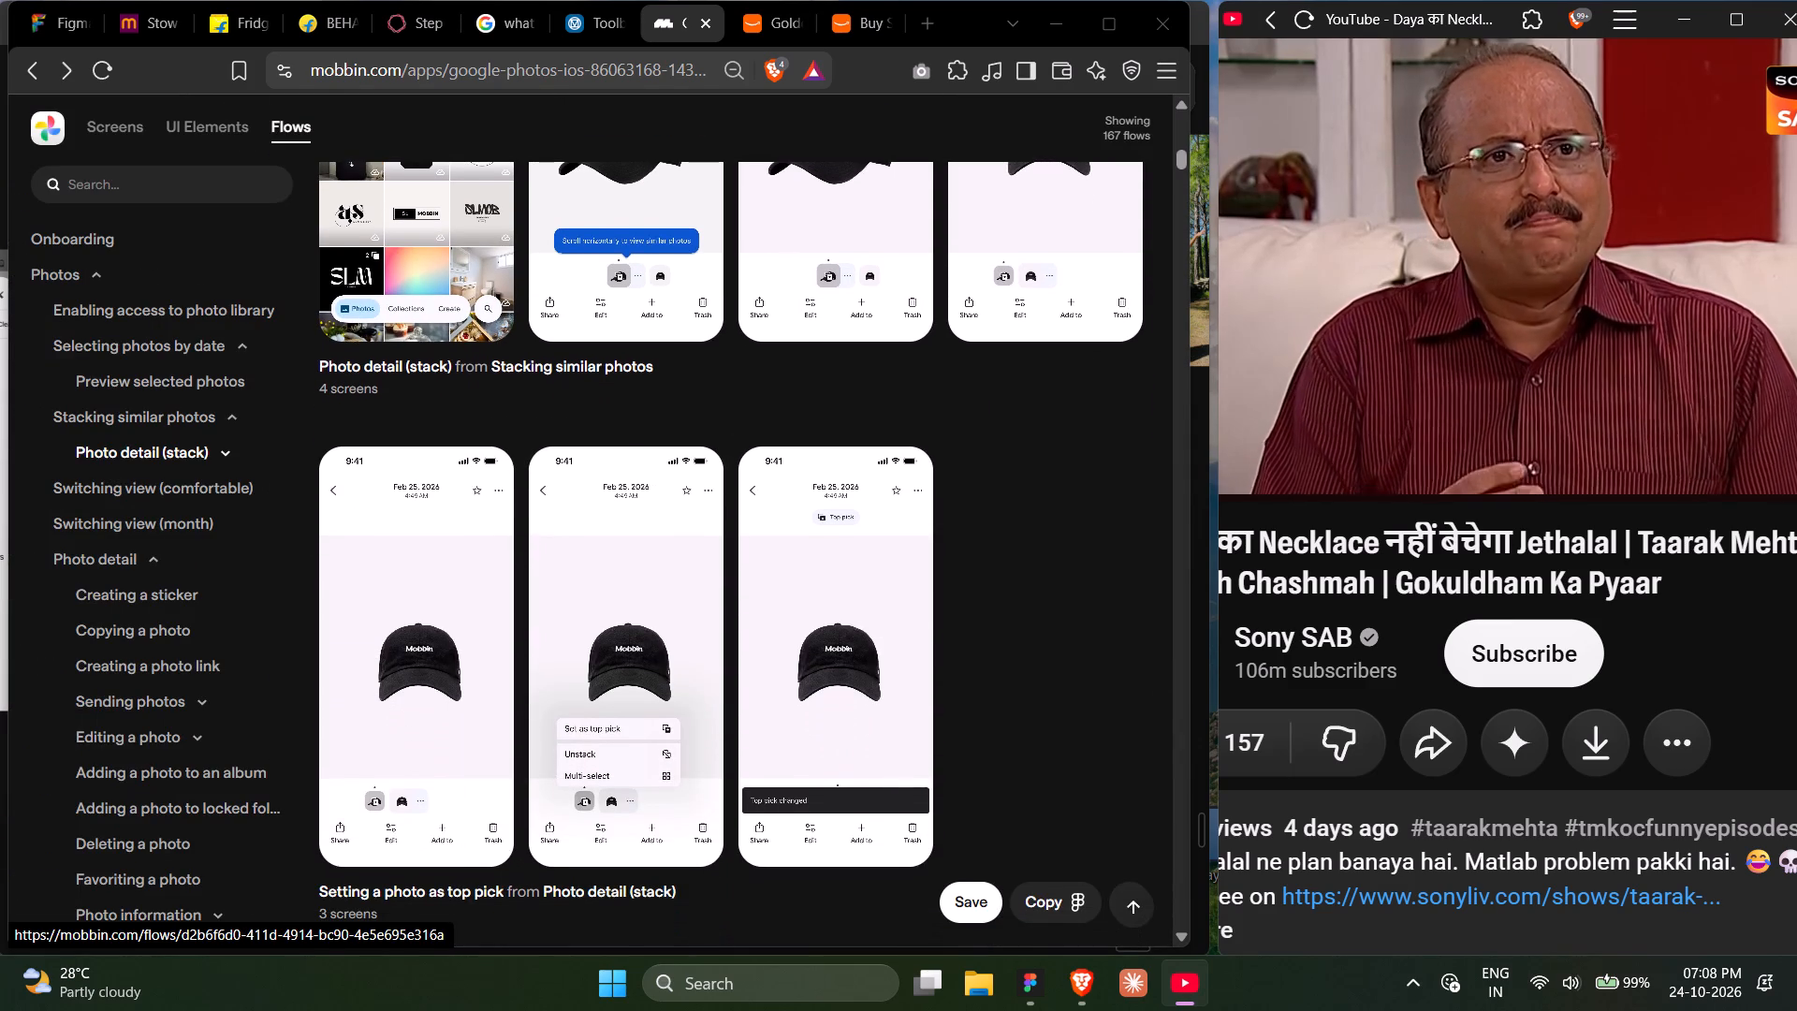
pyautogui.scroll(-2, 992, 847)
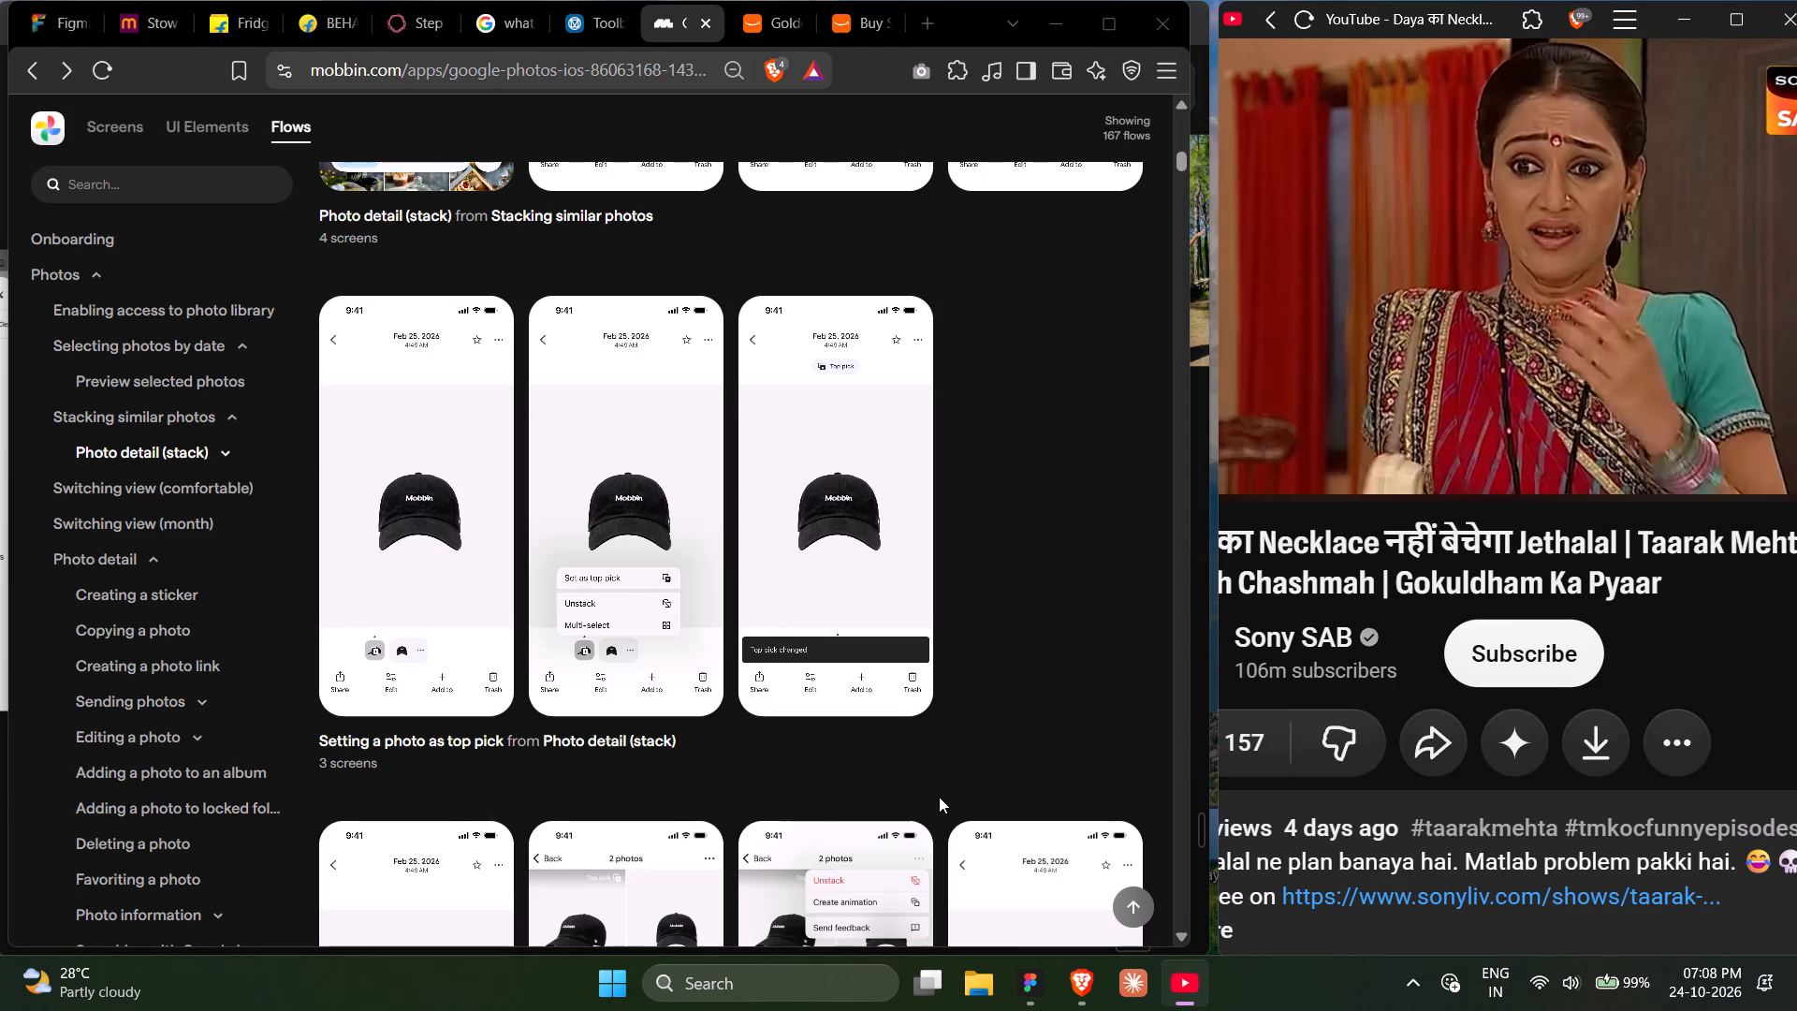
# Review the Unstacking photos flow and the Switching view flows for comfortable and month layouts.
pyautogui.scroll(-6, 939, 797)
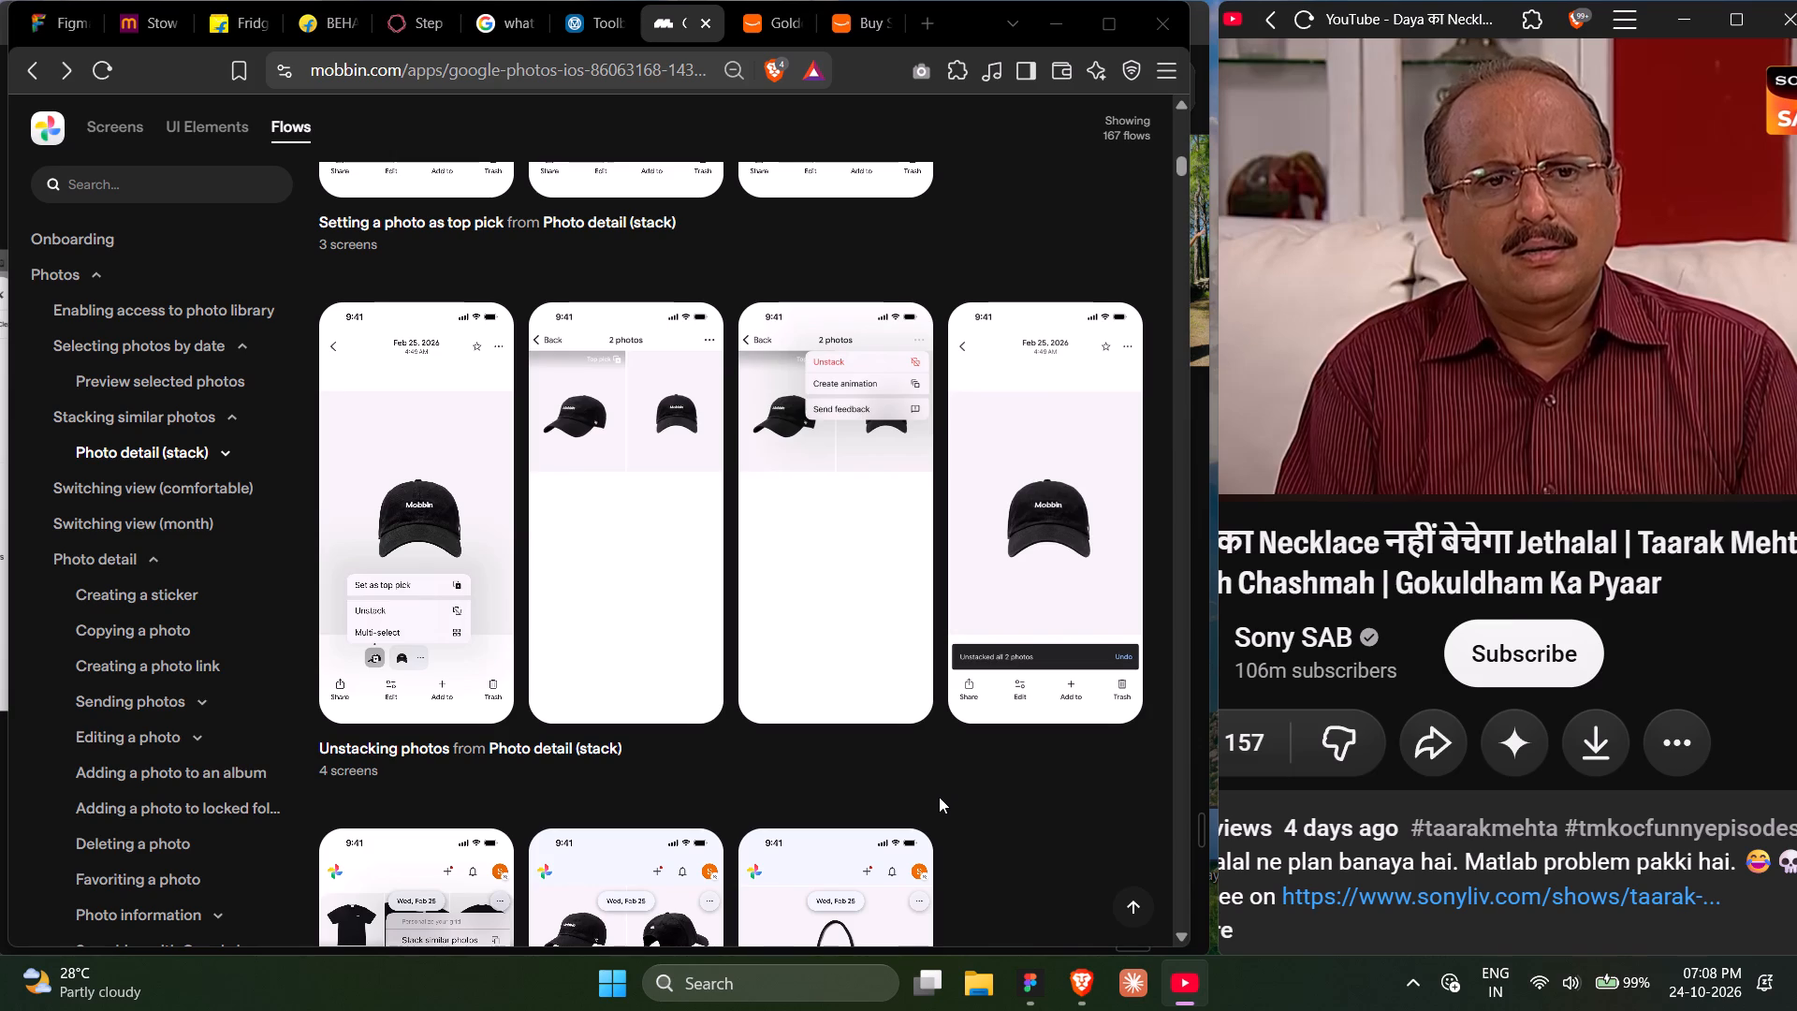
pyautogui.scroll(-6, 939, 797)
pyautogui.scroll(1, 939, 797)
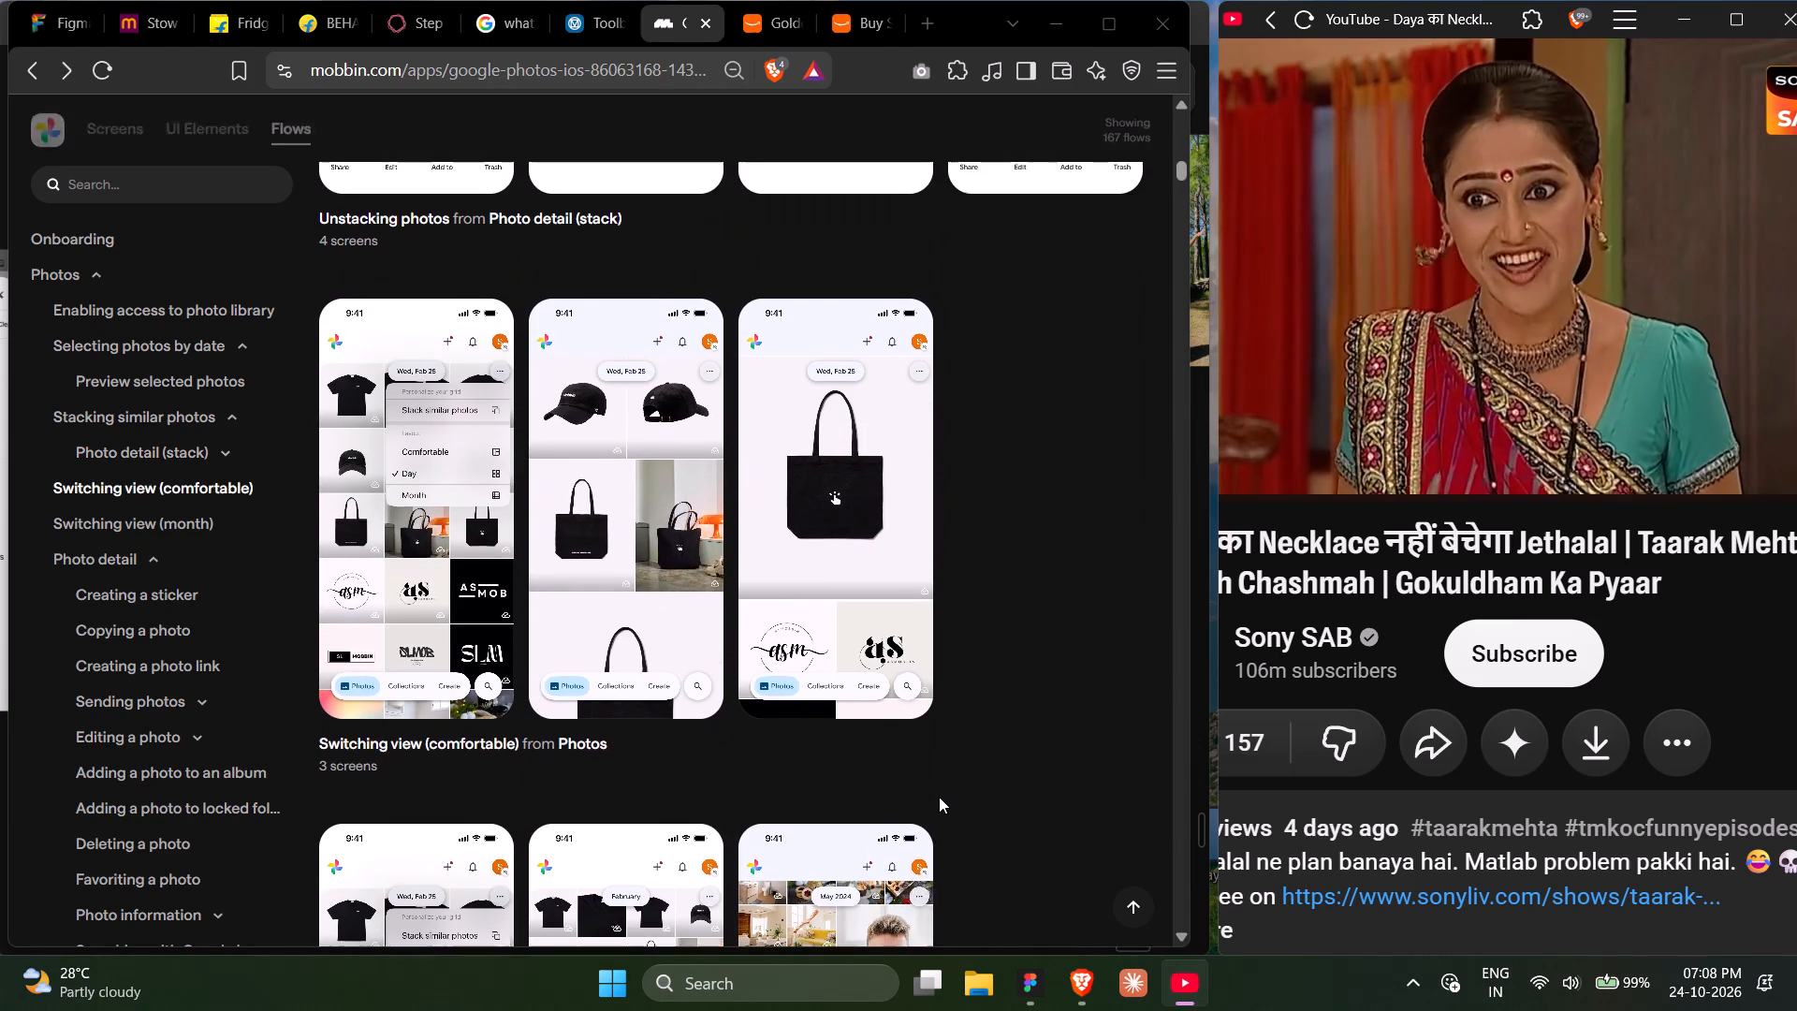
pyautogui.scroll(1, 939, 797)
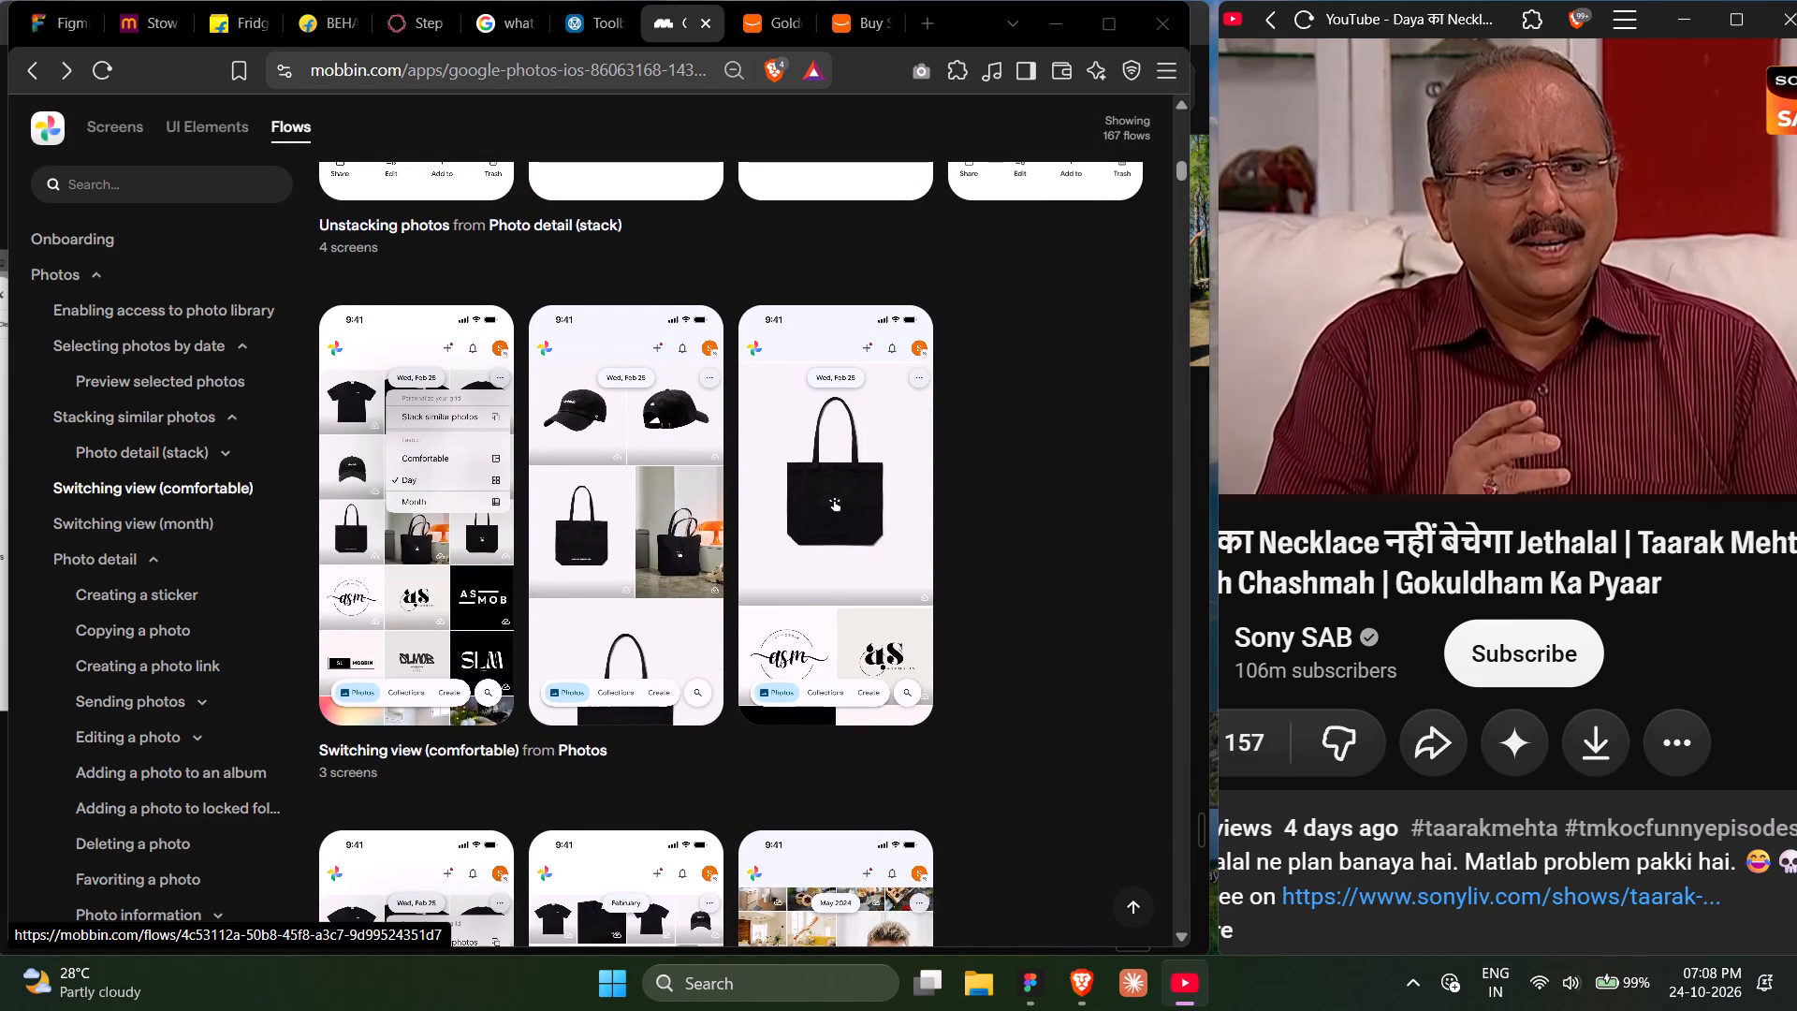
pyautogui.scroll(-2, 964, 848)
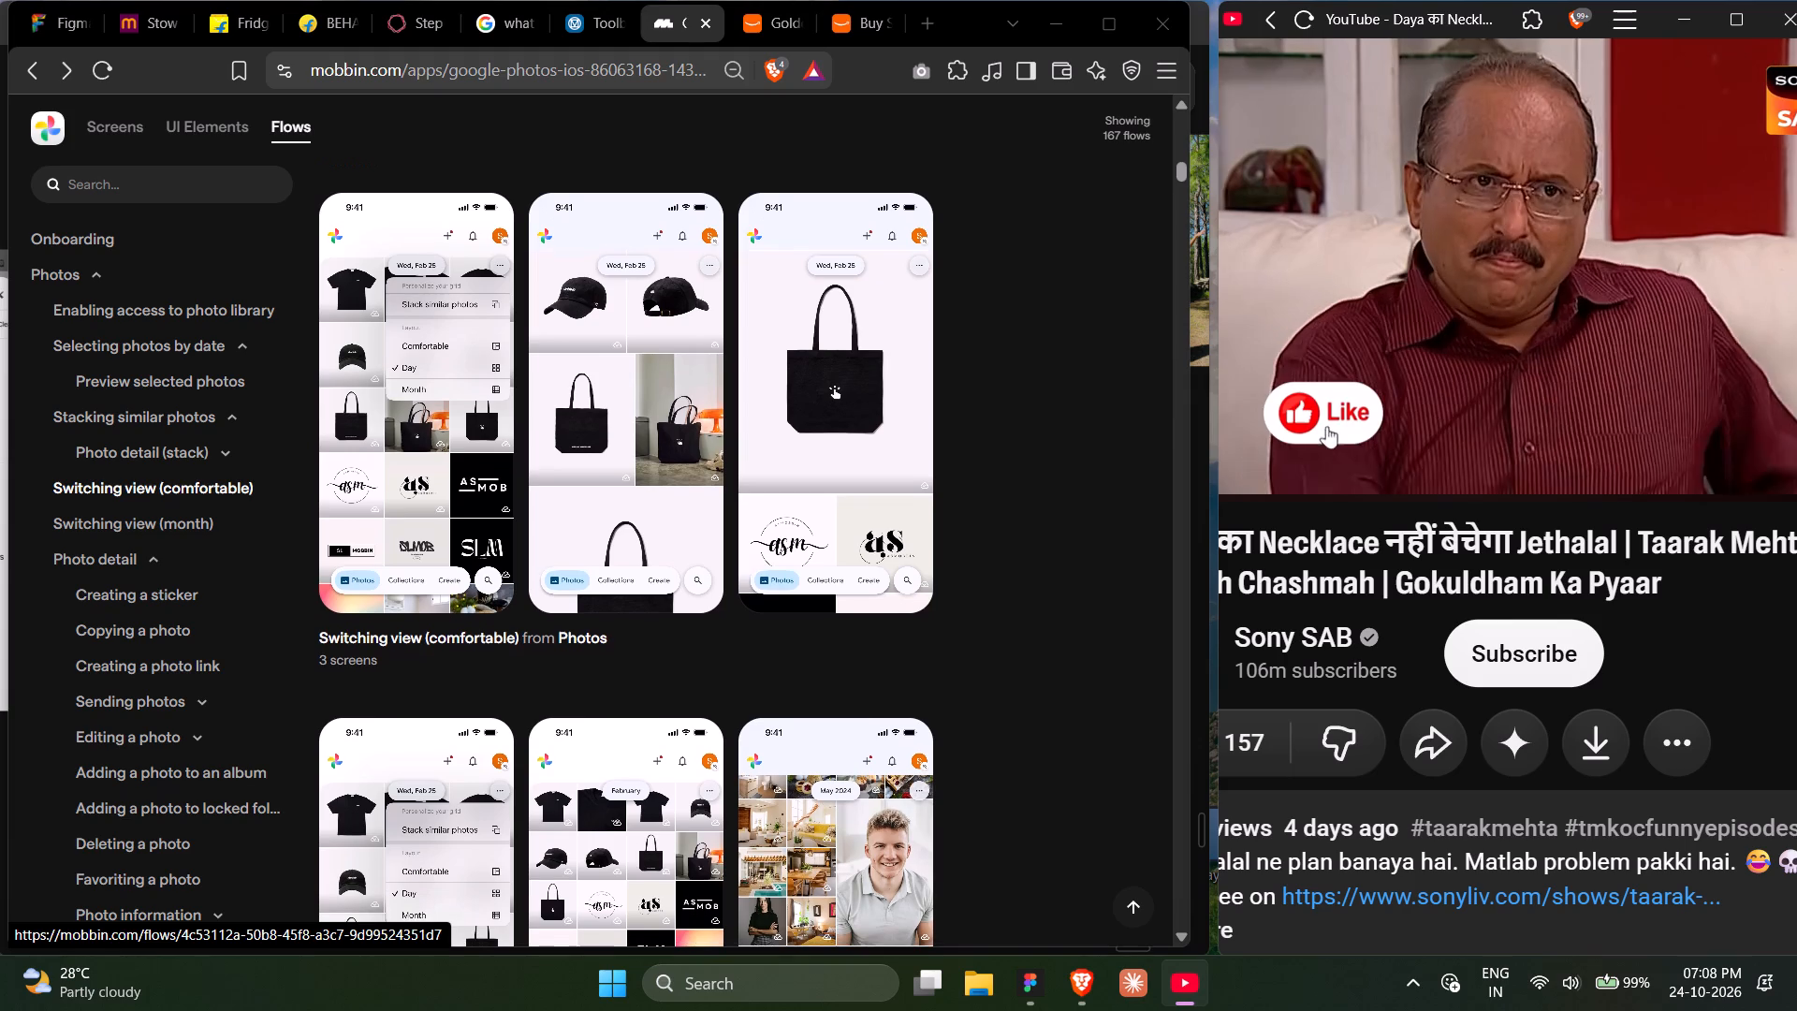
pyautogui.scroll(-6, 964, 848)
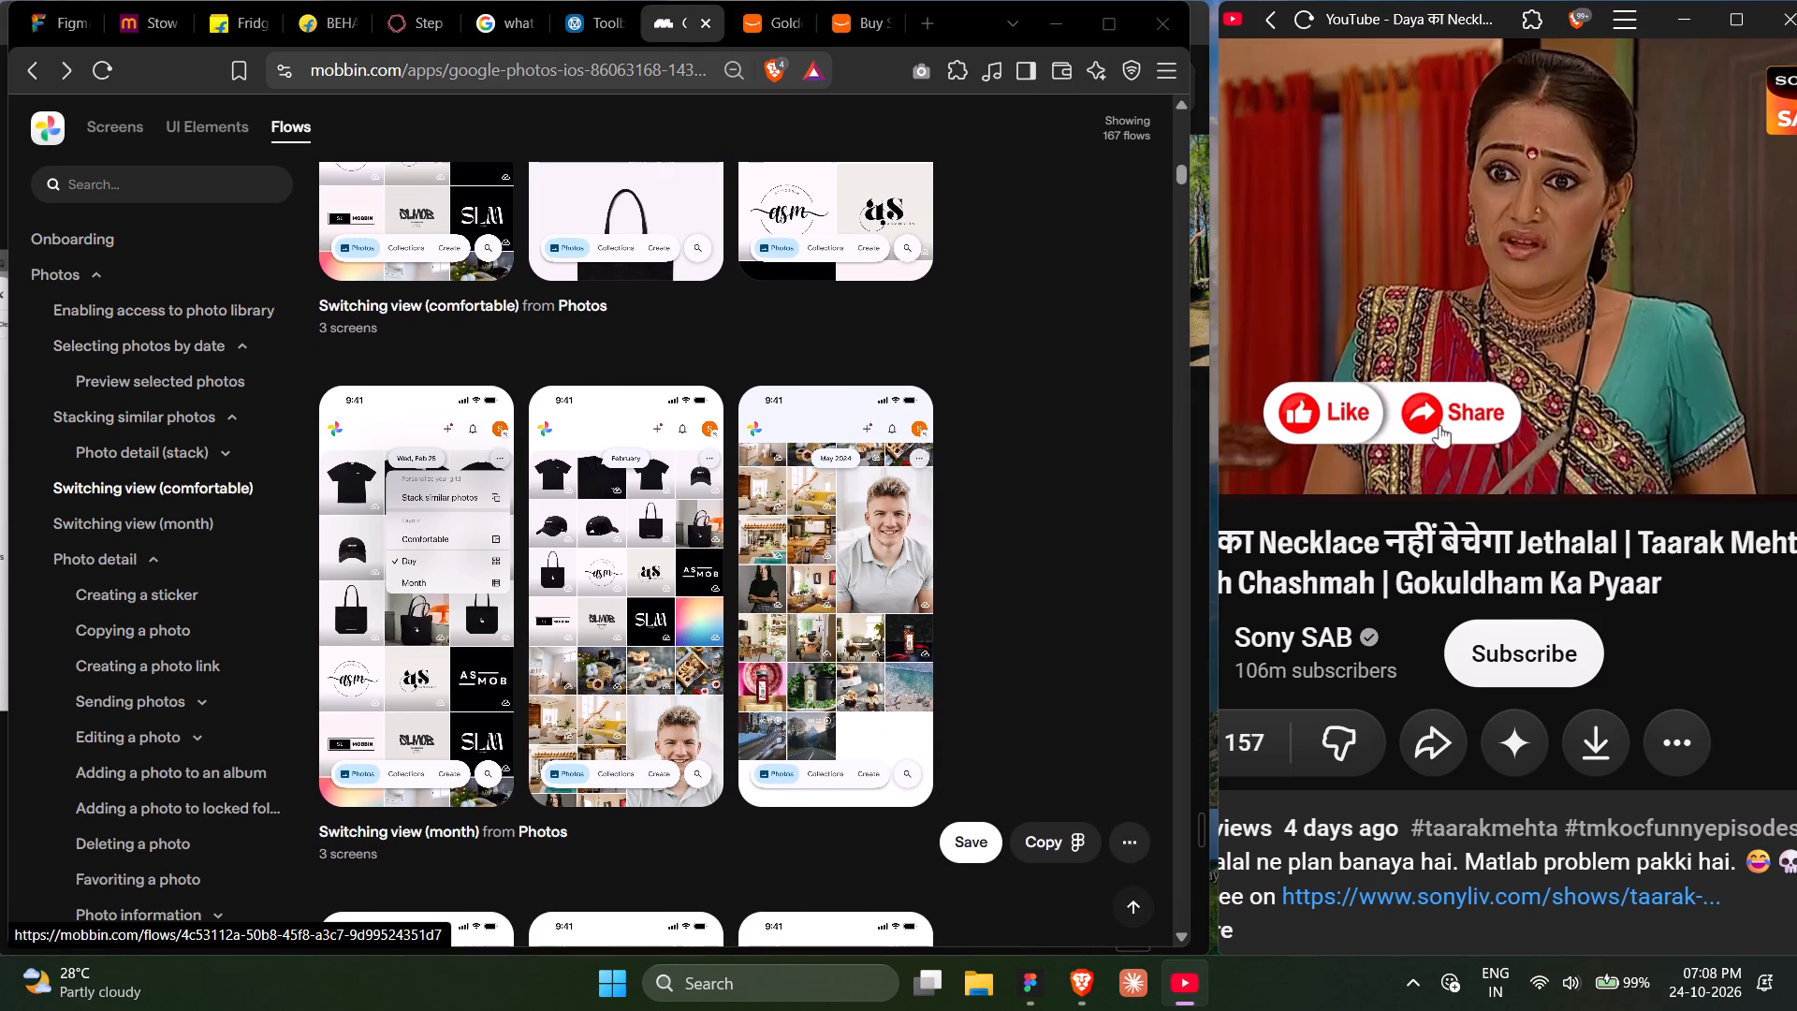
# Examine the Photo detail flow and the Creating a sticker flow.
pyautogui.scroll(-6, 964, 848)
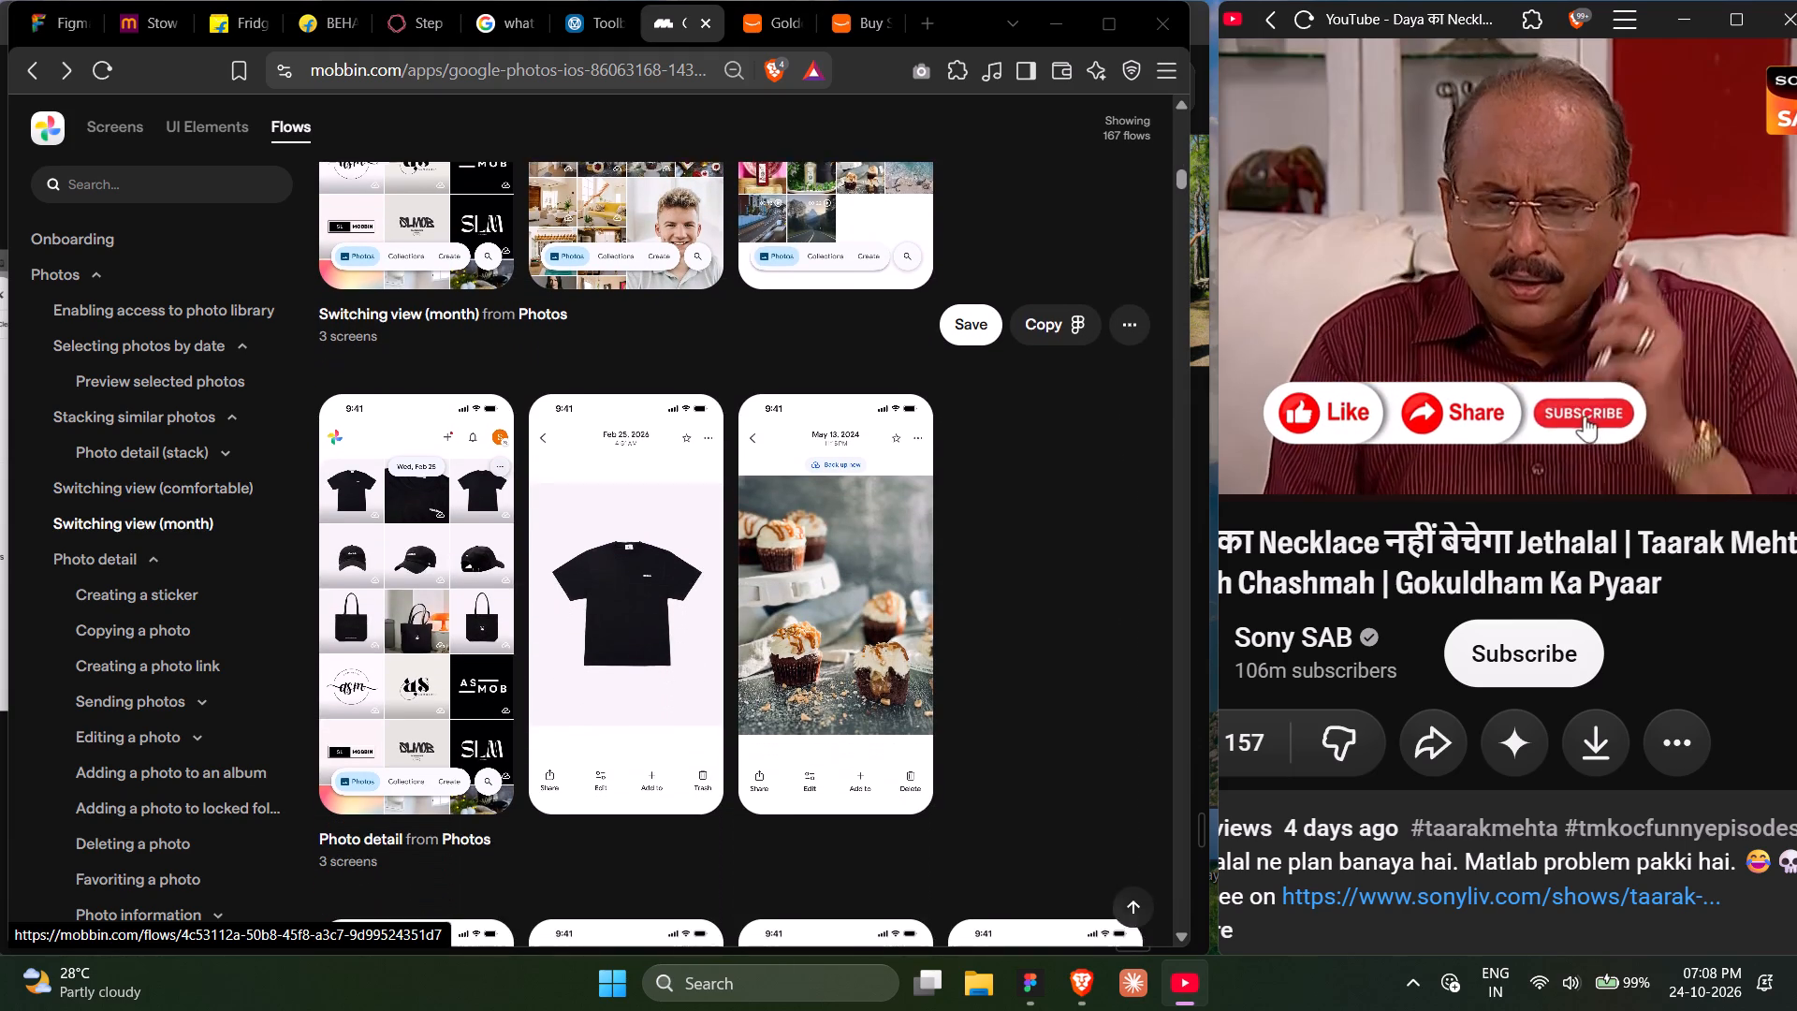
pyautogui.scroll(-1, 964, 848)
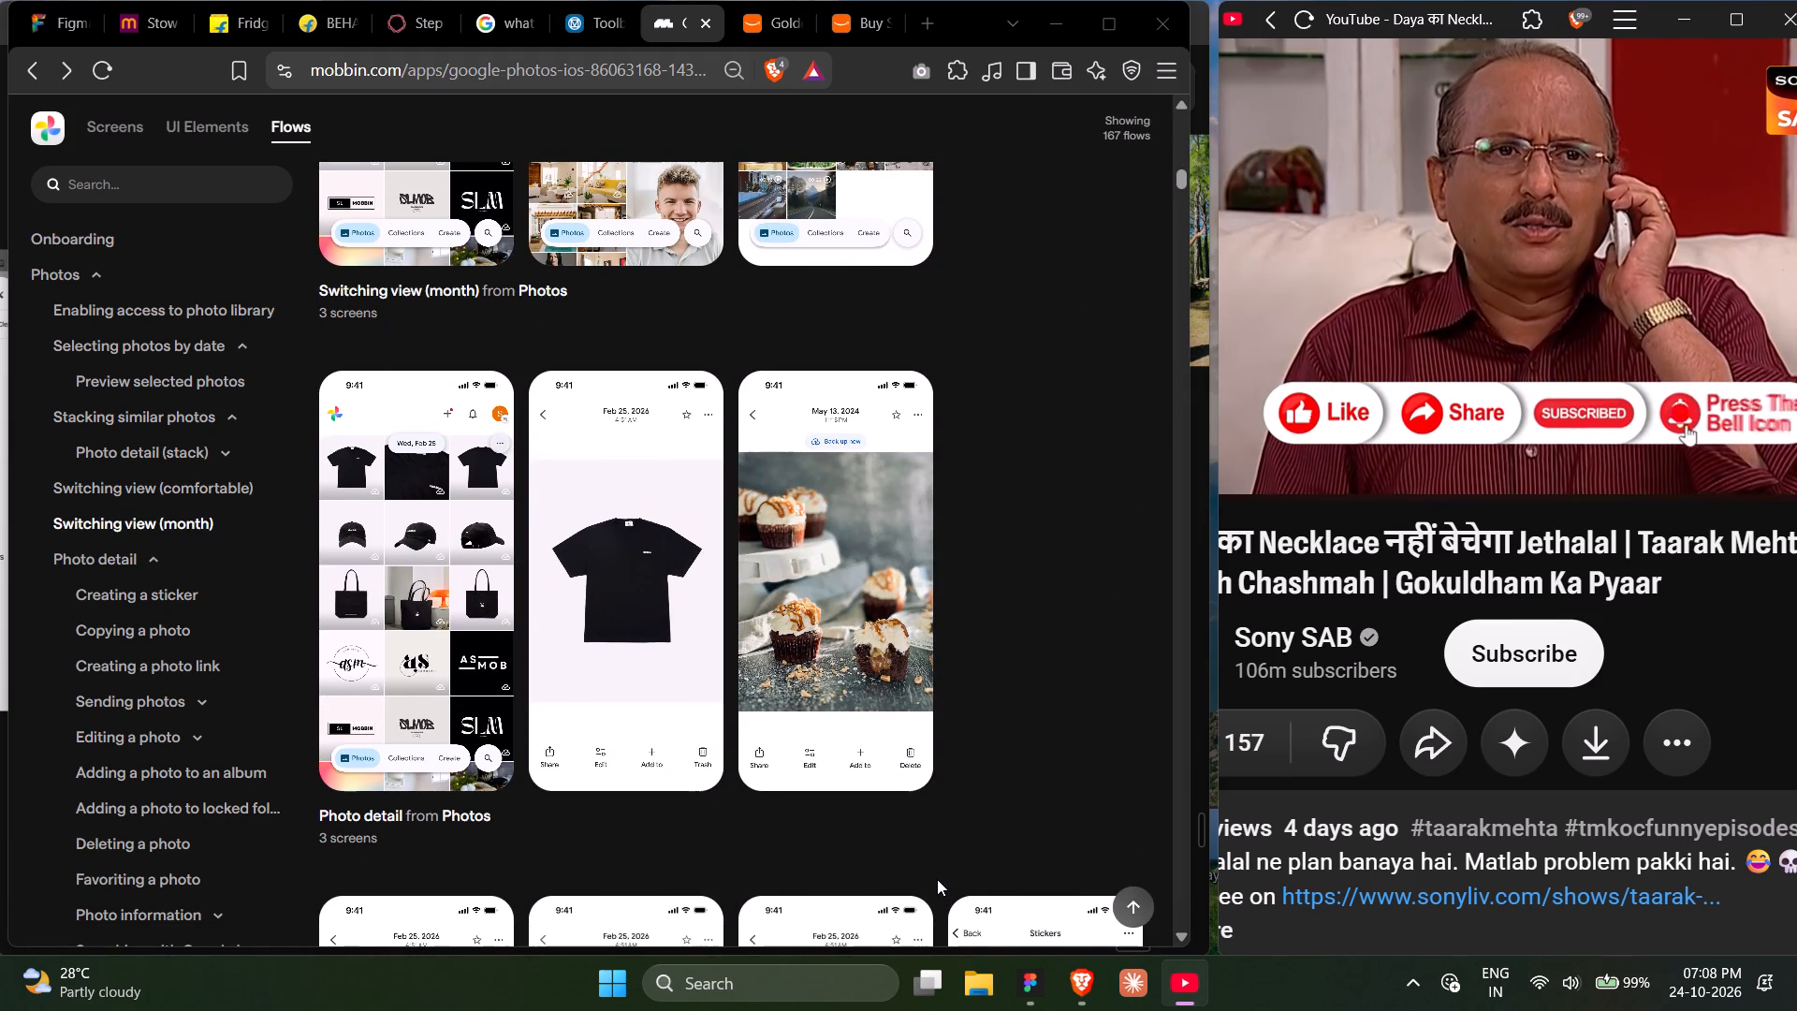
pyautogui.scroll(-6, 937, 879)
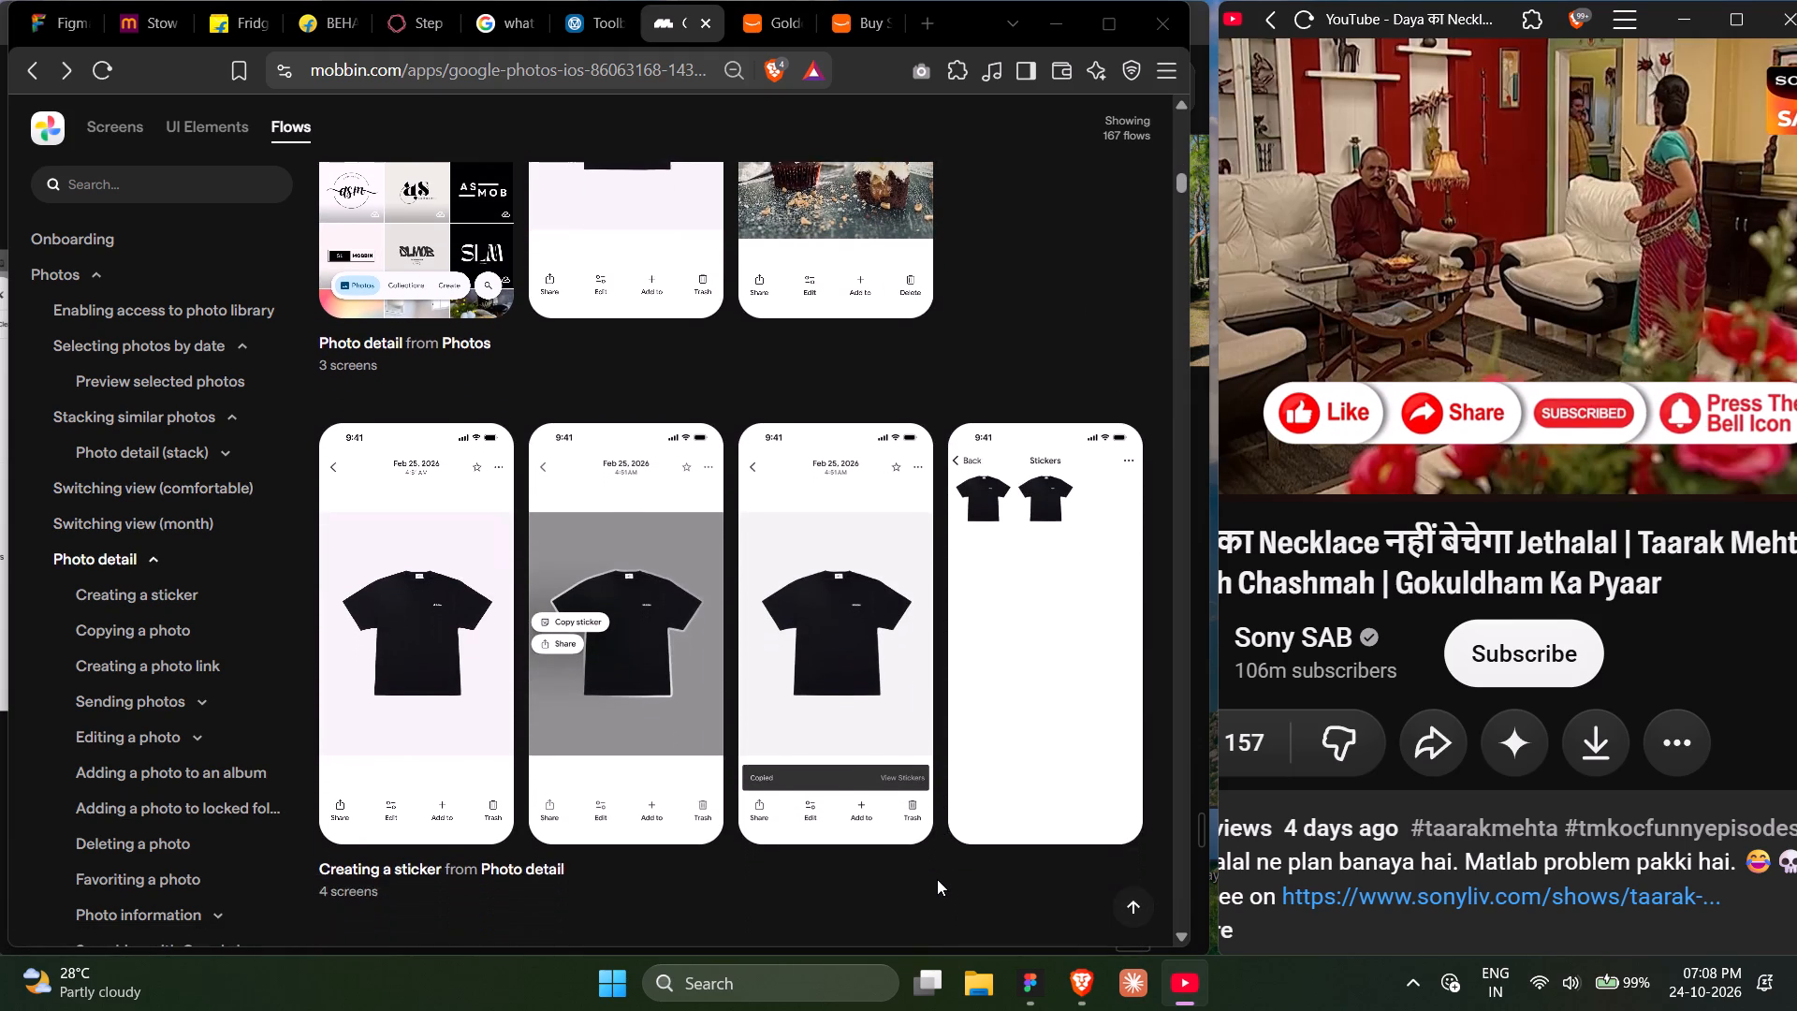
pyautogui.scroll(-3, 937, 879)
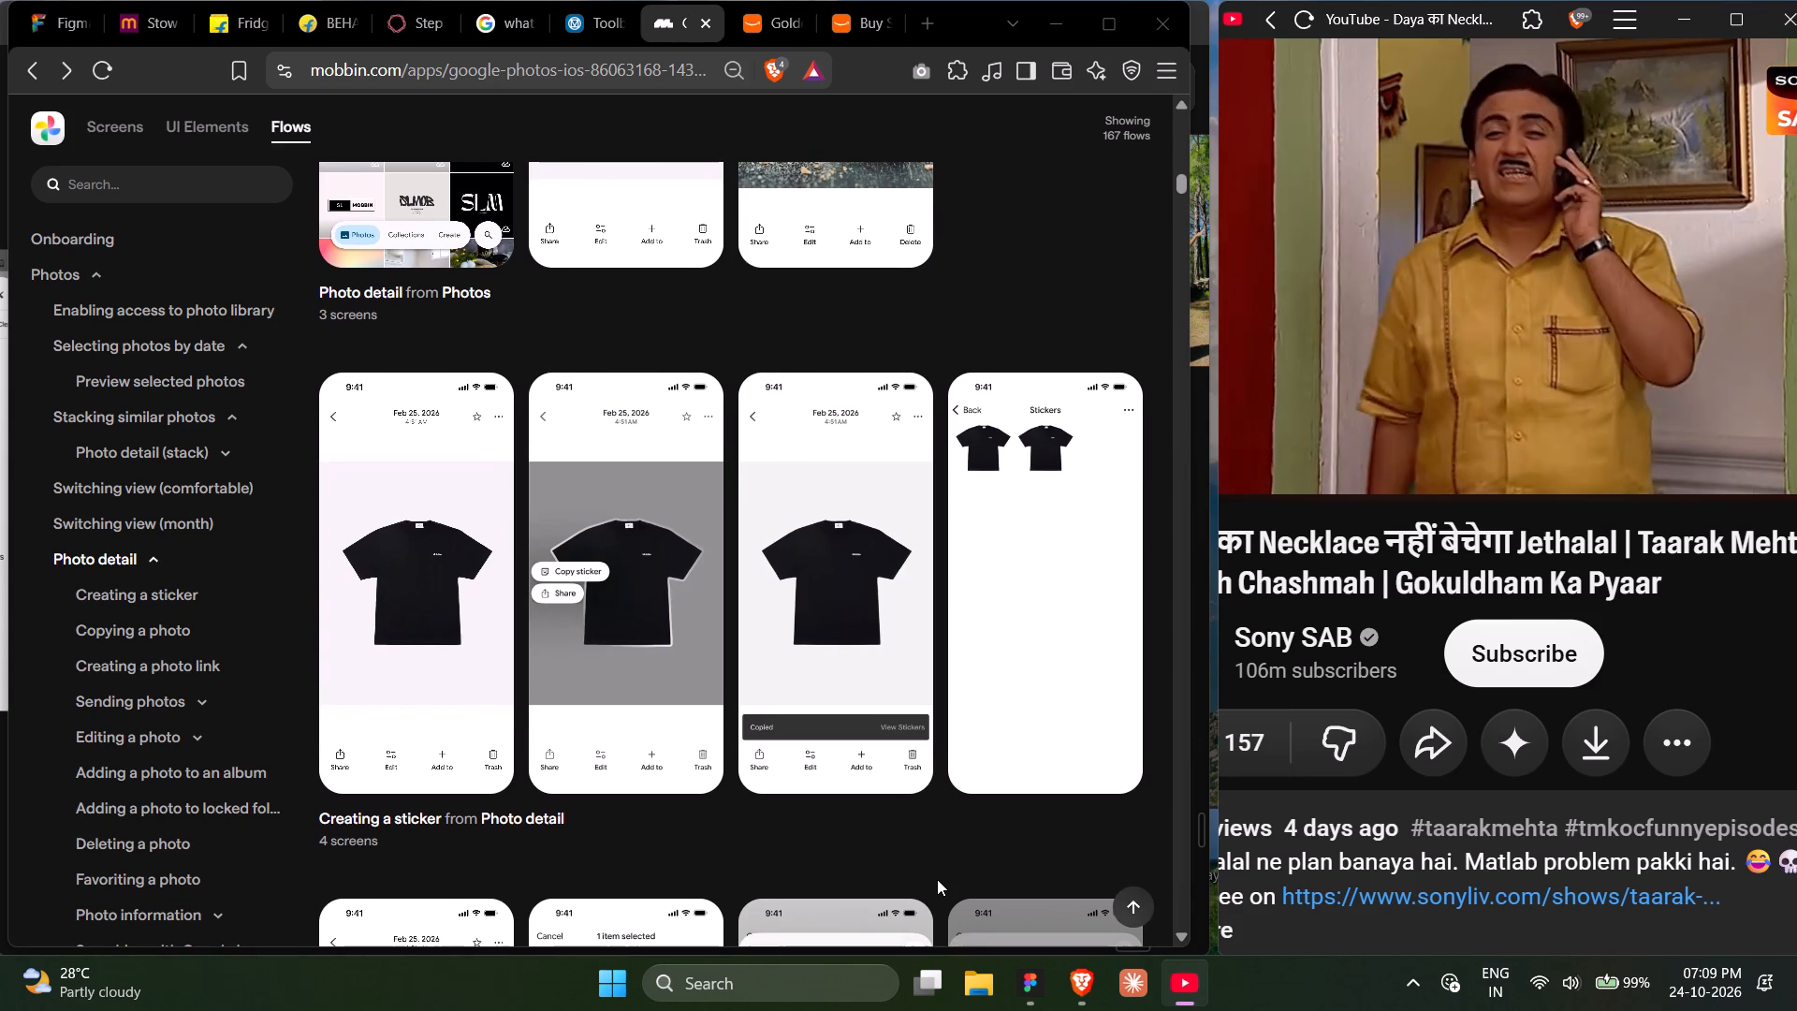
# Examine the share sheet and progress screens in the Copying a photo and Creating a photo link flows.
pyautogui.scroll(-3, 937, 879)
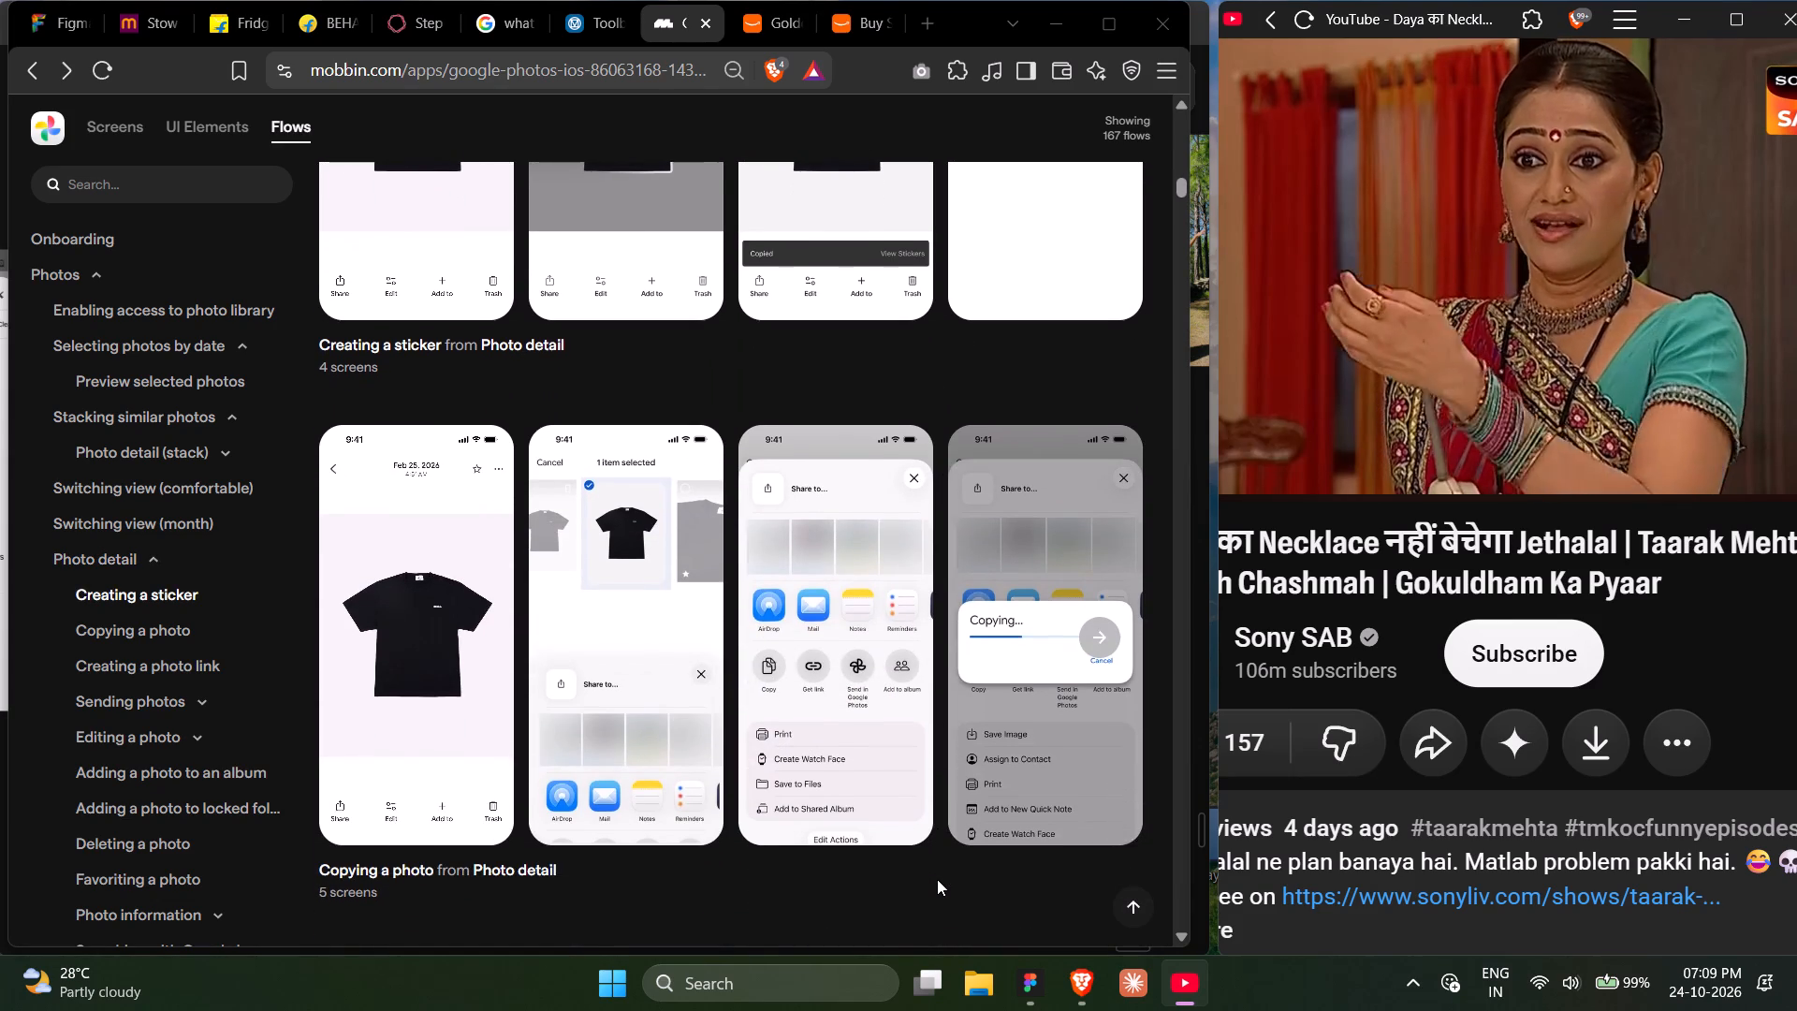
pyautogui.scroll(-1, 937, 879)
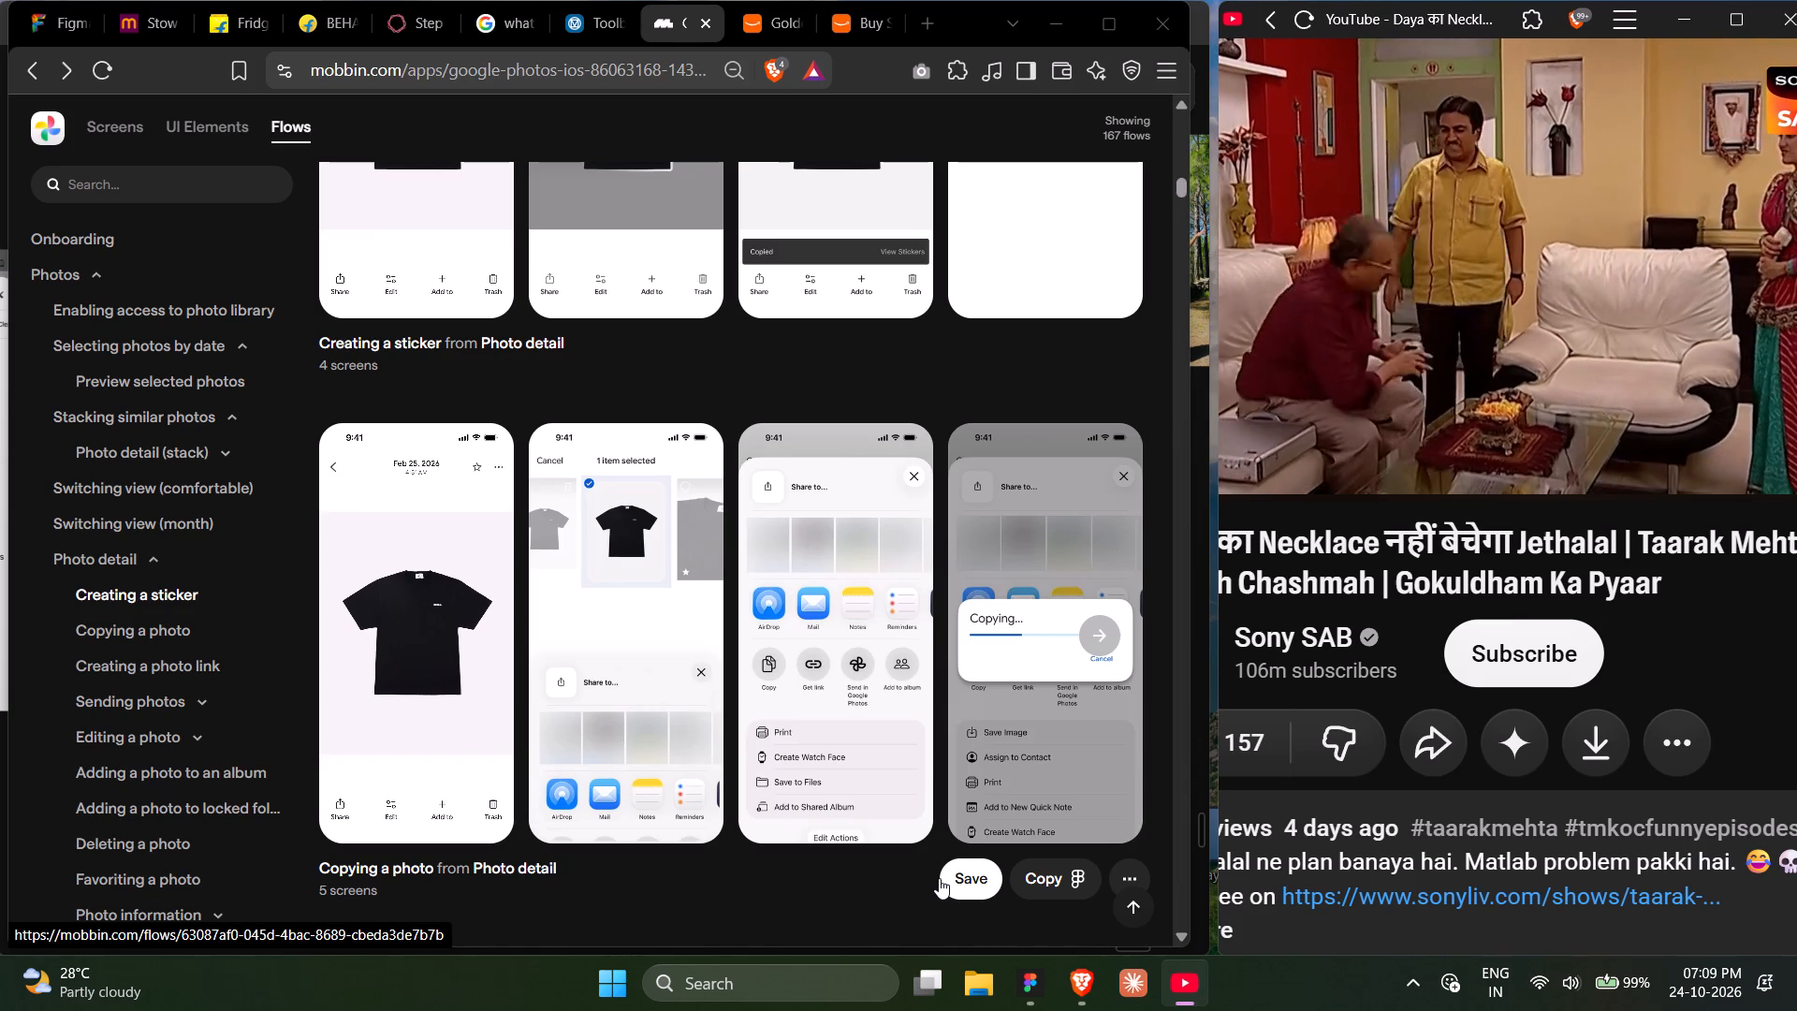
pyautogui.scroll(-4, 939, 878)
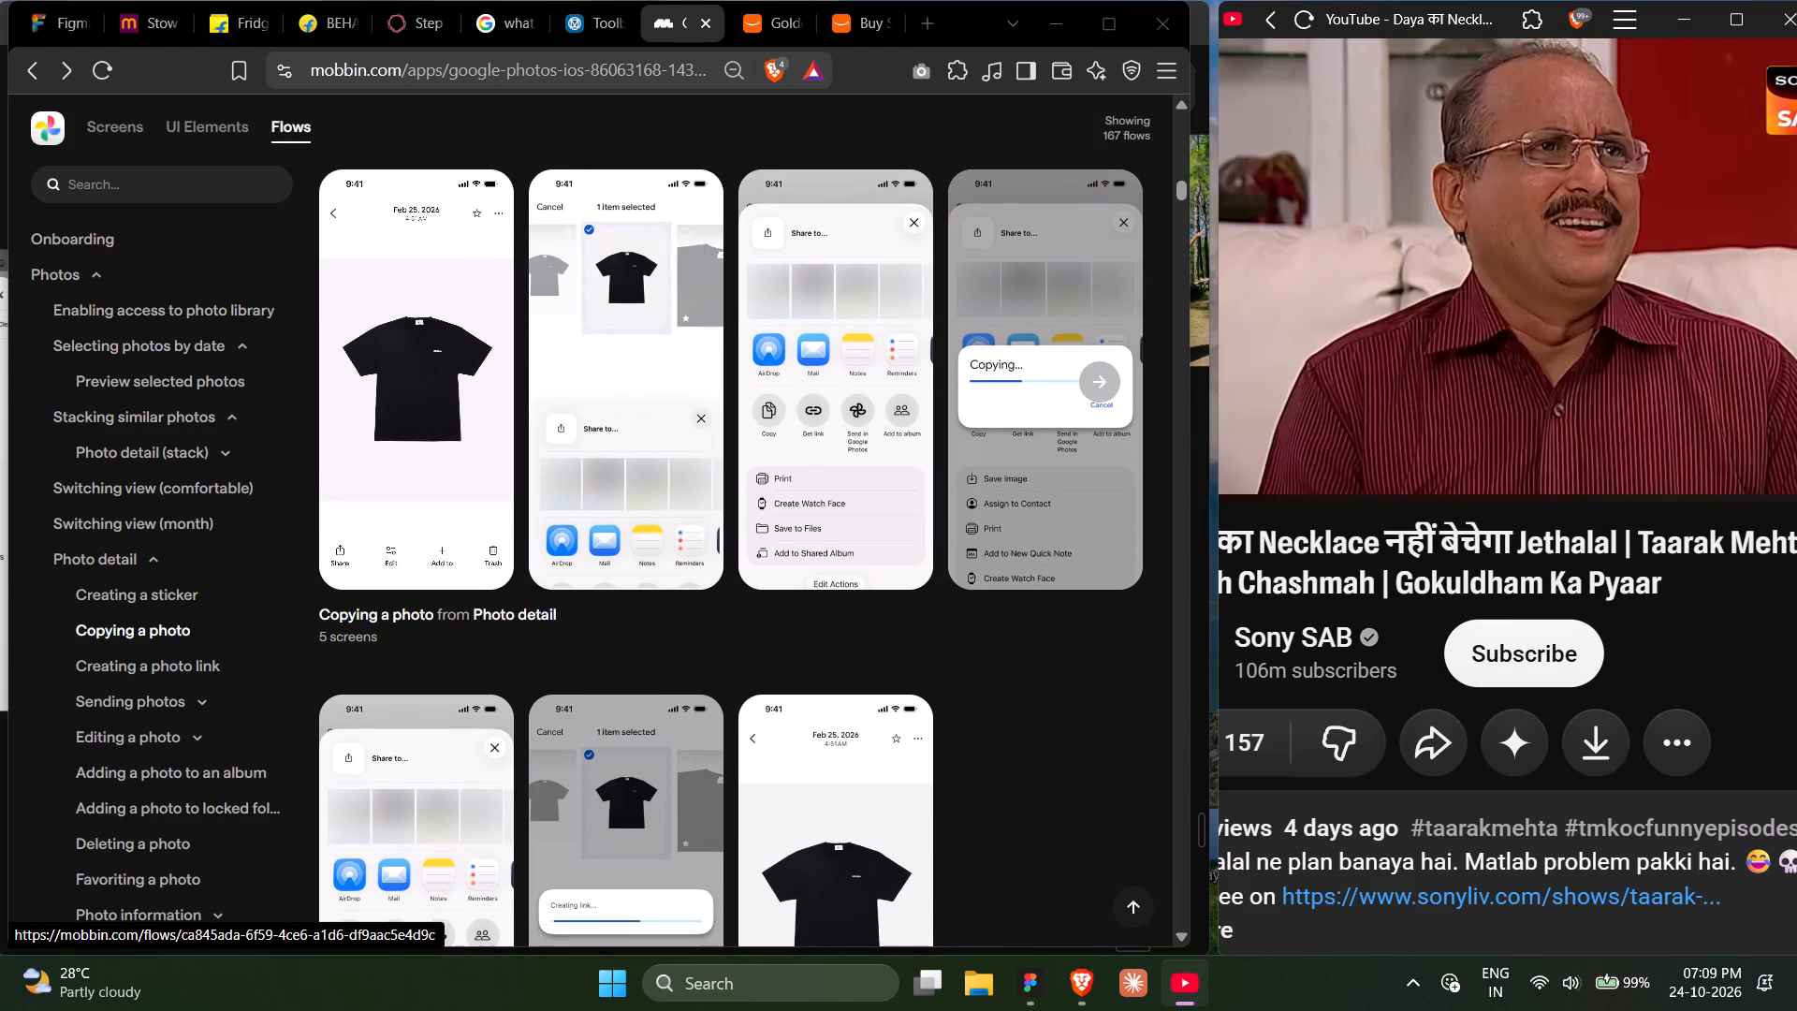
pyautogui.scroll(-4, 964, 795)
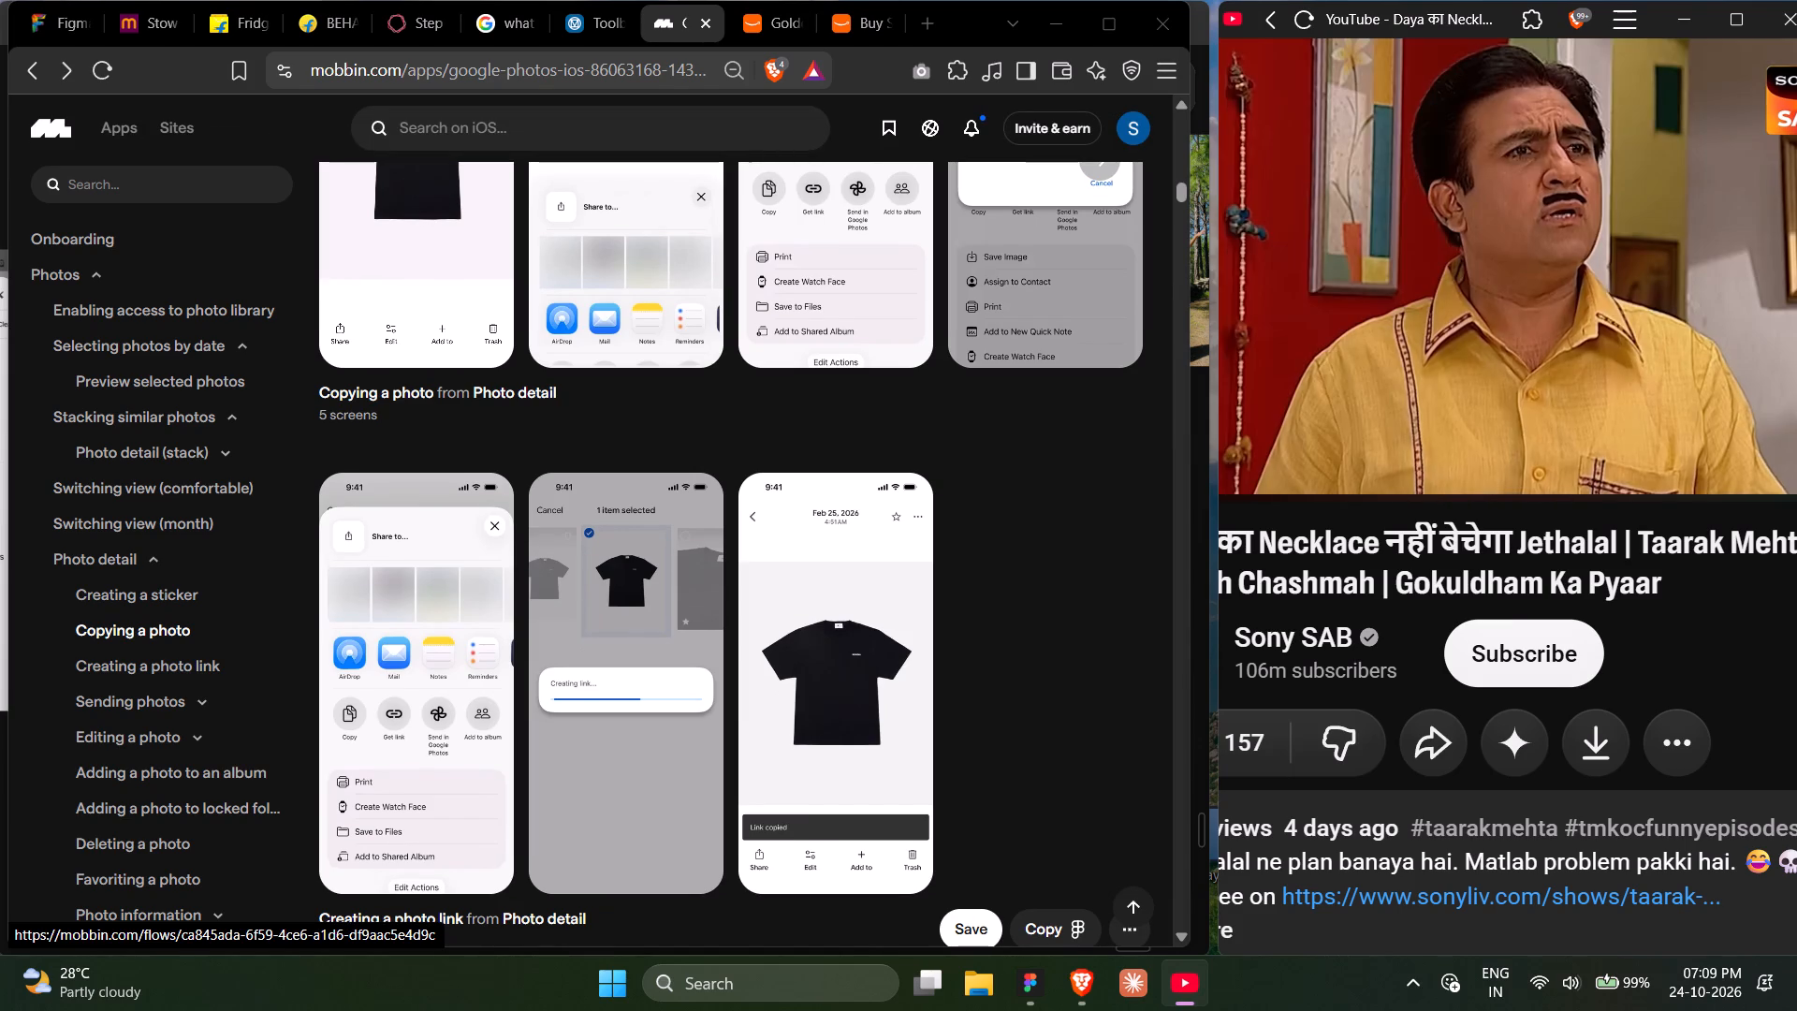
pyautogui.scroll(-1, 962, 754)
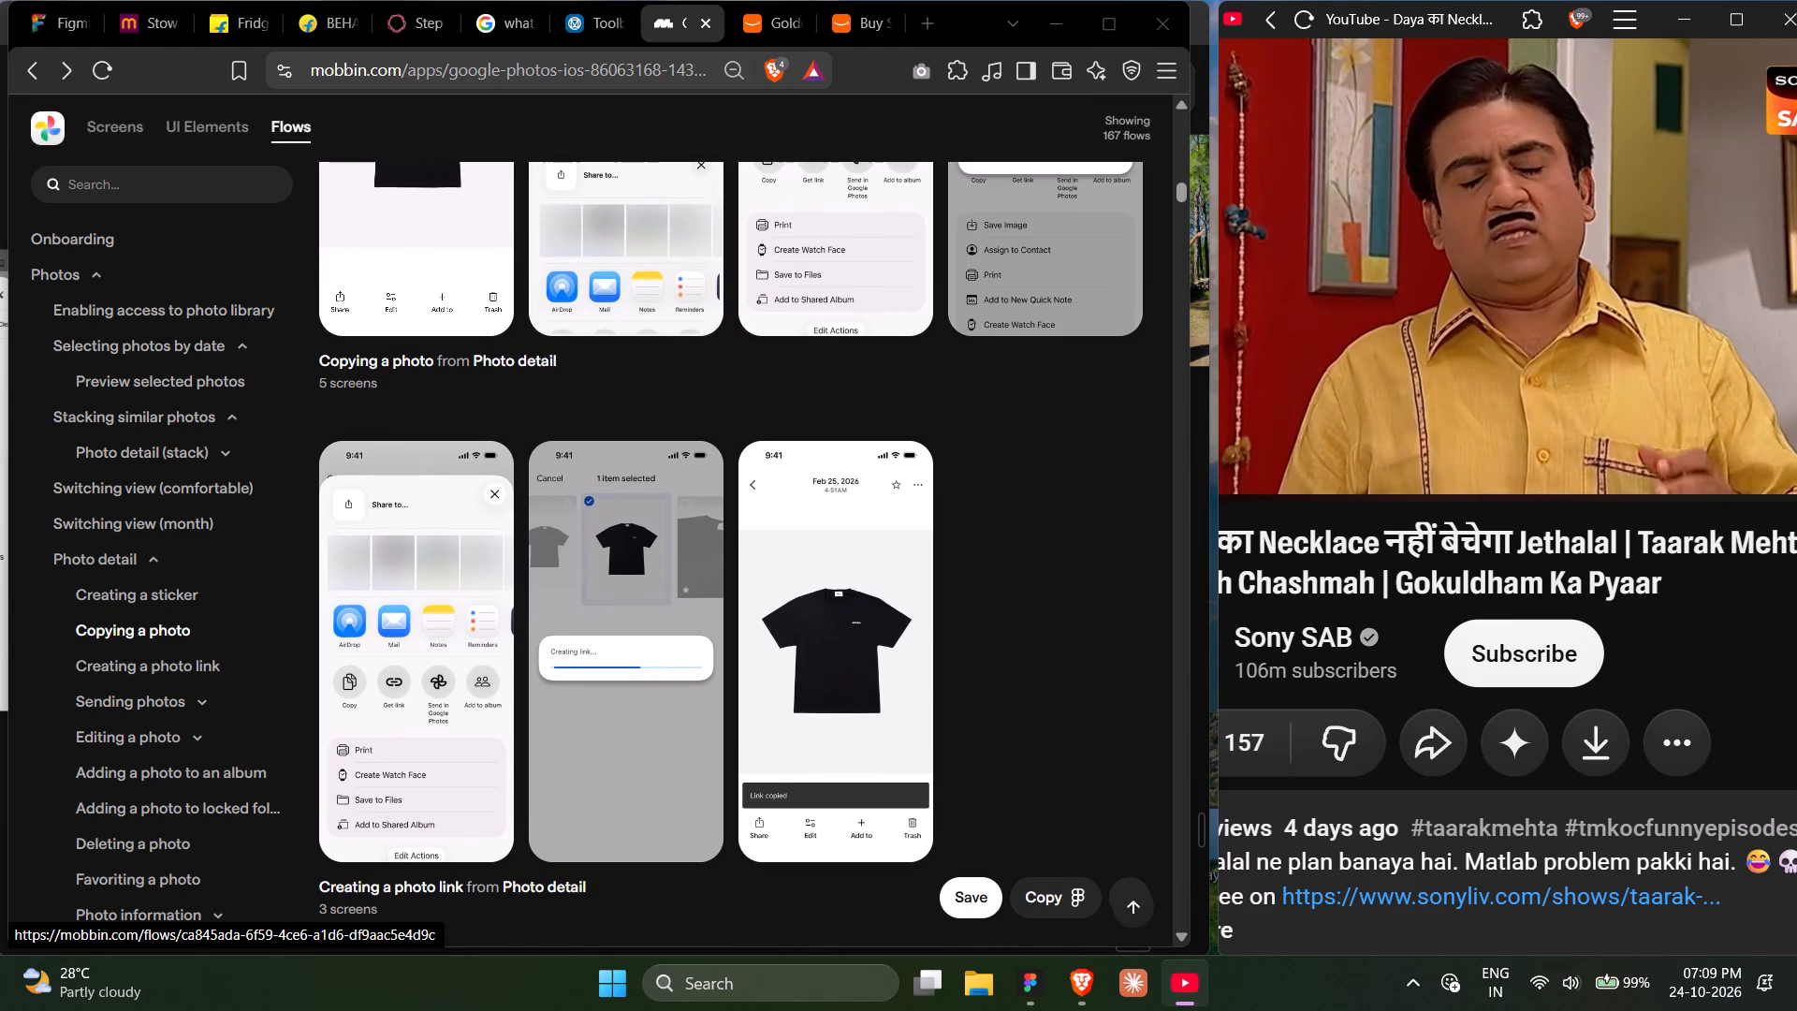
pyautogui.scroll(-1, 986, 712)
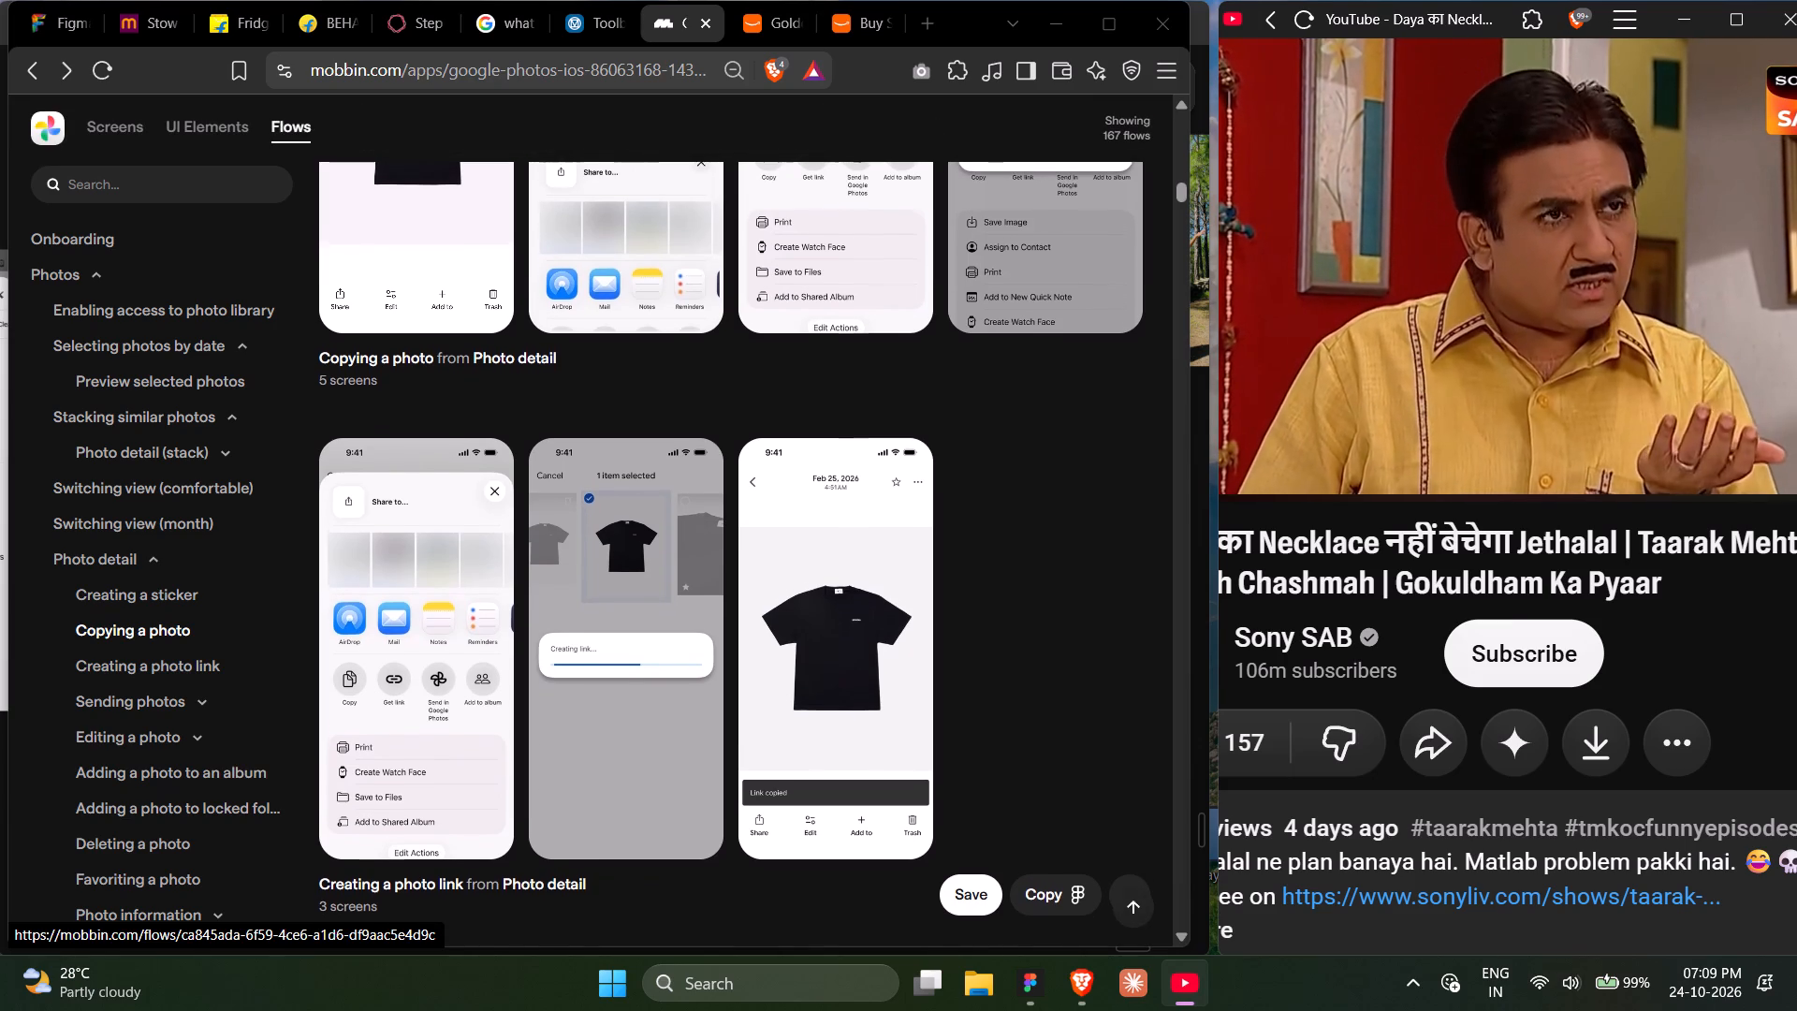
pyautogui.scroll(-1, 986, 712)
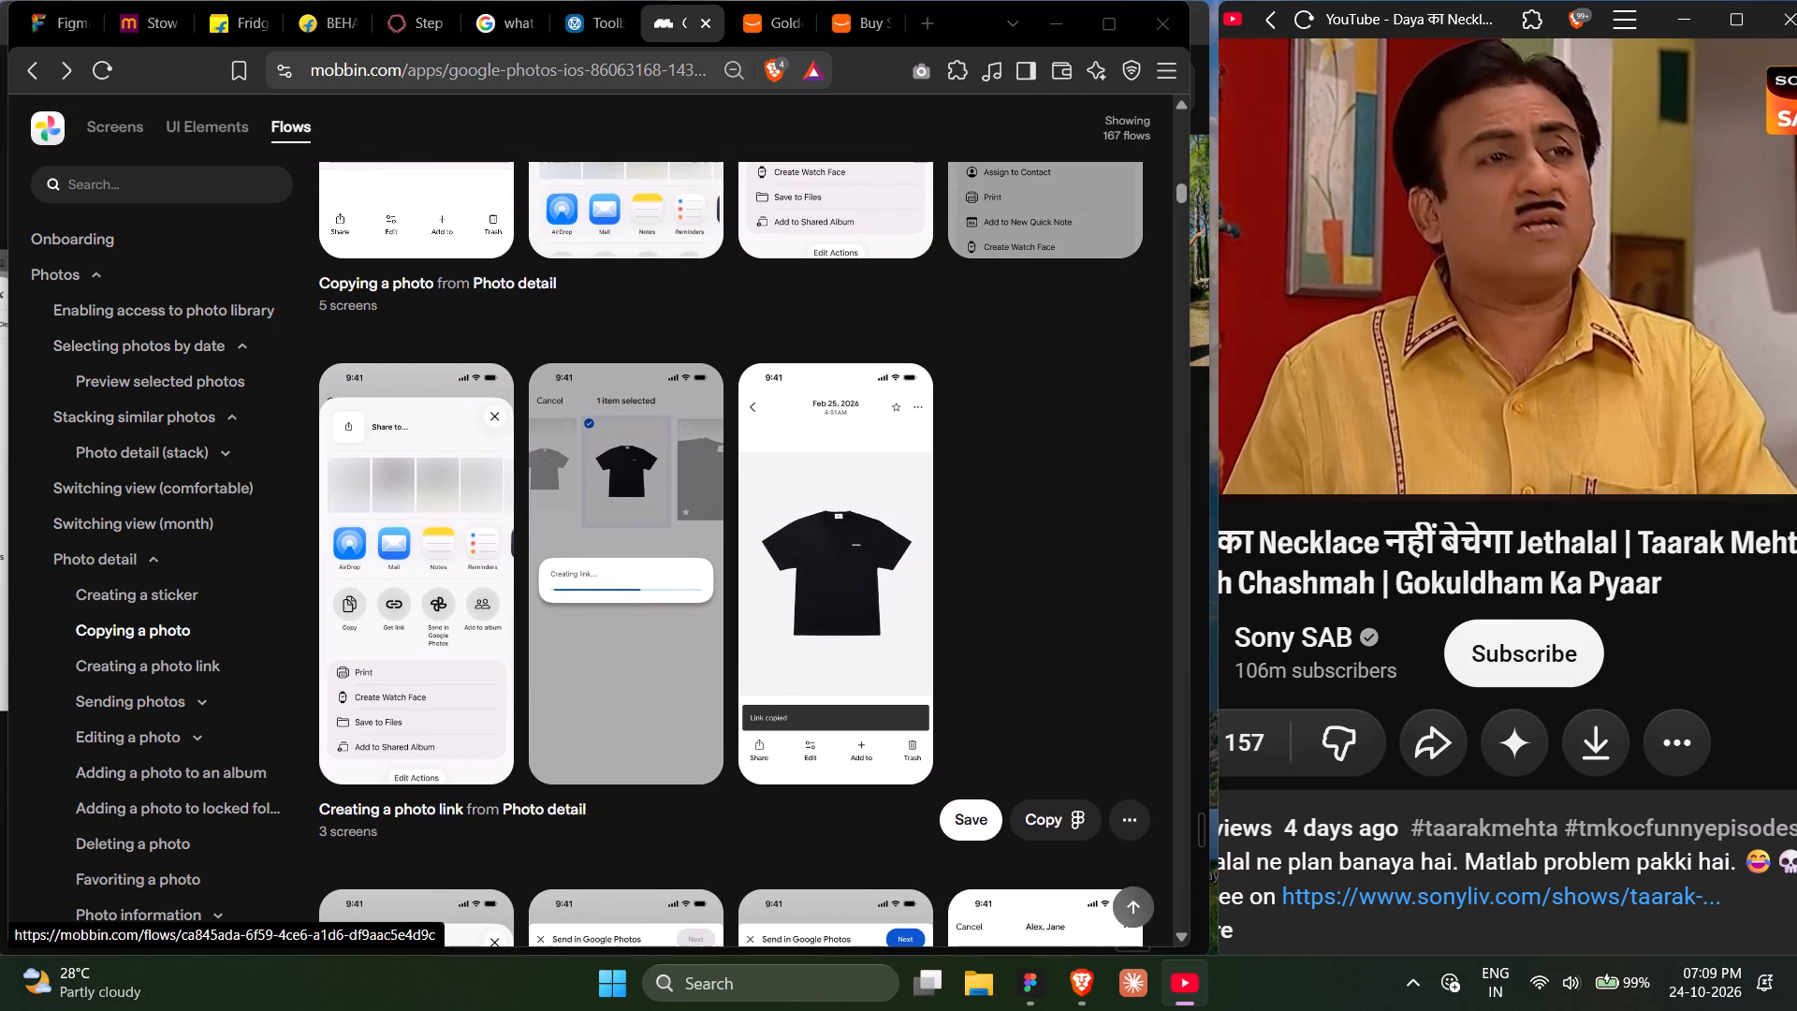
pyautogui.scroll(-1, 1149, 869)
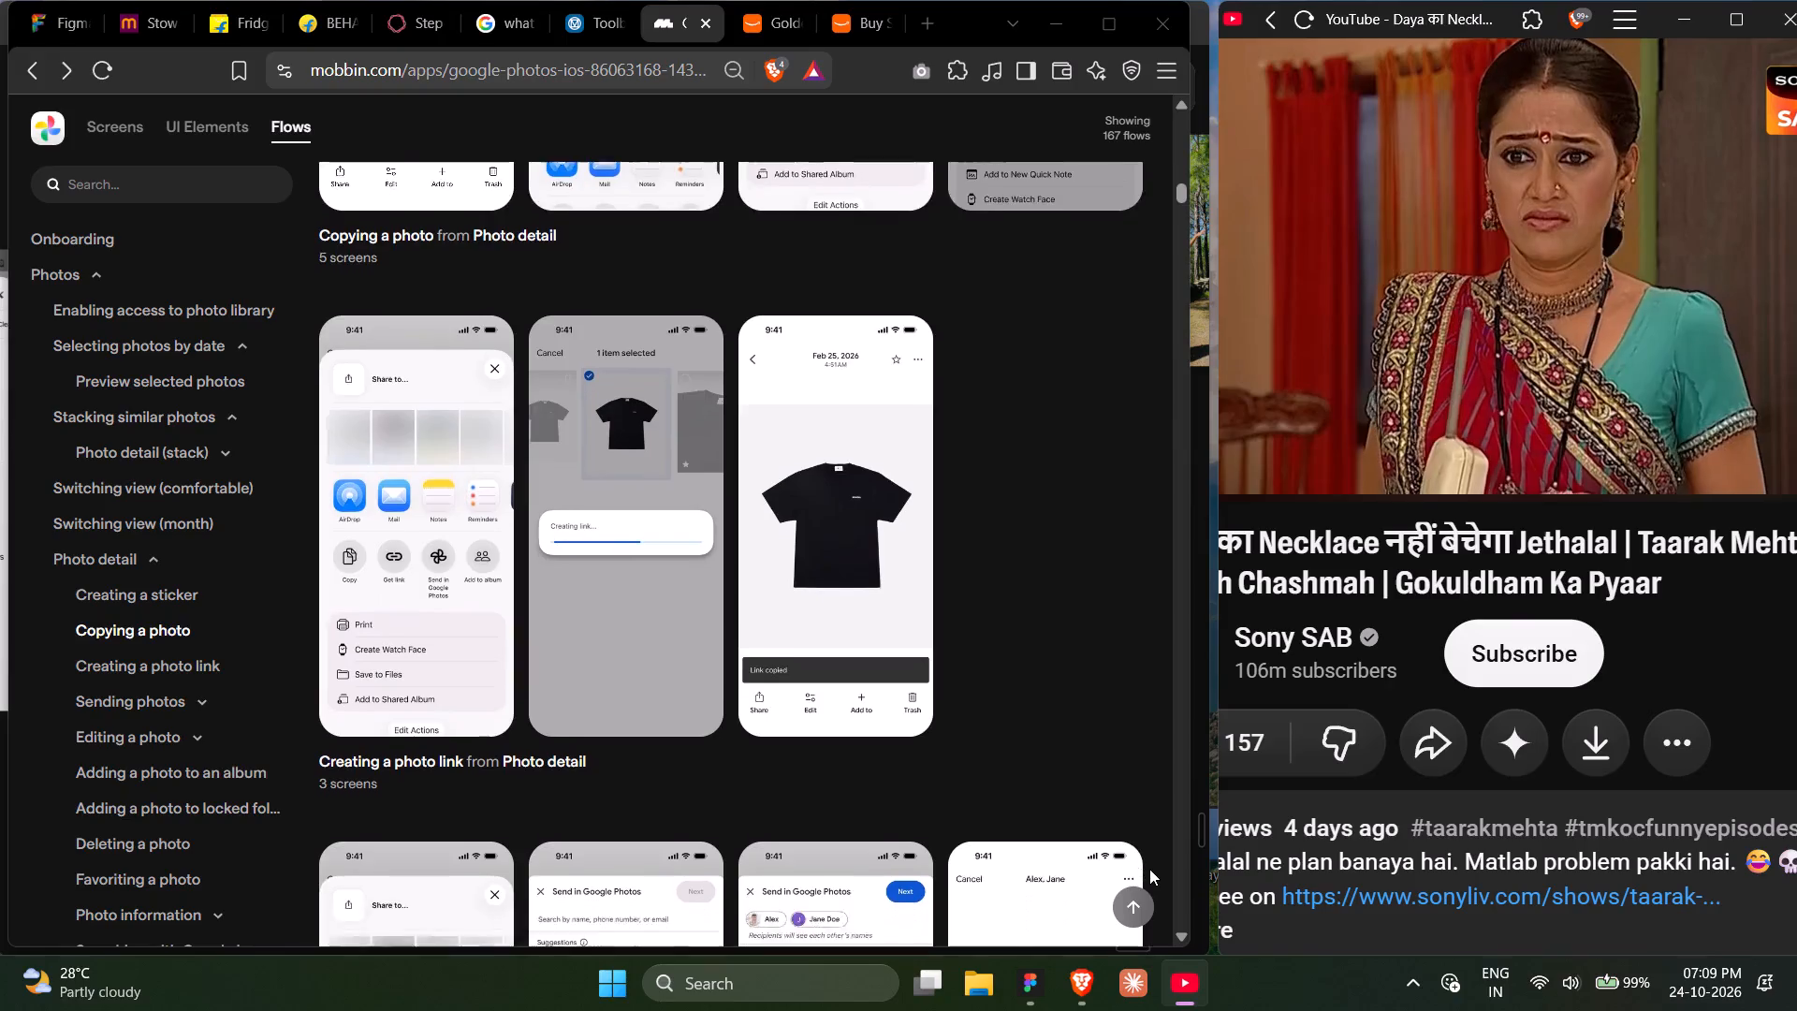
# Review the Sending photos flow, including its recipient selection and message screens.
pyautogui.scroll(-6, 1149, 869)
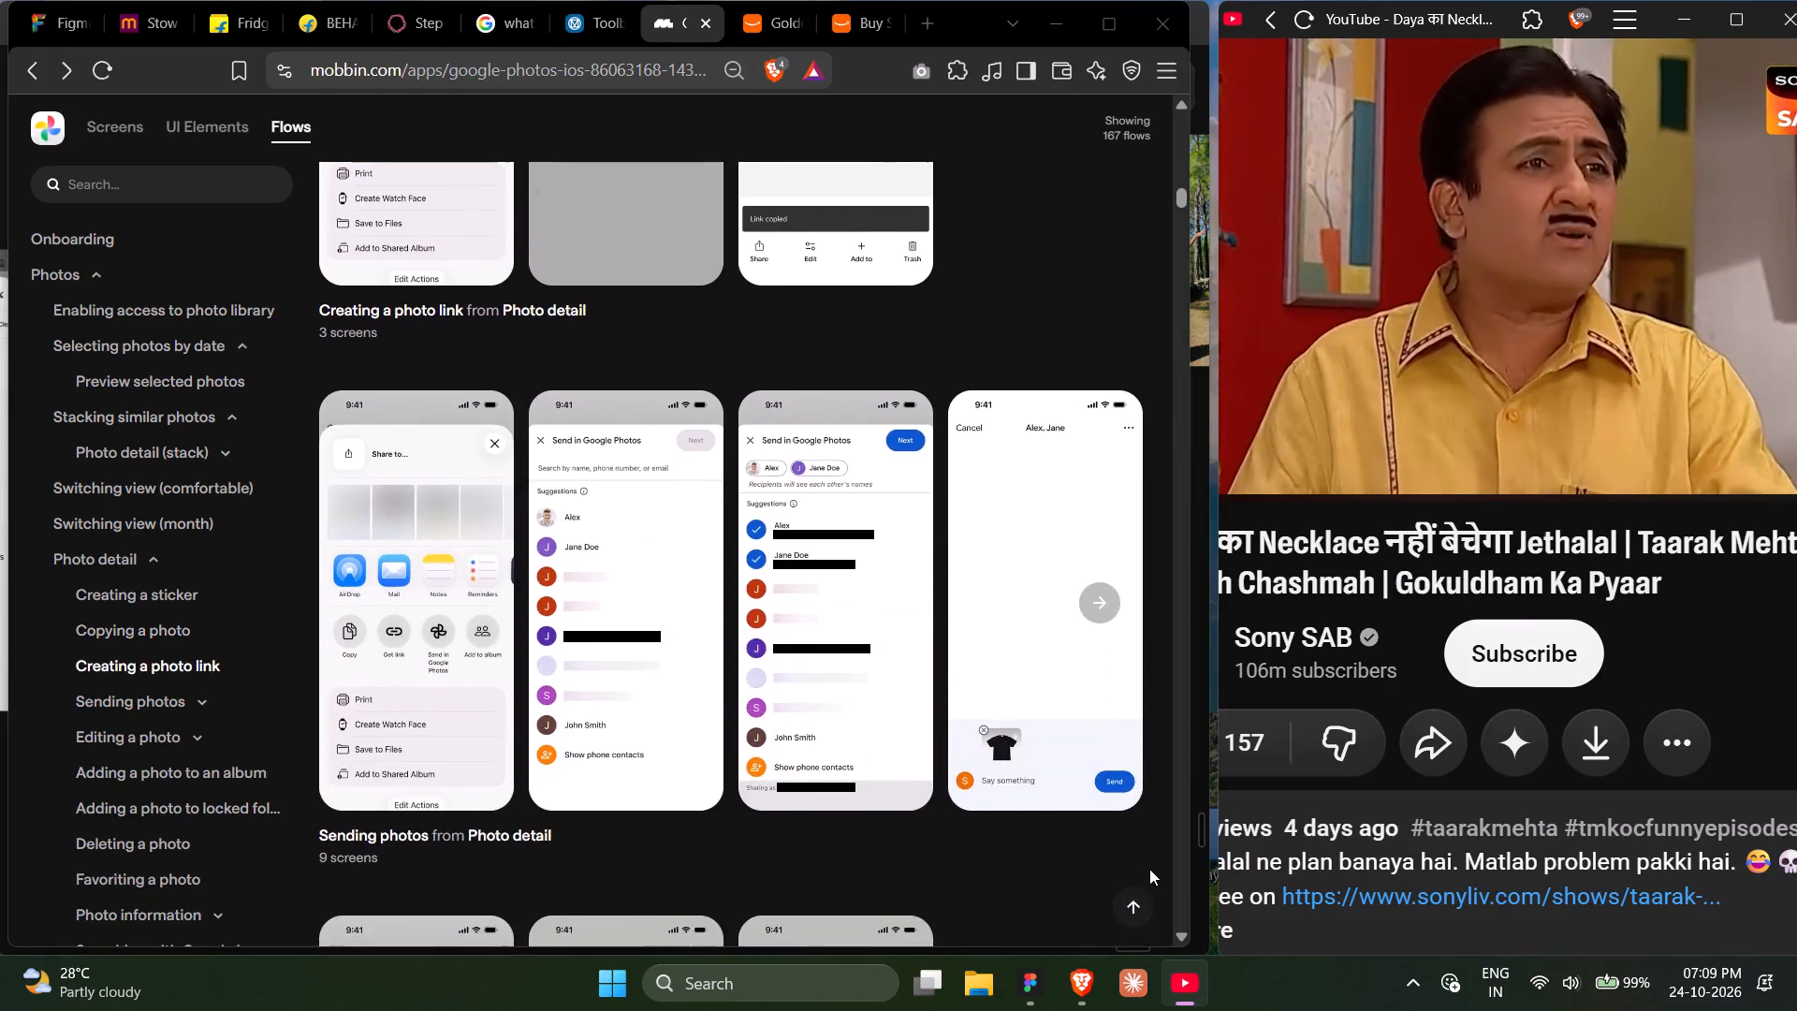
pyautogui.scroll(-2, 1149, 869)
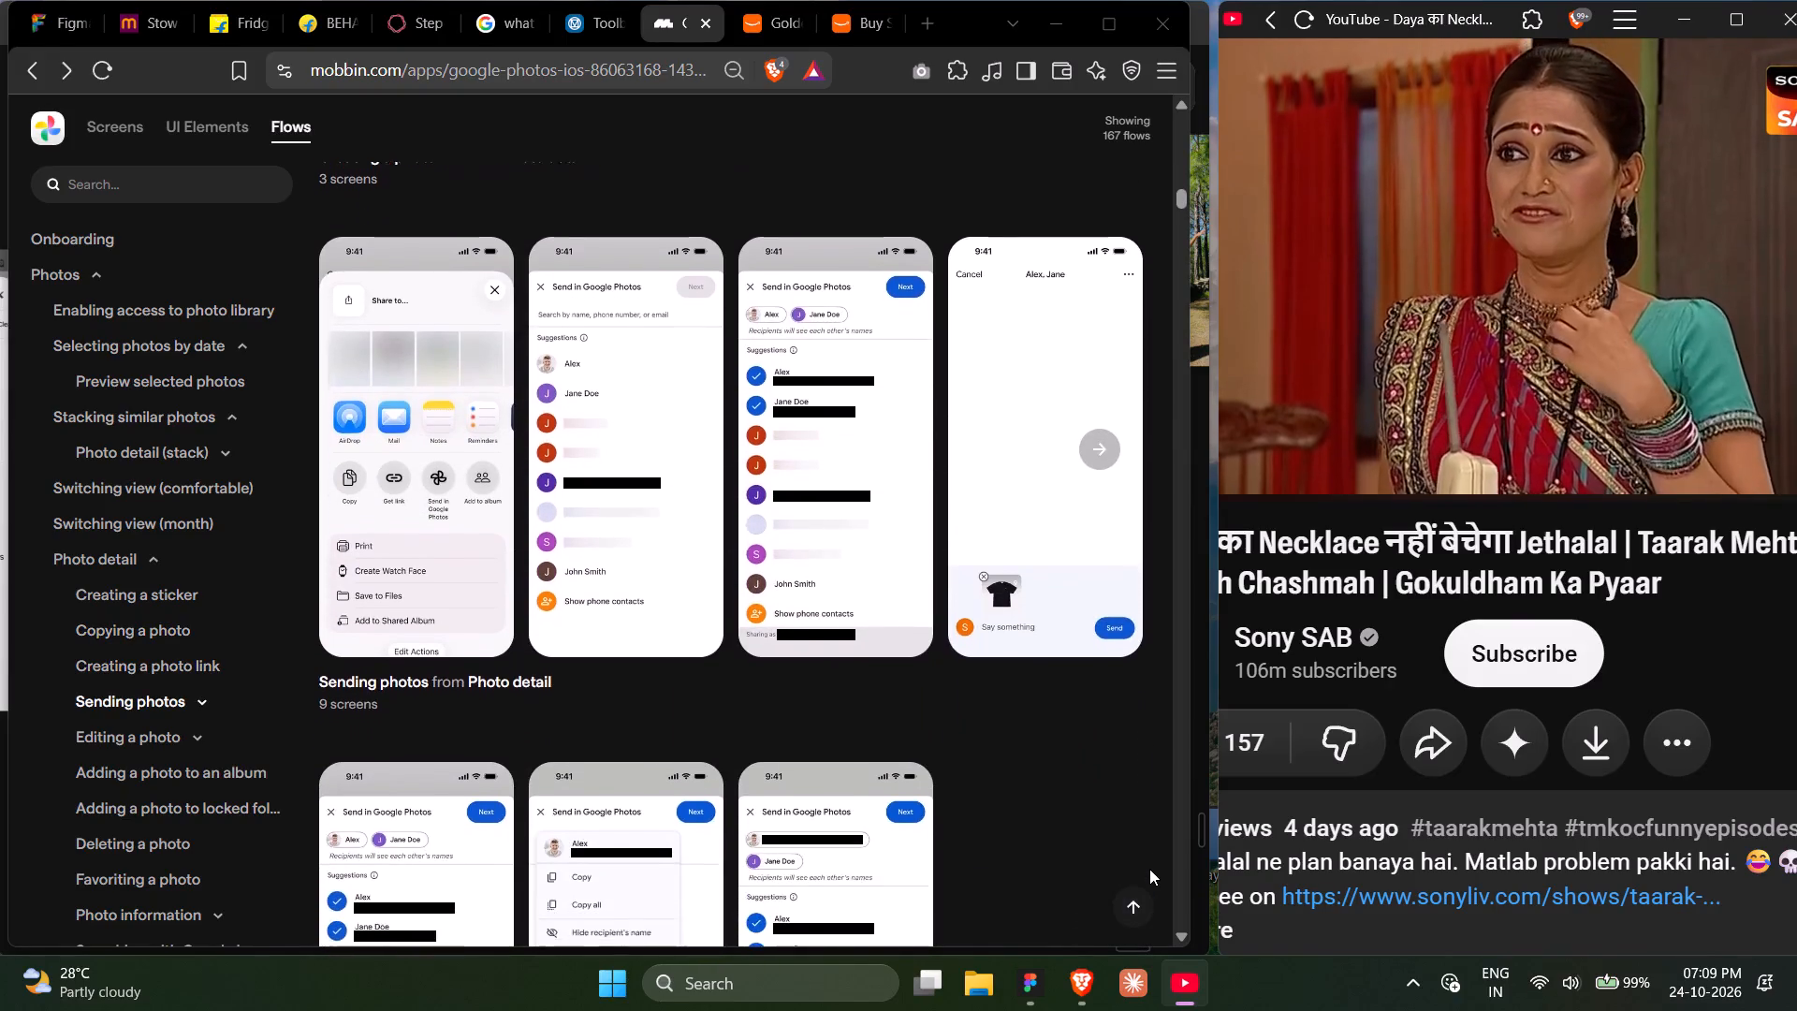
pyautogui.scroll(-6, 1149, 869)
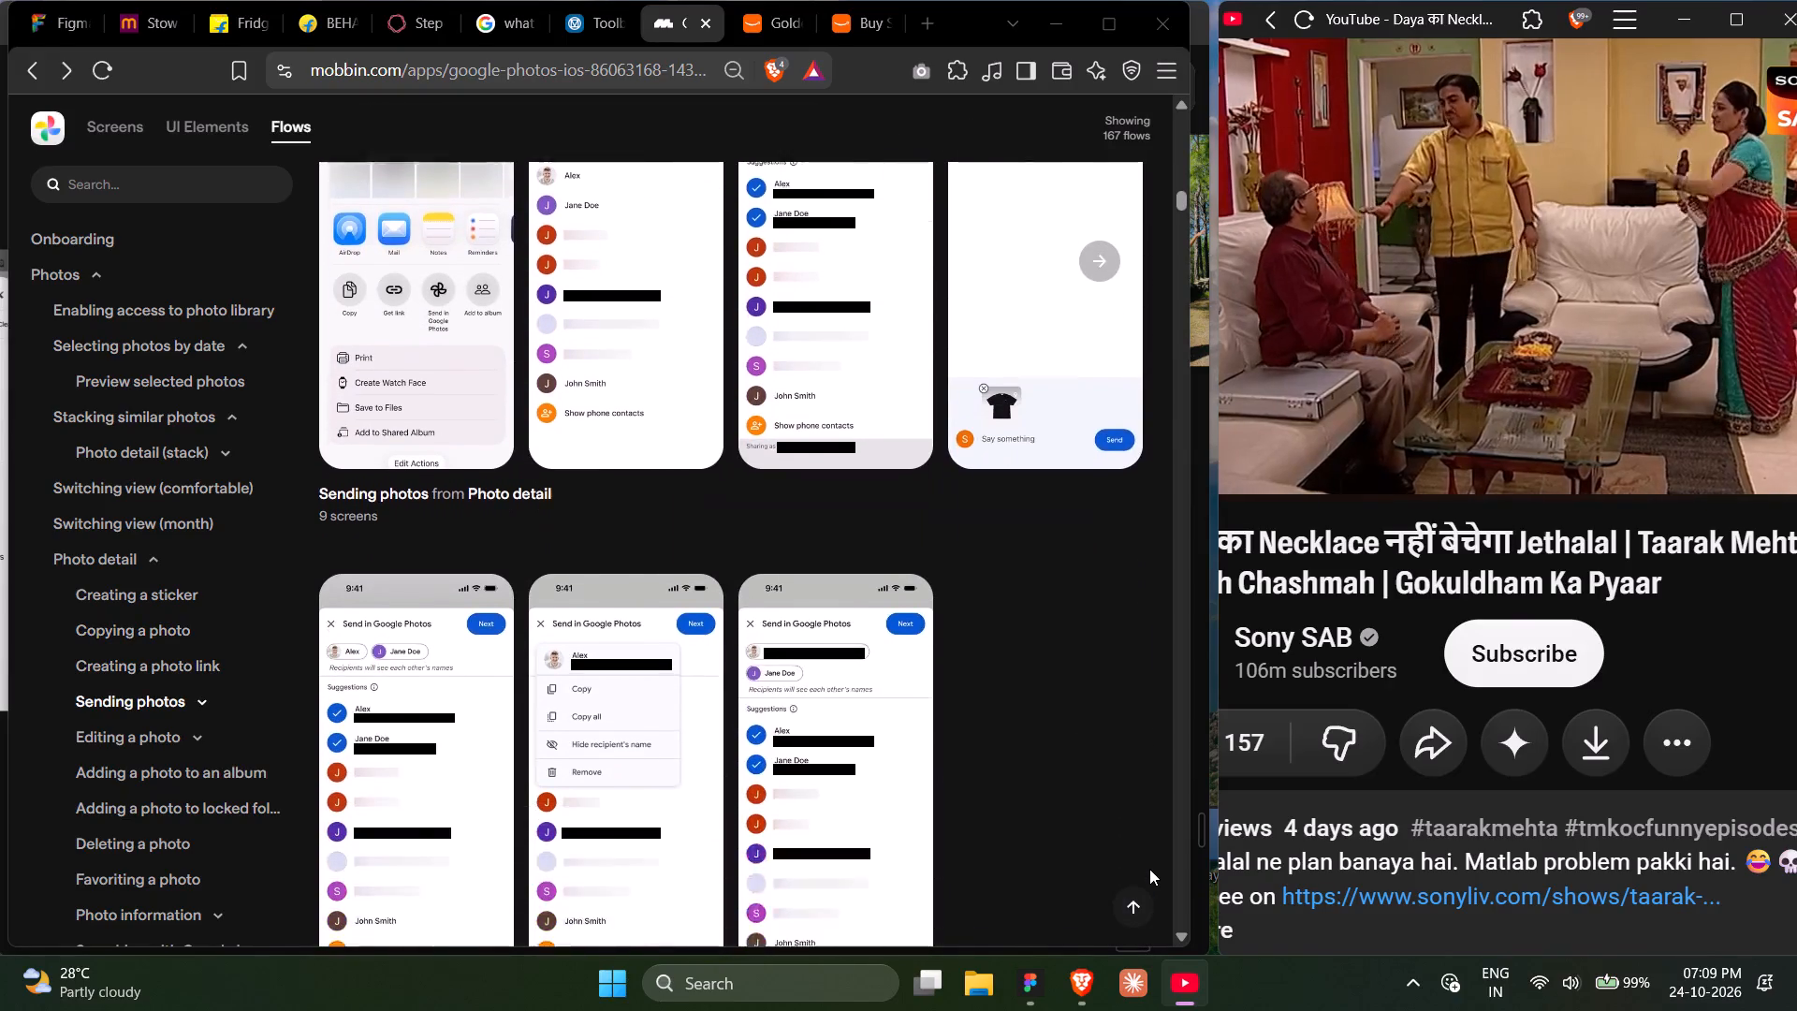
# Look through the Sending photos sub-flows, from Sending a like and Commenting on a photo to share photo location and Reporting a chat.
pyautogui.scroll(-7, 1149, 869)
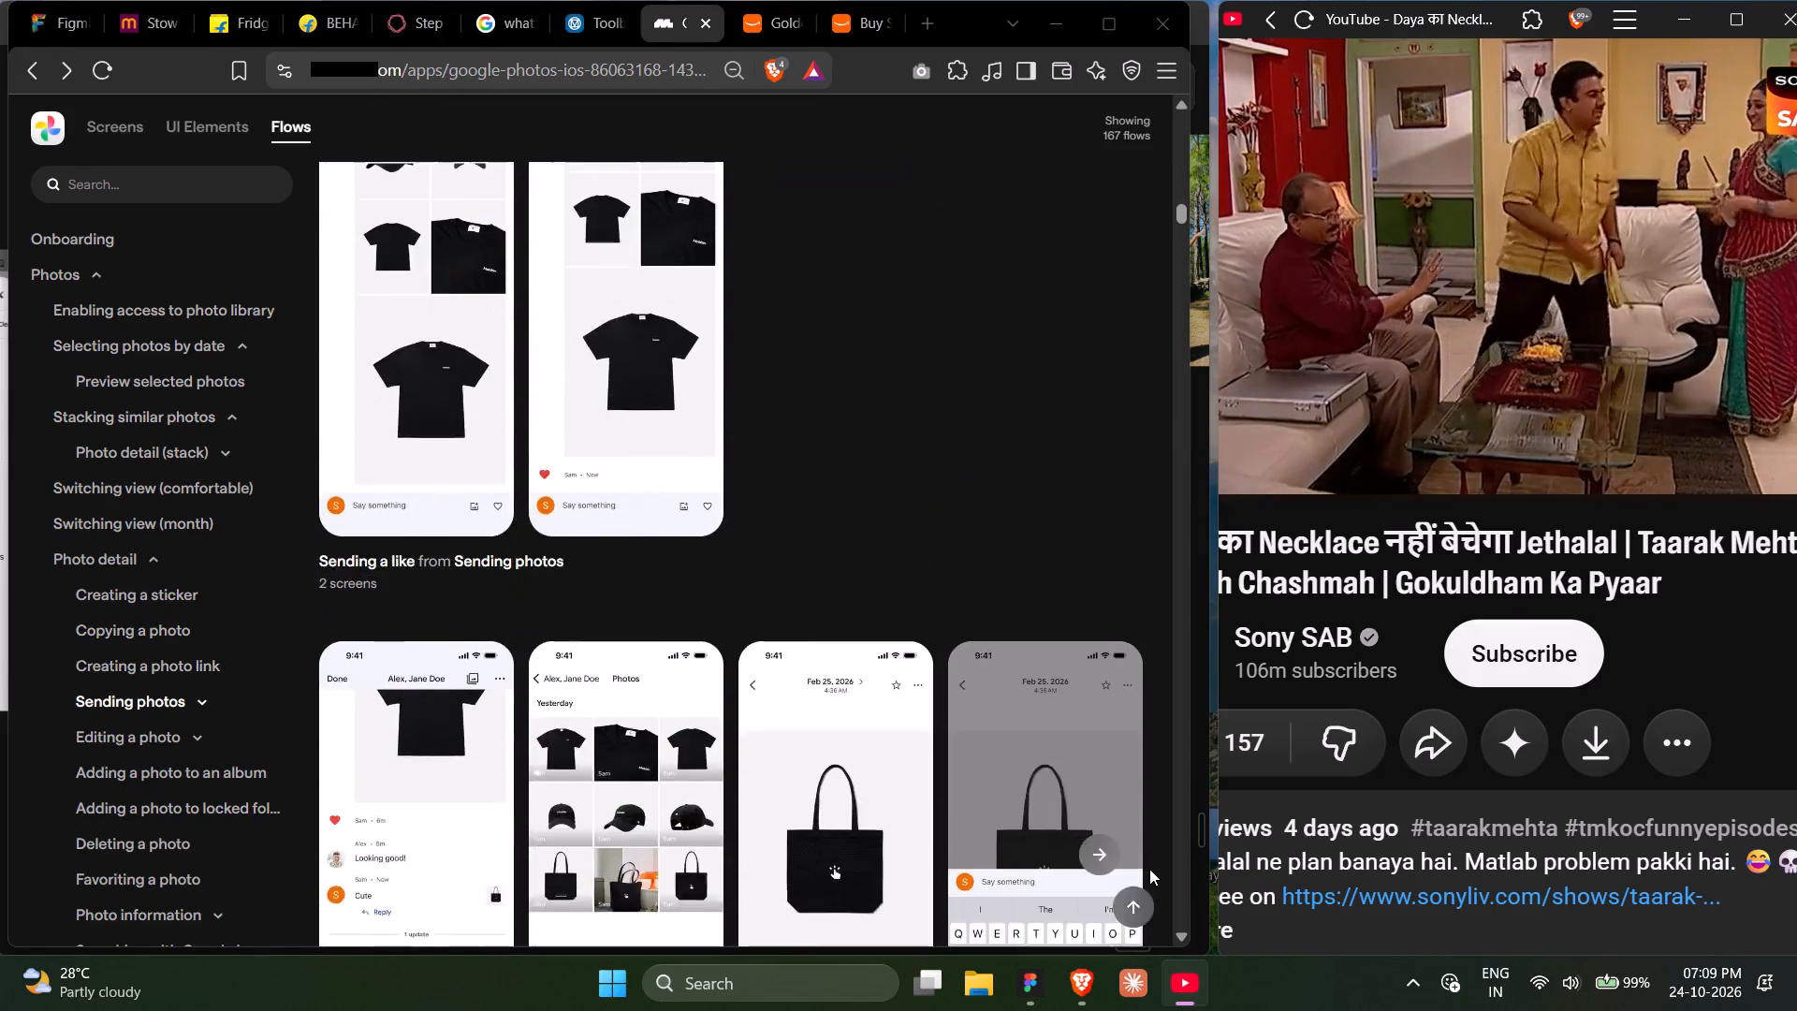
pyautogui.scroll(-1, 1149, 869)
pyautogui.scroll(2, 1149, 869)
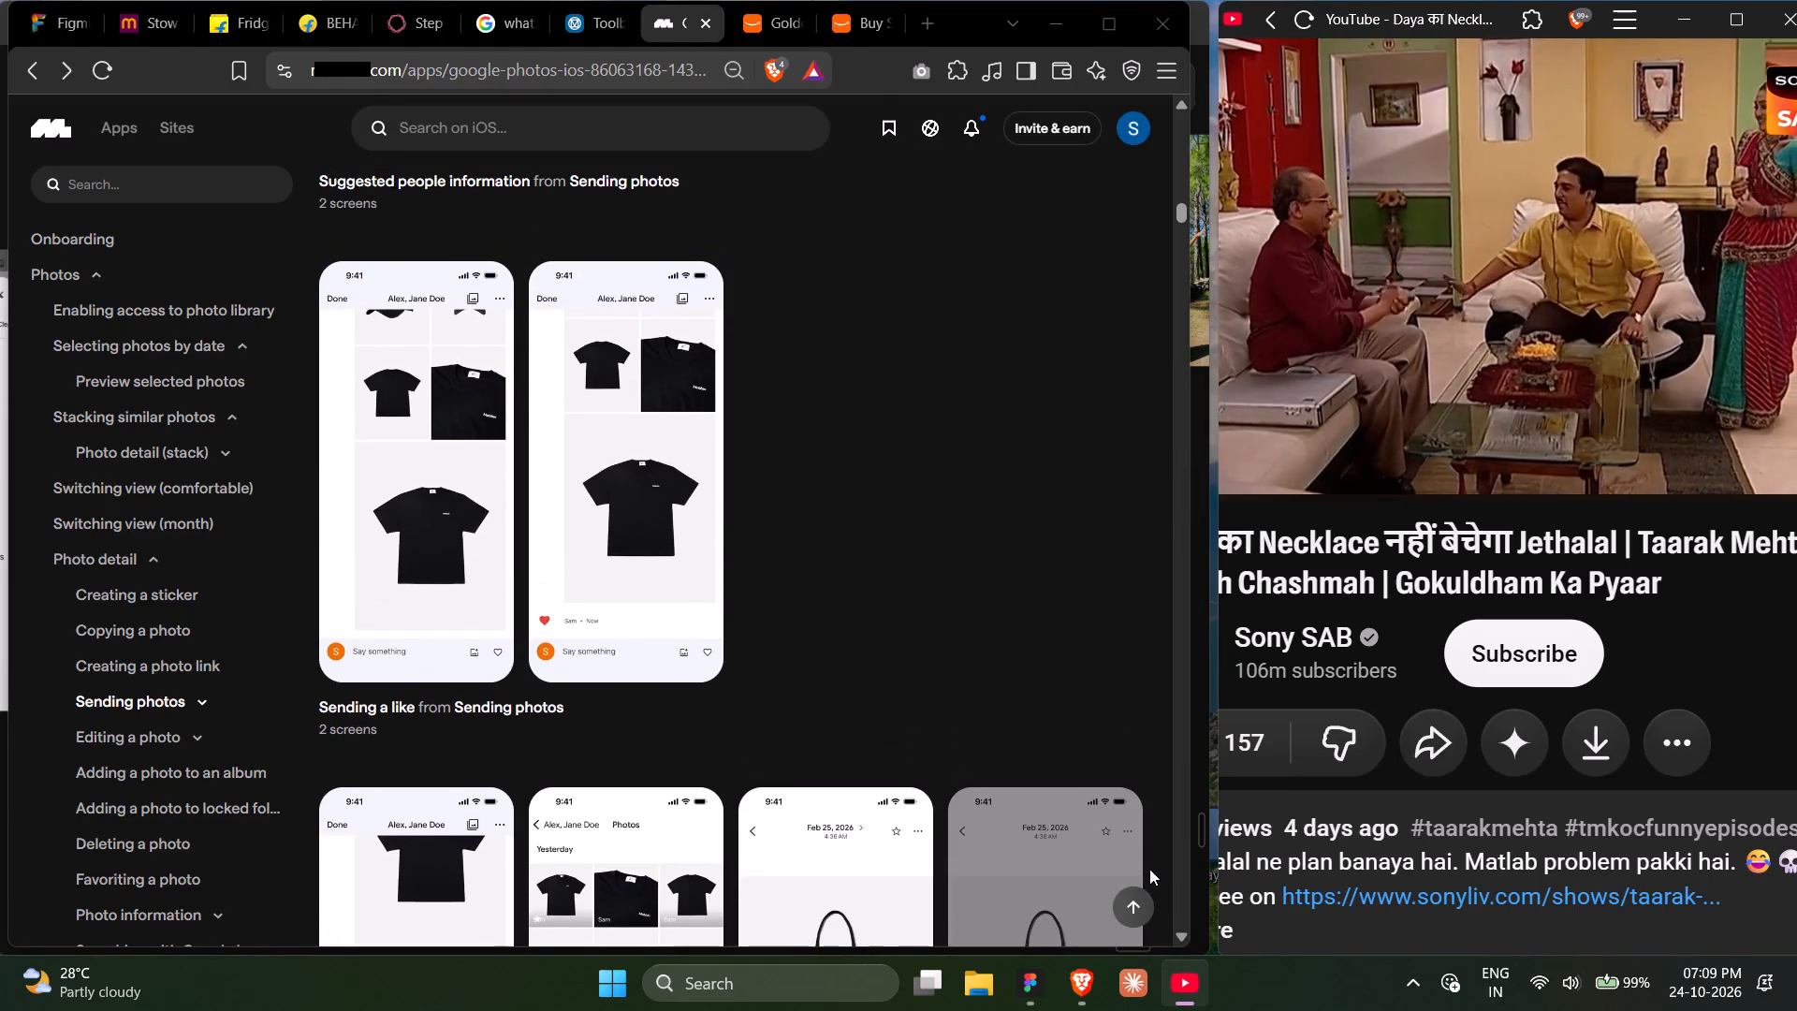
pyautogui.scroll(-5, 1149, 869)
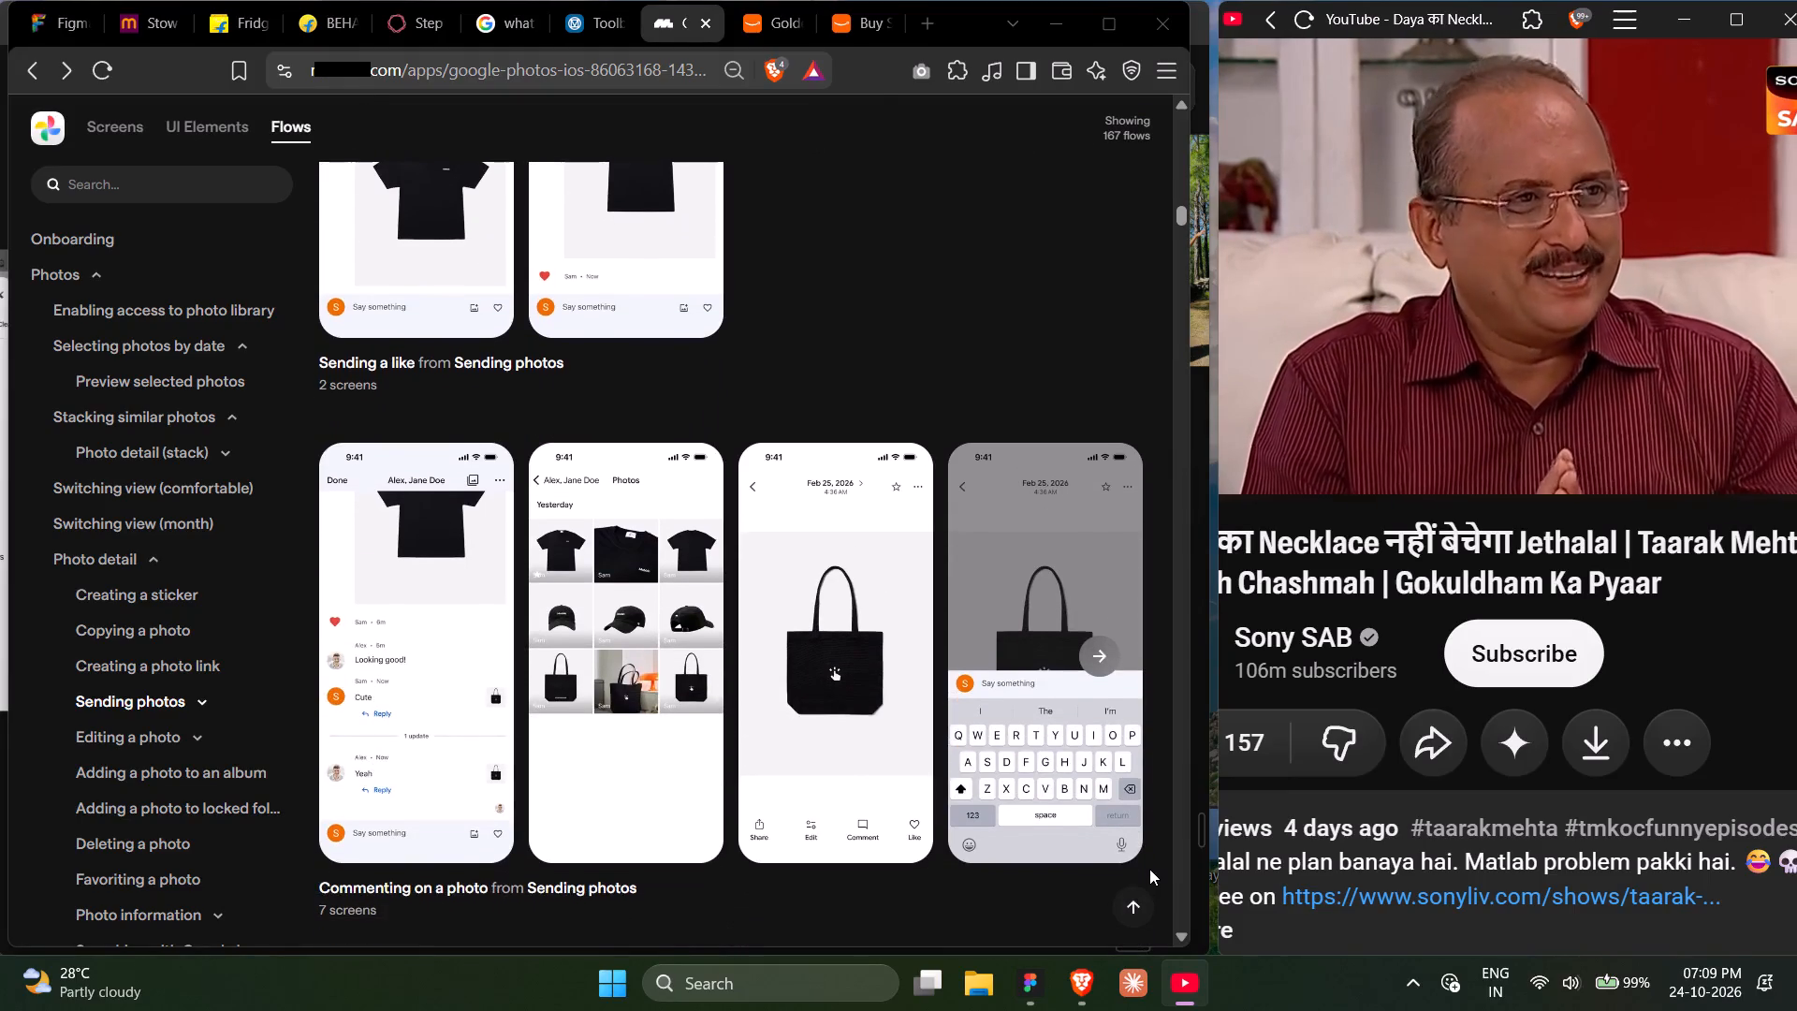
pyautogui.scroll(-1, 1147, 865)
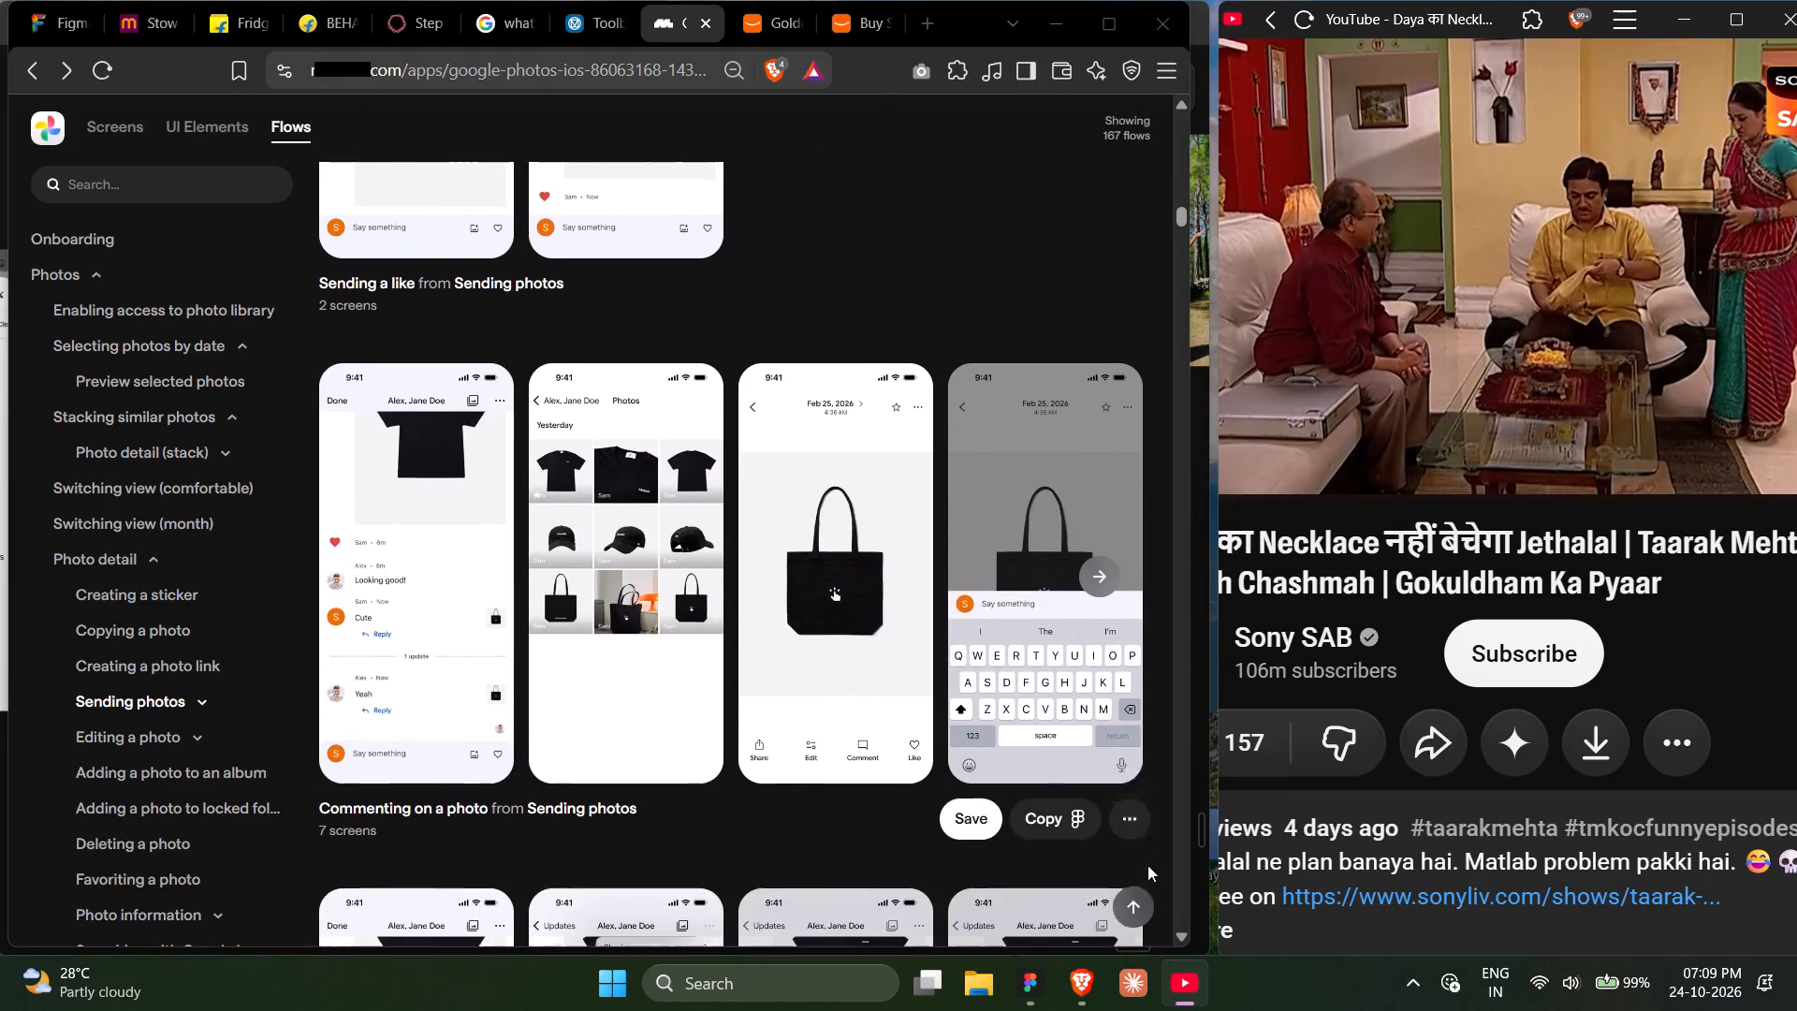
pyautogui.scroll(-8, 1147, 865)
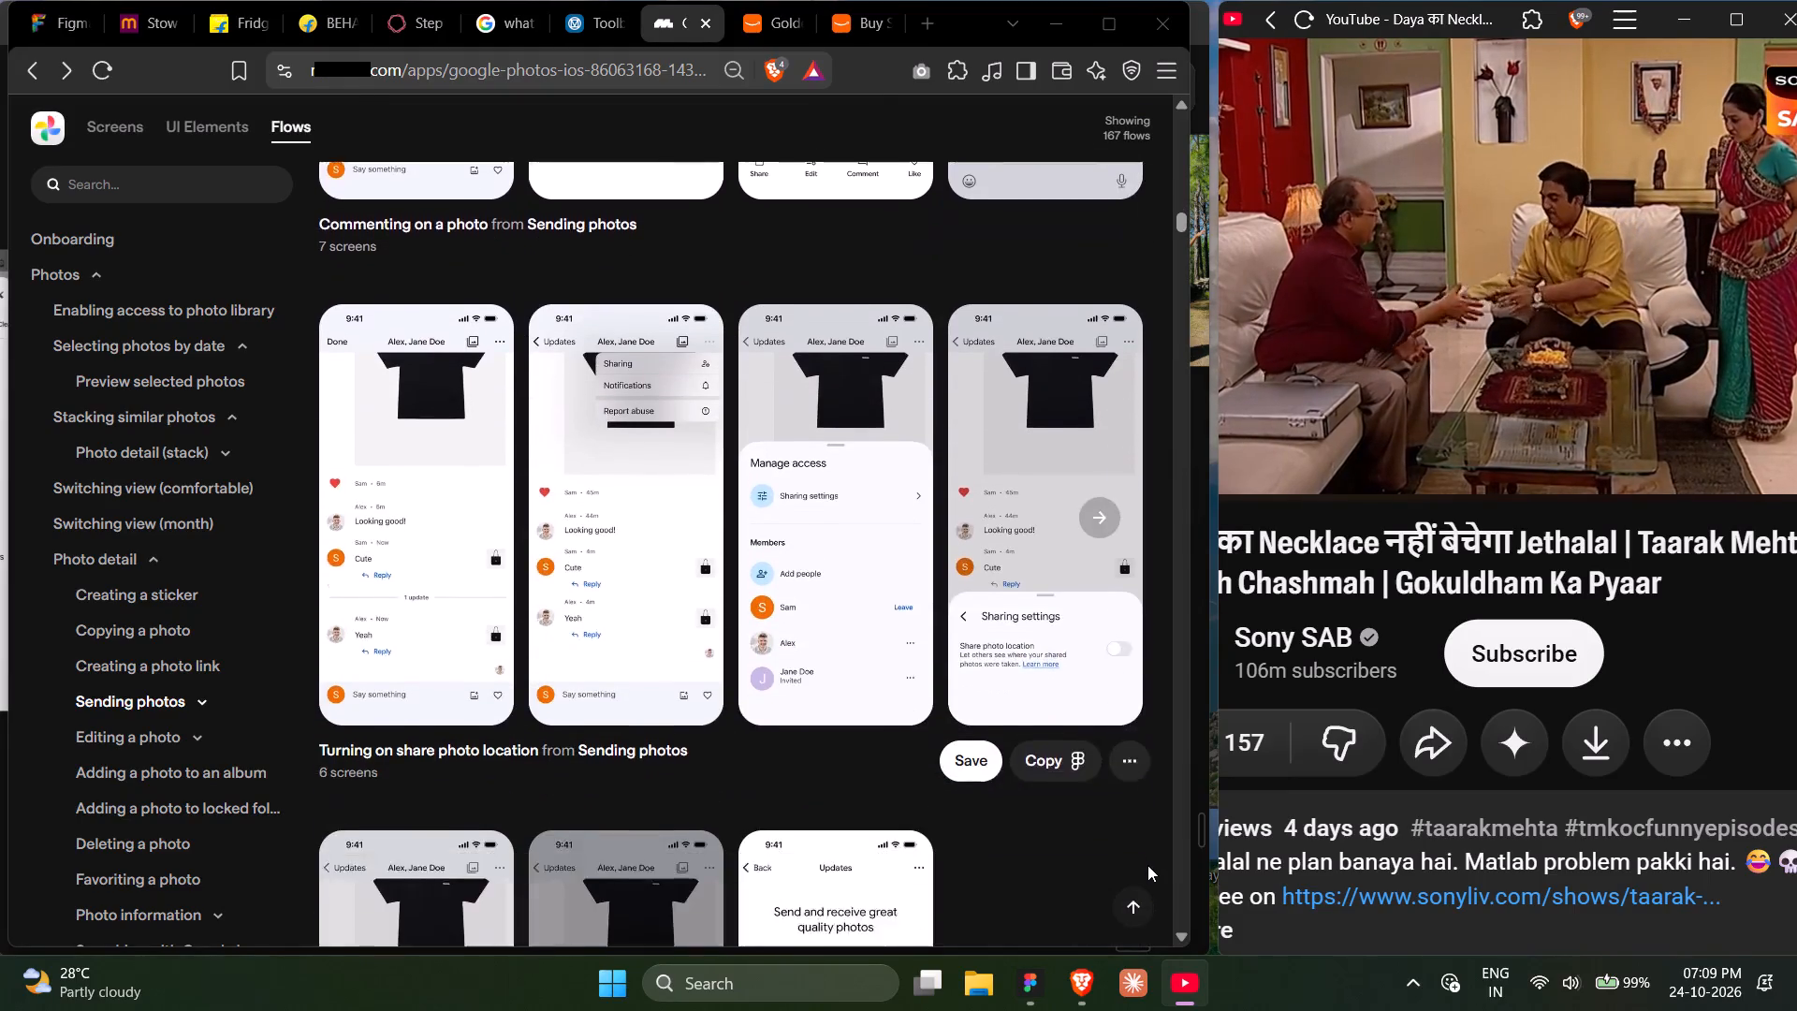
pyautogui.scroll(-6, 1147, 865)
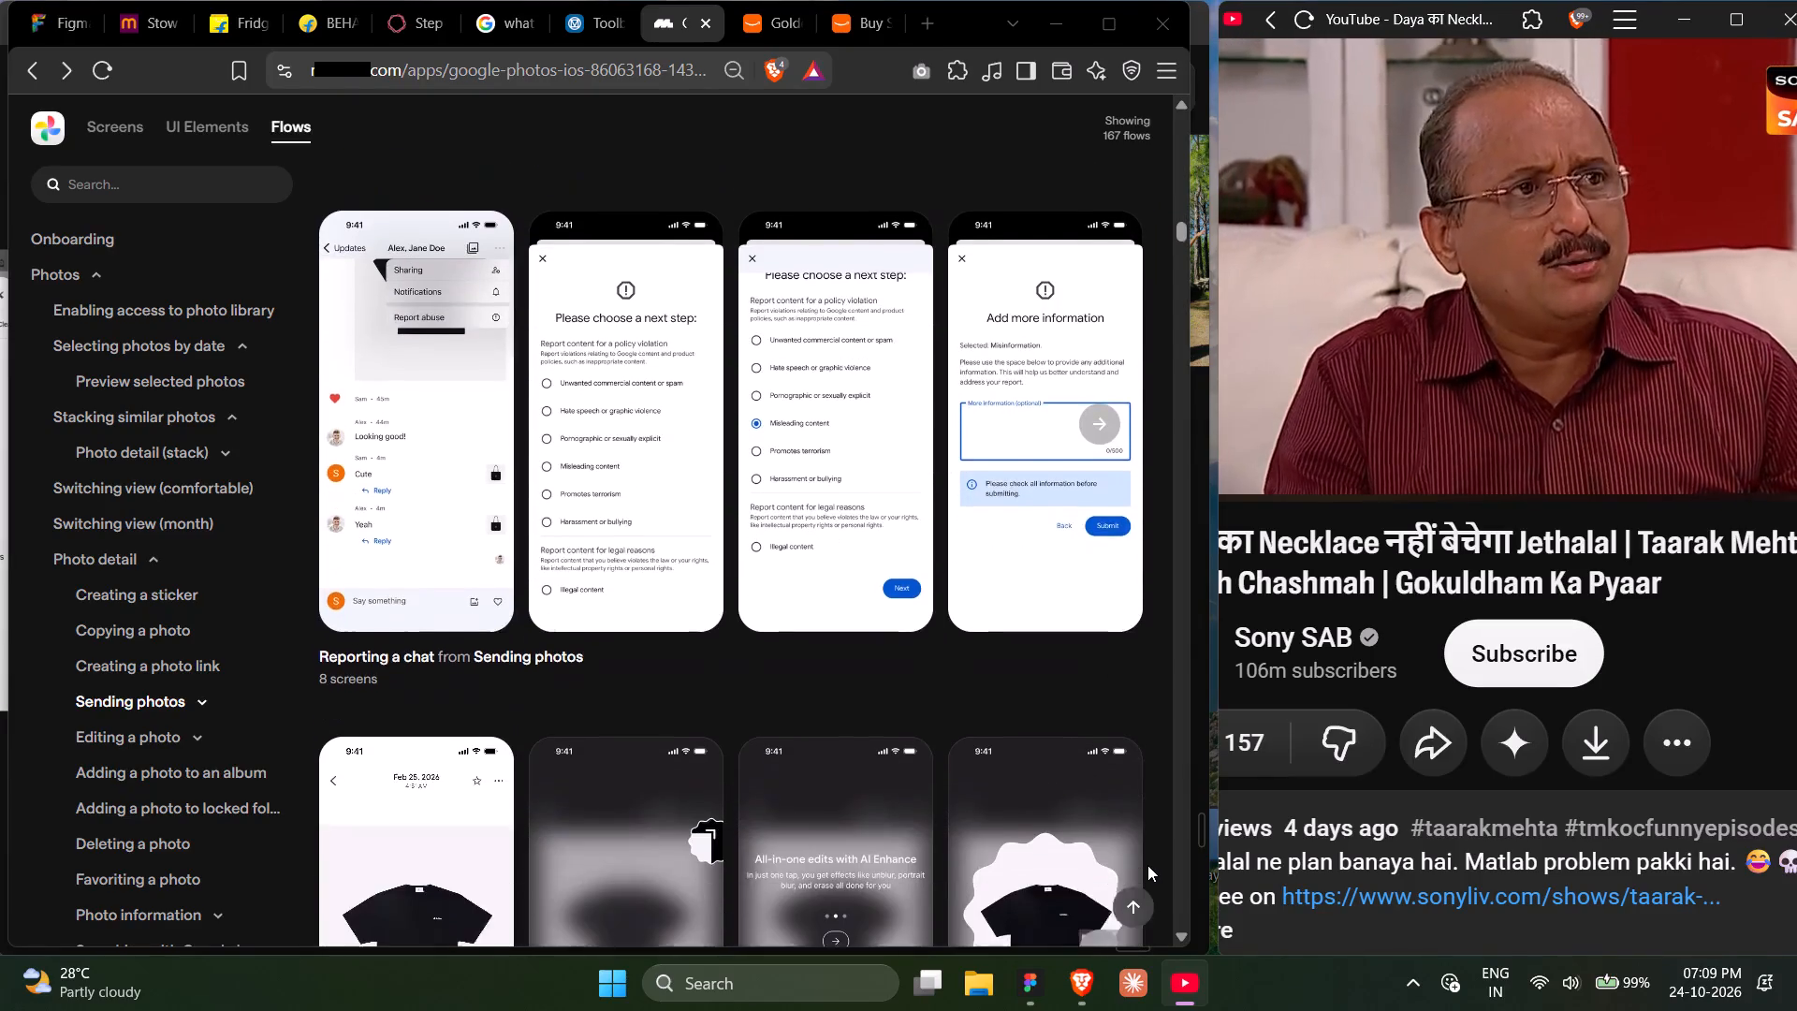
# Examine the Editing a photo flow's introduction screens and the Cropping a photo flow's aspect-ratio options.
pyautogui.scroll(-6, 1147, 865)
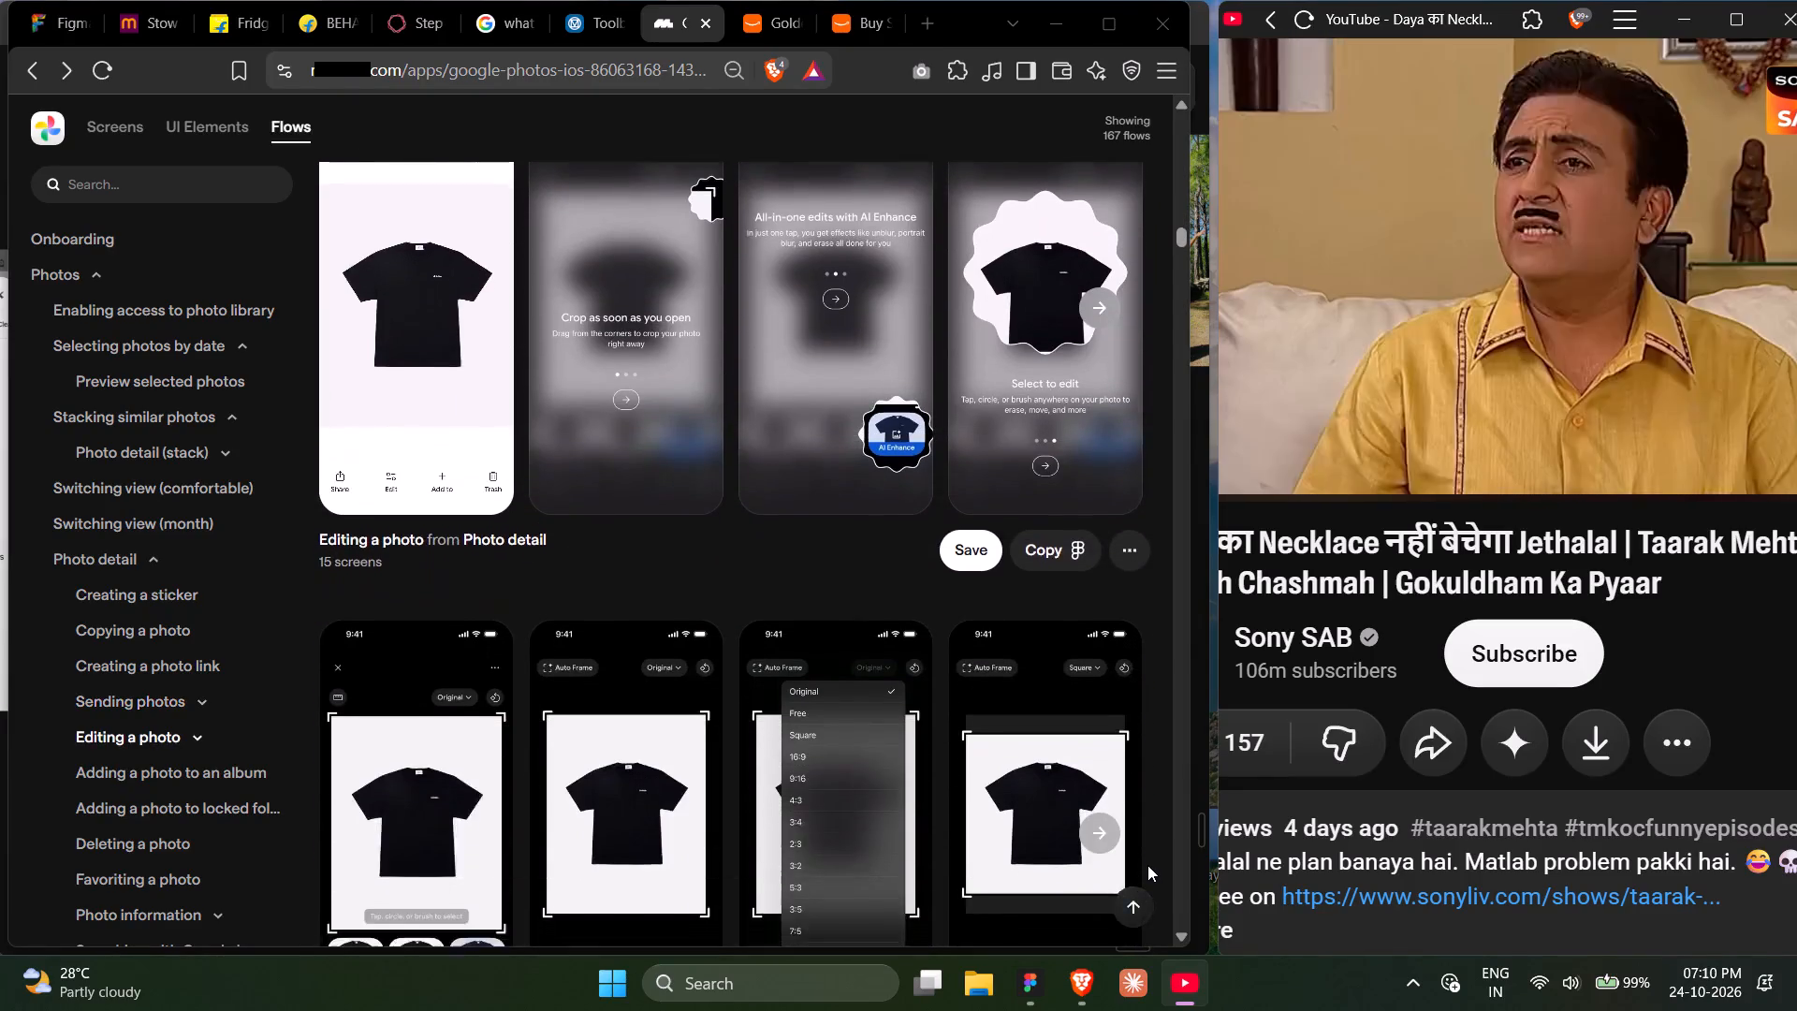
pyautogui.scroll(-3, 1147, 865)
pyautogui.scroll(2, 1147, 865)
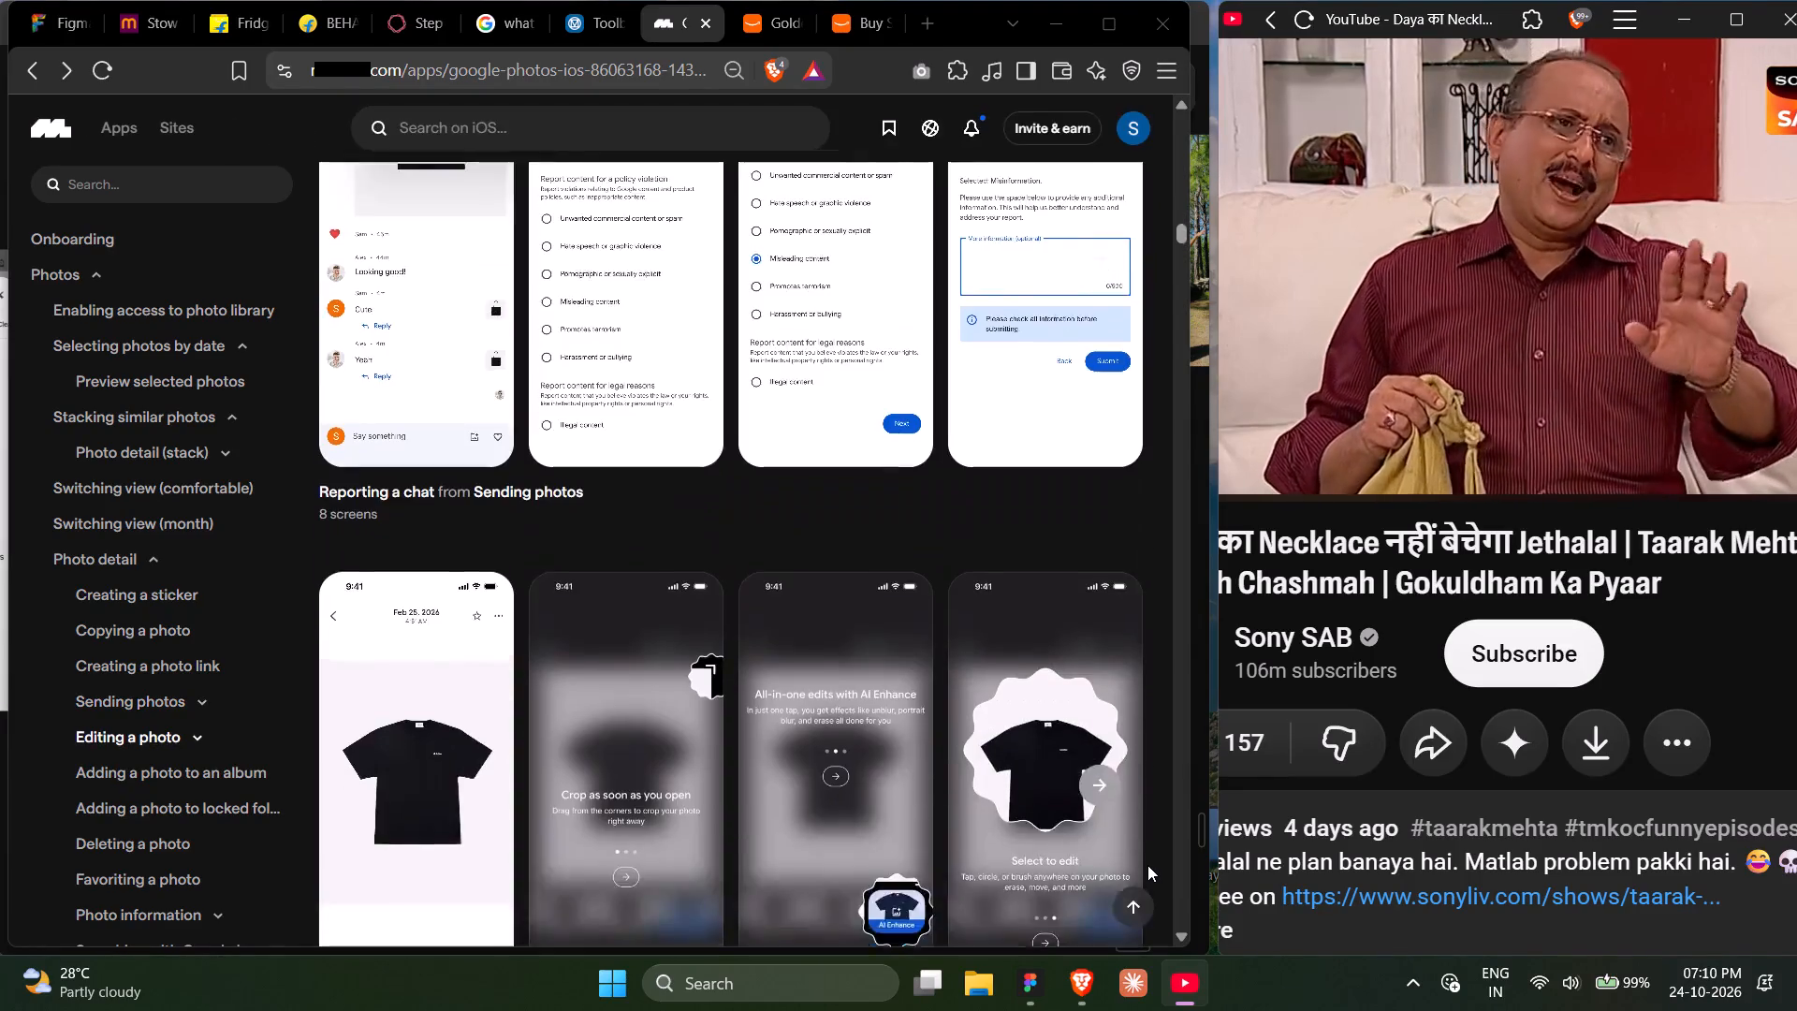
pyautogui.scroll(-2, 1147, 865)
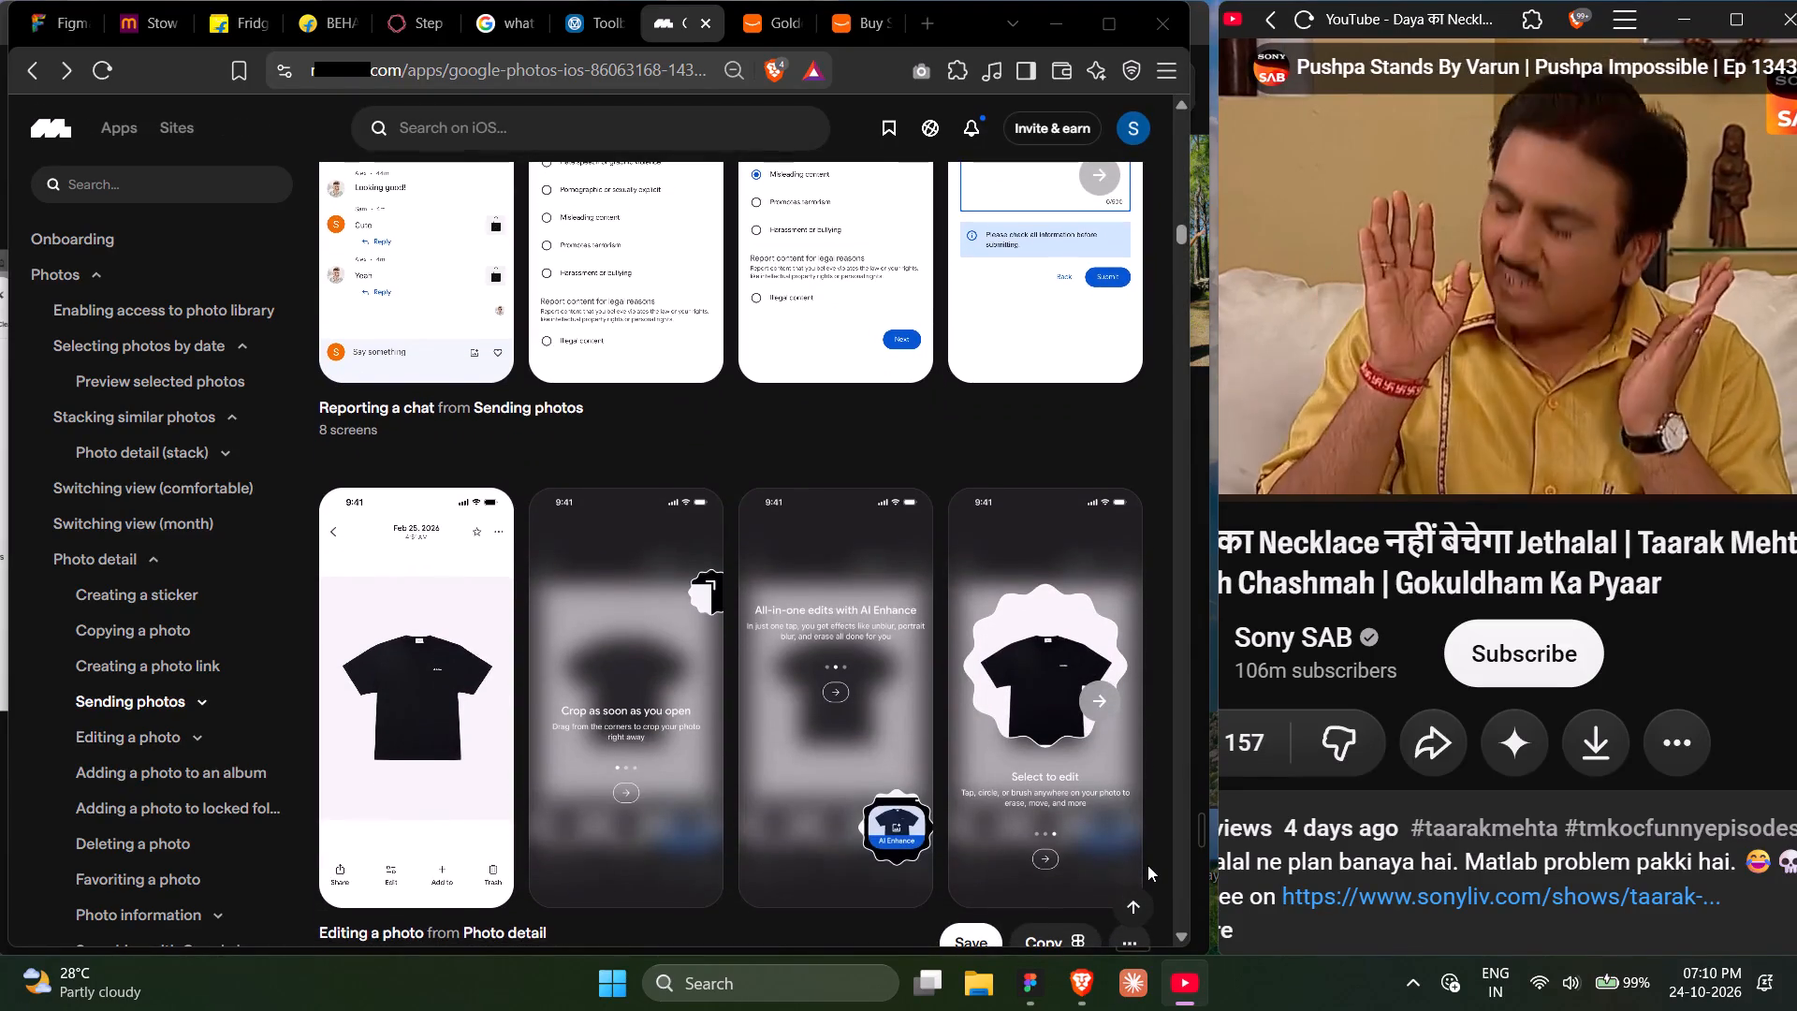
pyautogui.scroll(-6, 1147, 865)
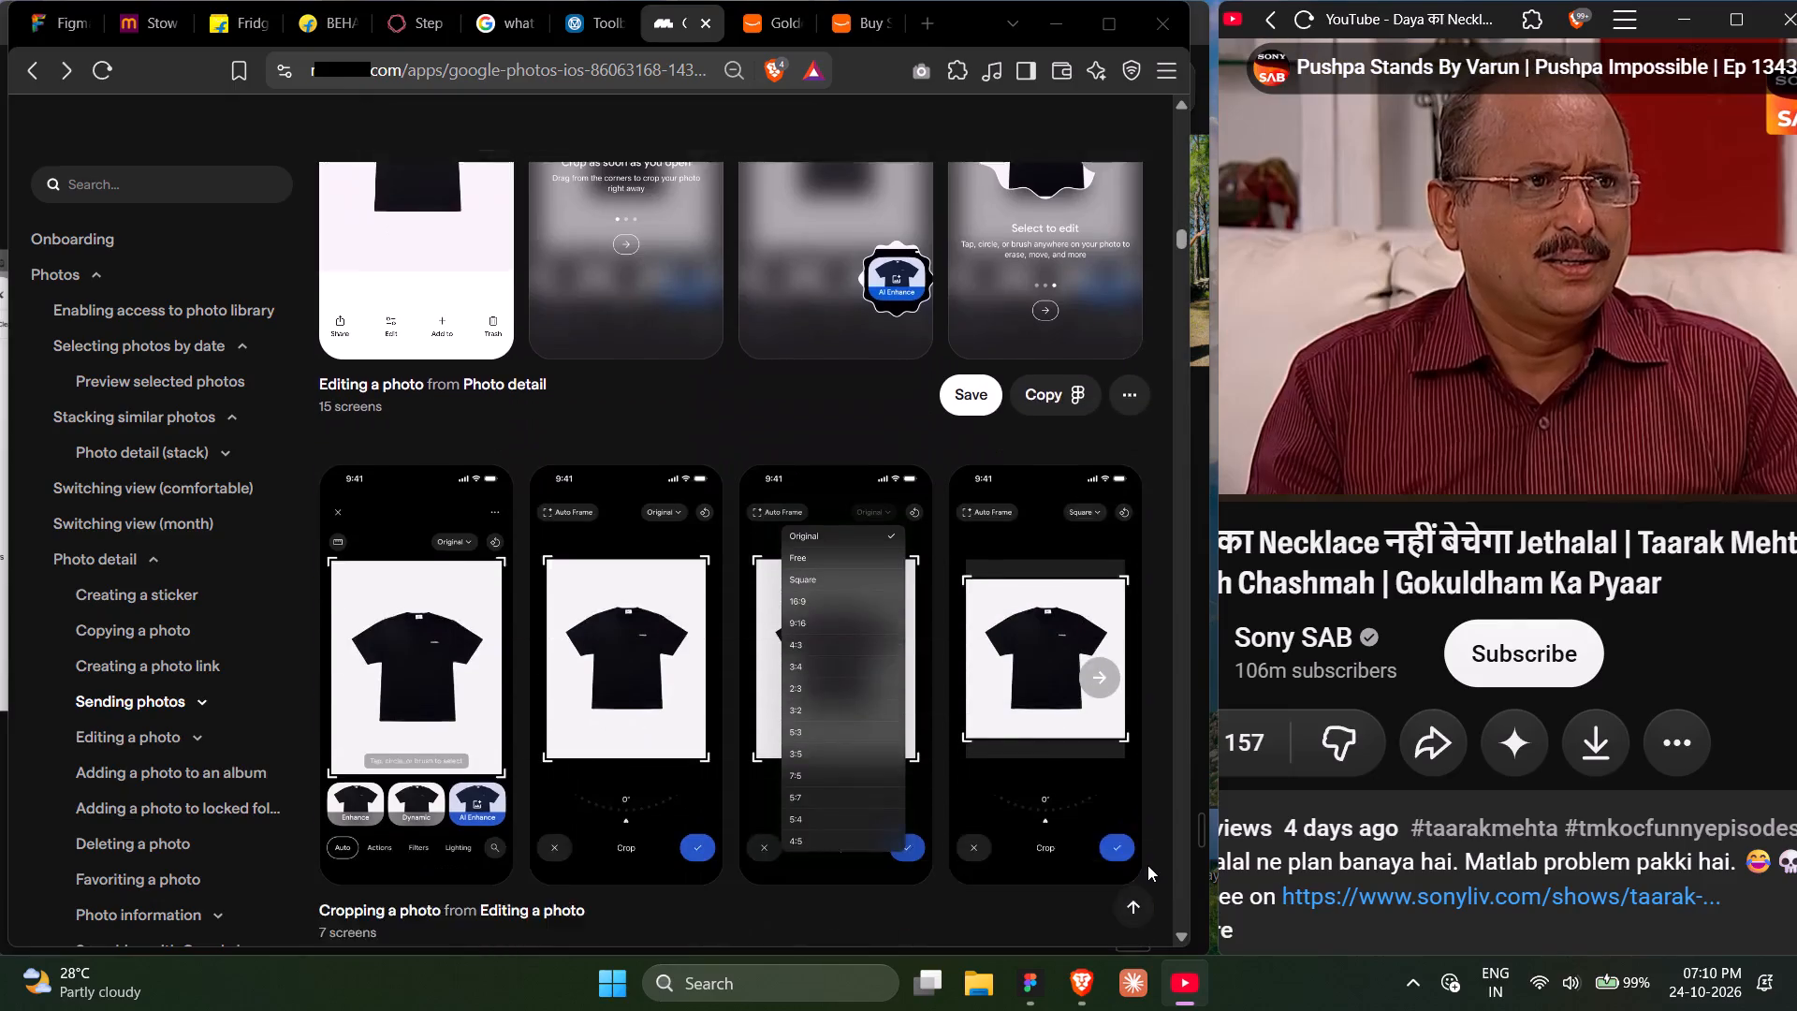
# Examine the Adding an auto frame flow up close, including its crop, generating and frame-variant screens.
pyautogui.scroll(-4, 1147, 865)
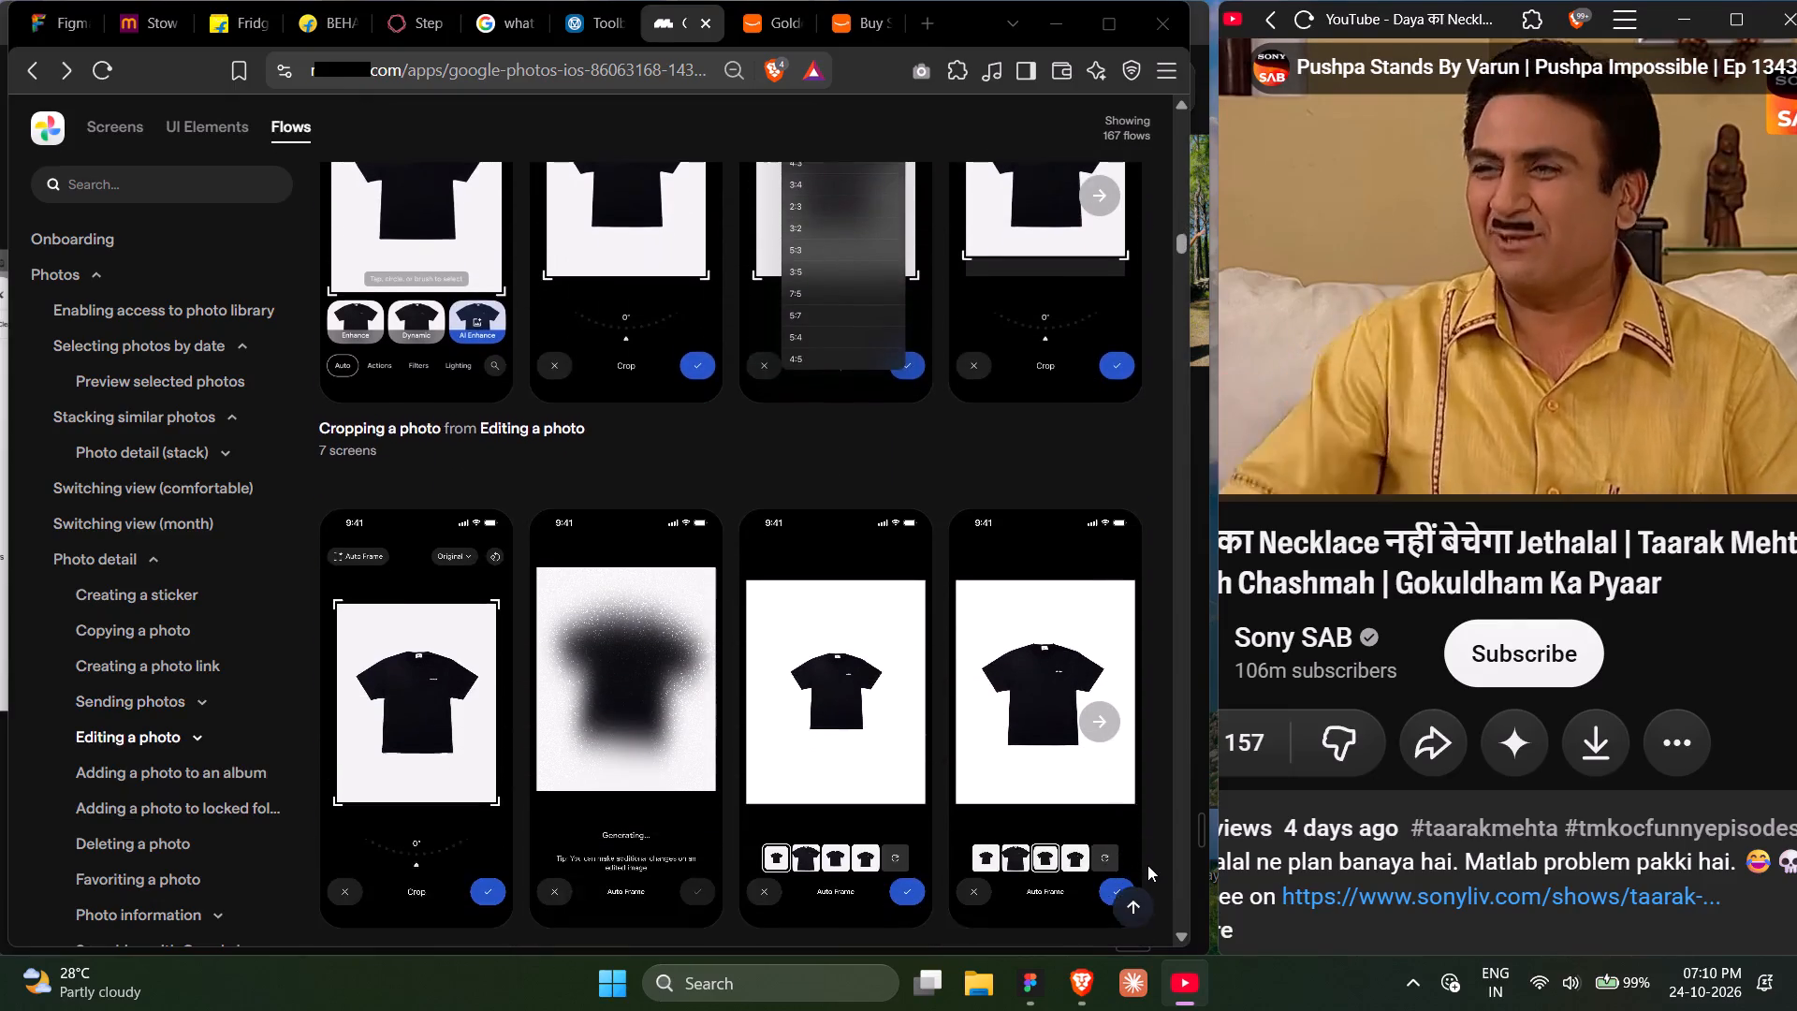
pyautogui.scroll(-3, 1147, 865)
pyautogui.scroll(1, 1147, 865)
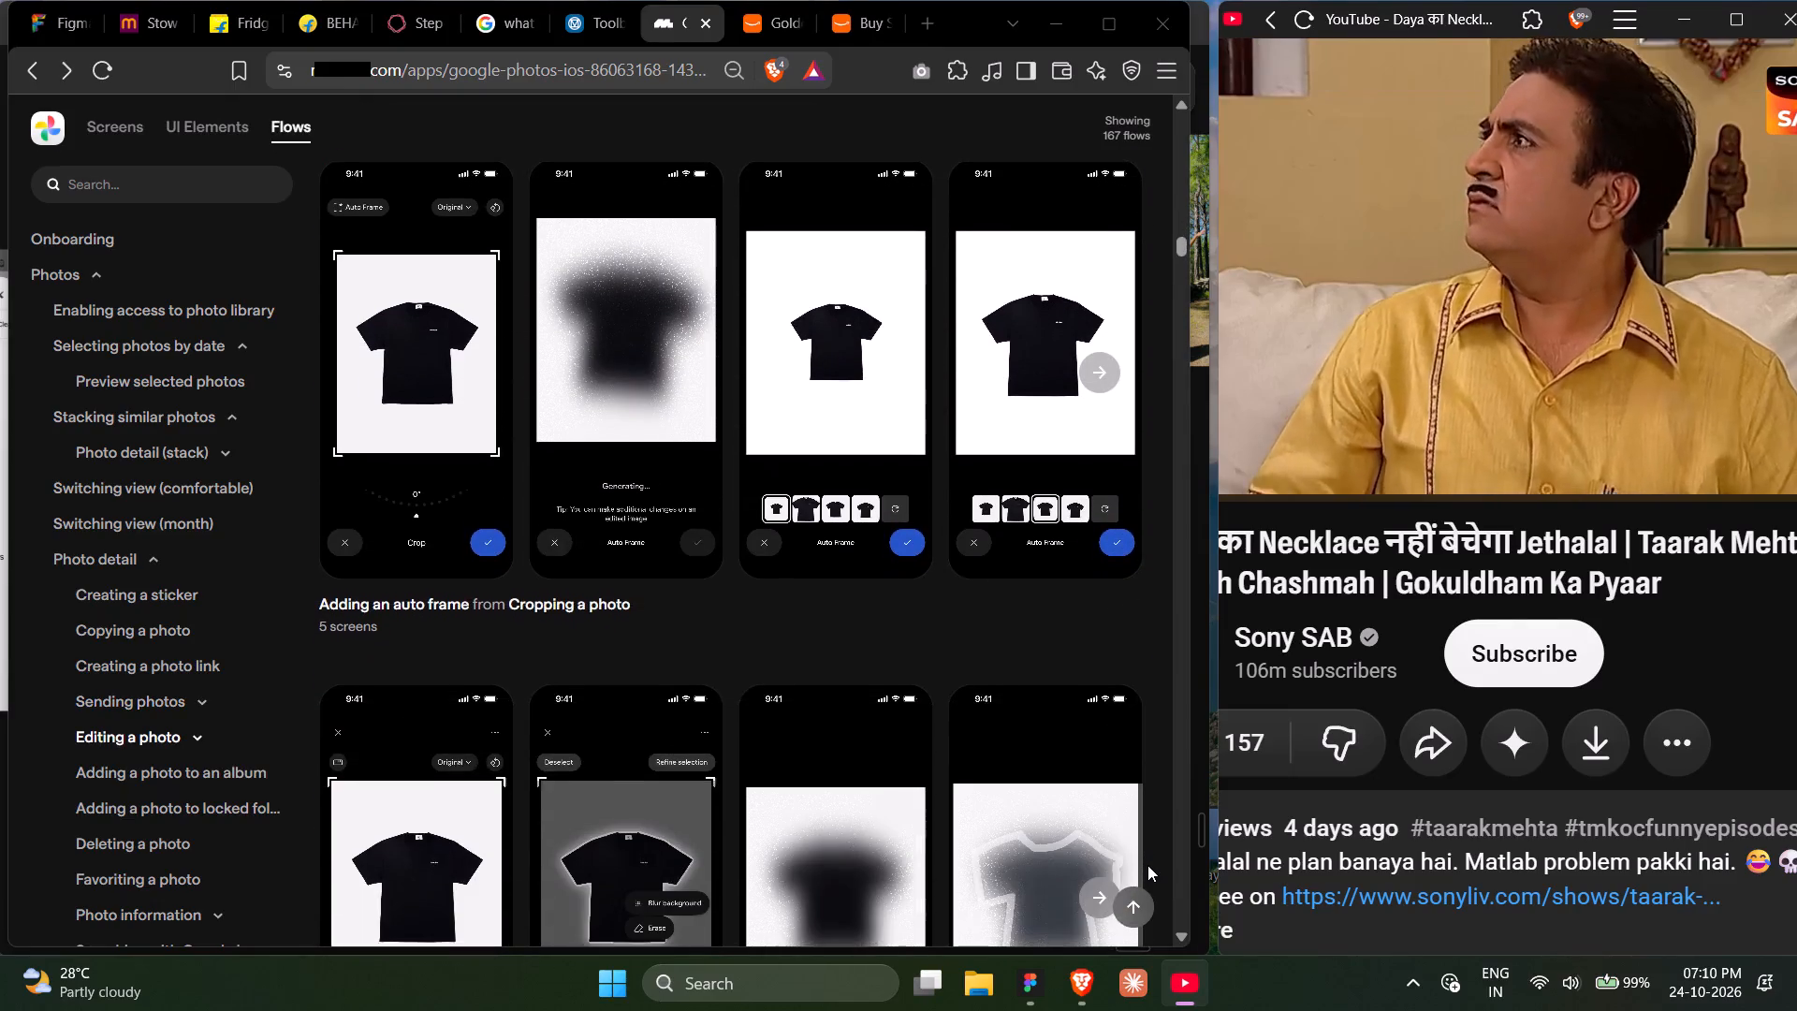
pyautogui.scroll(3, 1147, 865)
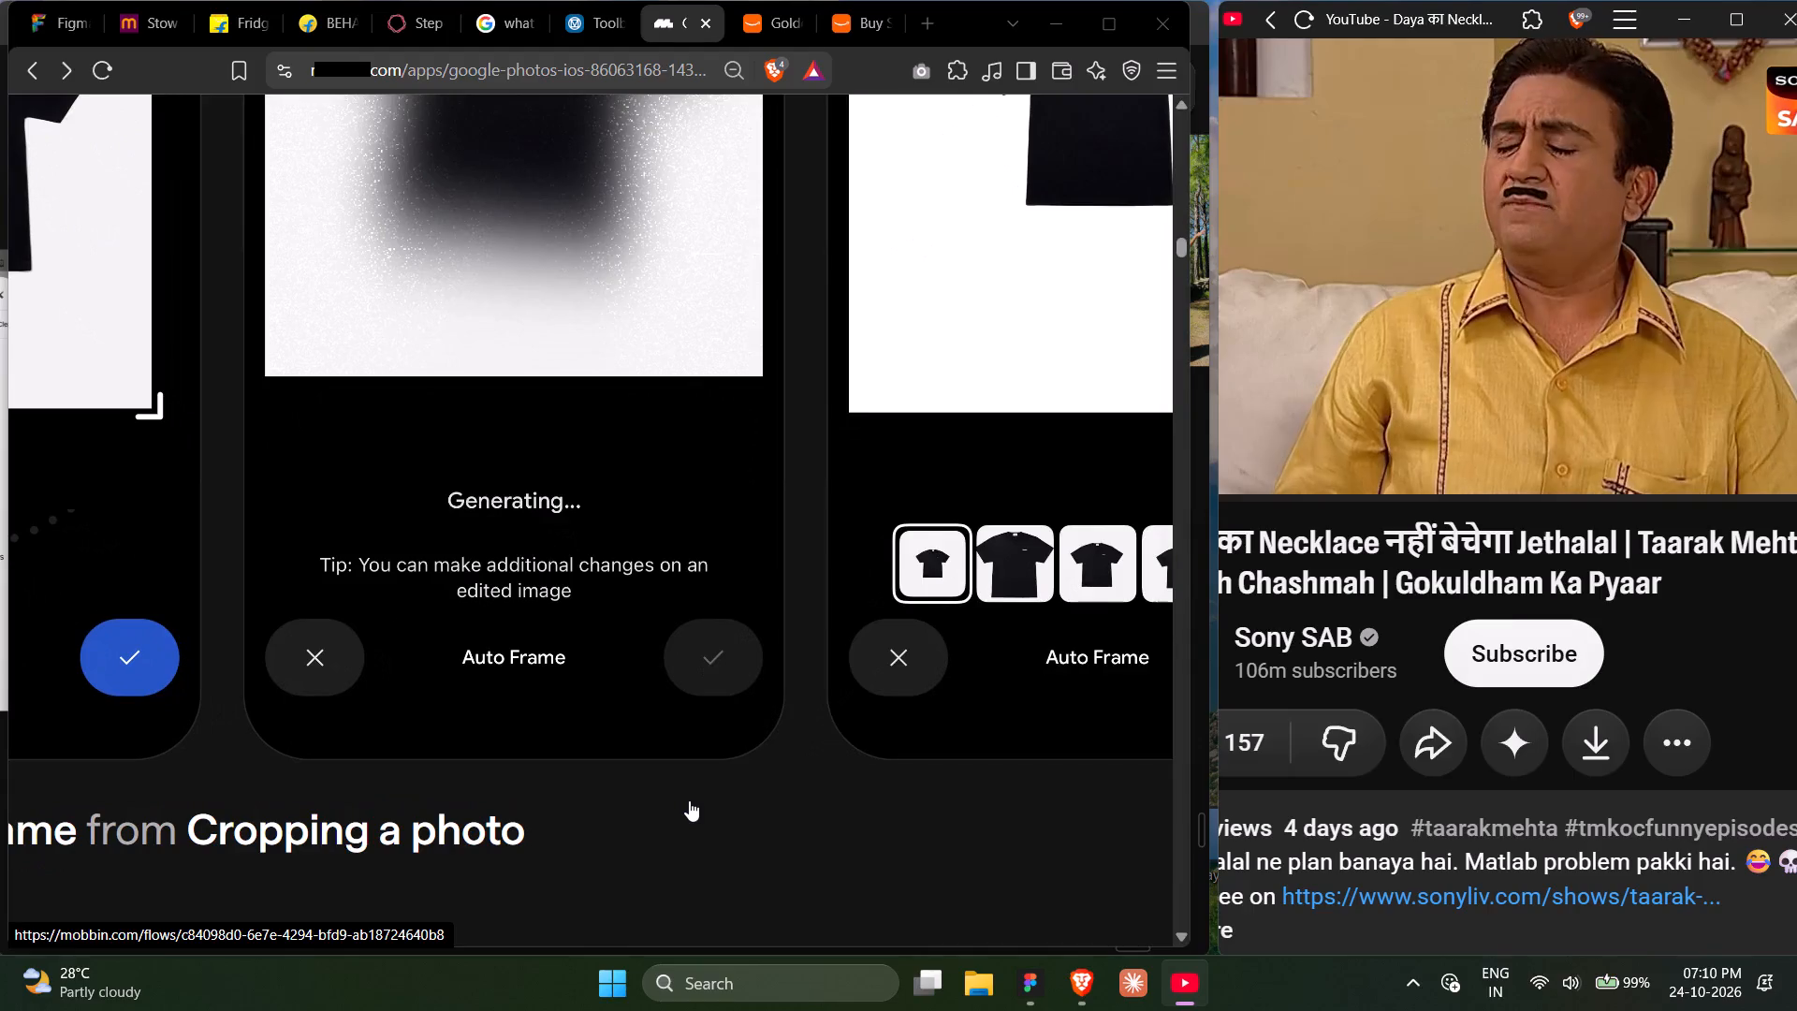
pyautogui.hscroll(1, 689, 800)
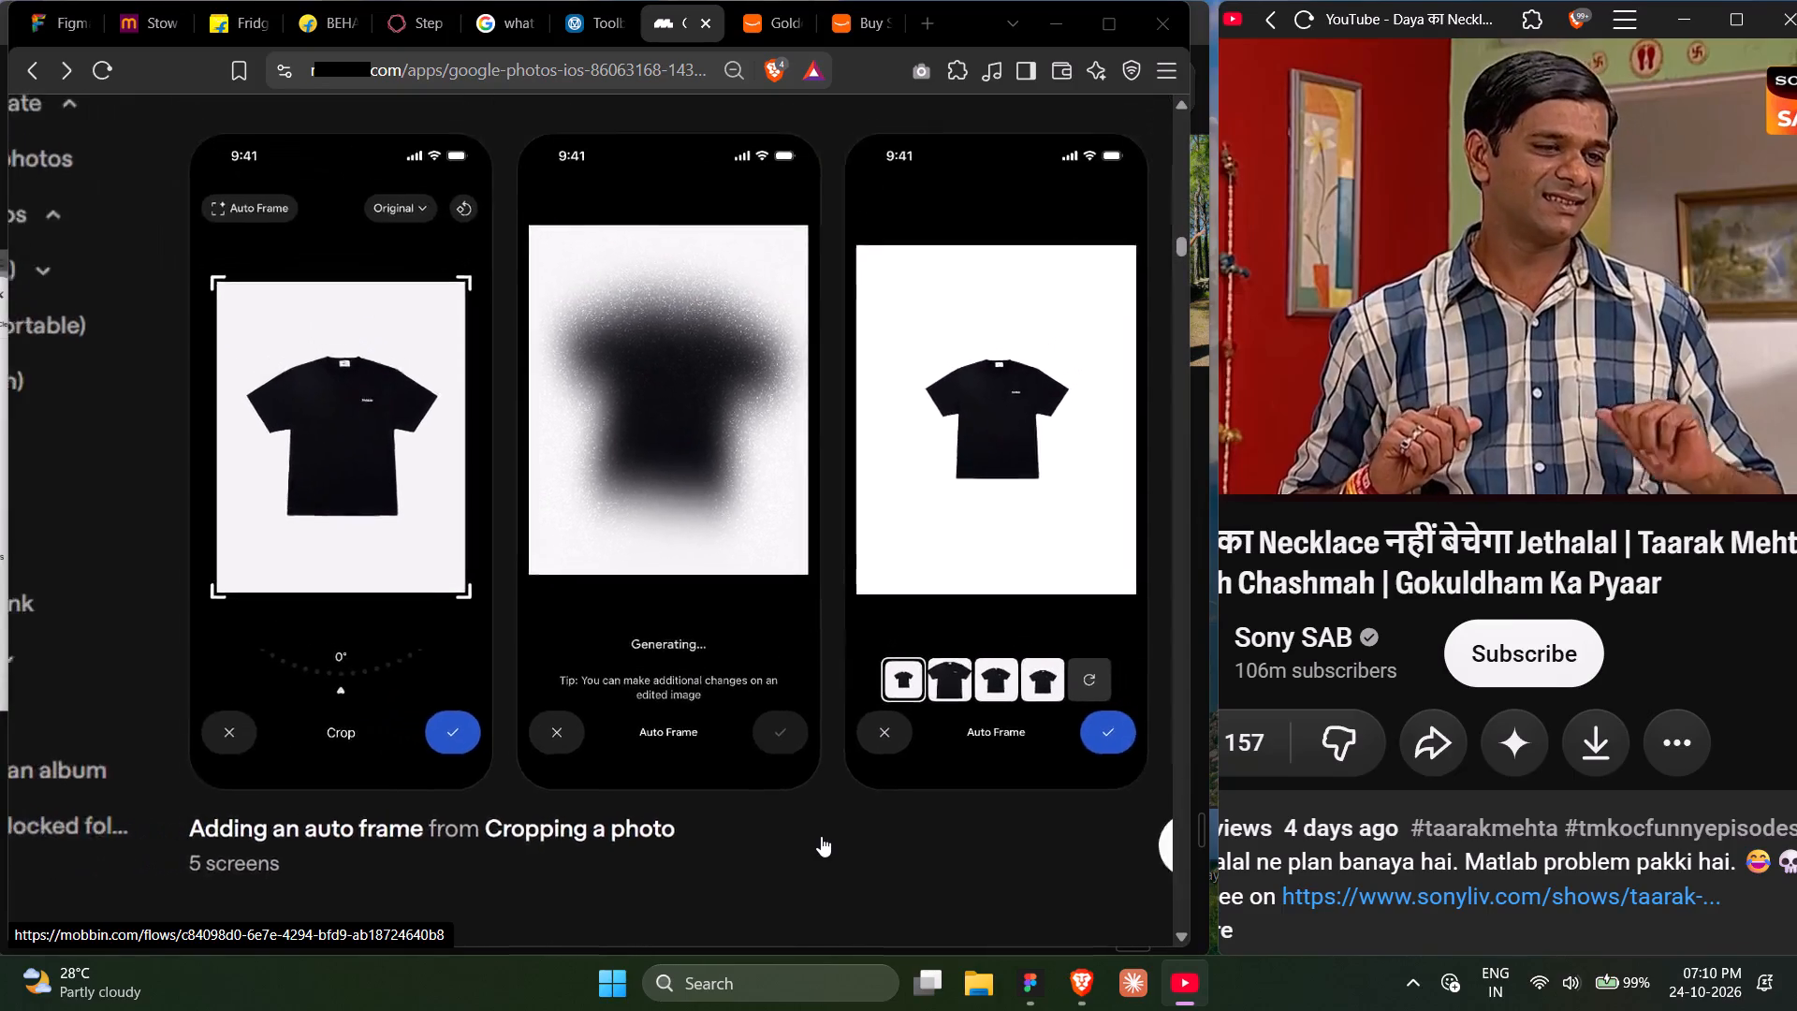
pyautogui.scroll(1, 821, 836)
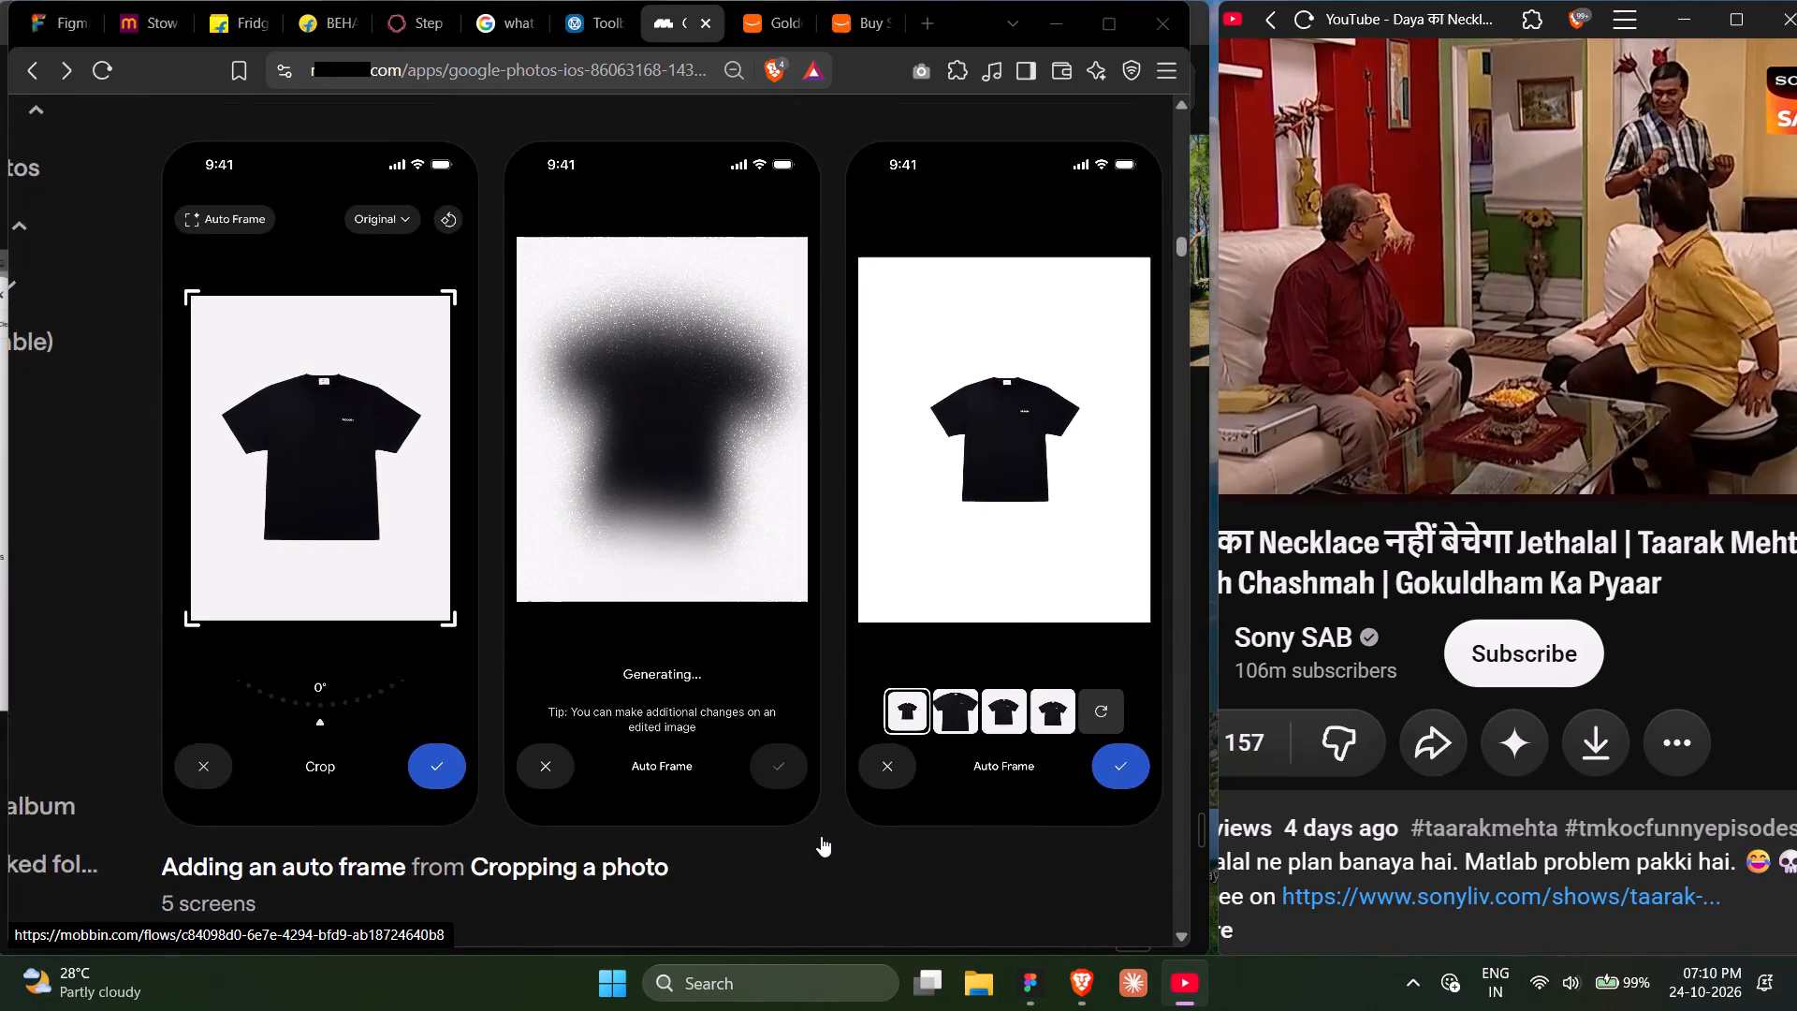
pyautogui.scroll(1, 821, 836)
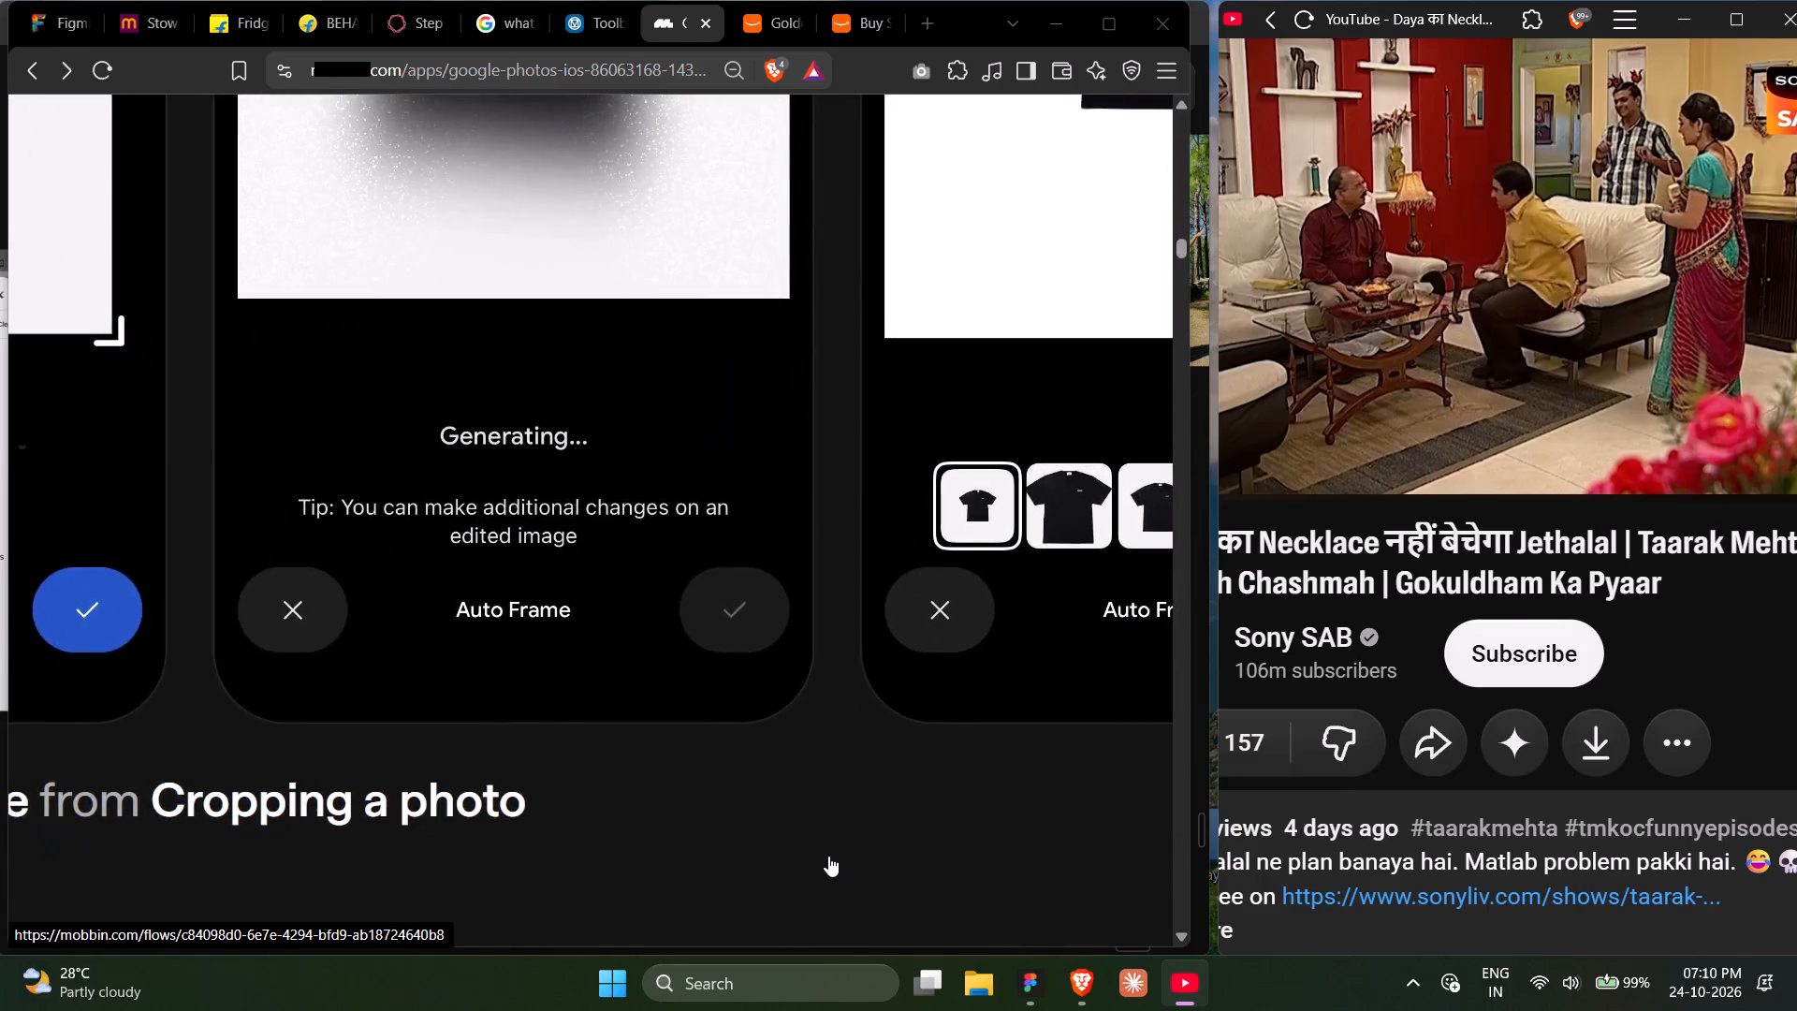
pyautogui.scroll(1, 828, 856)
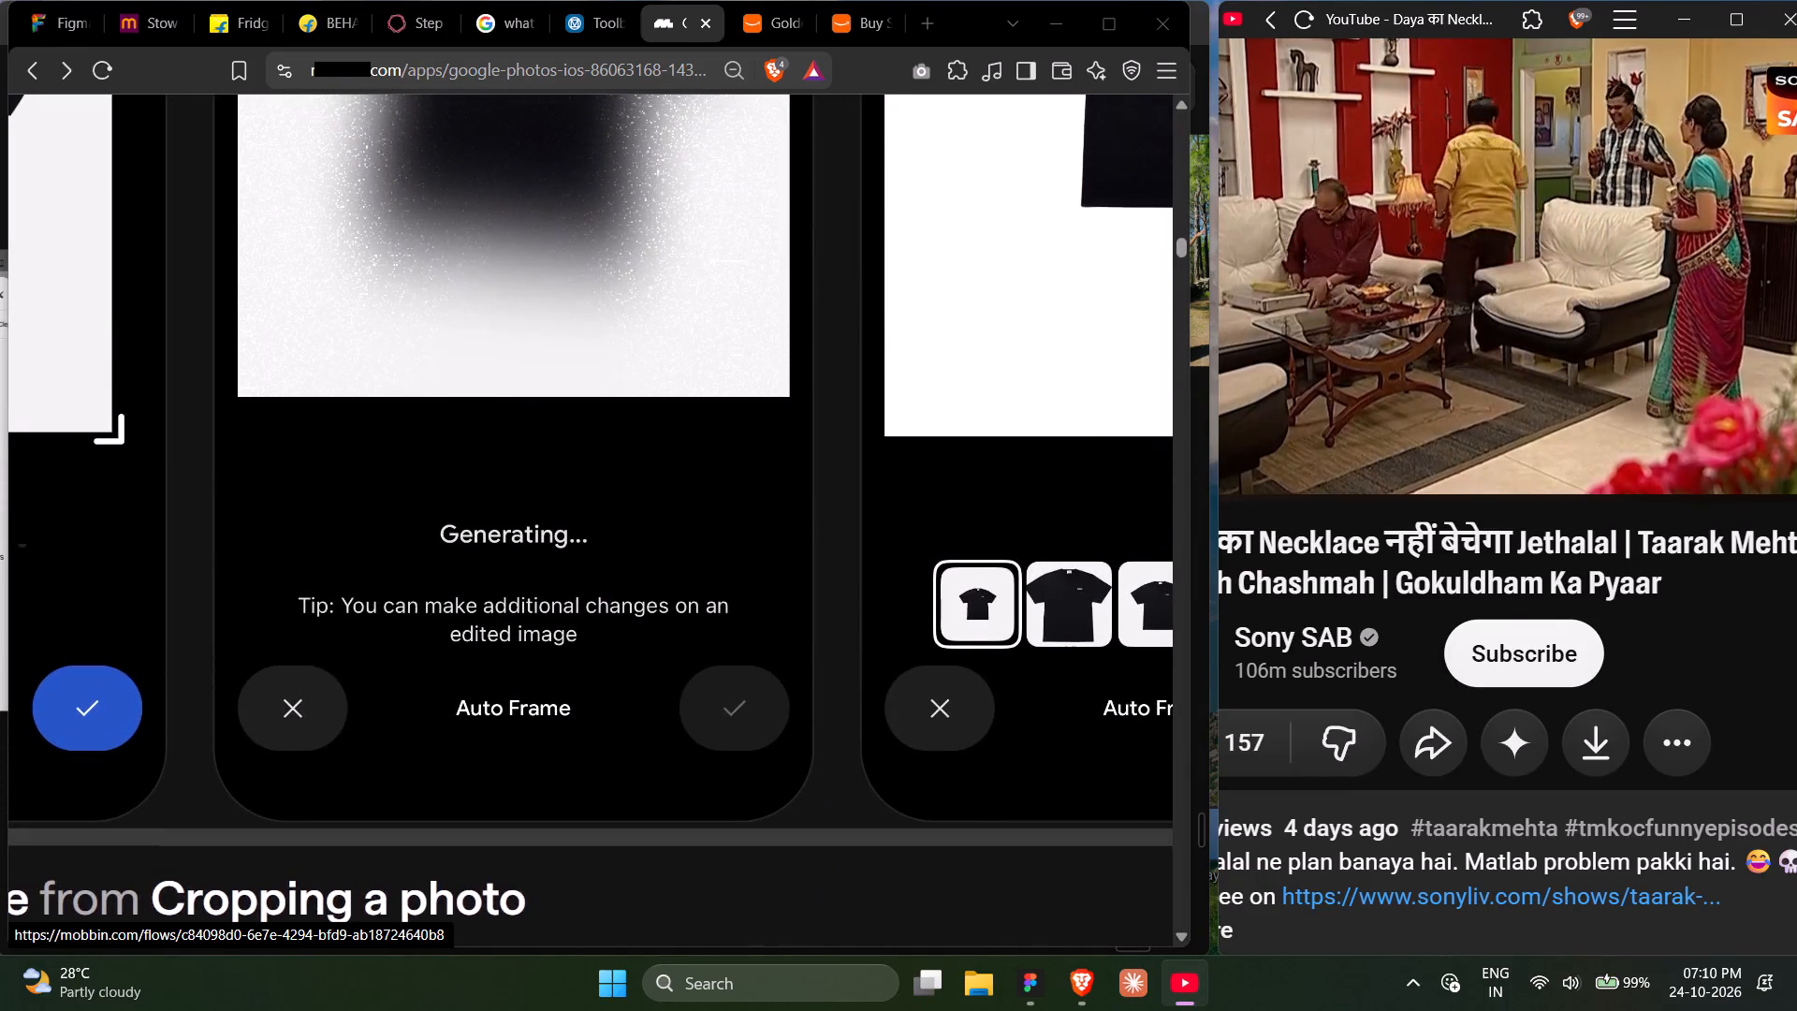
pyautogui.scroll(1, 838, 815)
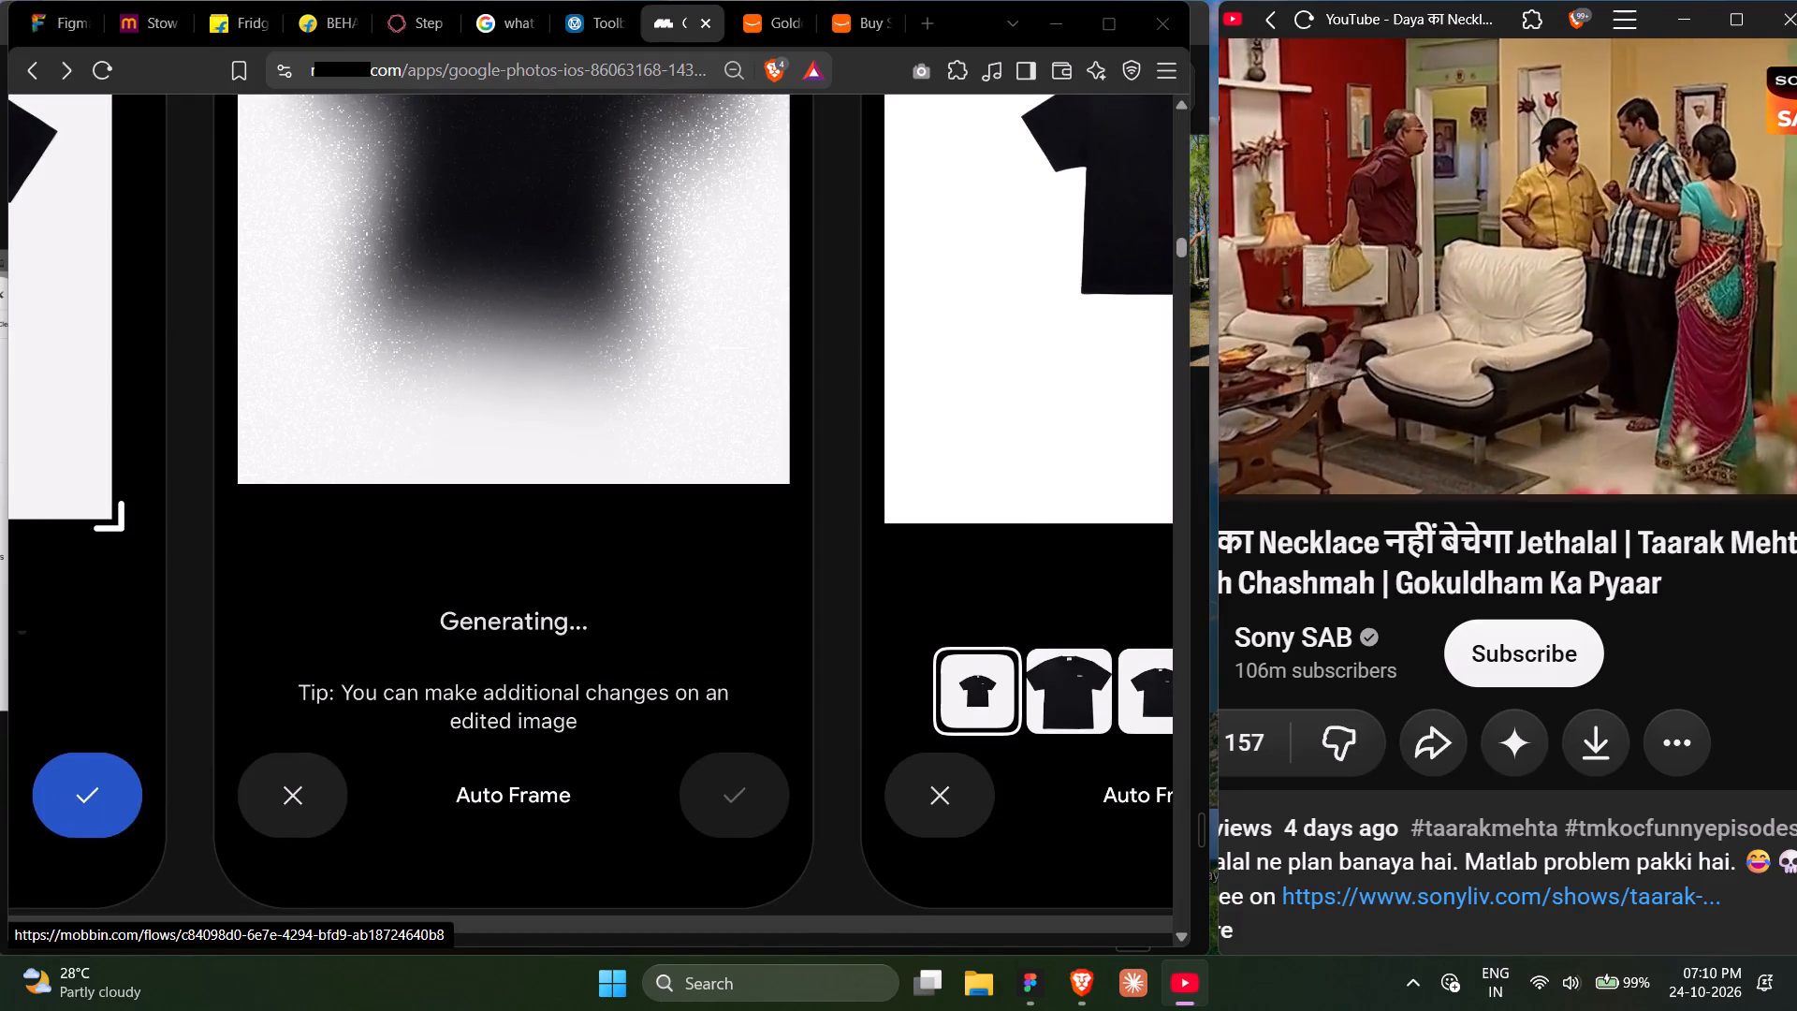
pyautogui.scroll(-1, 850, 668)
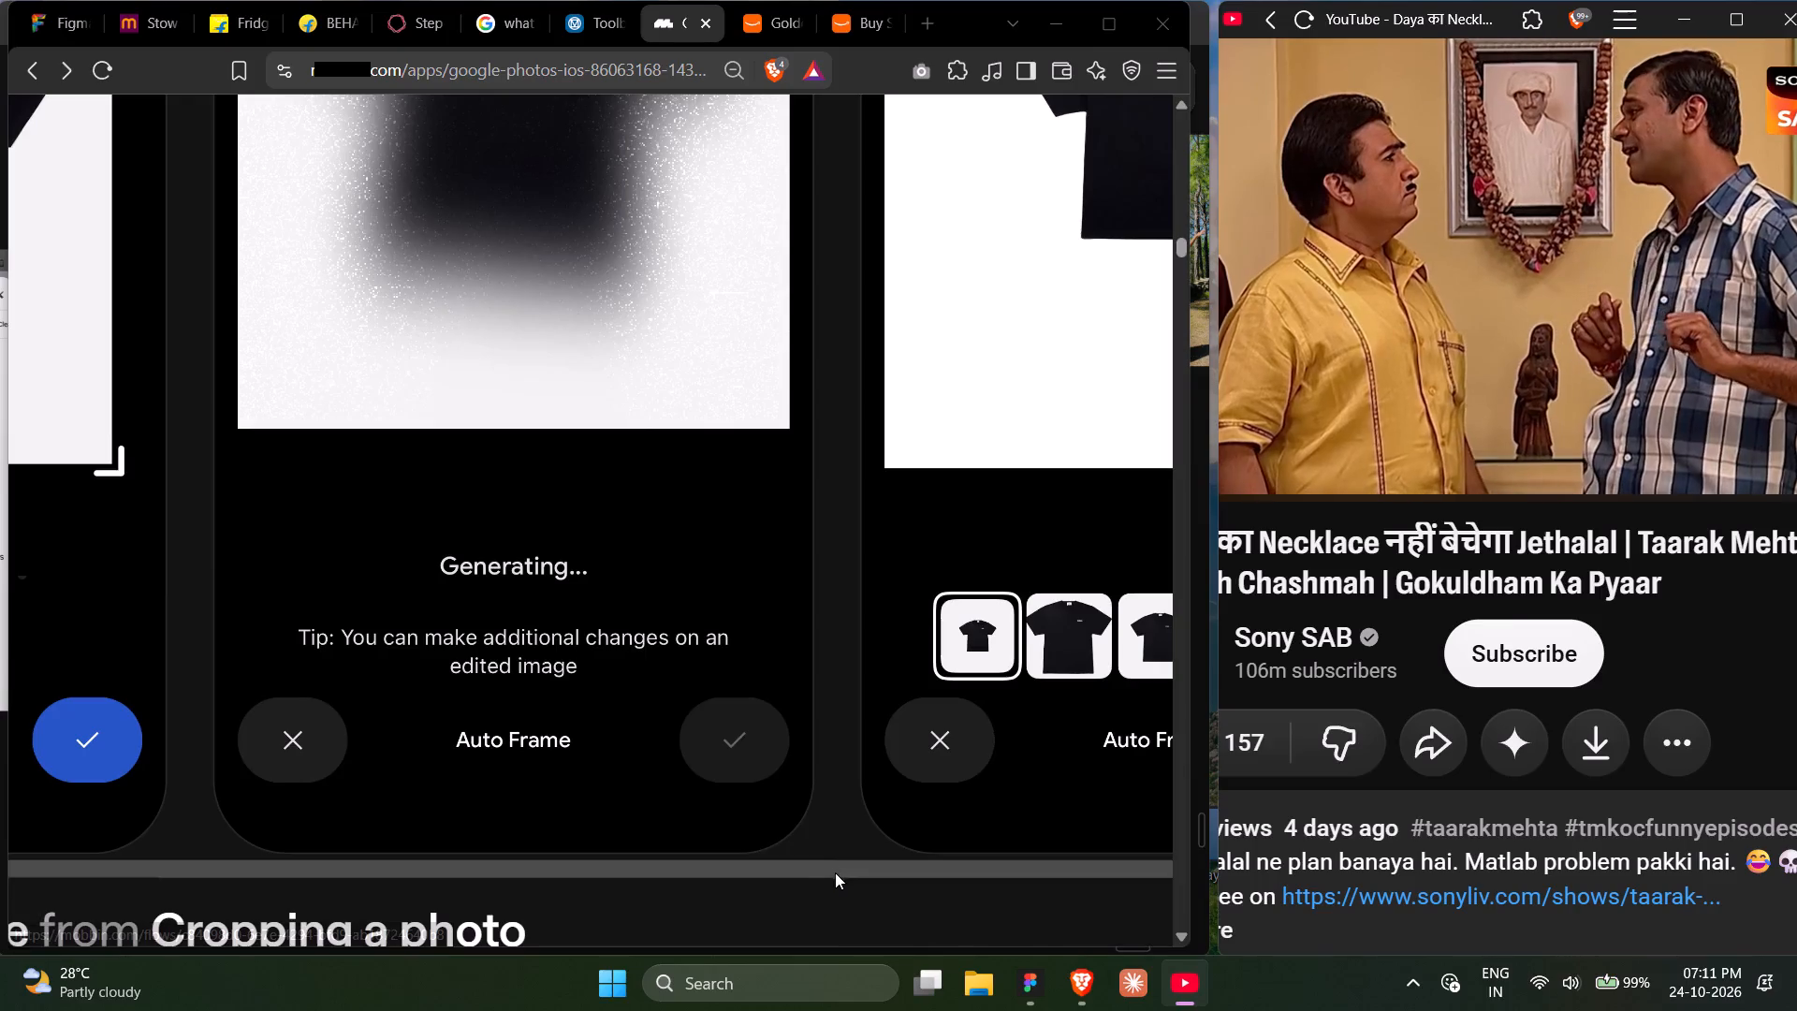
pyautogui.scroll(-1, 835, 920)
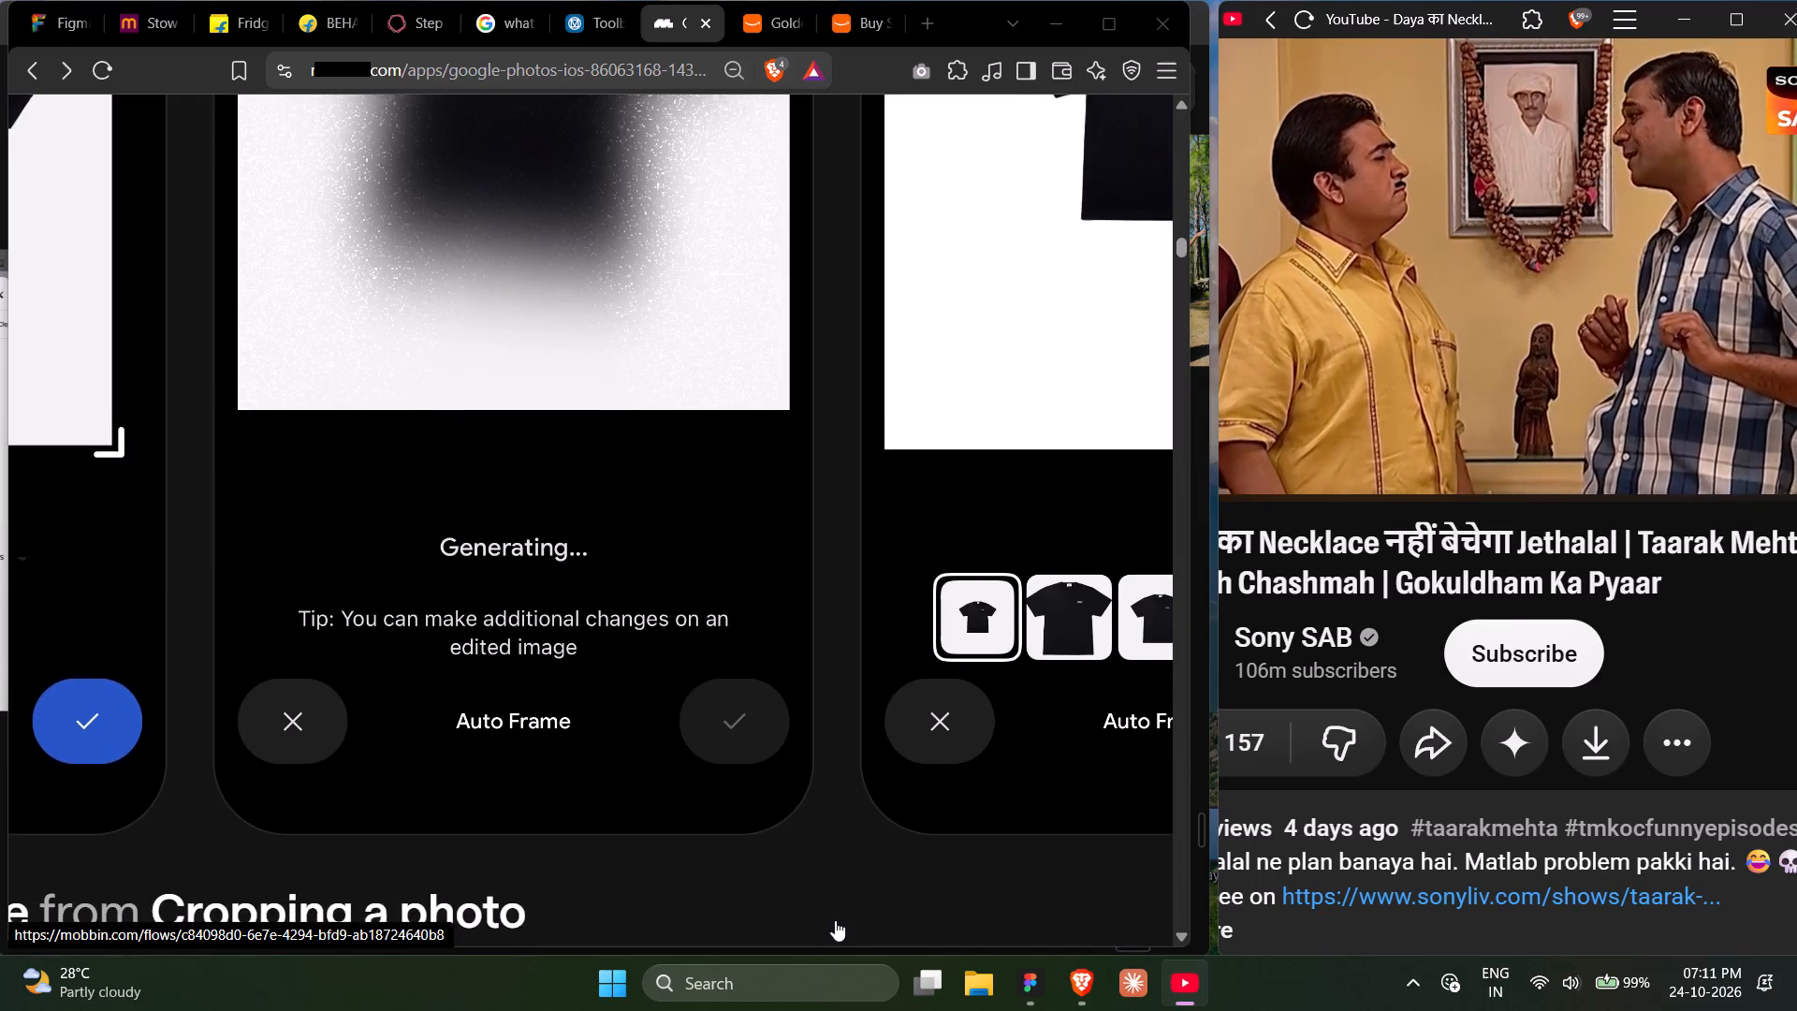
pyautogui.scroll(-1, 835, 920)
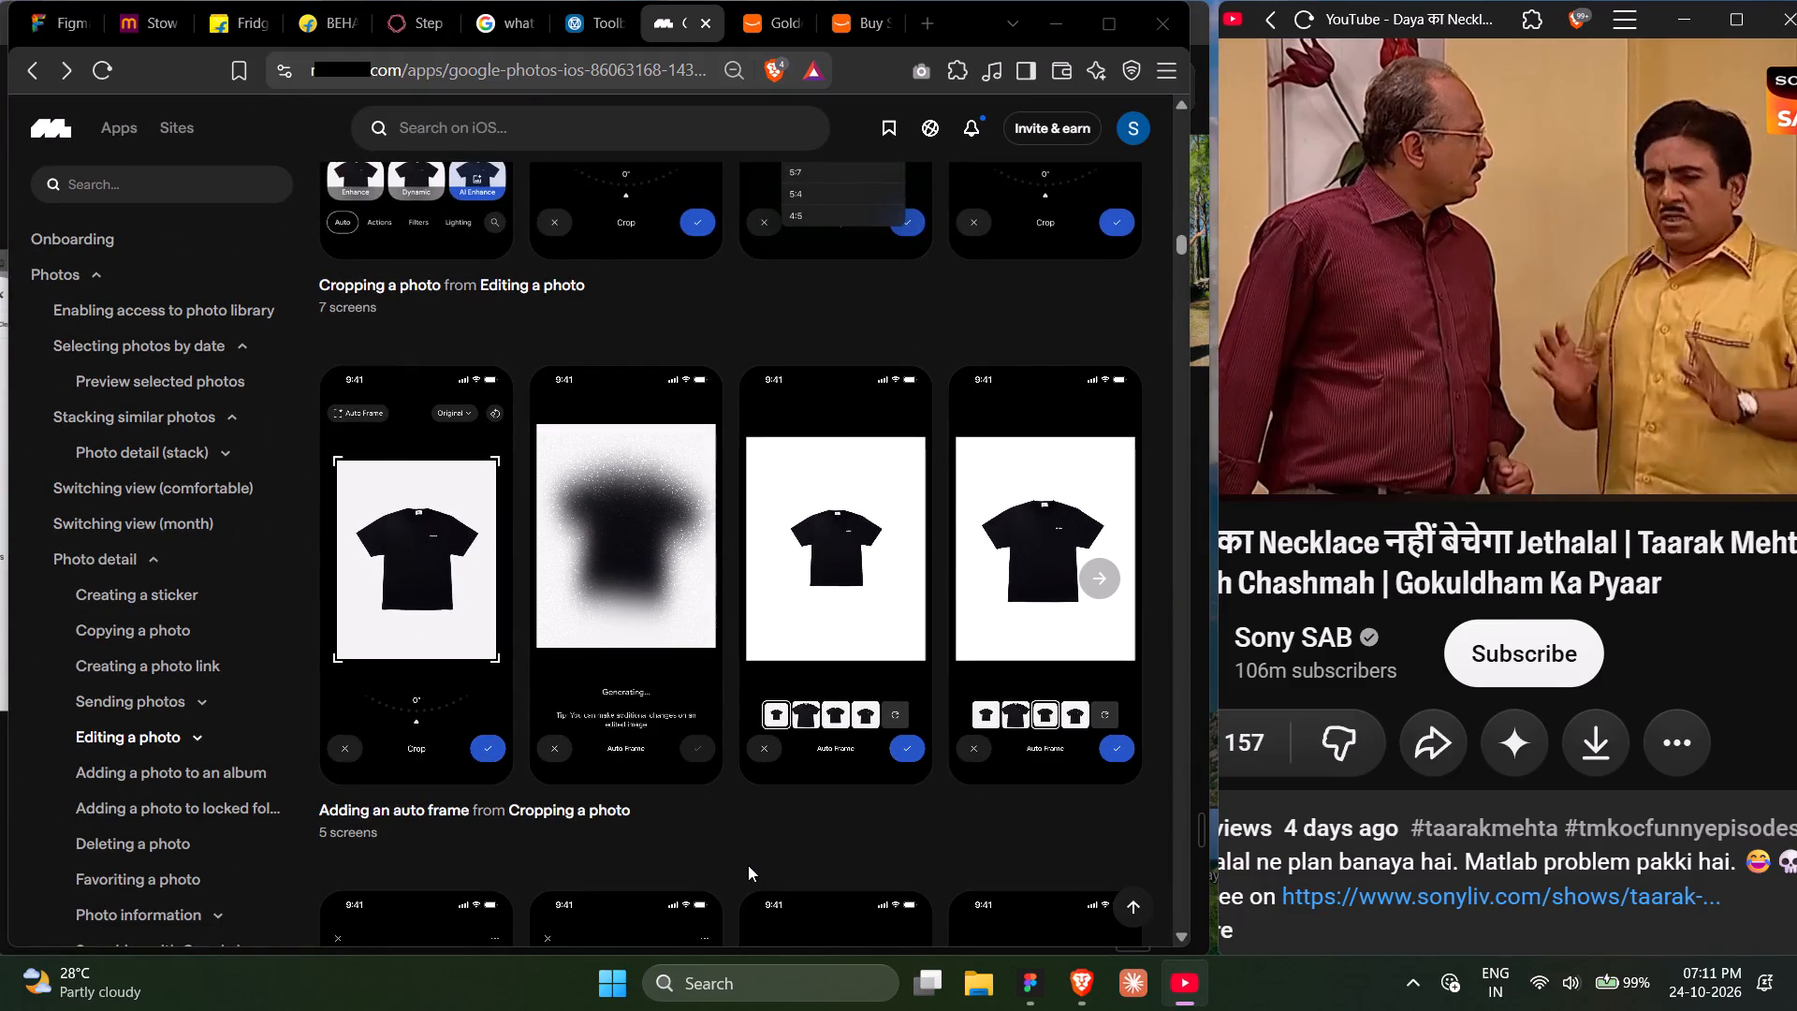
# Look through the Erasing an object, Editing a selection and Searching editing tools flows under Editing a photo.
pyautogui.scroll(-4, 748, 865)
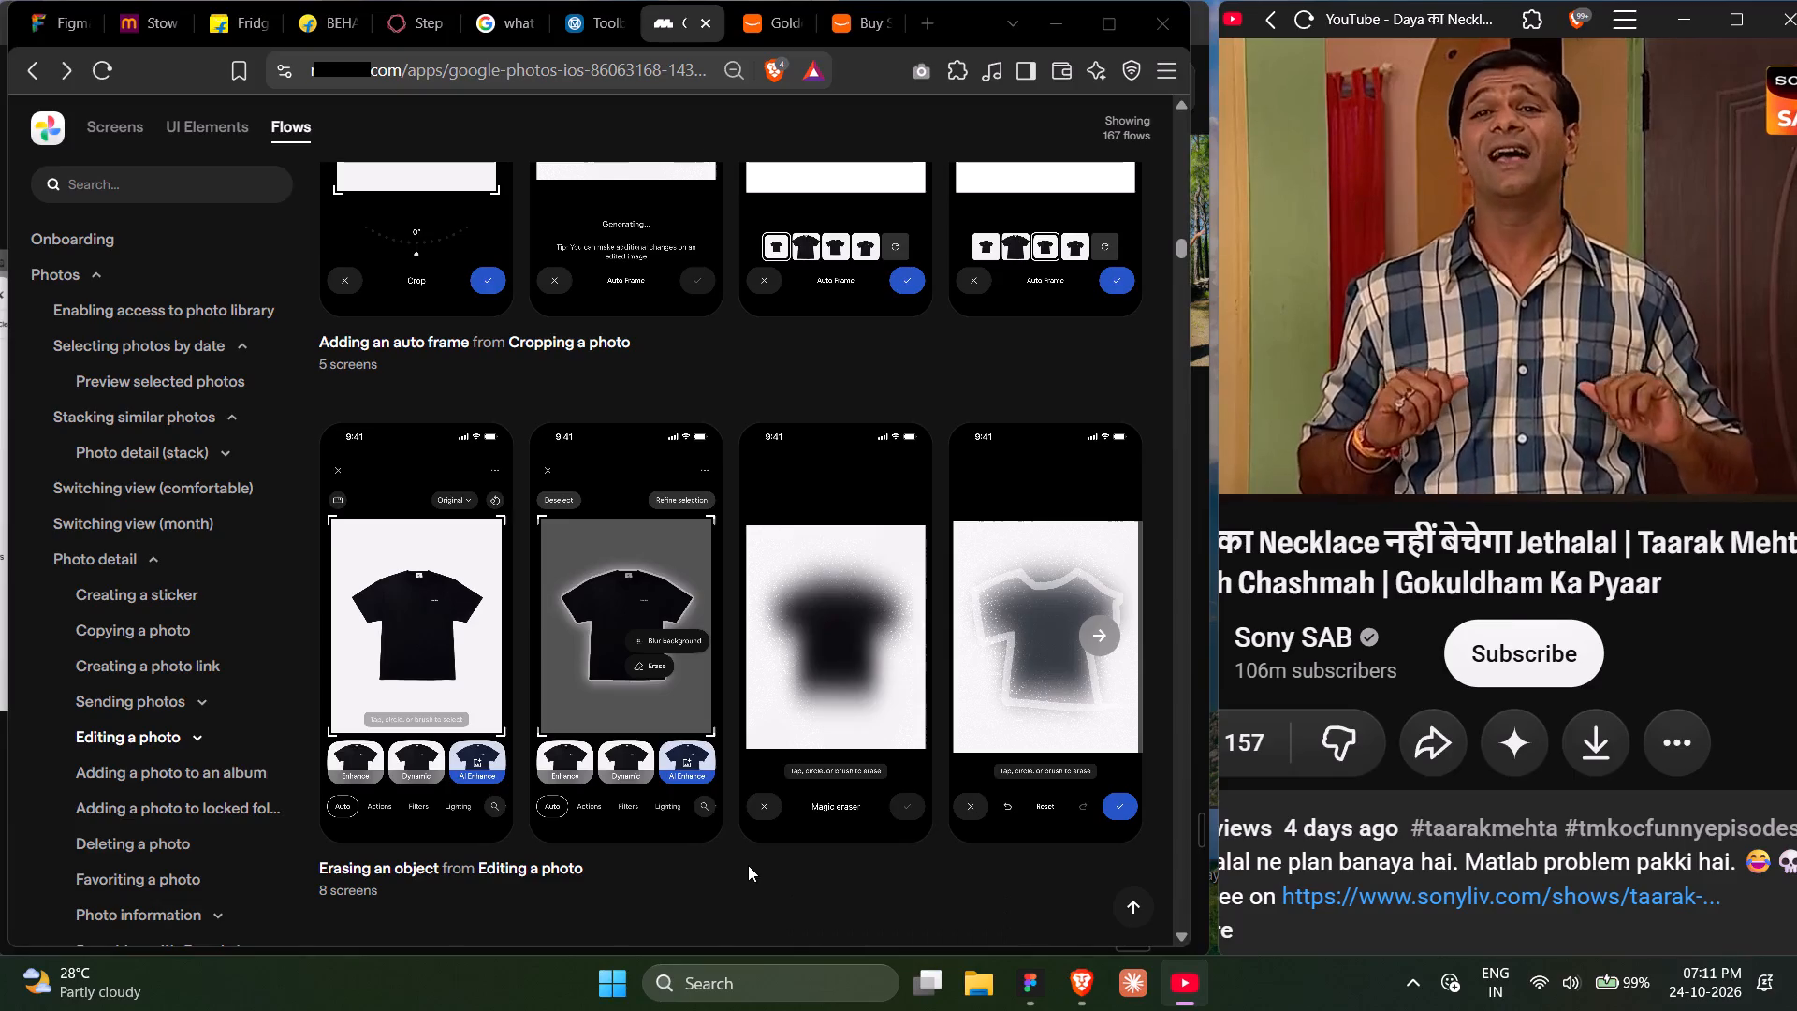
pyautogui.scroll(-5, 748, 865)
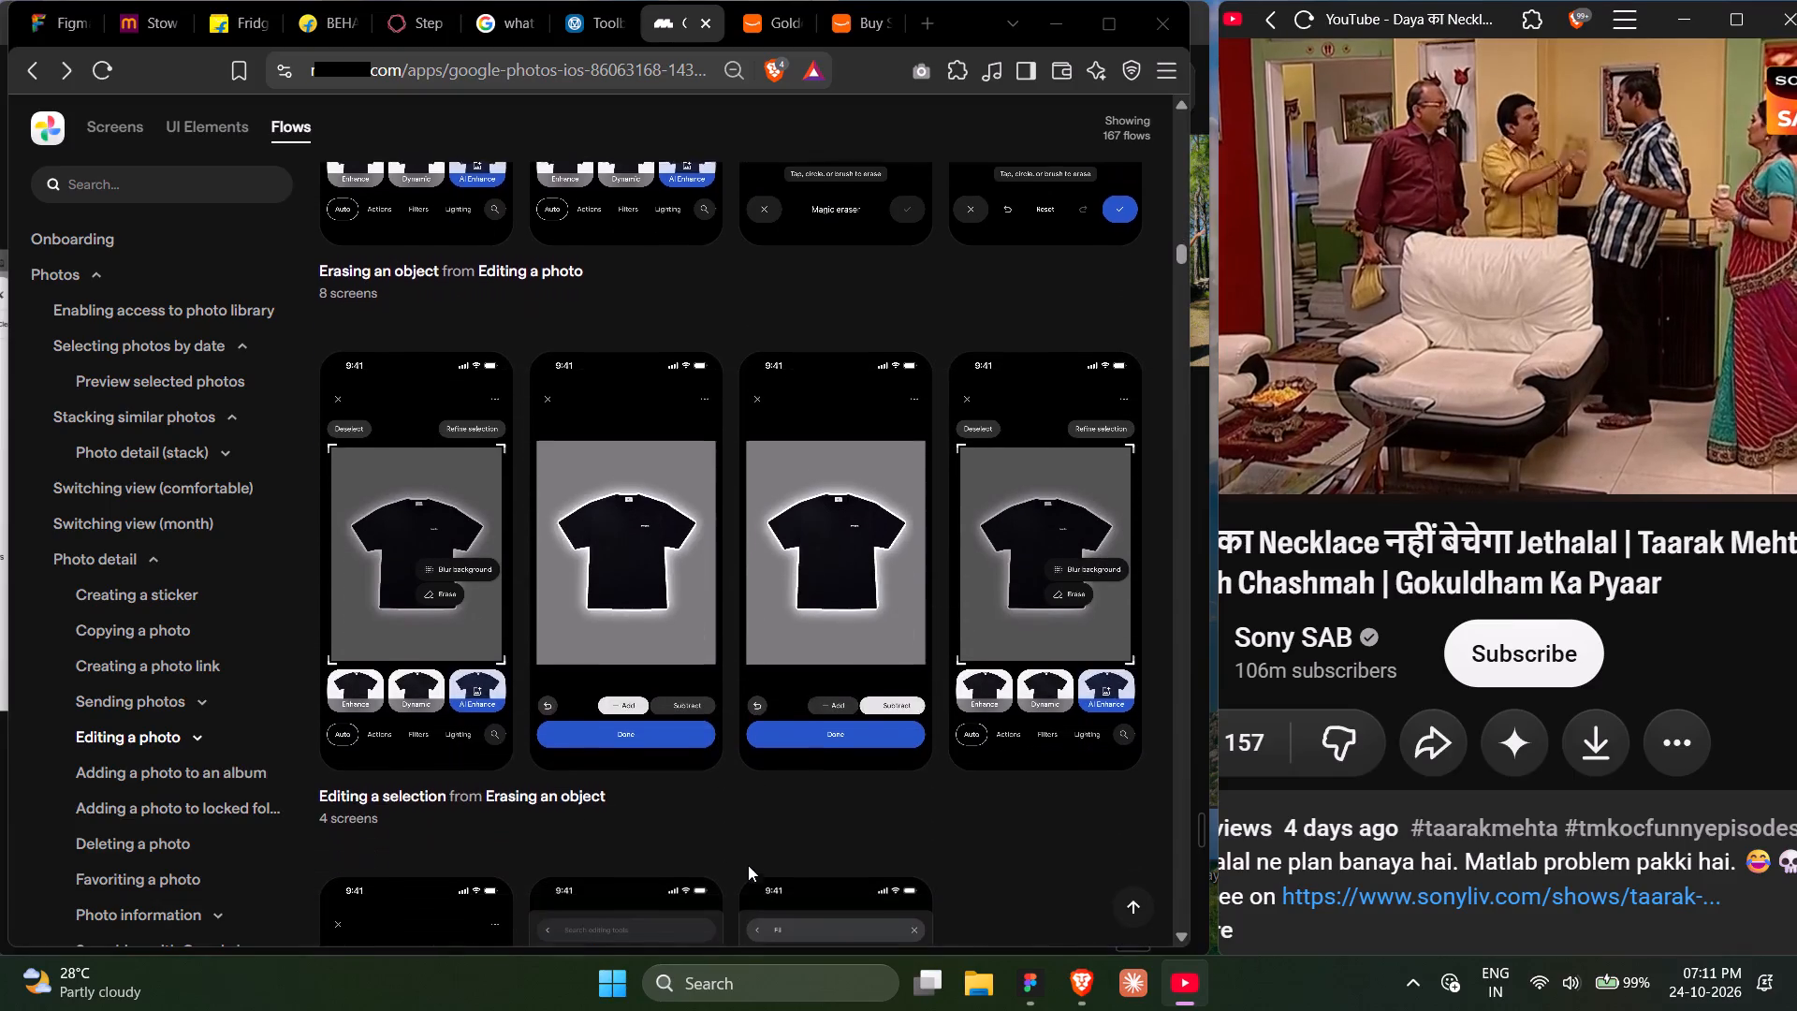
pyautogui.scroll(-3, 748, 865)
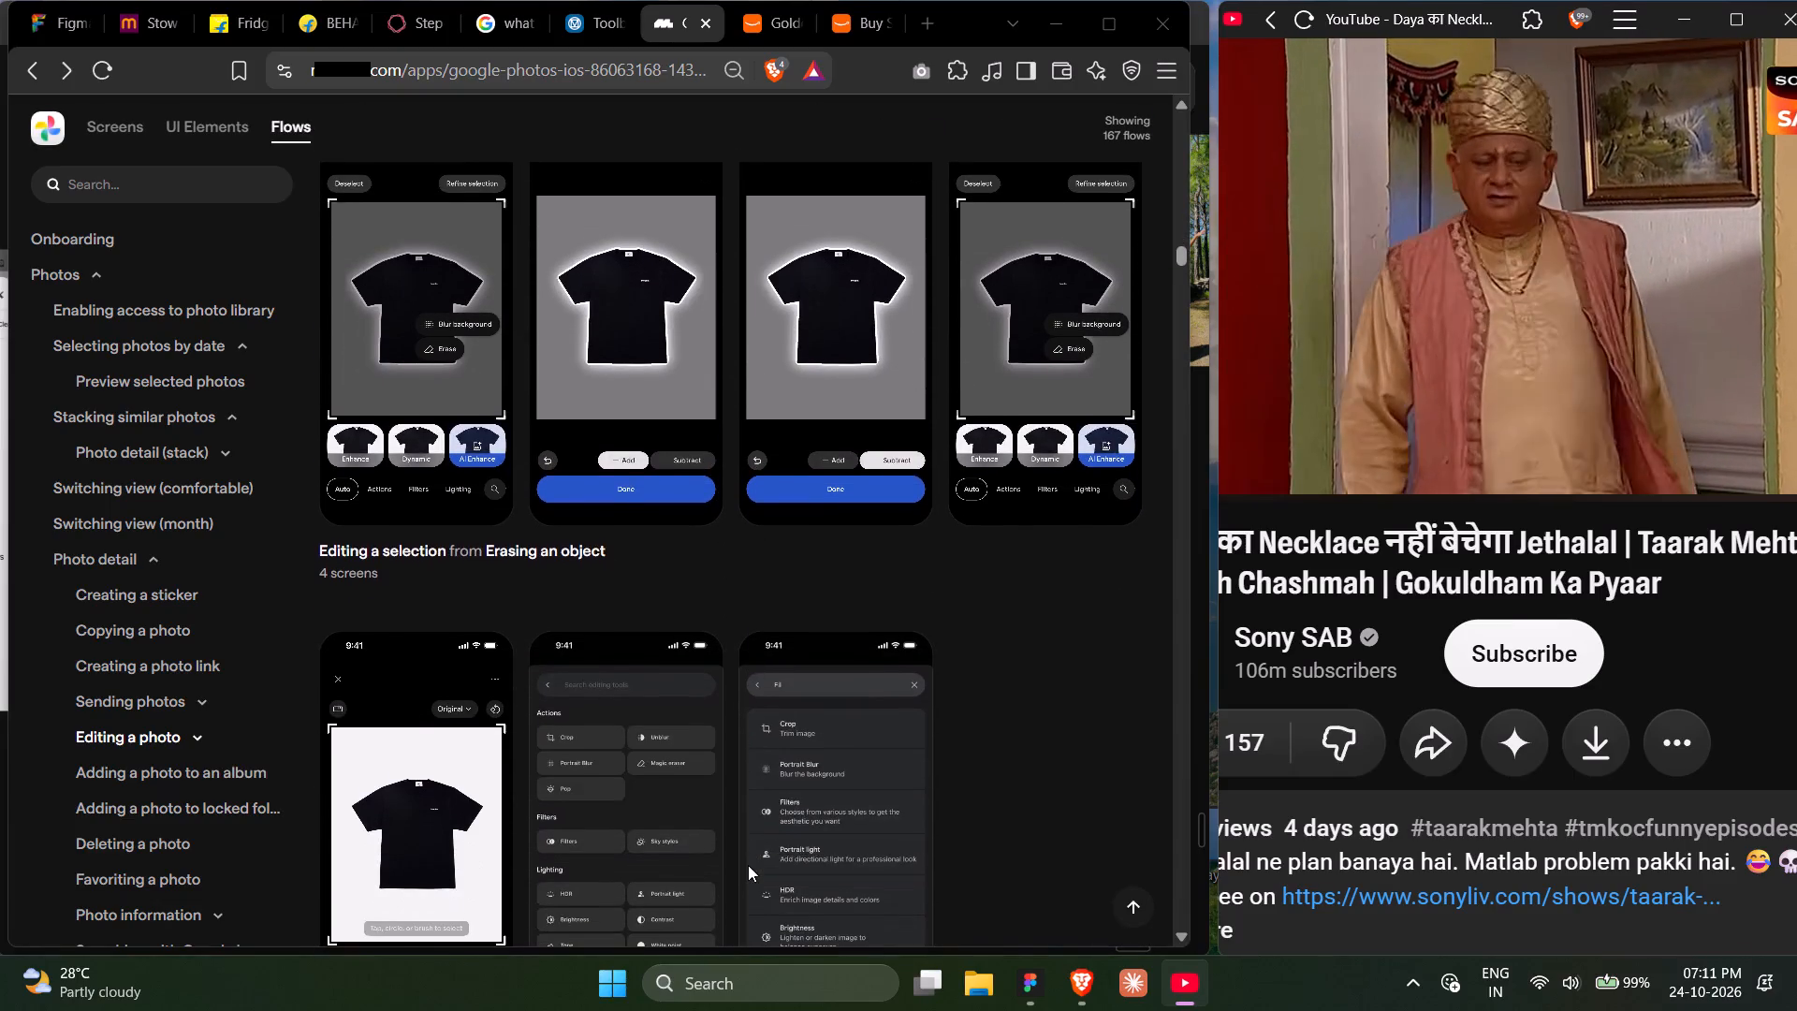
pyautogui.scroll(-1, 748, 865)
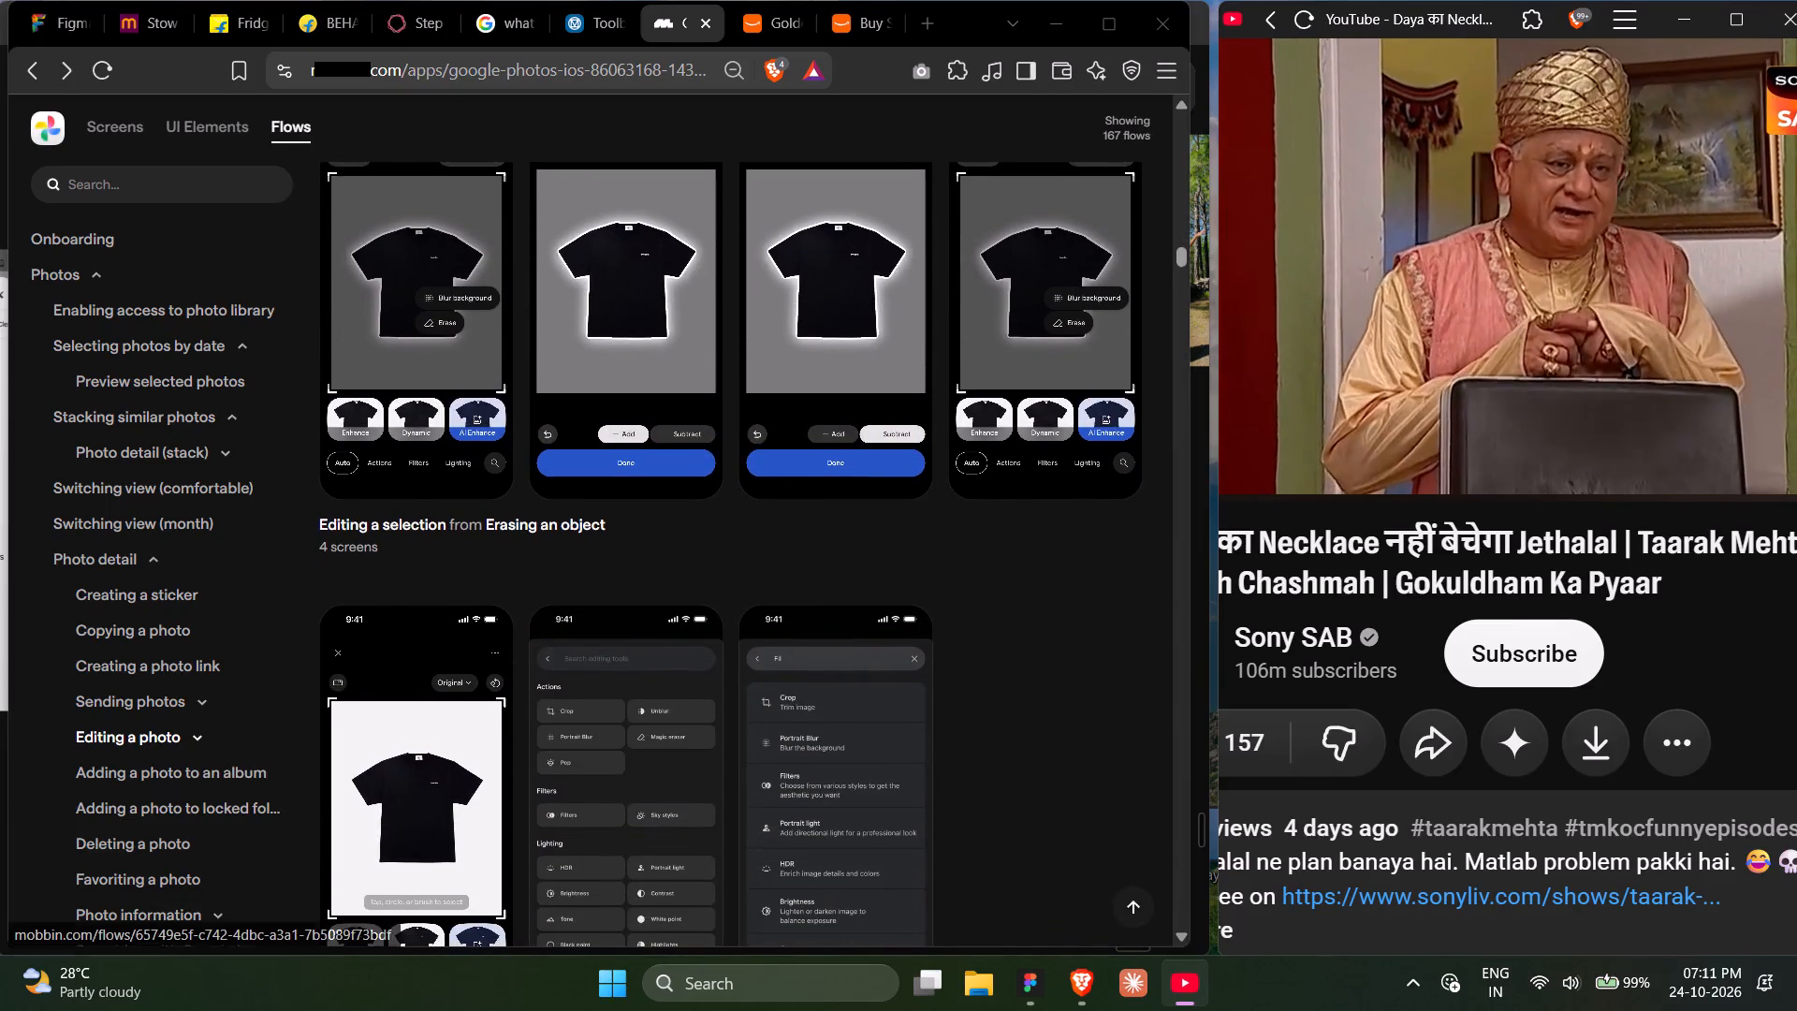
pyautogui.scroll(-5, 1015, 789)
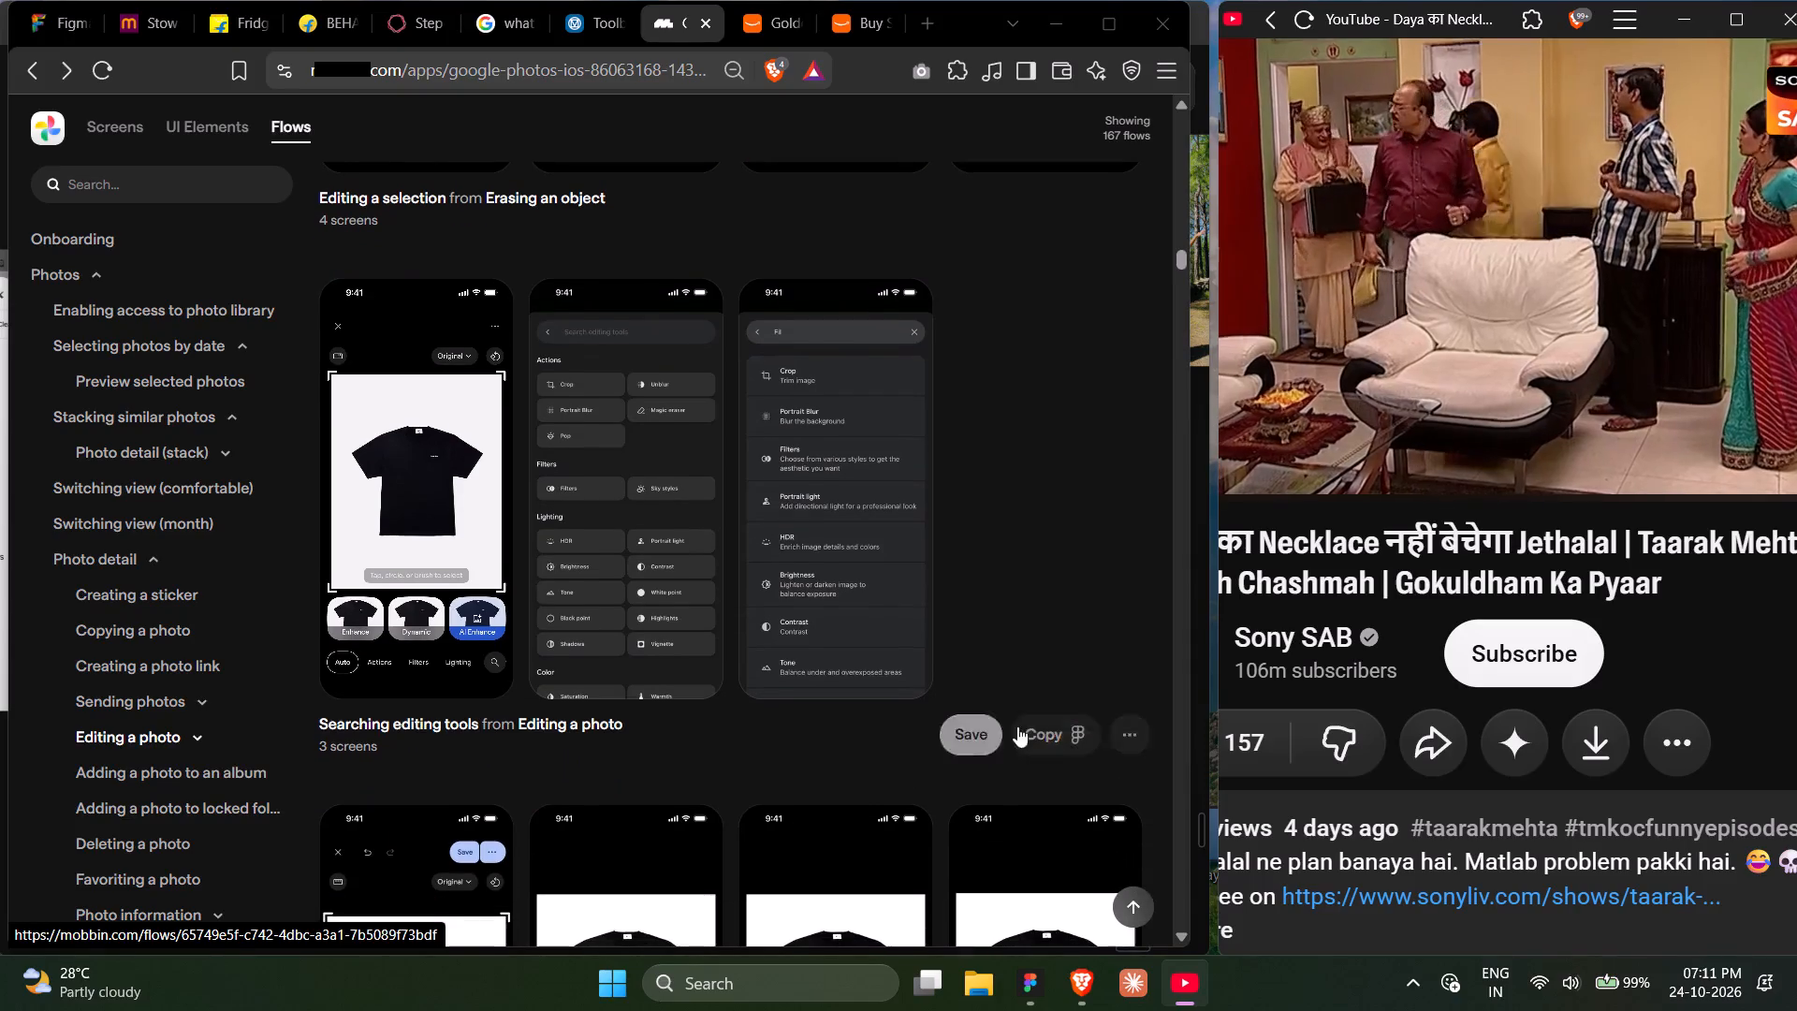
pyautogui.scroll(-1, 937, 796)
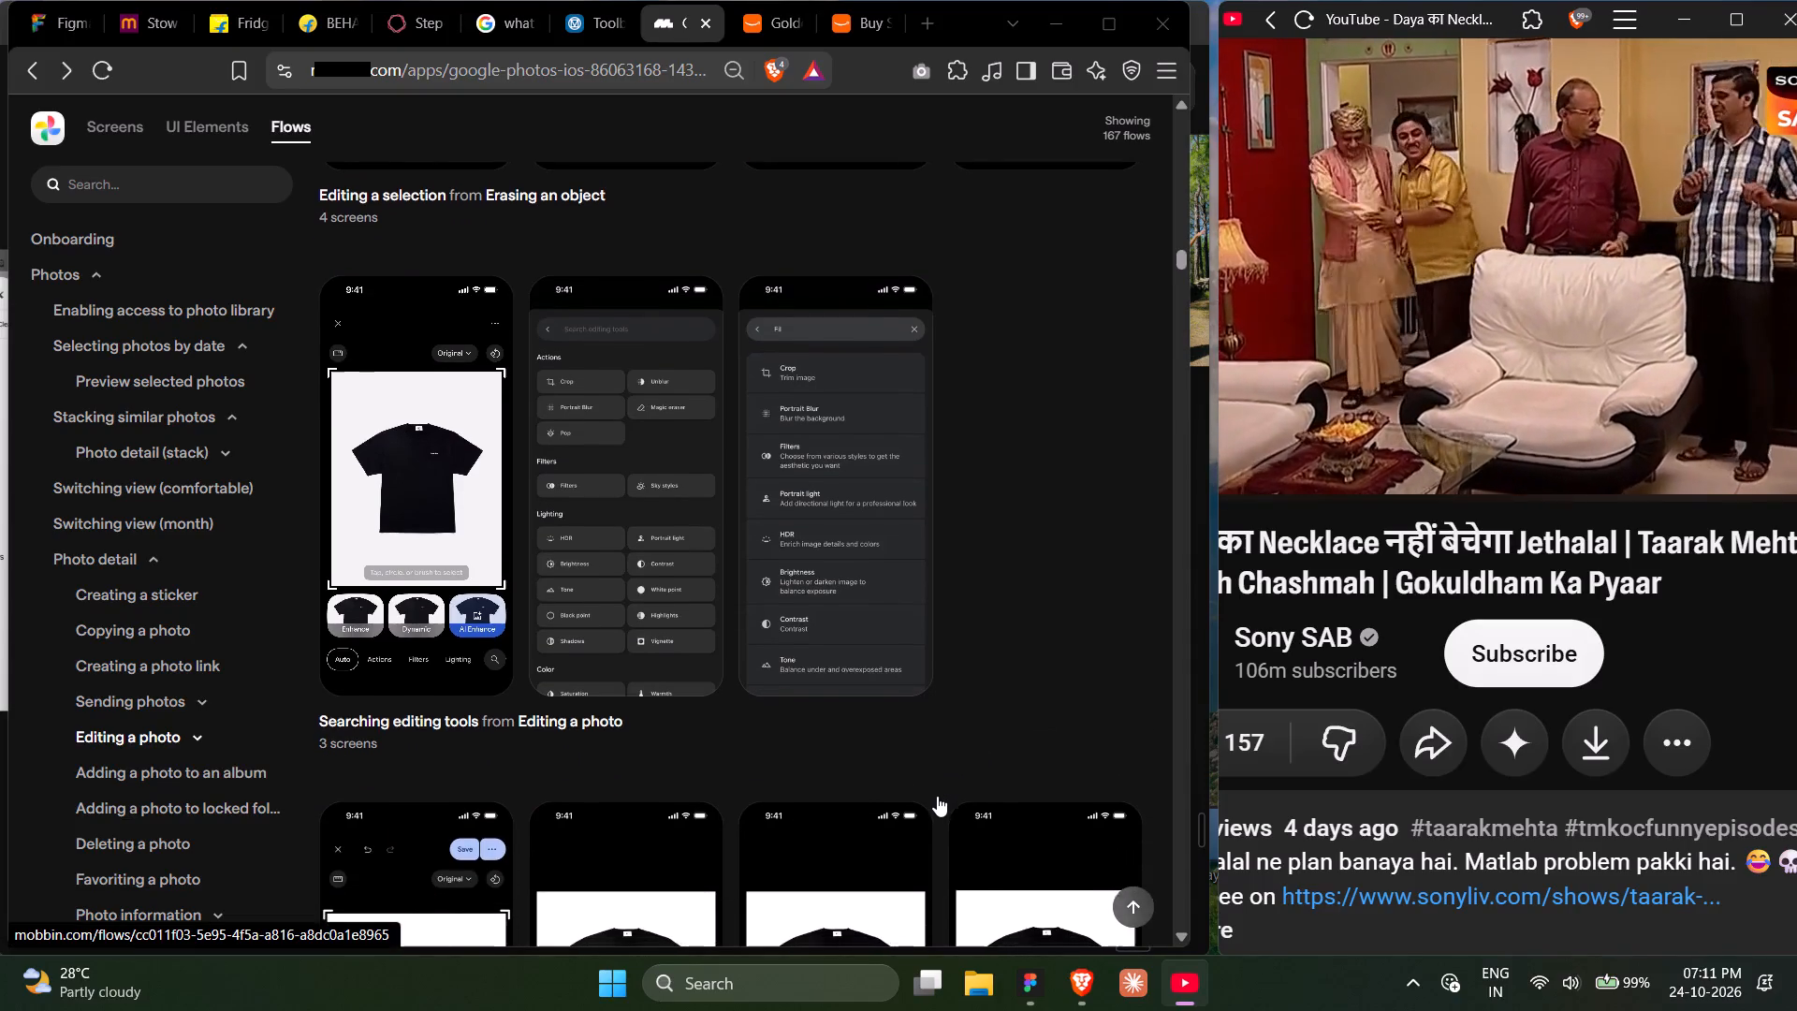
# Review the Adding a filter flow, including its filter selection and intensity screens, and the album-selection screens that follow it.
pyautogui.scroll(-4, 937, 796)
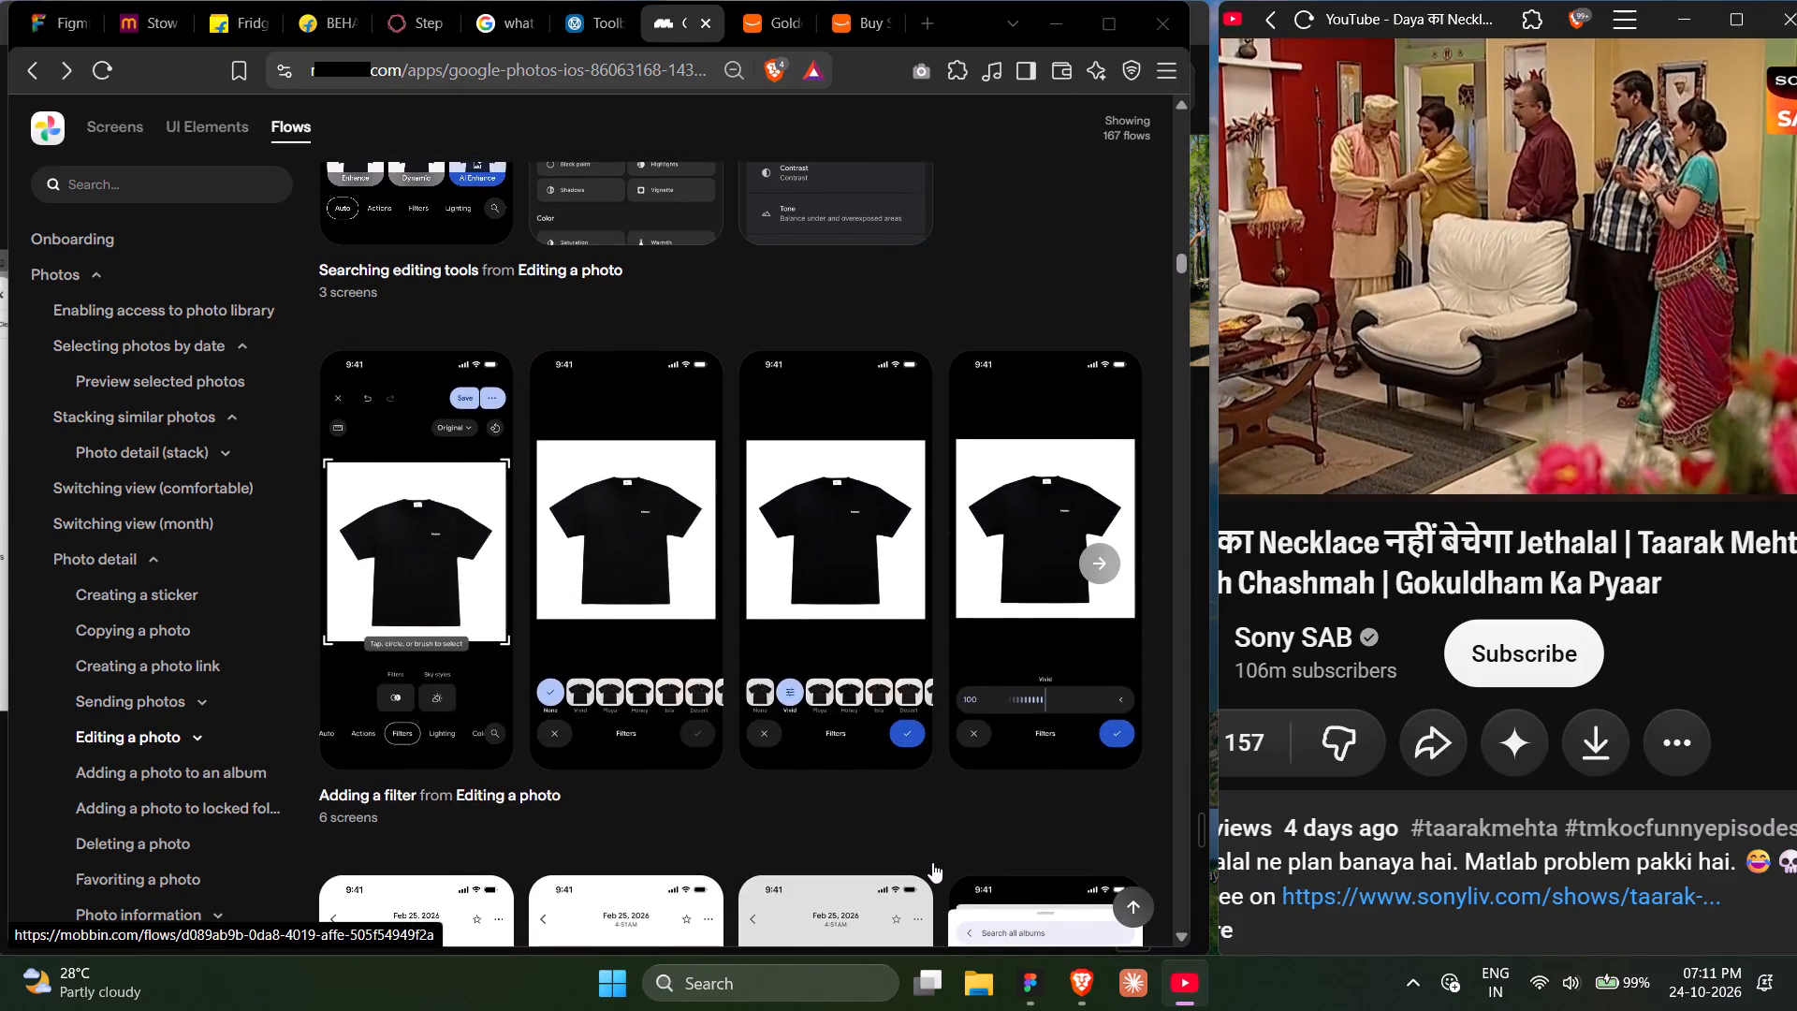
pyautogui.scroll(-1, 932, 862)
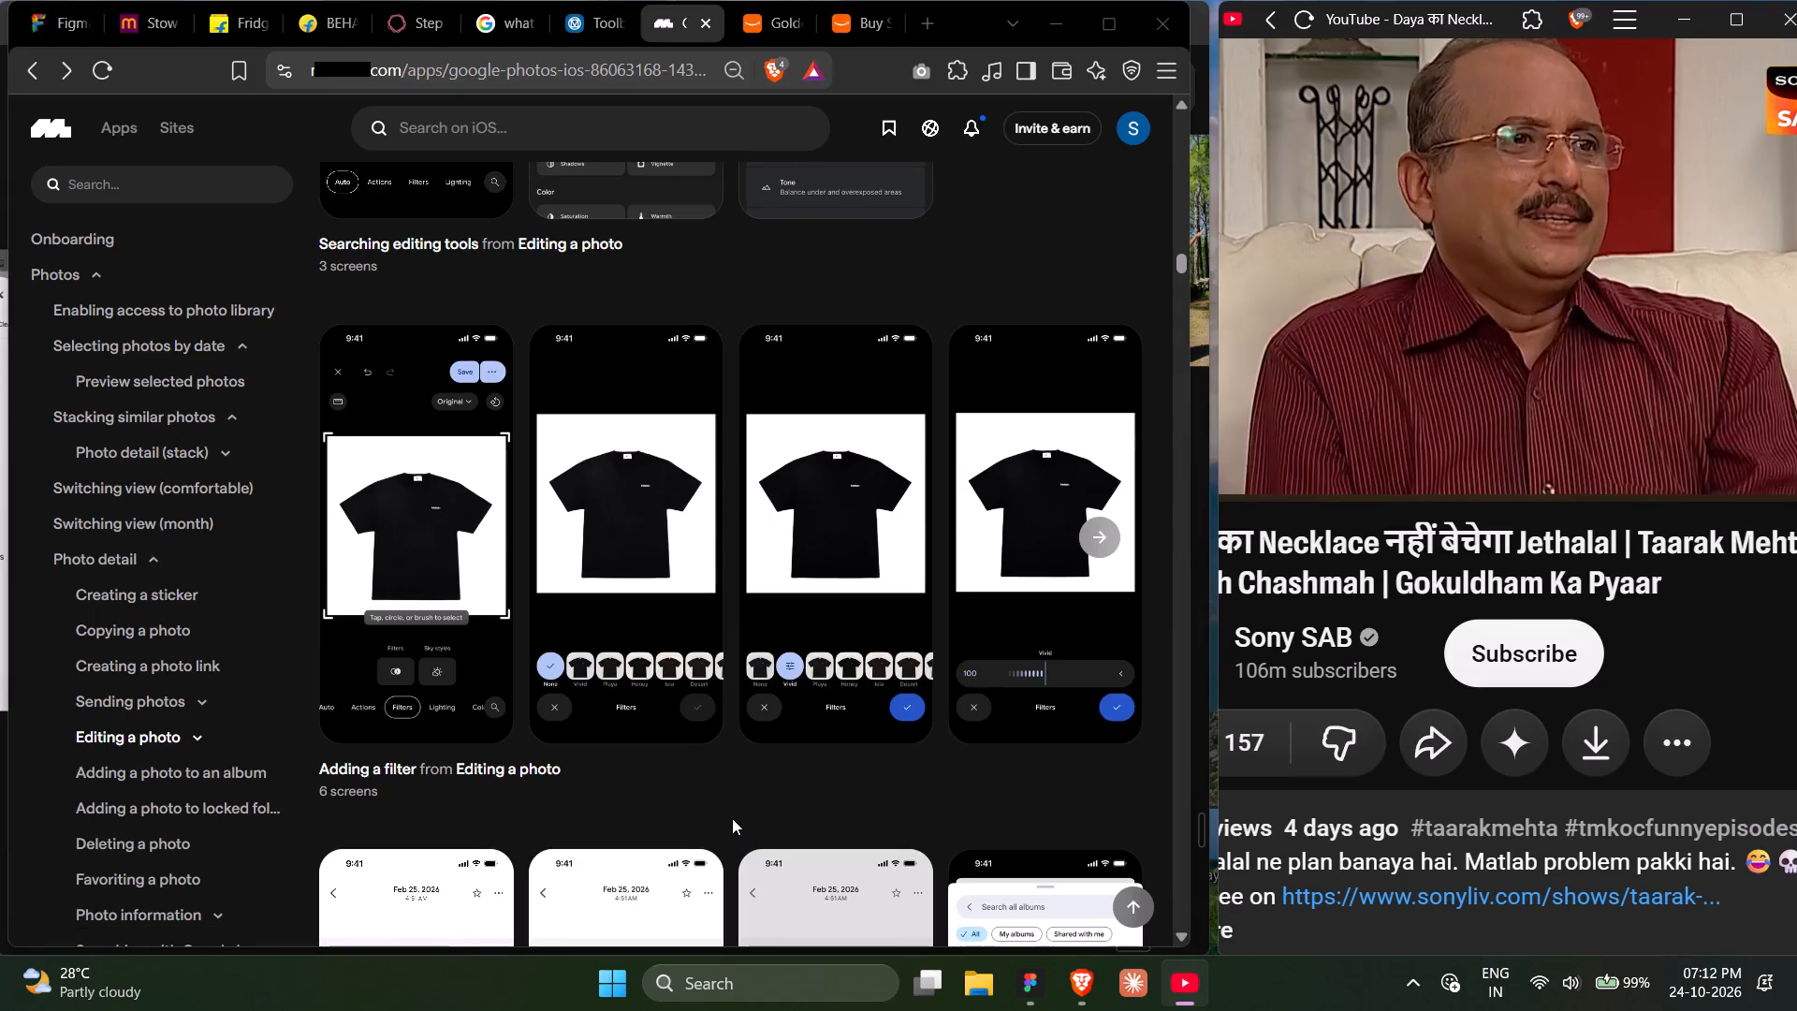
pyautogui.scroll(-2, 732, 818)
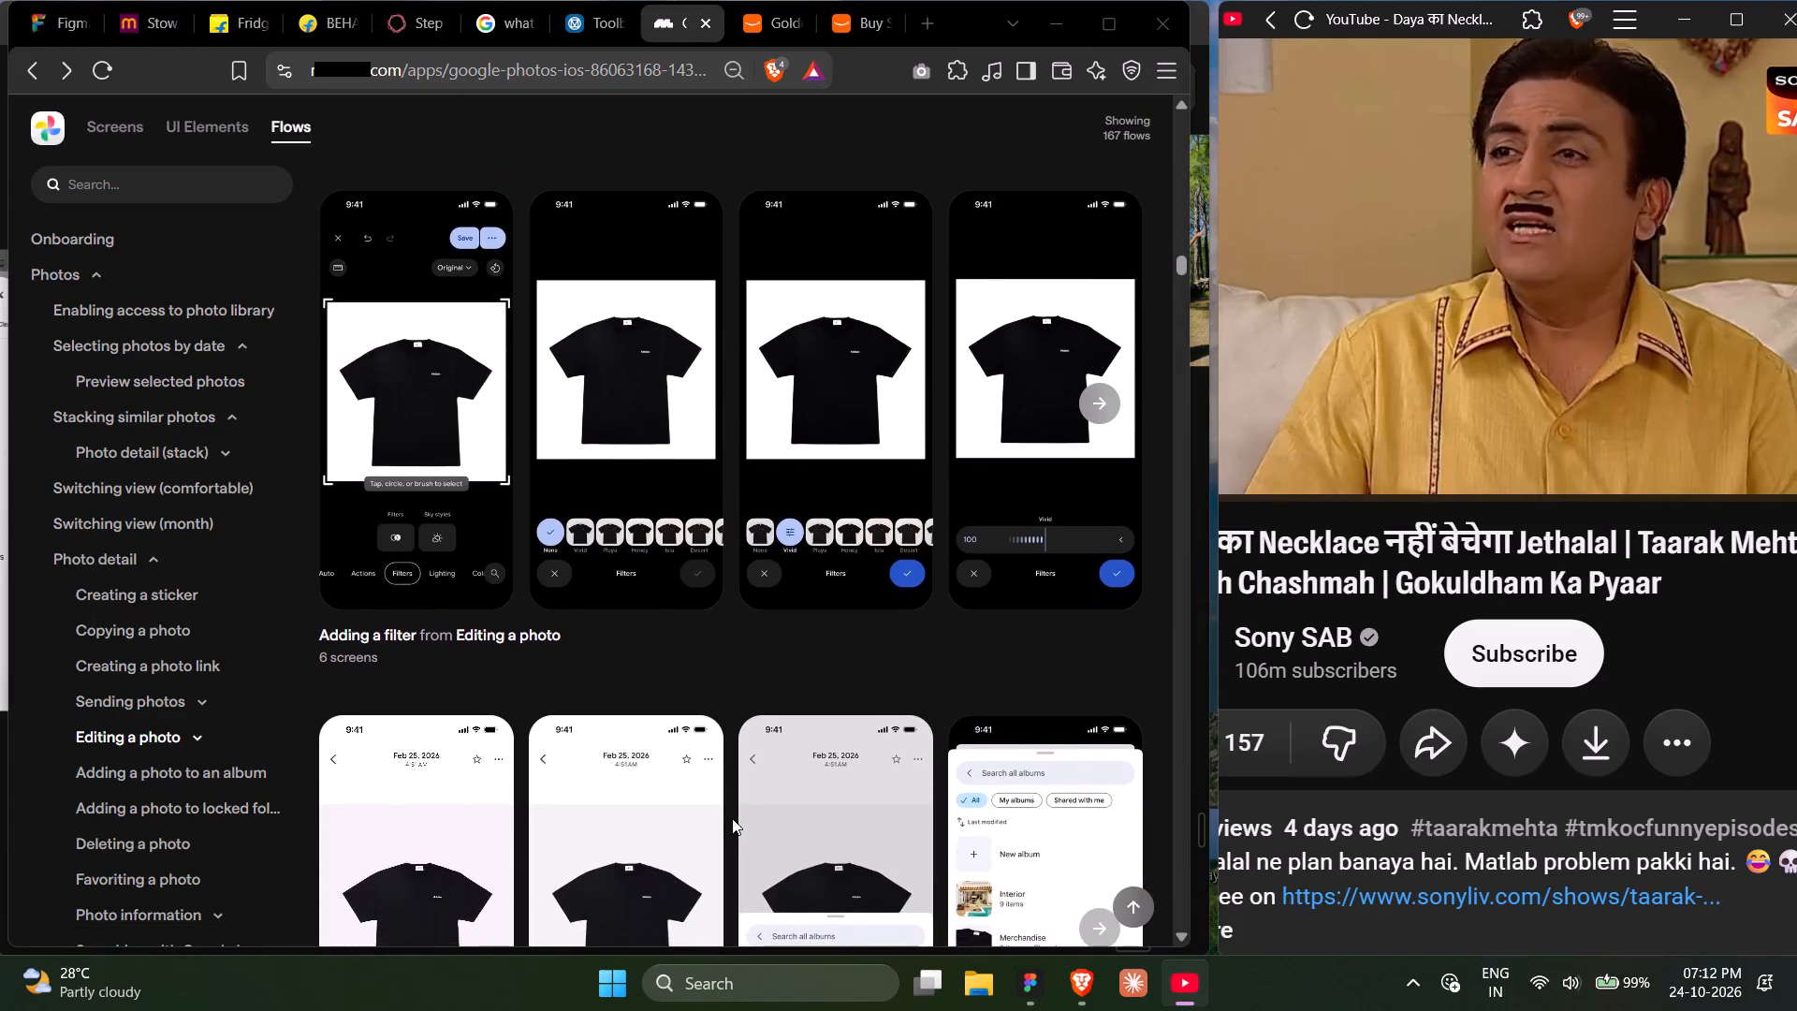
pyautogui.scroll(-1, 725, 671)
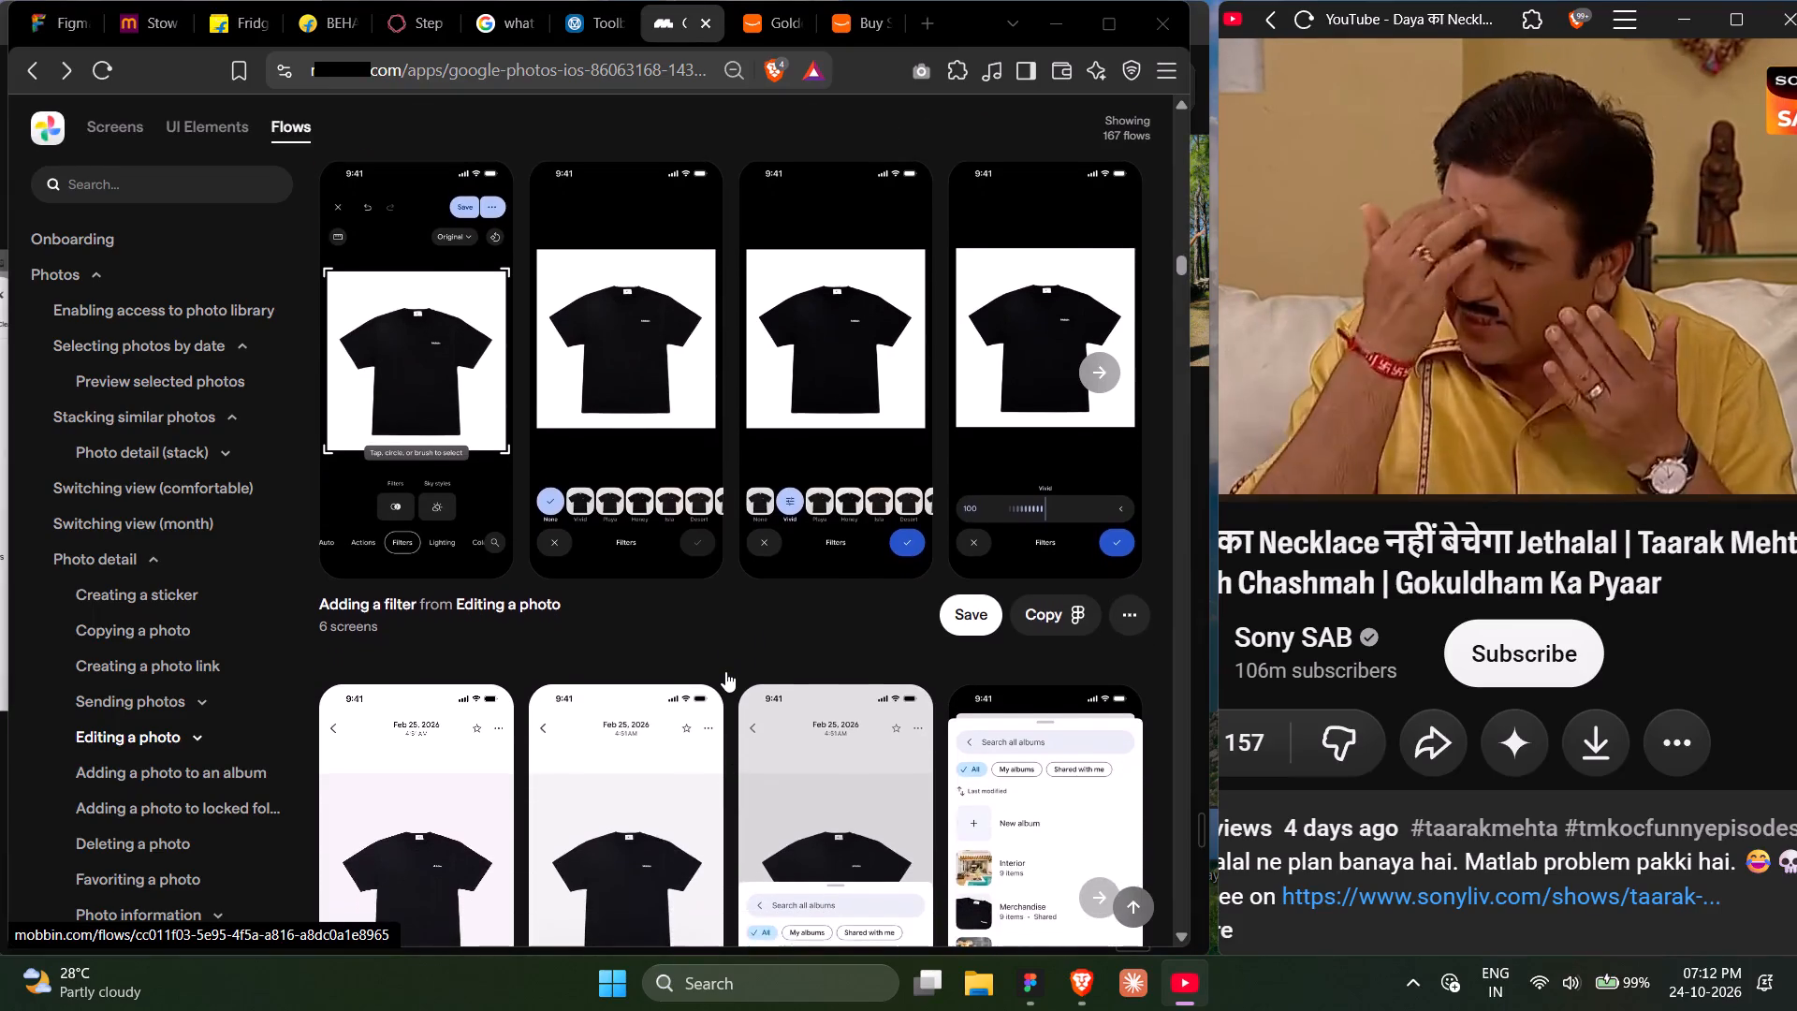
pyautogui.scroll(-1, 725, 671)
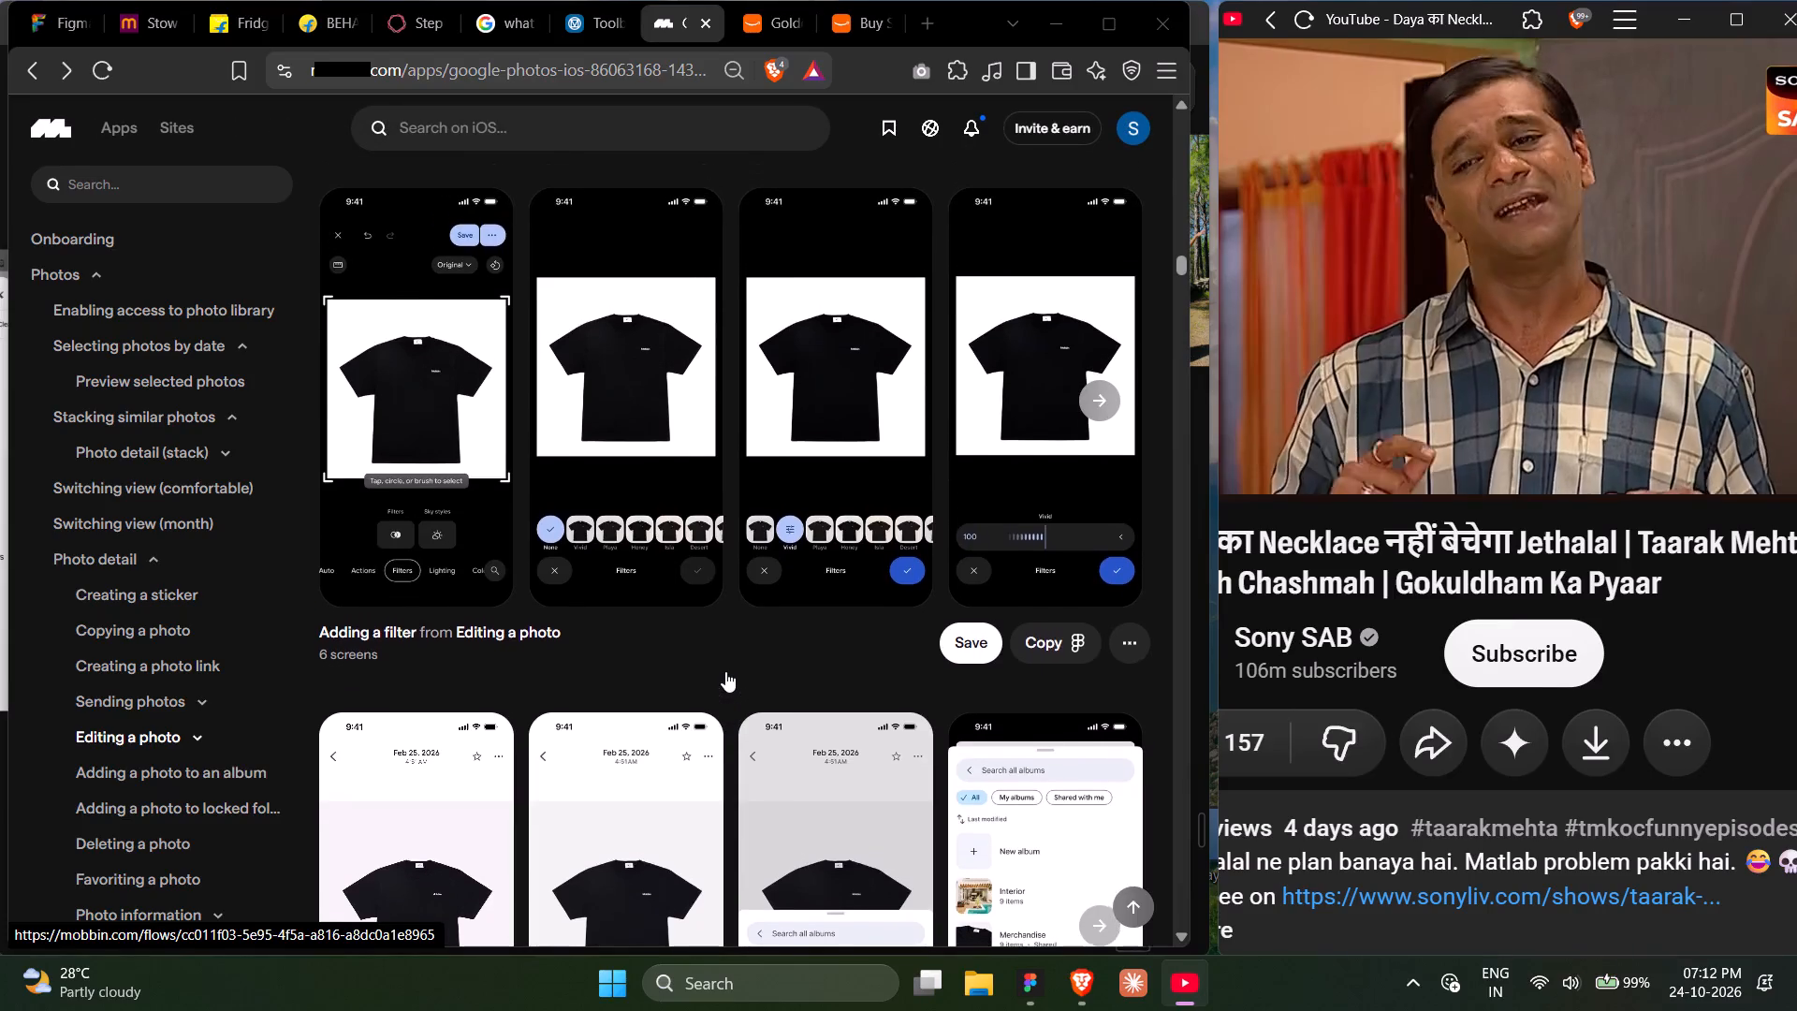
pyautogui.scroll(-3, 725, 671)
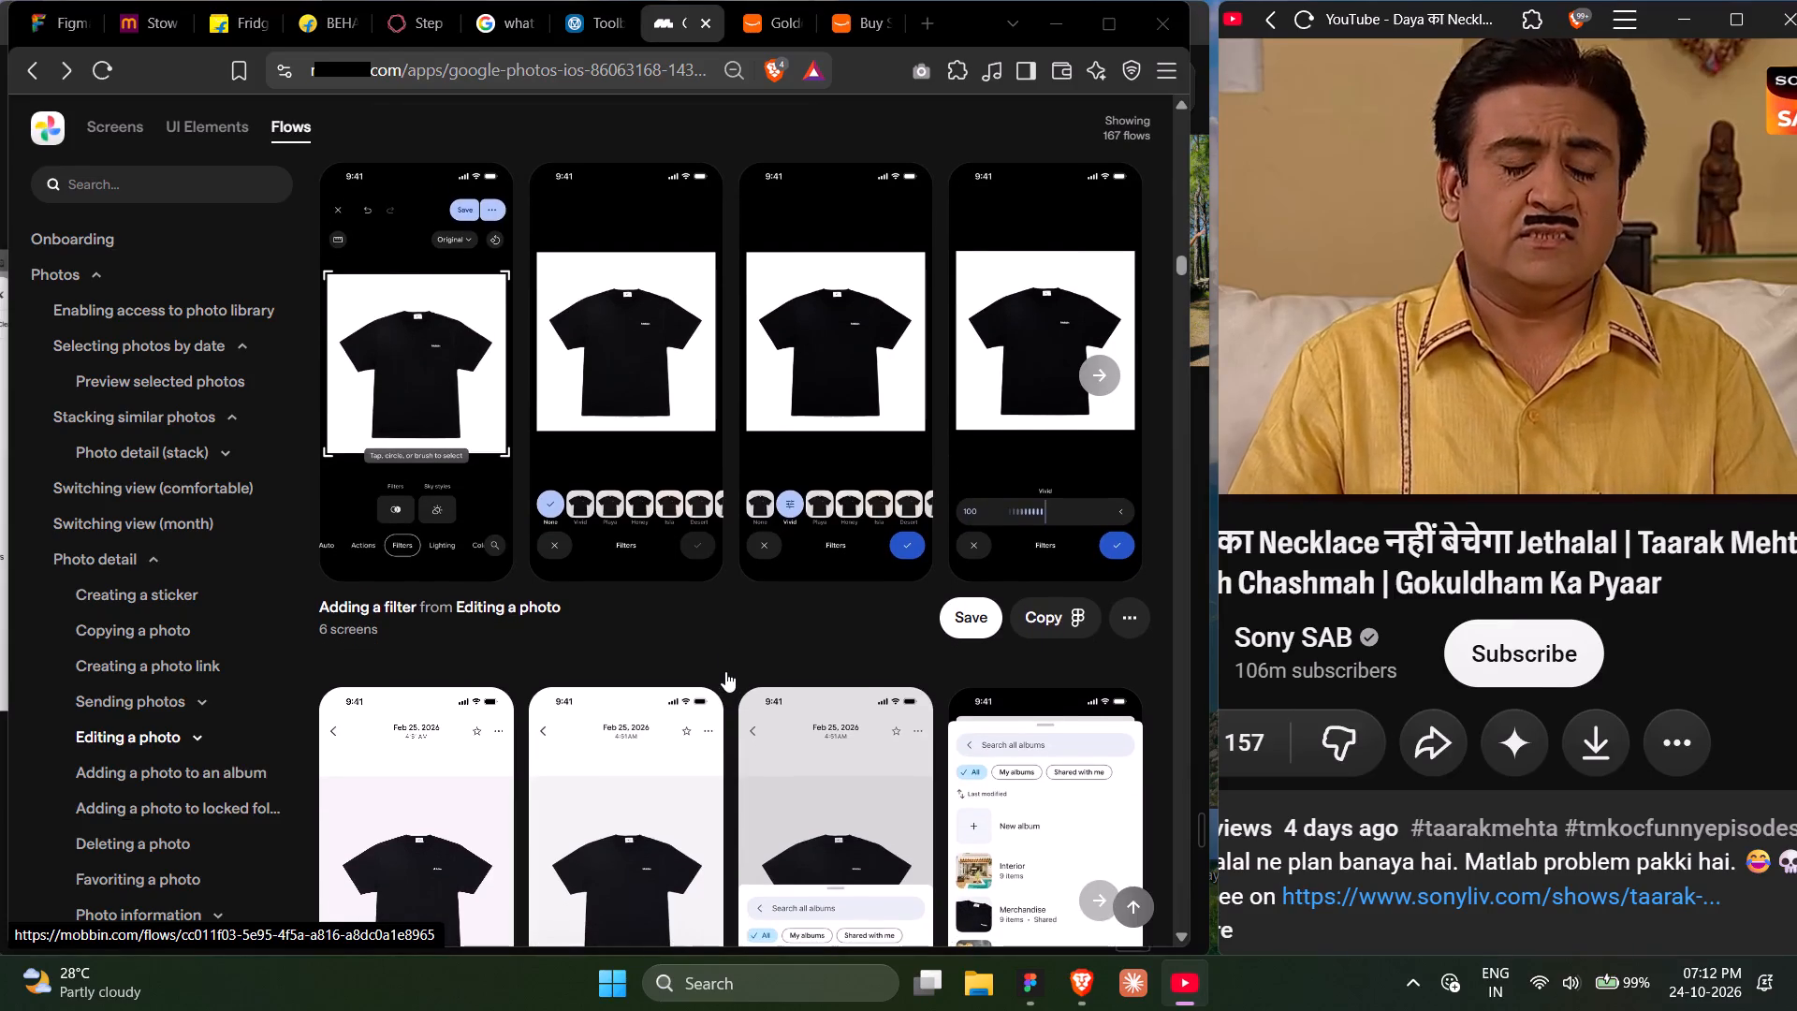
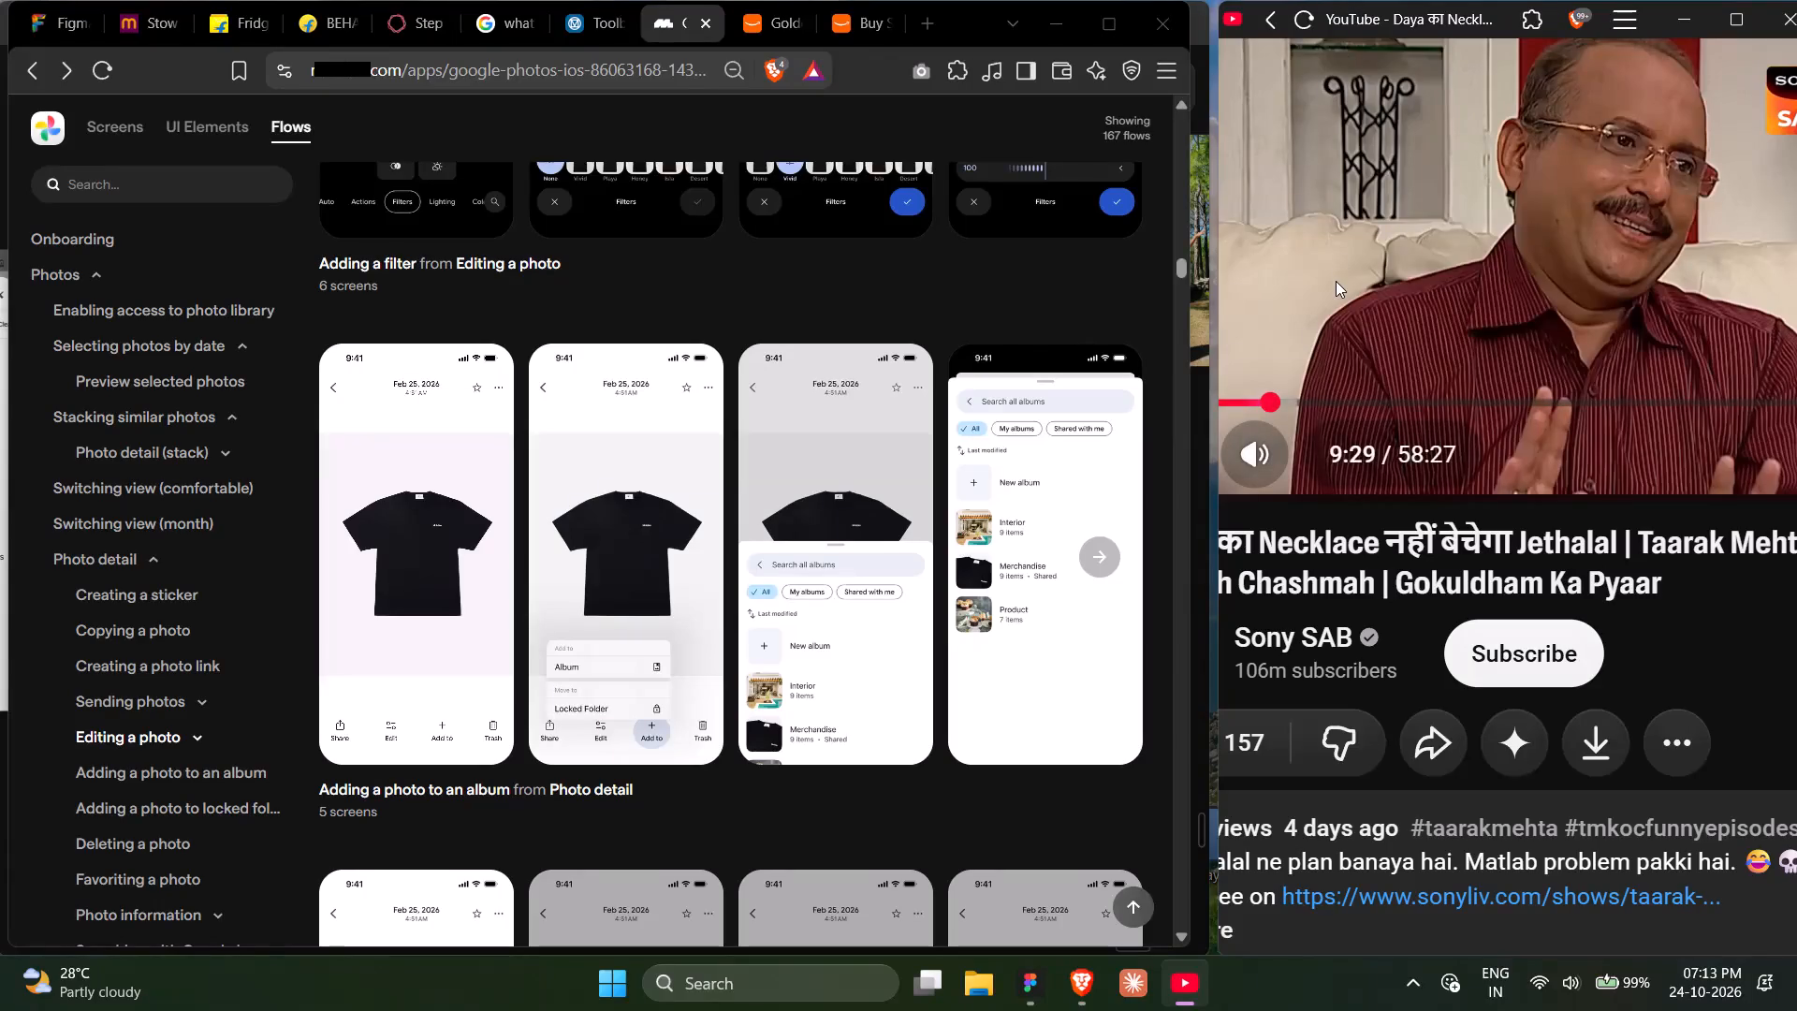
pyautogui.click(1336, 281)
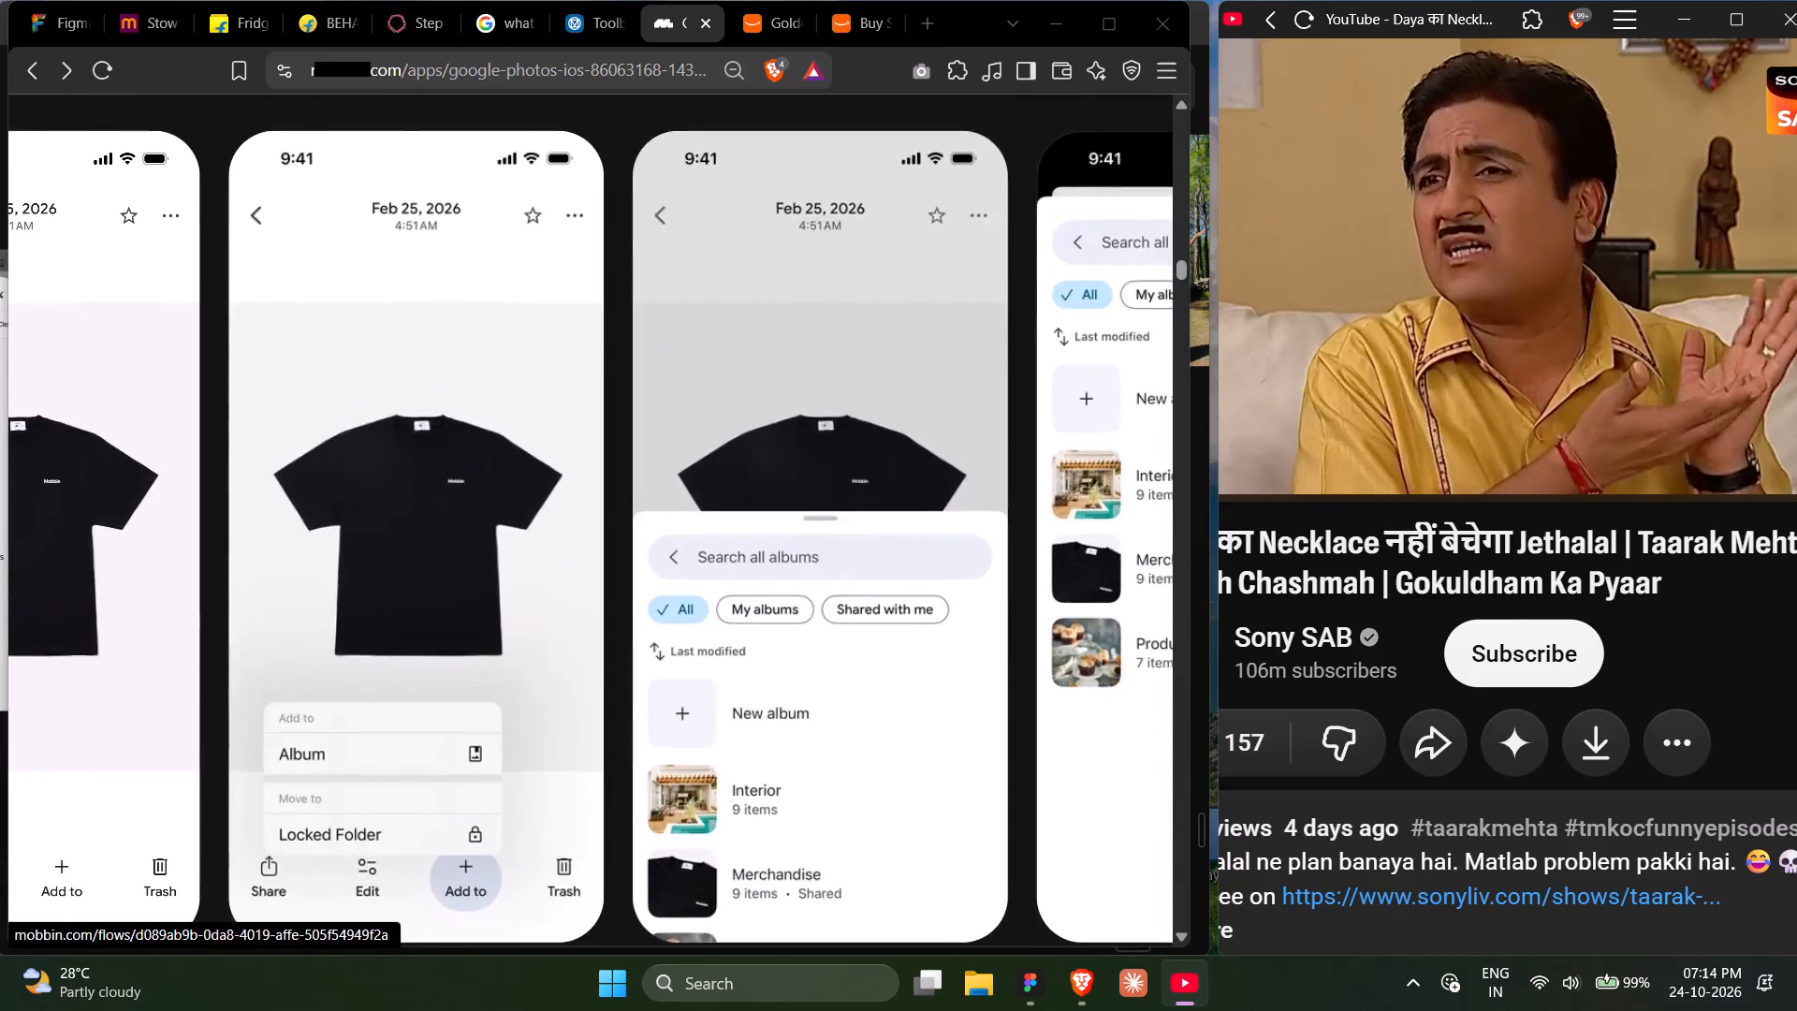
# Examine the Adding a photo to an album flow up close, including its Add to options and album-selection screens.
pyautogui.scroll(-1, 853, 574)
pyautogui.scroll(-1, 884, 826)
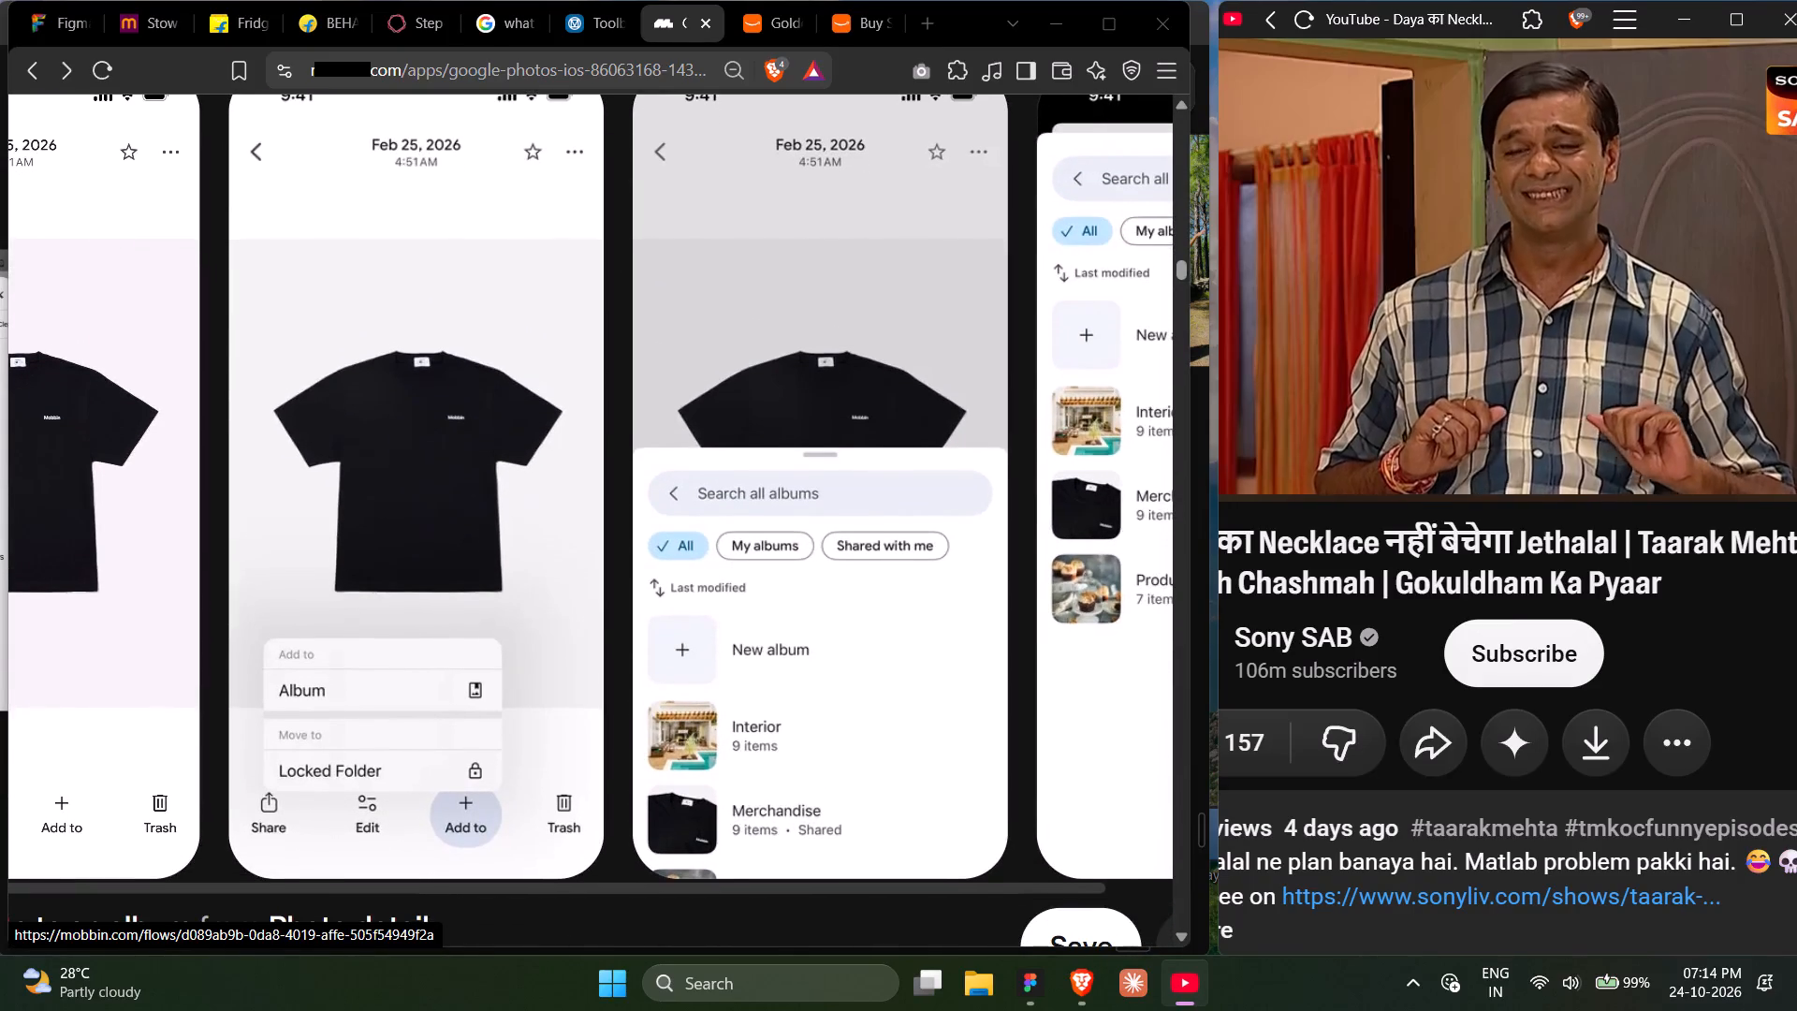
pyautogui.scroll(-1, 884, 826)
pyautogui.scroll(-1, 888, 911)
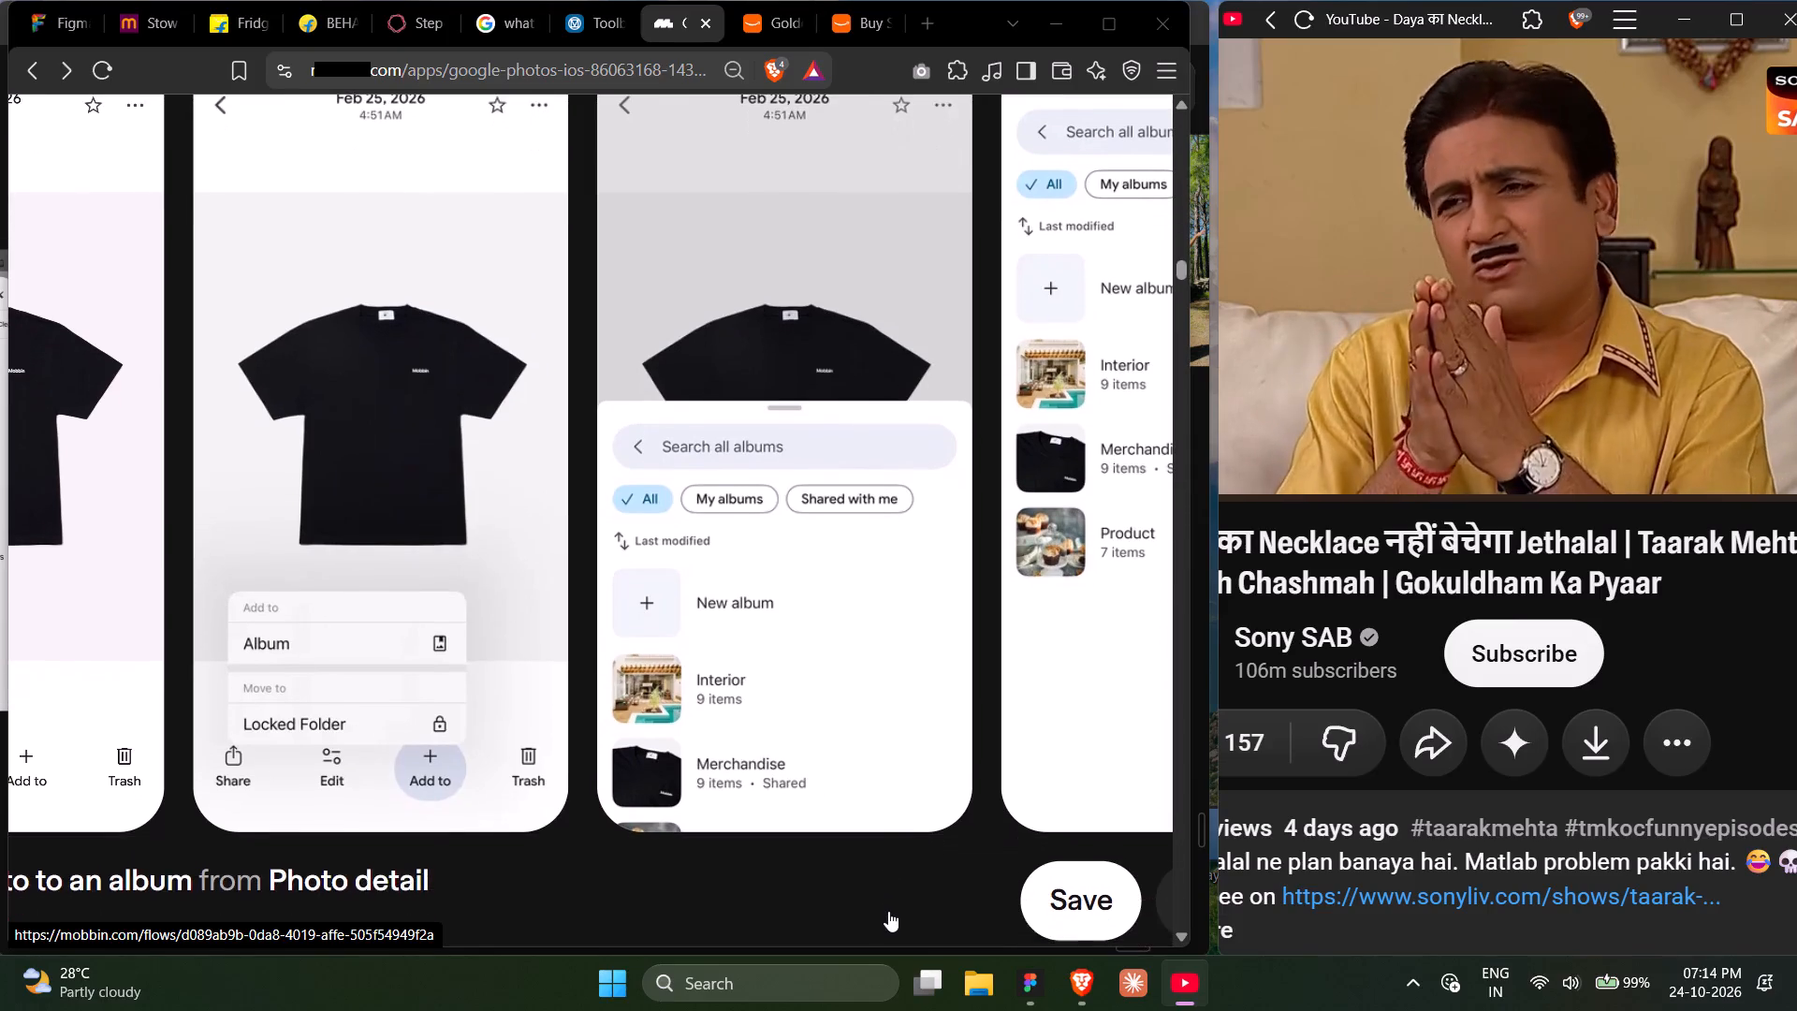
pyautogui.scroll(-1, 888, 911)
pyautogui.hscroll(-1, 888, 911)
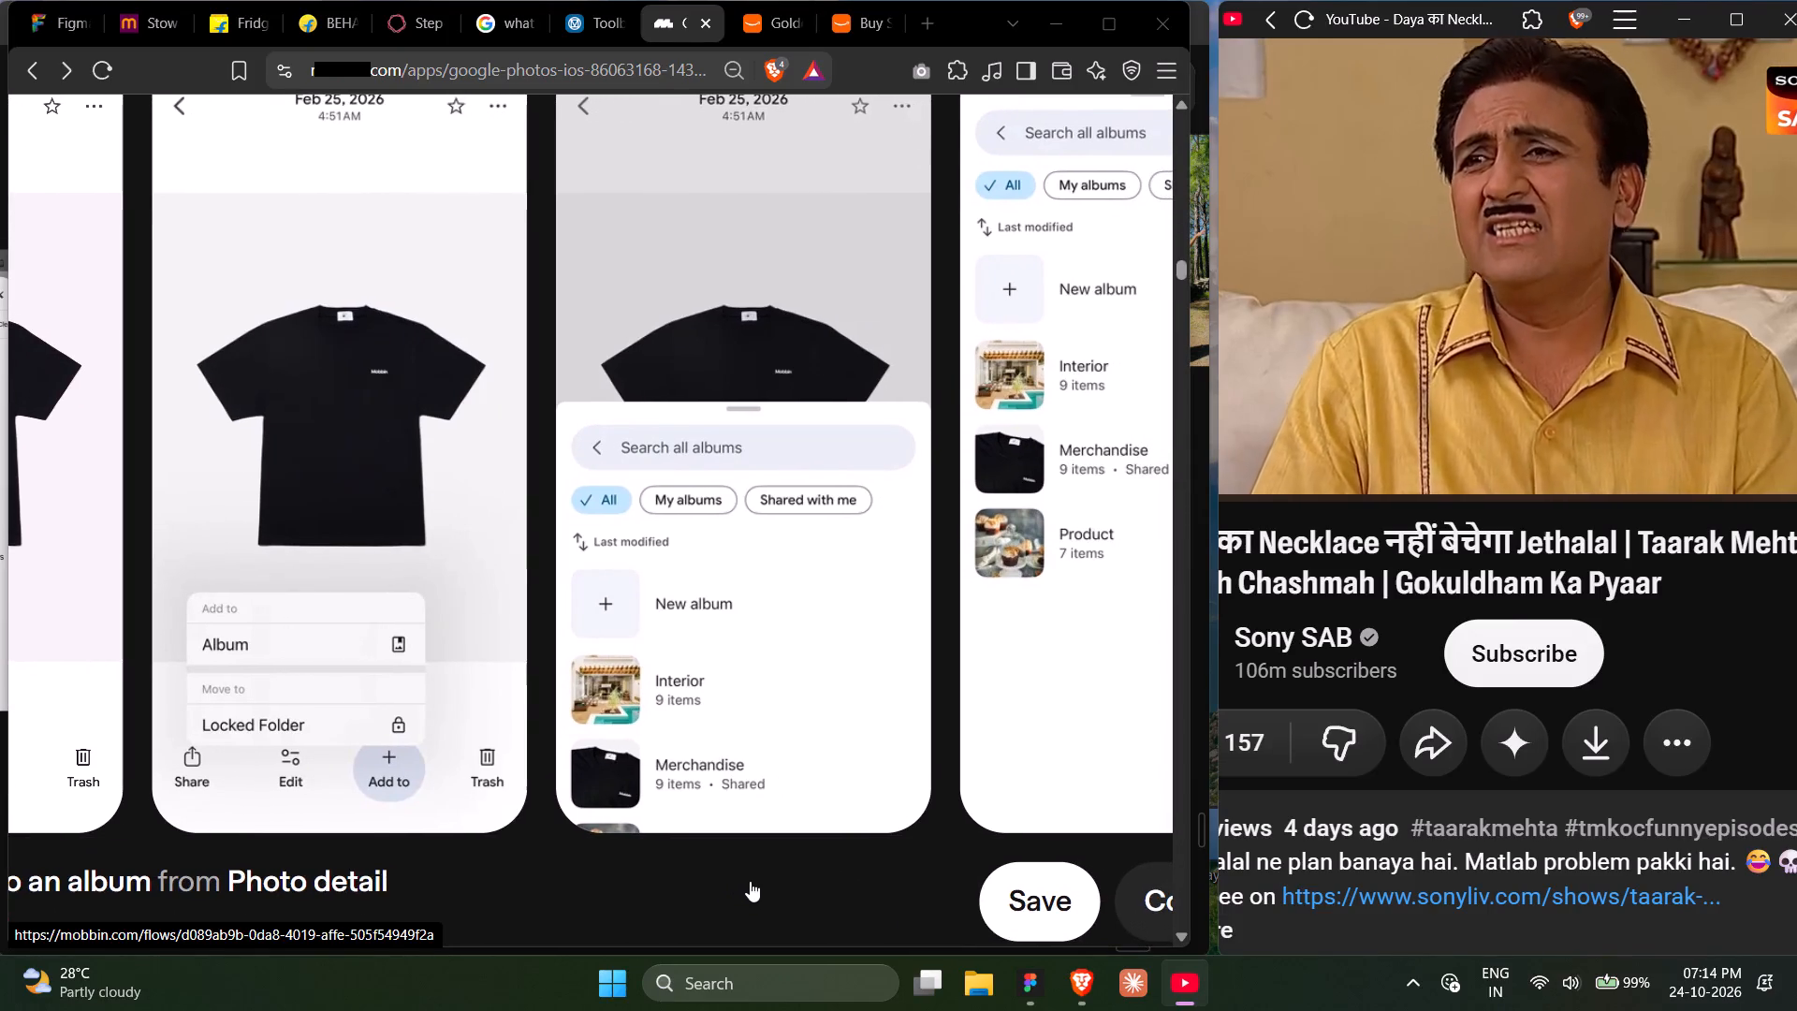
pyautogui.hscroll(-1, 750, 881)
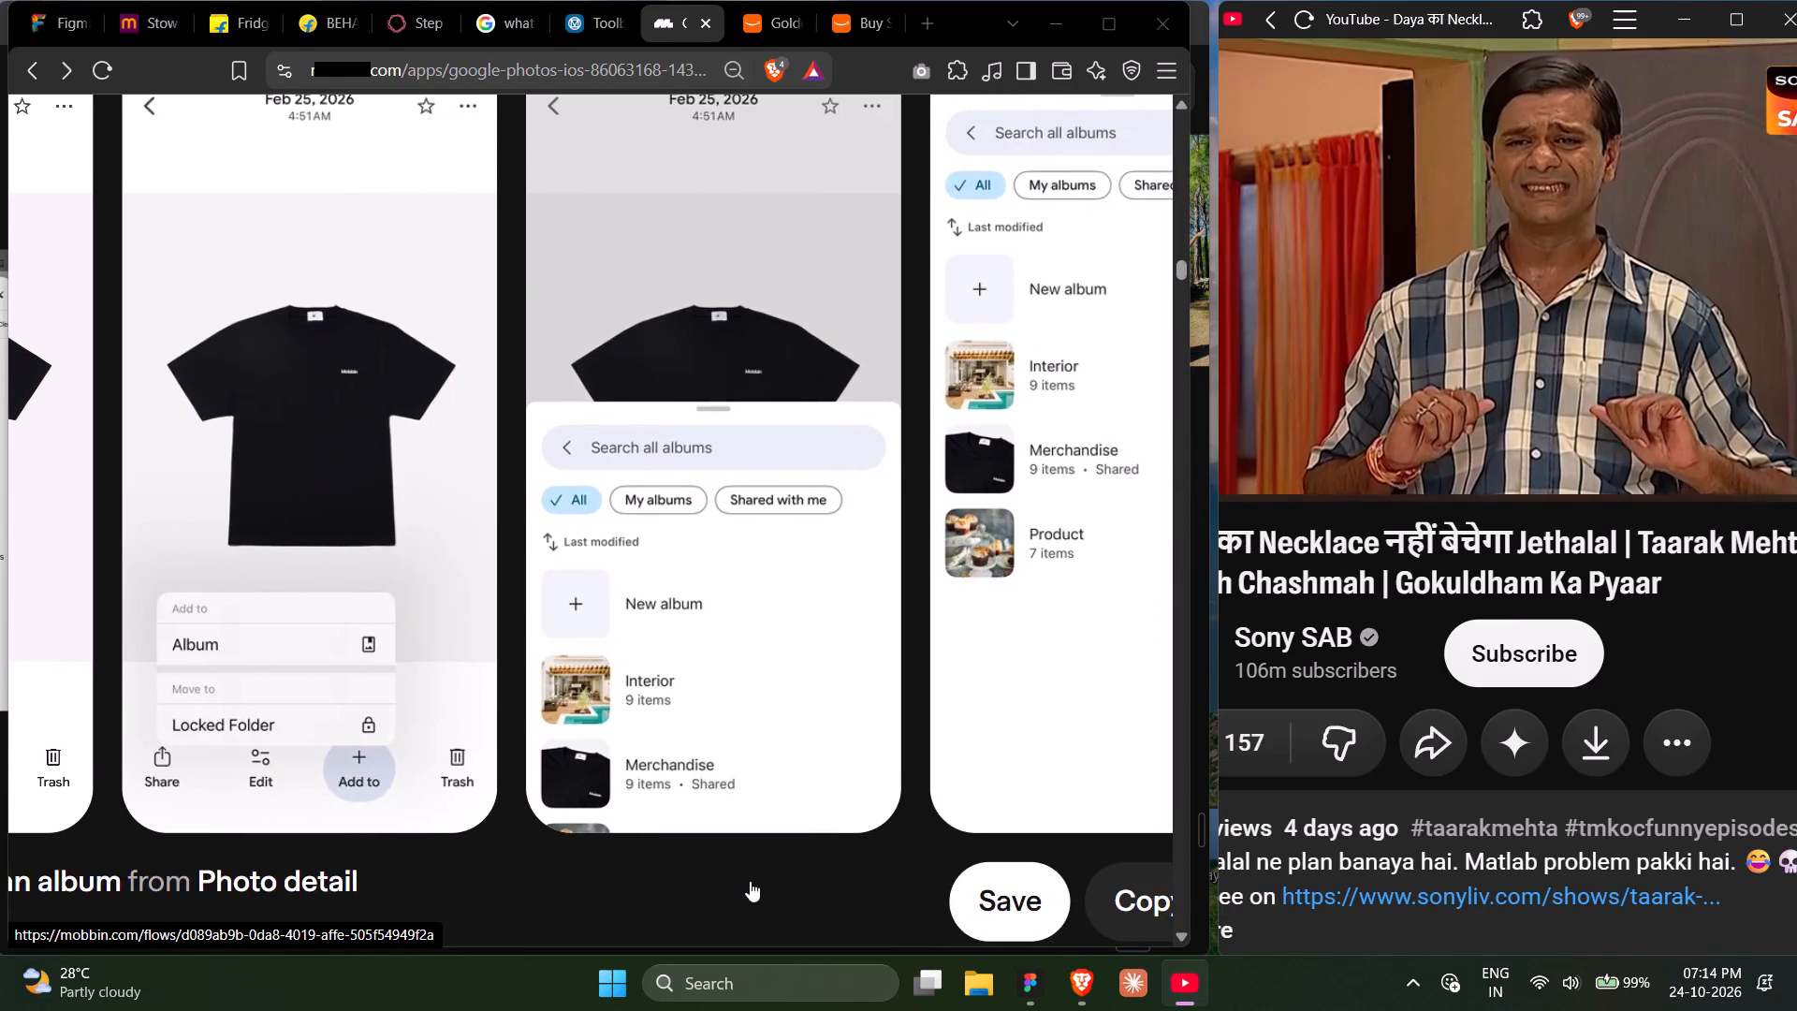
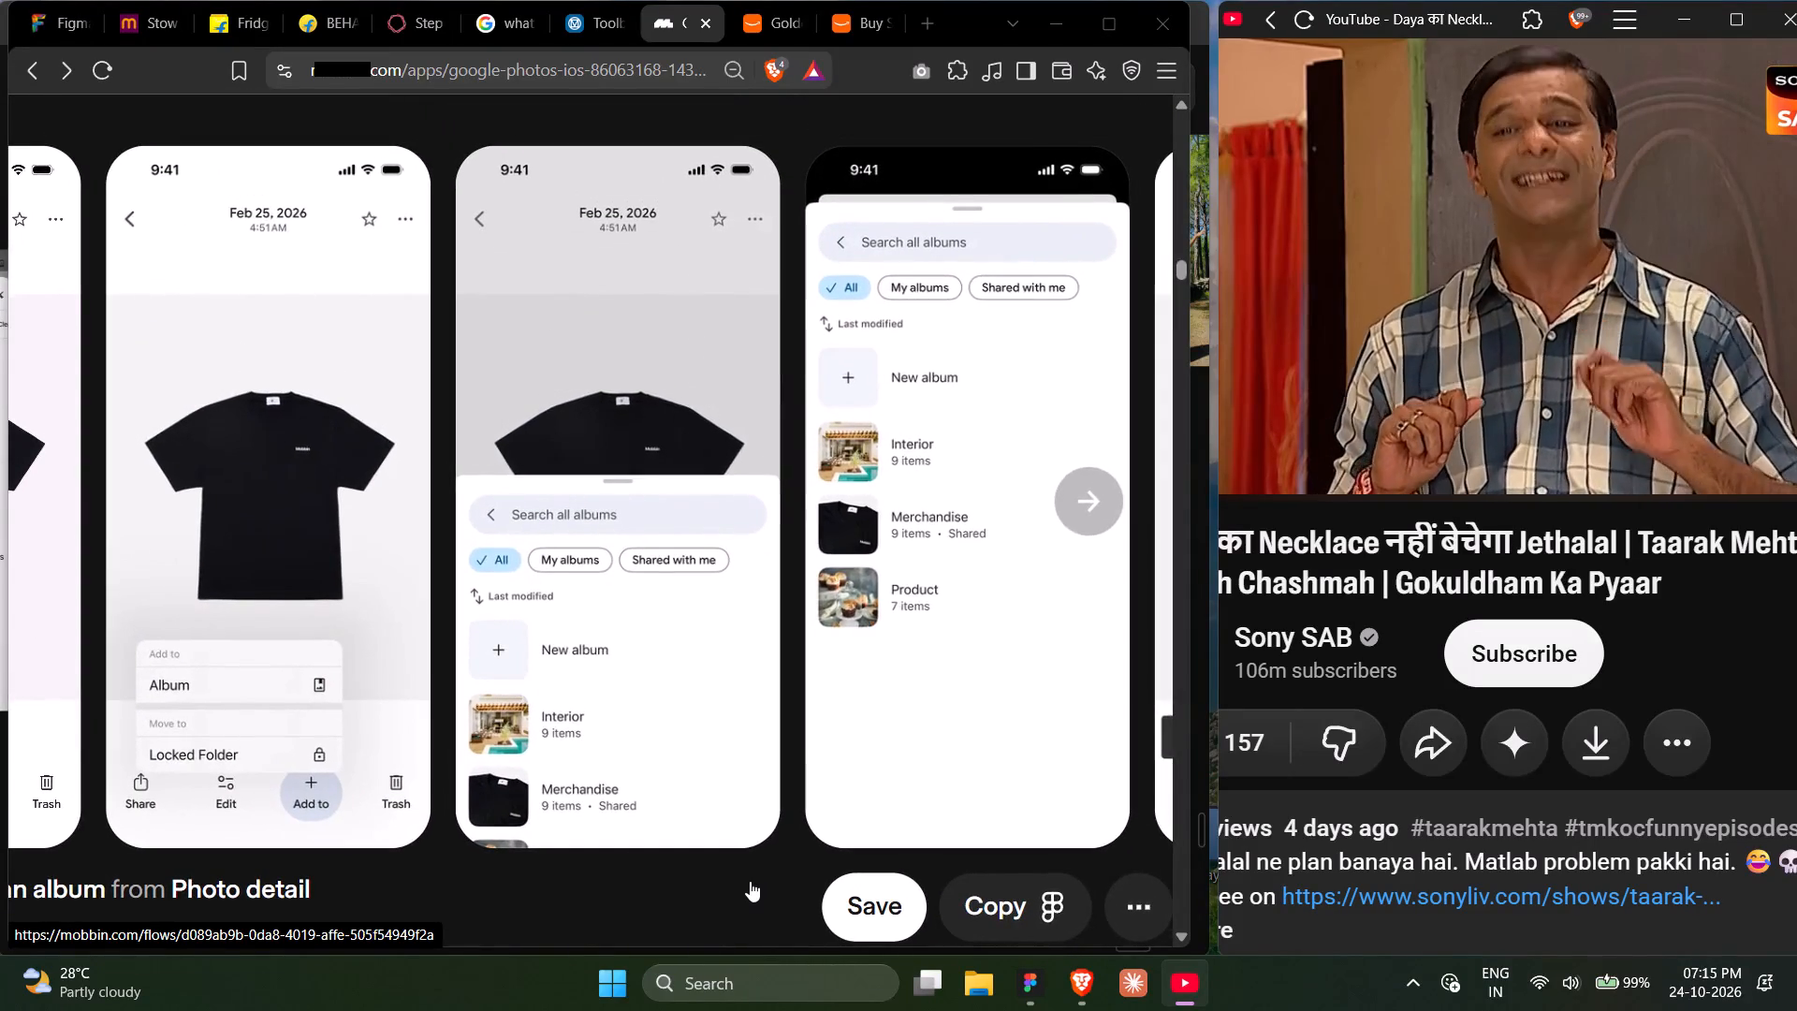
# Examine the remaining screens of the Adding a photo to an album flow, comparing them with the start of the locked folder flow.
pyautogui.hscroll(-3, 750, 881)
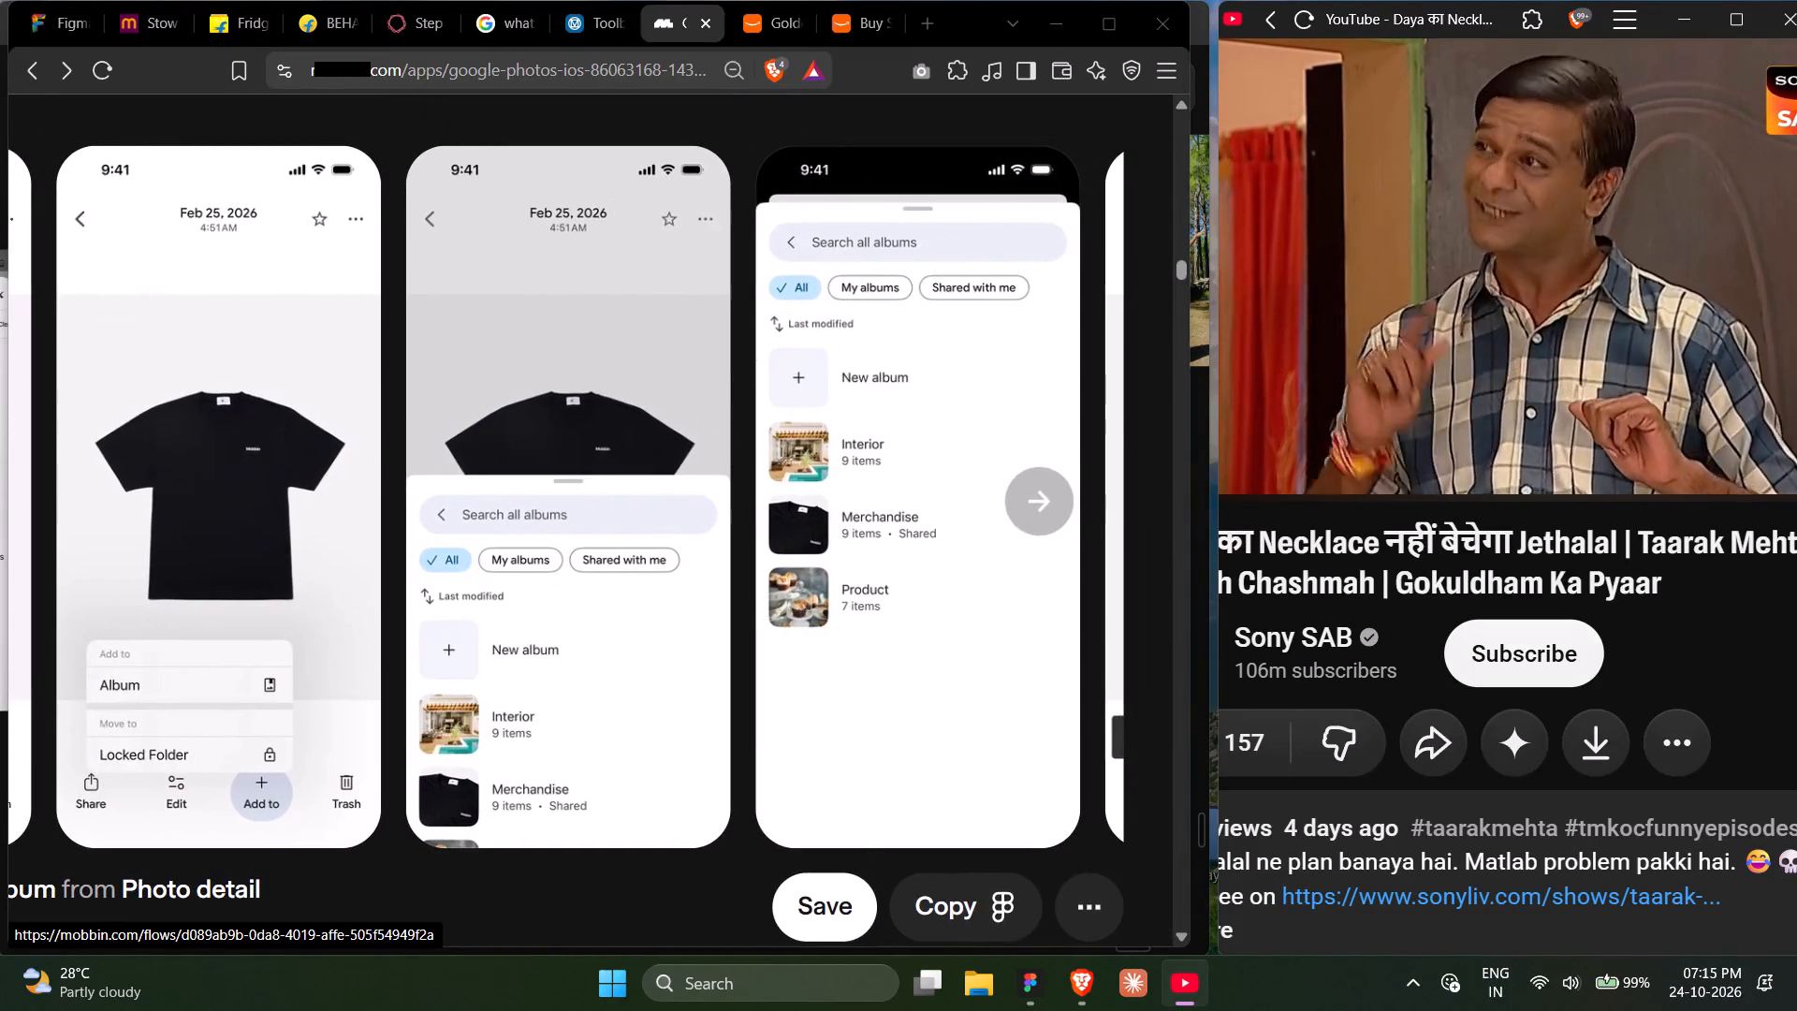
pyautogui.hscroll(-7, 757, 703)
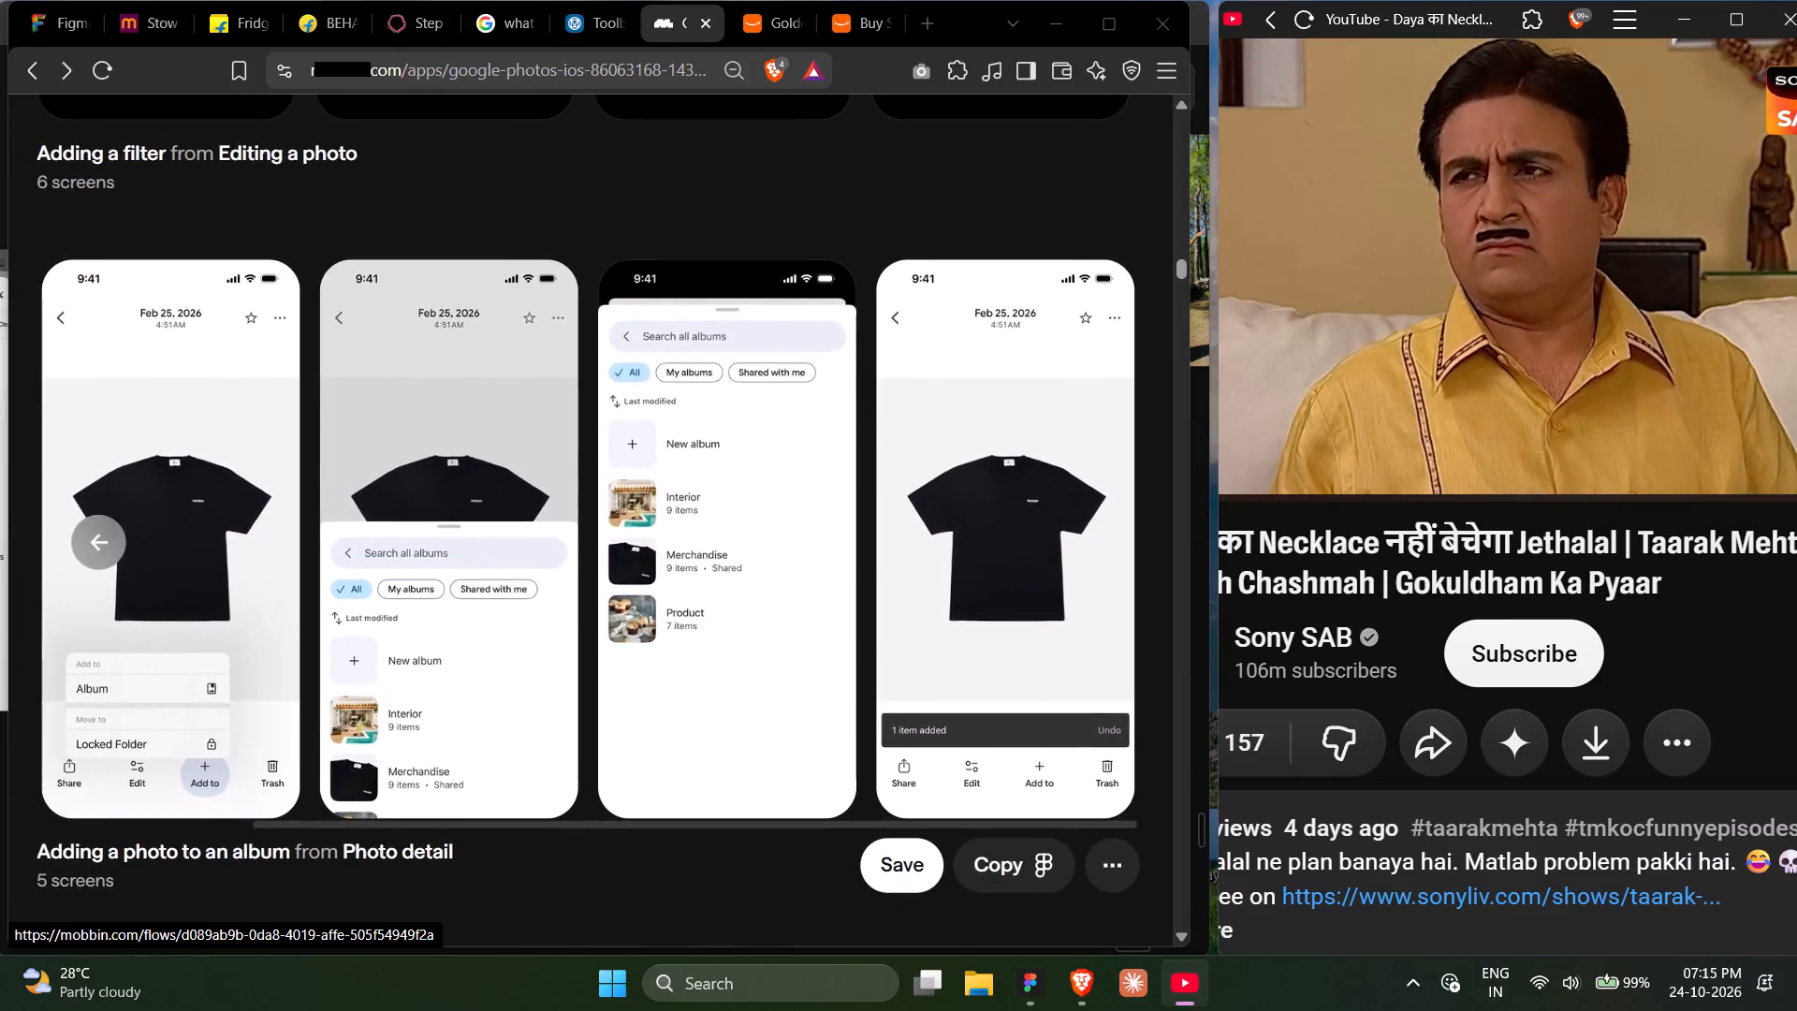
pyautogui.scroll(-4, 757, 703)
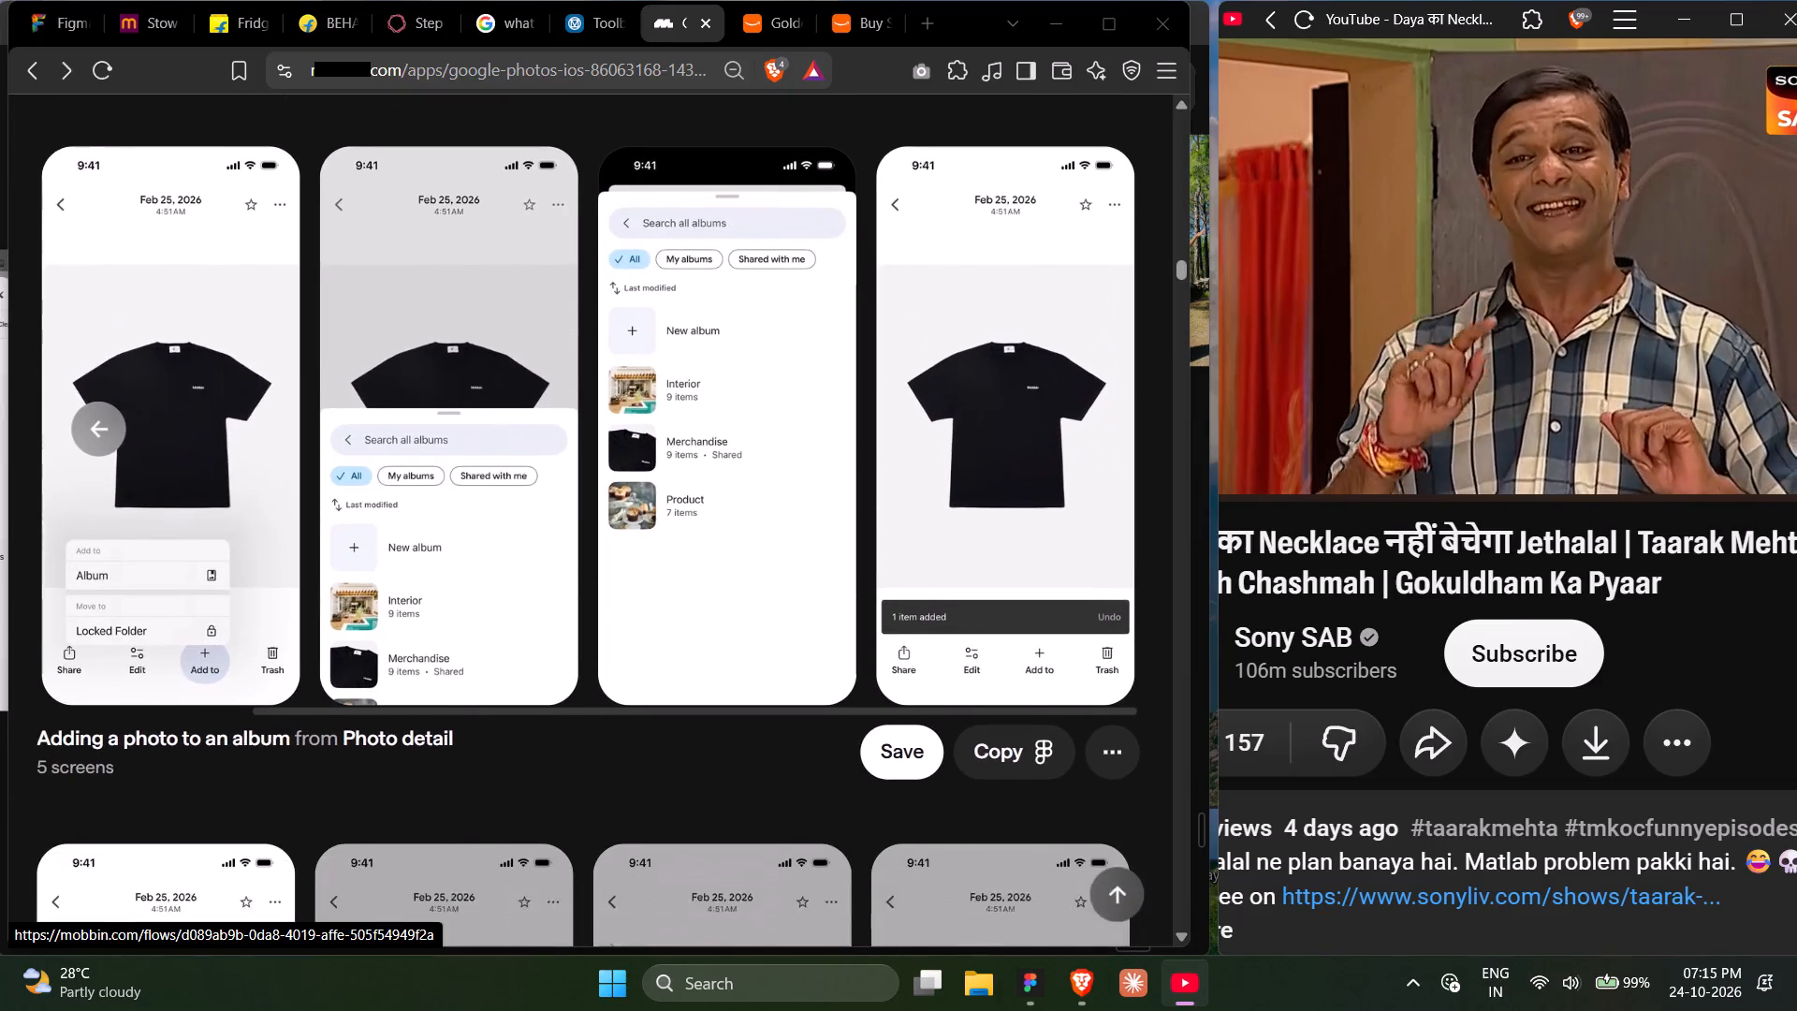
pyautogui.scroll(-6, 757, 703)
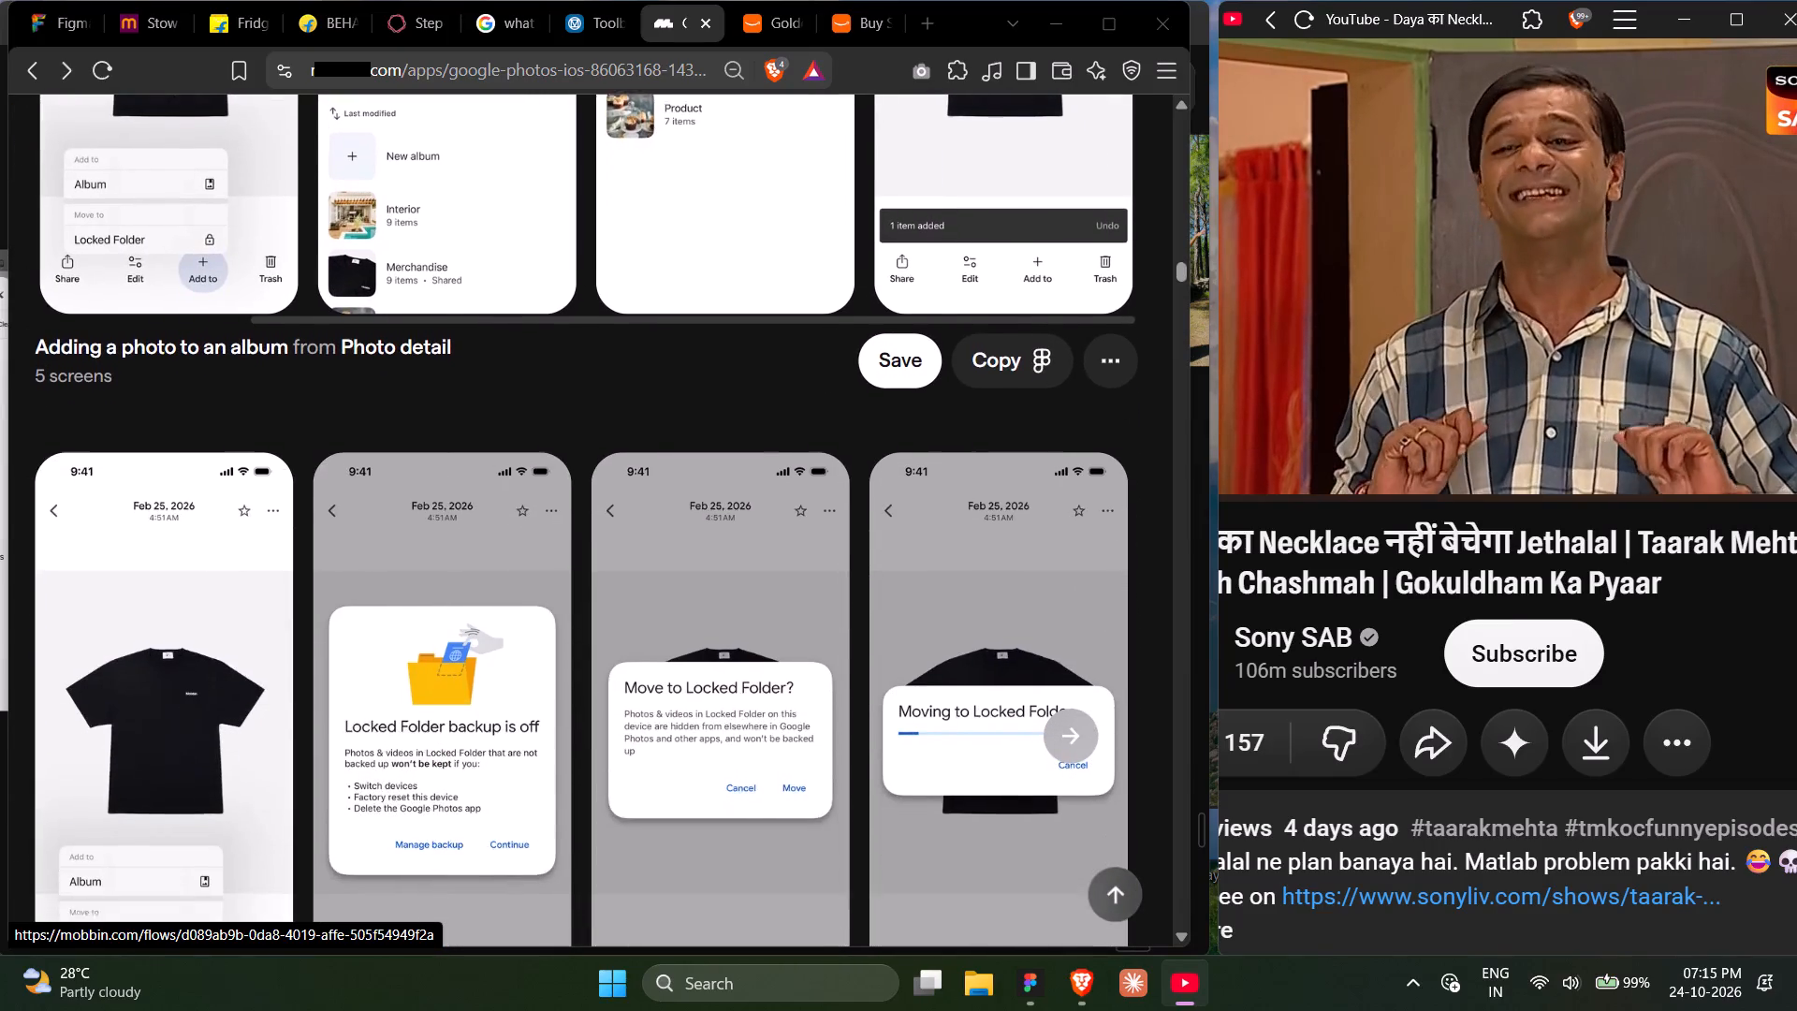
pyautogui.scroll(-2, 757, 703)
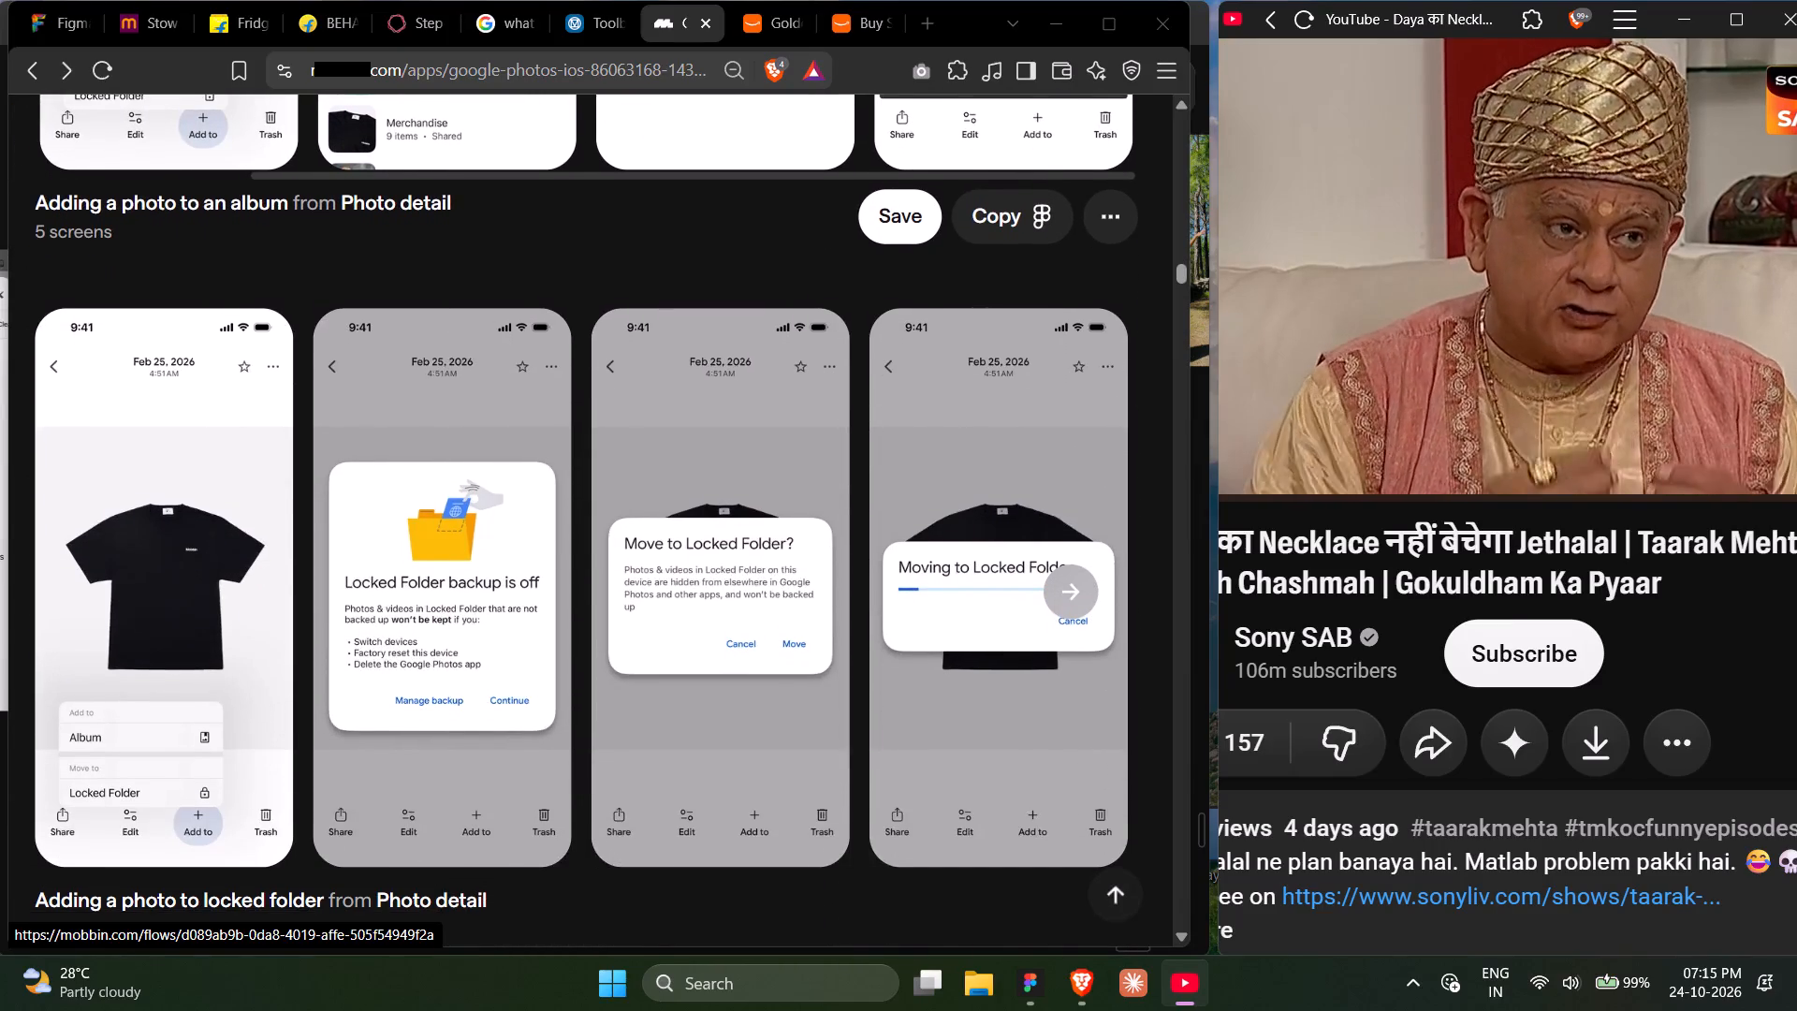
pyautogui.scroll(7, 757, 703)
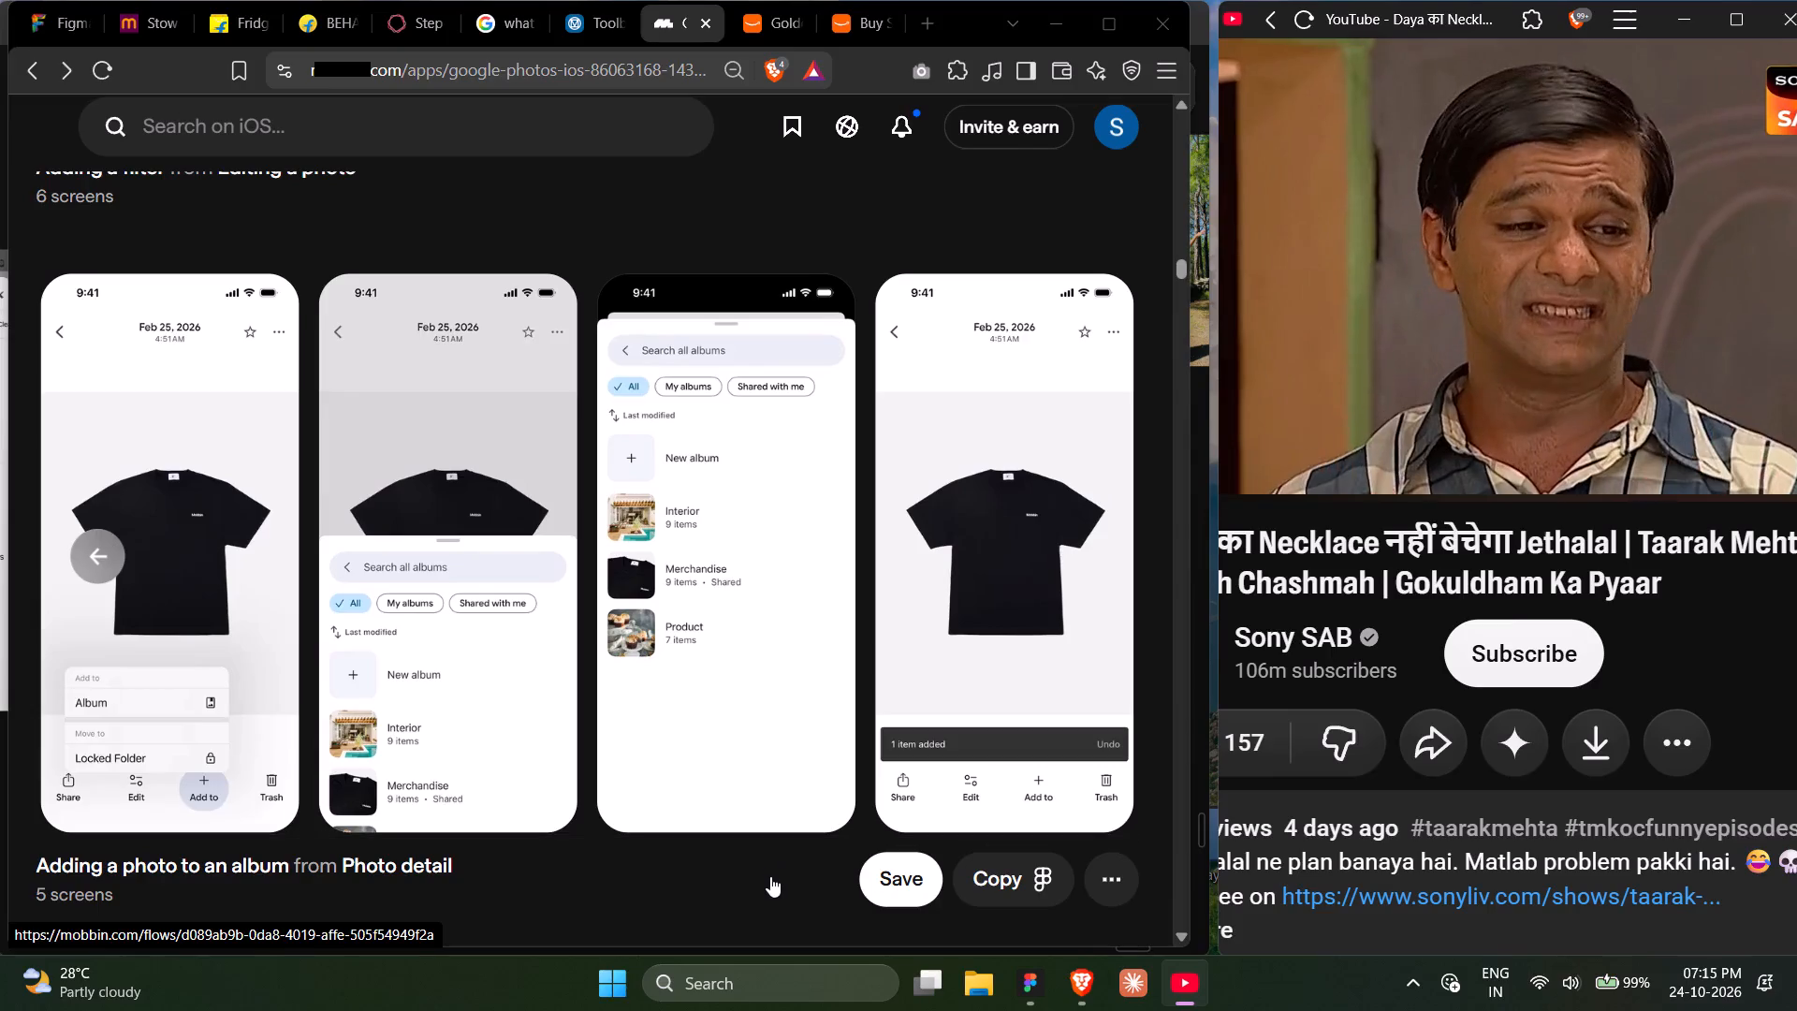
pyautogui.scroll(-1, 770, 876)
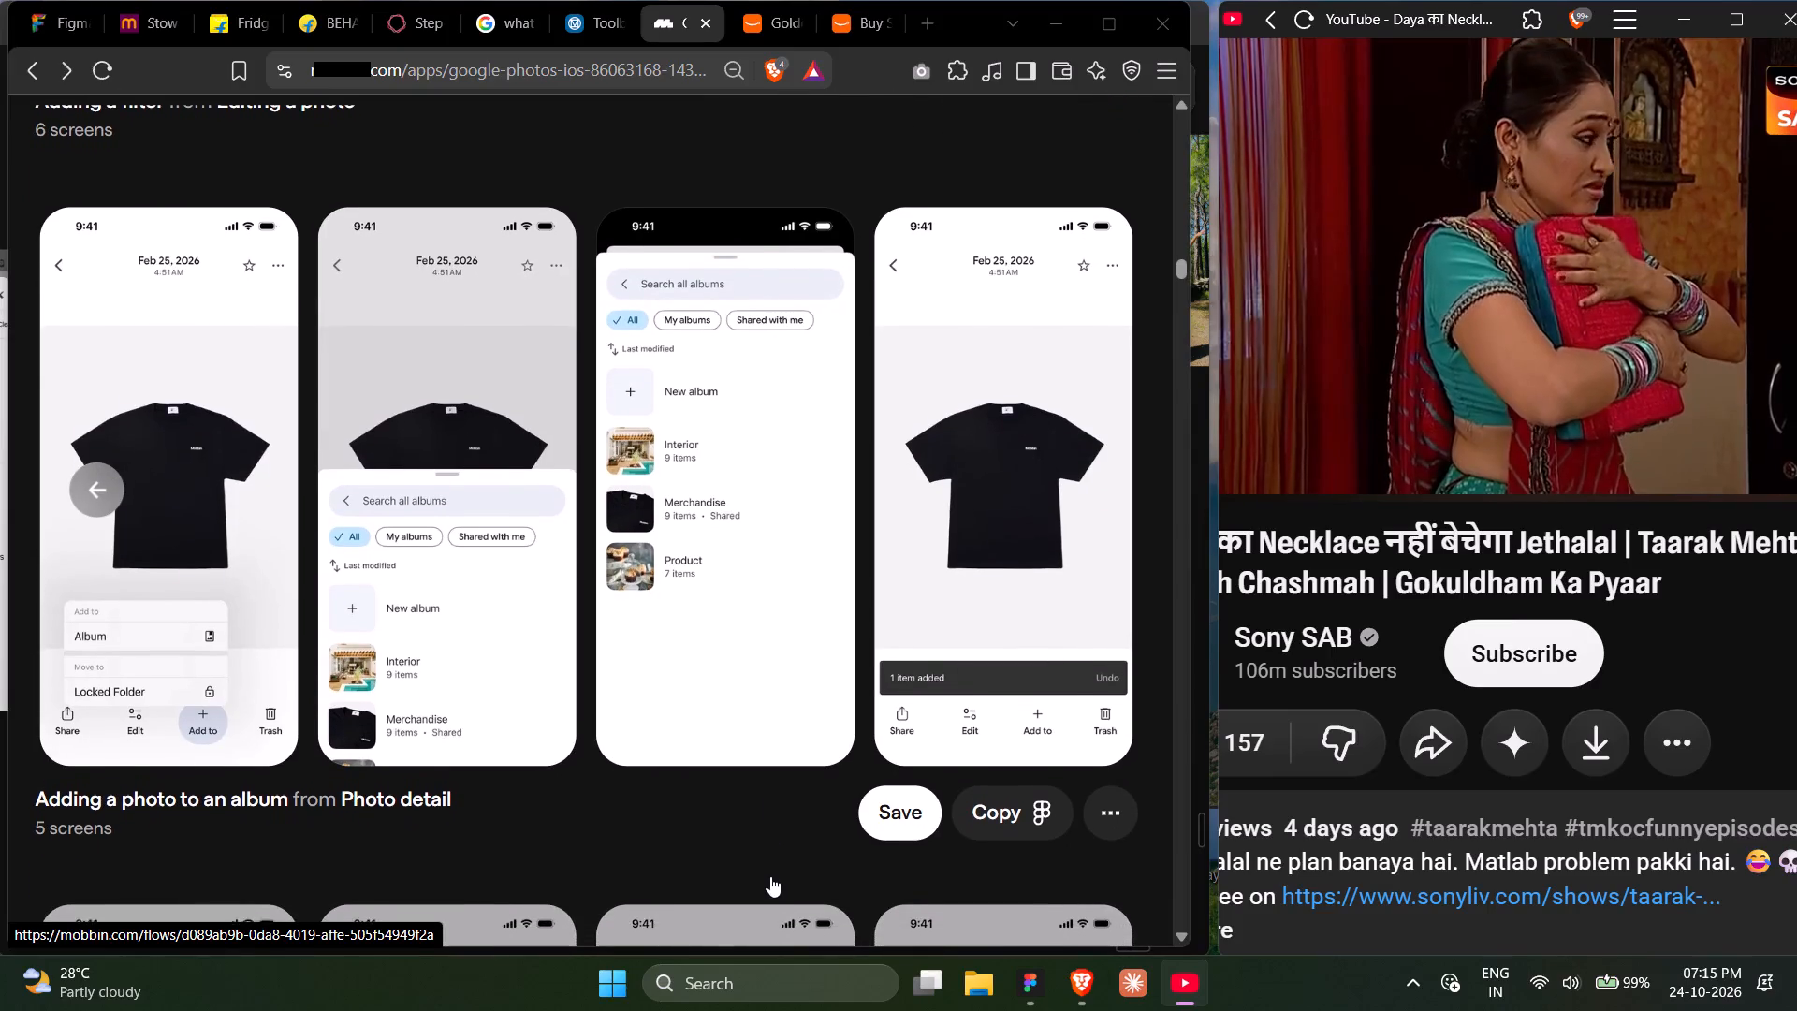
pyautogui.scroll(-1, 770, 876)
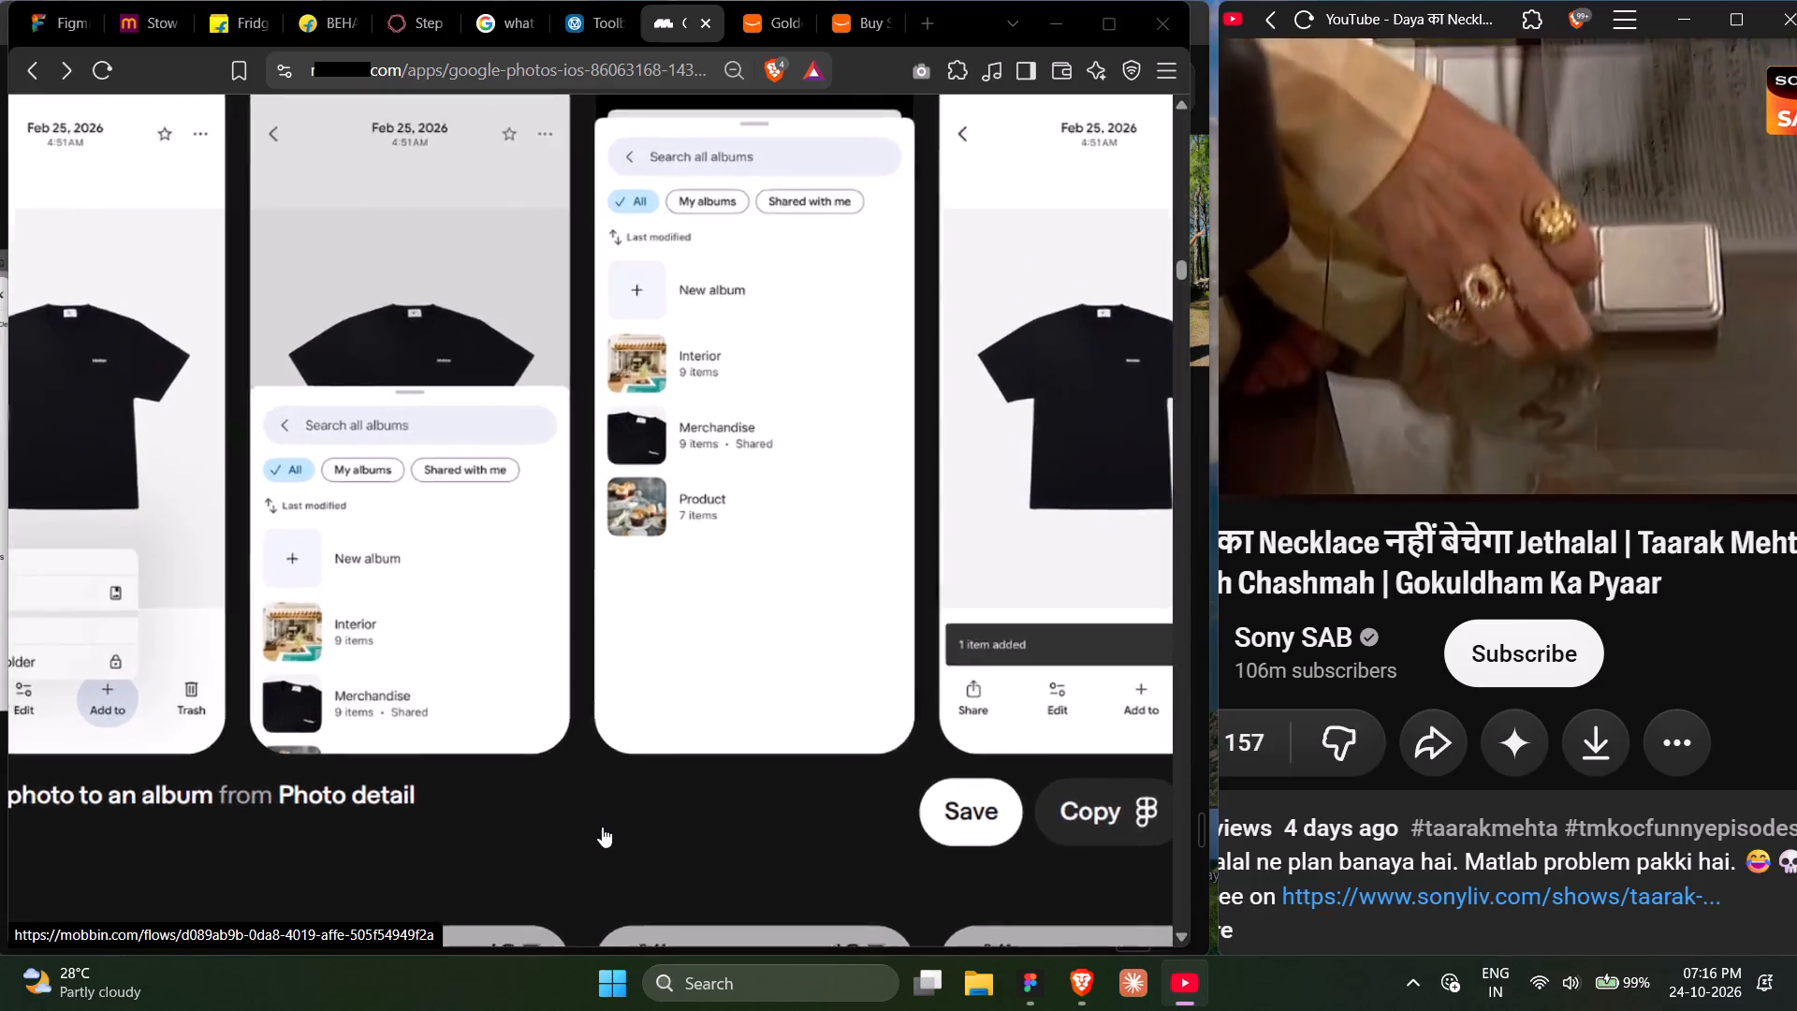
pyautogui.scroll(1, 602, 827)
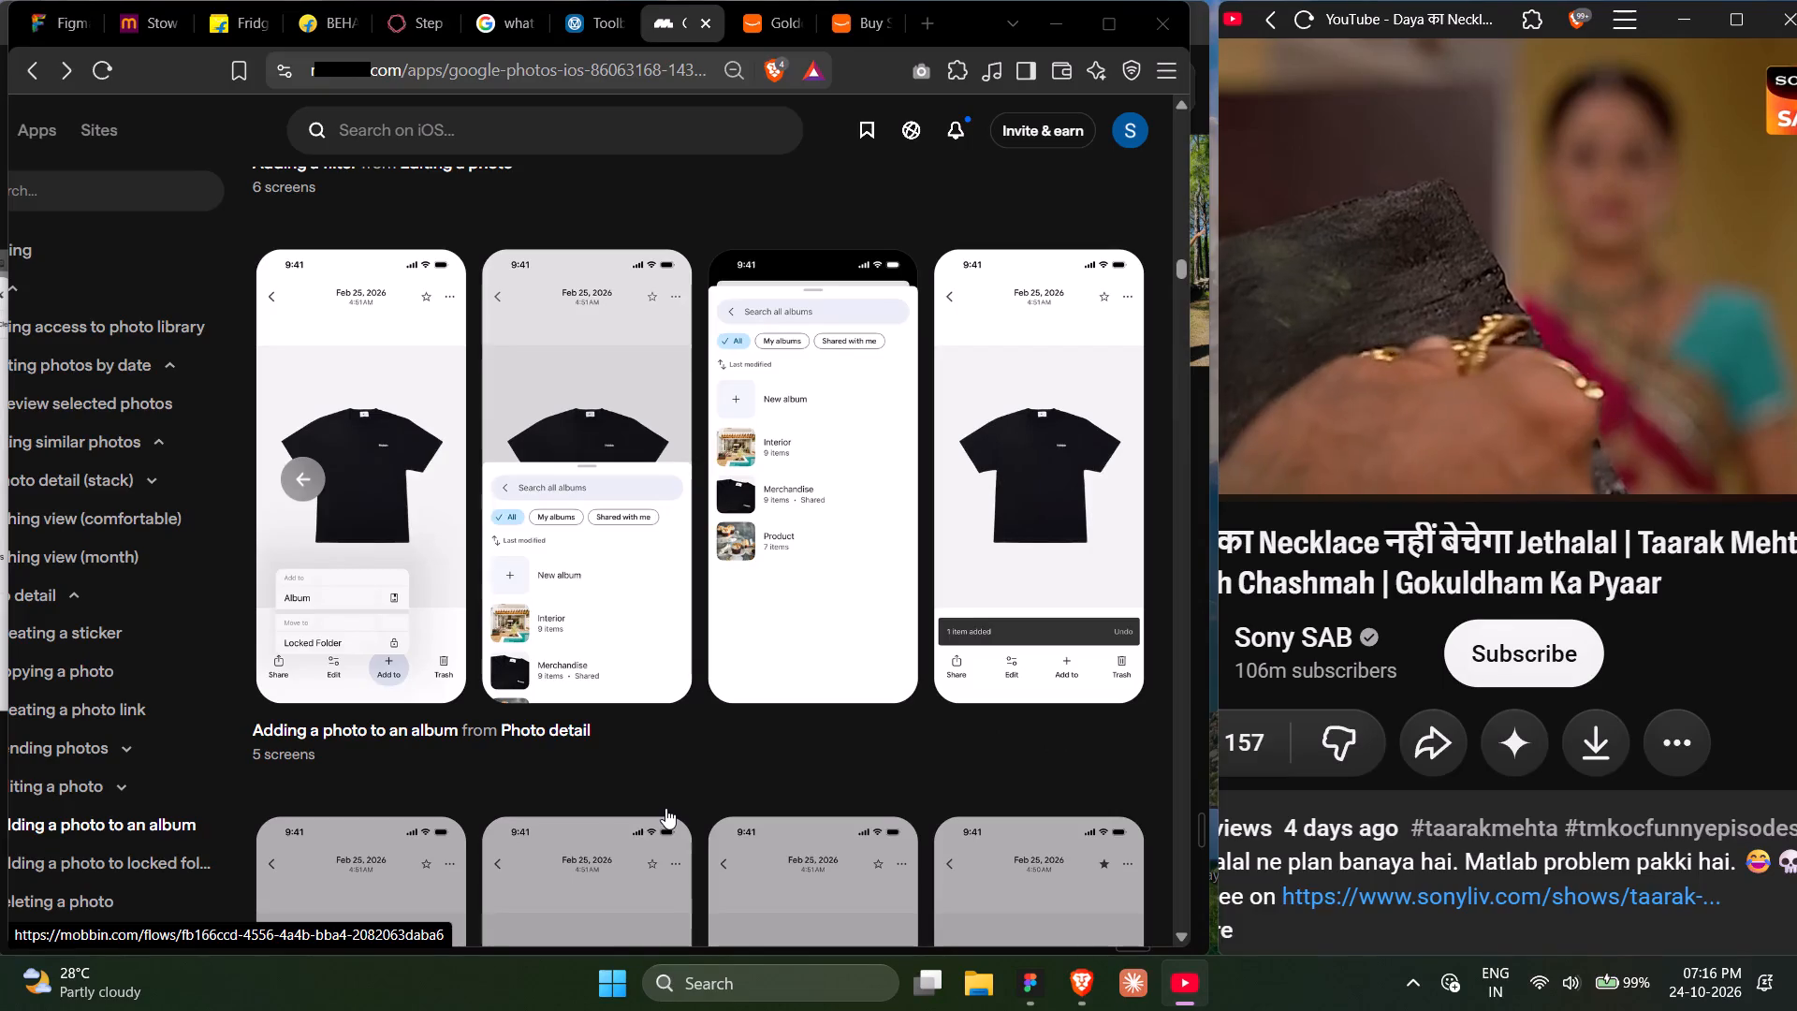
# Review the remaining Photo detail flows, from Adding a photo to locked folder through Deleting and Favoriting a photo to Photo information.
pyautogui.scroll(-4, 665, 808)
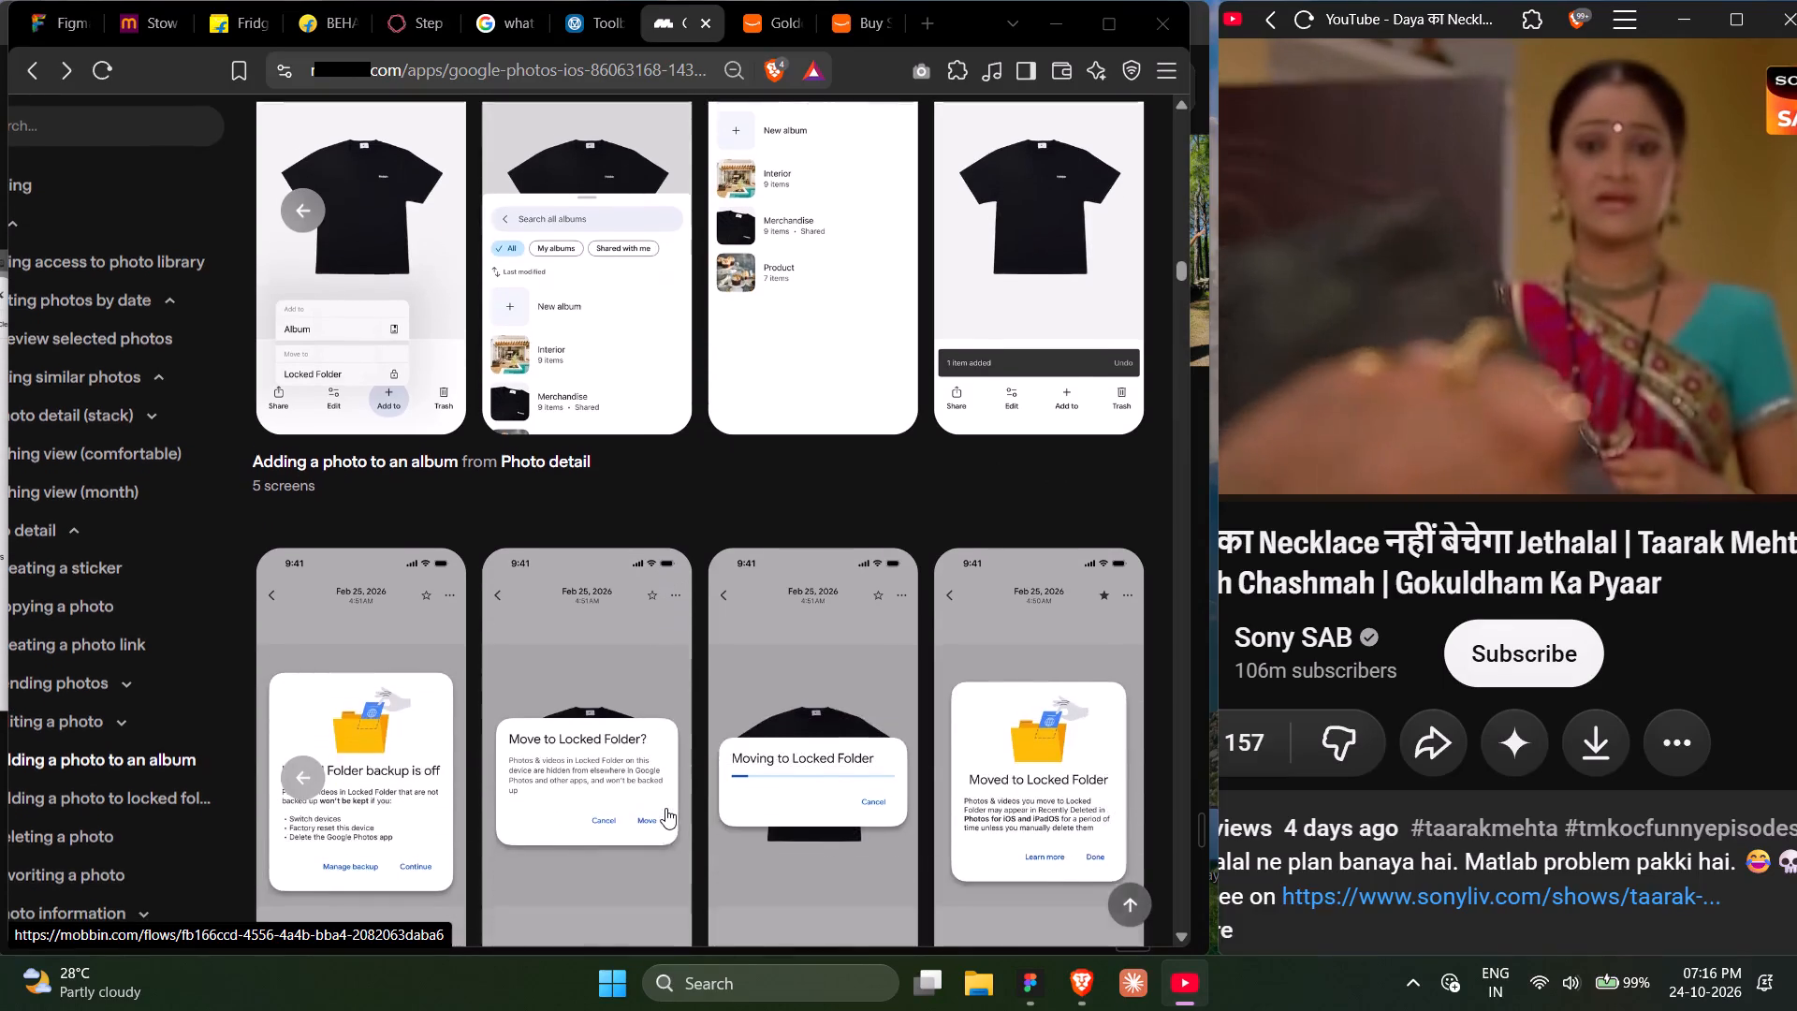
pyautogui.scroll(-3, 698, 852)
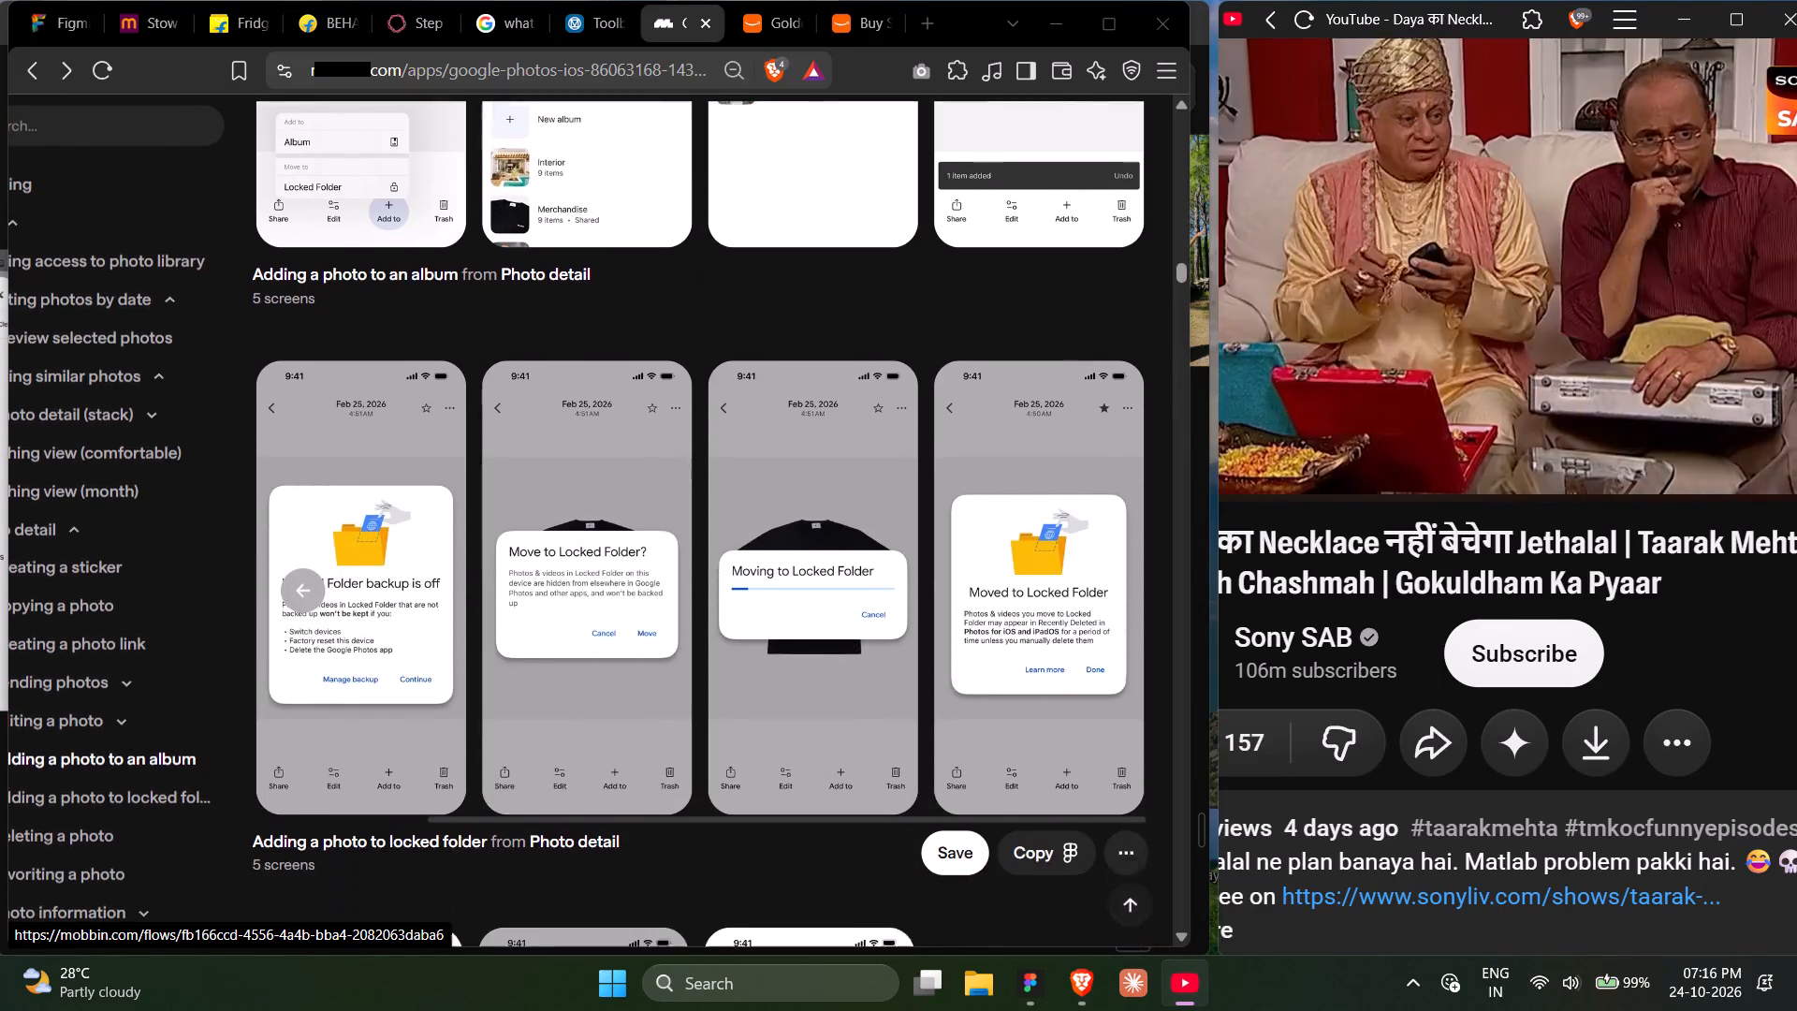
pyautogui.scroll(-1, 698, 852)
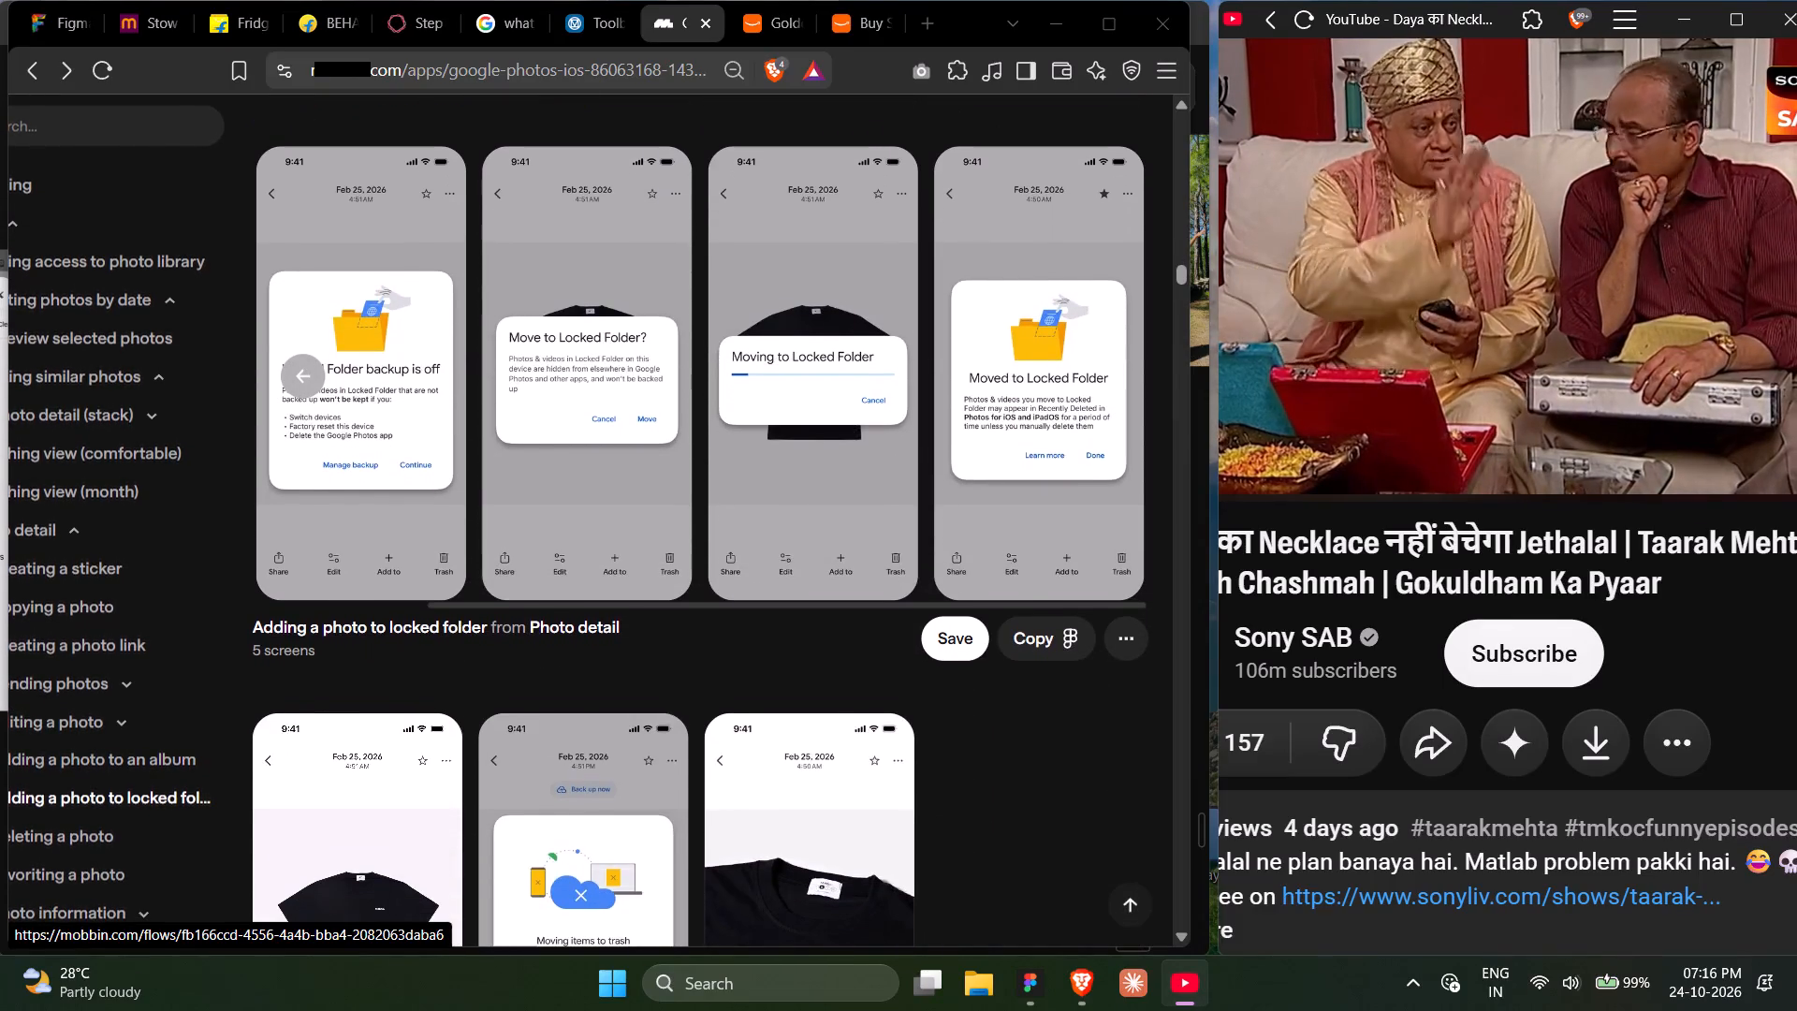
pyautogui.scroll(-3, 698, 852)
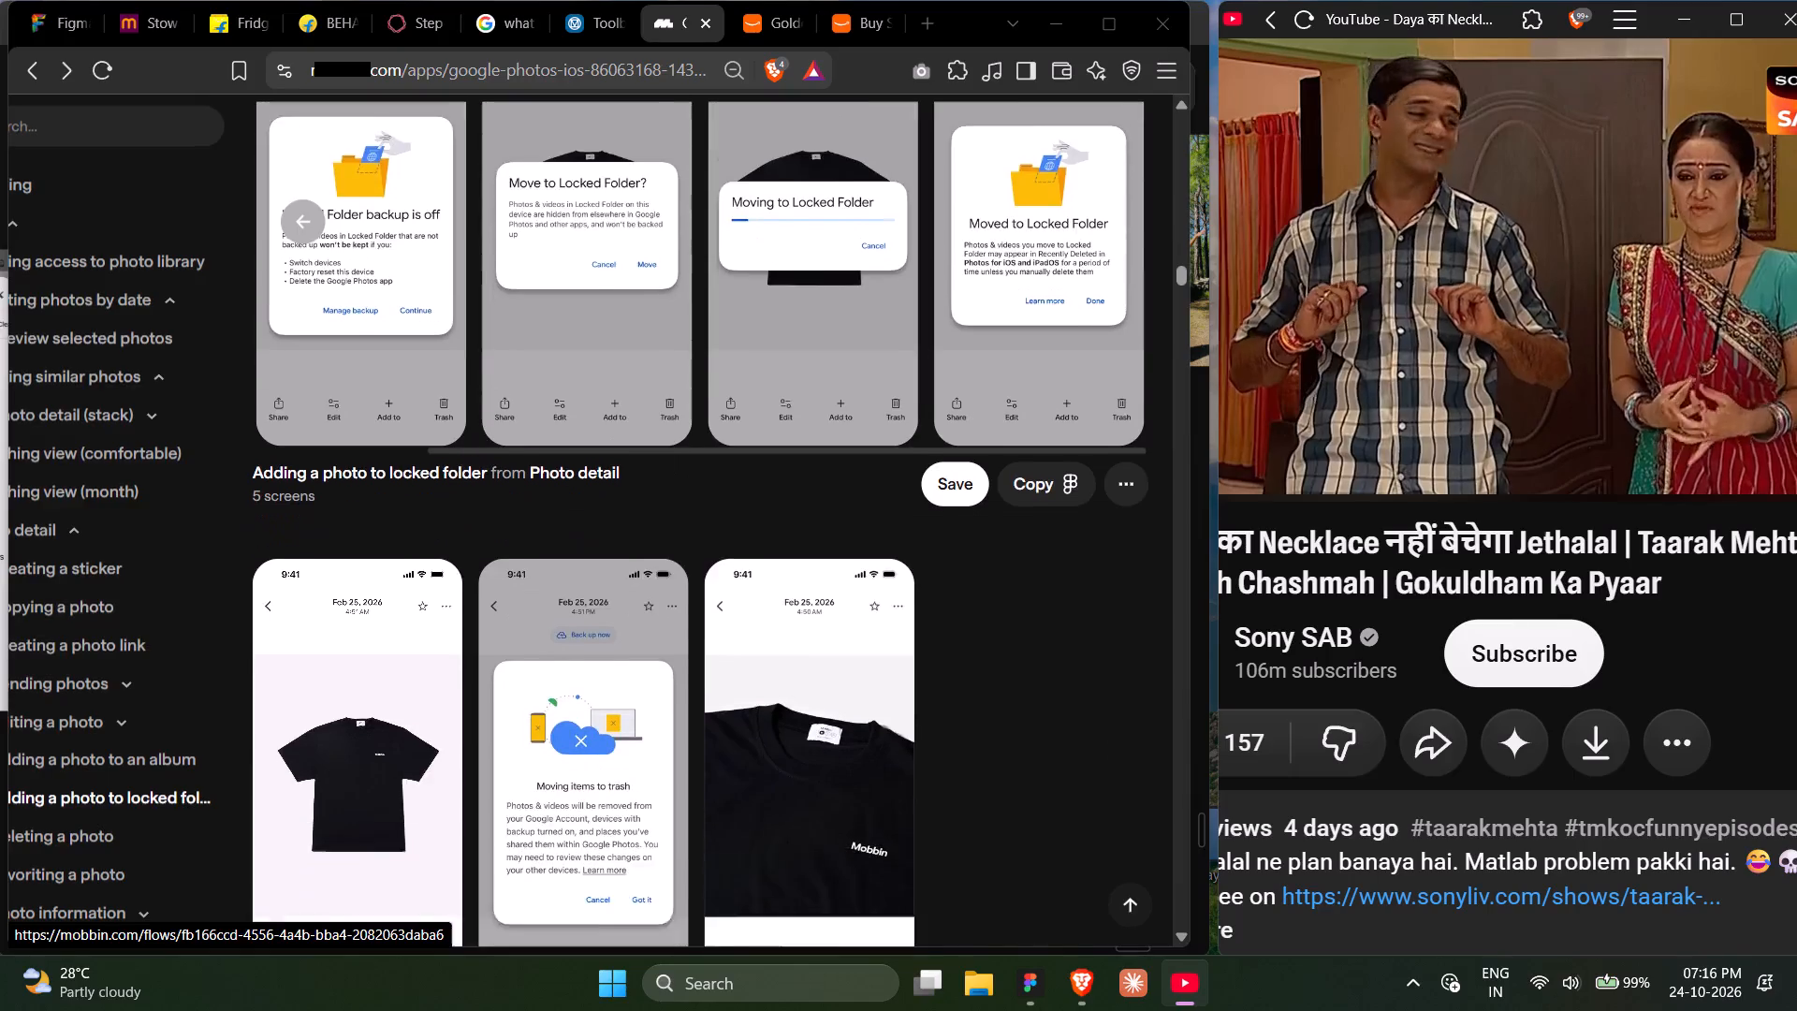
pyautogui.scroll(-8, 698, 852)
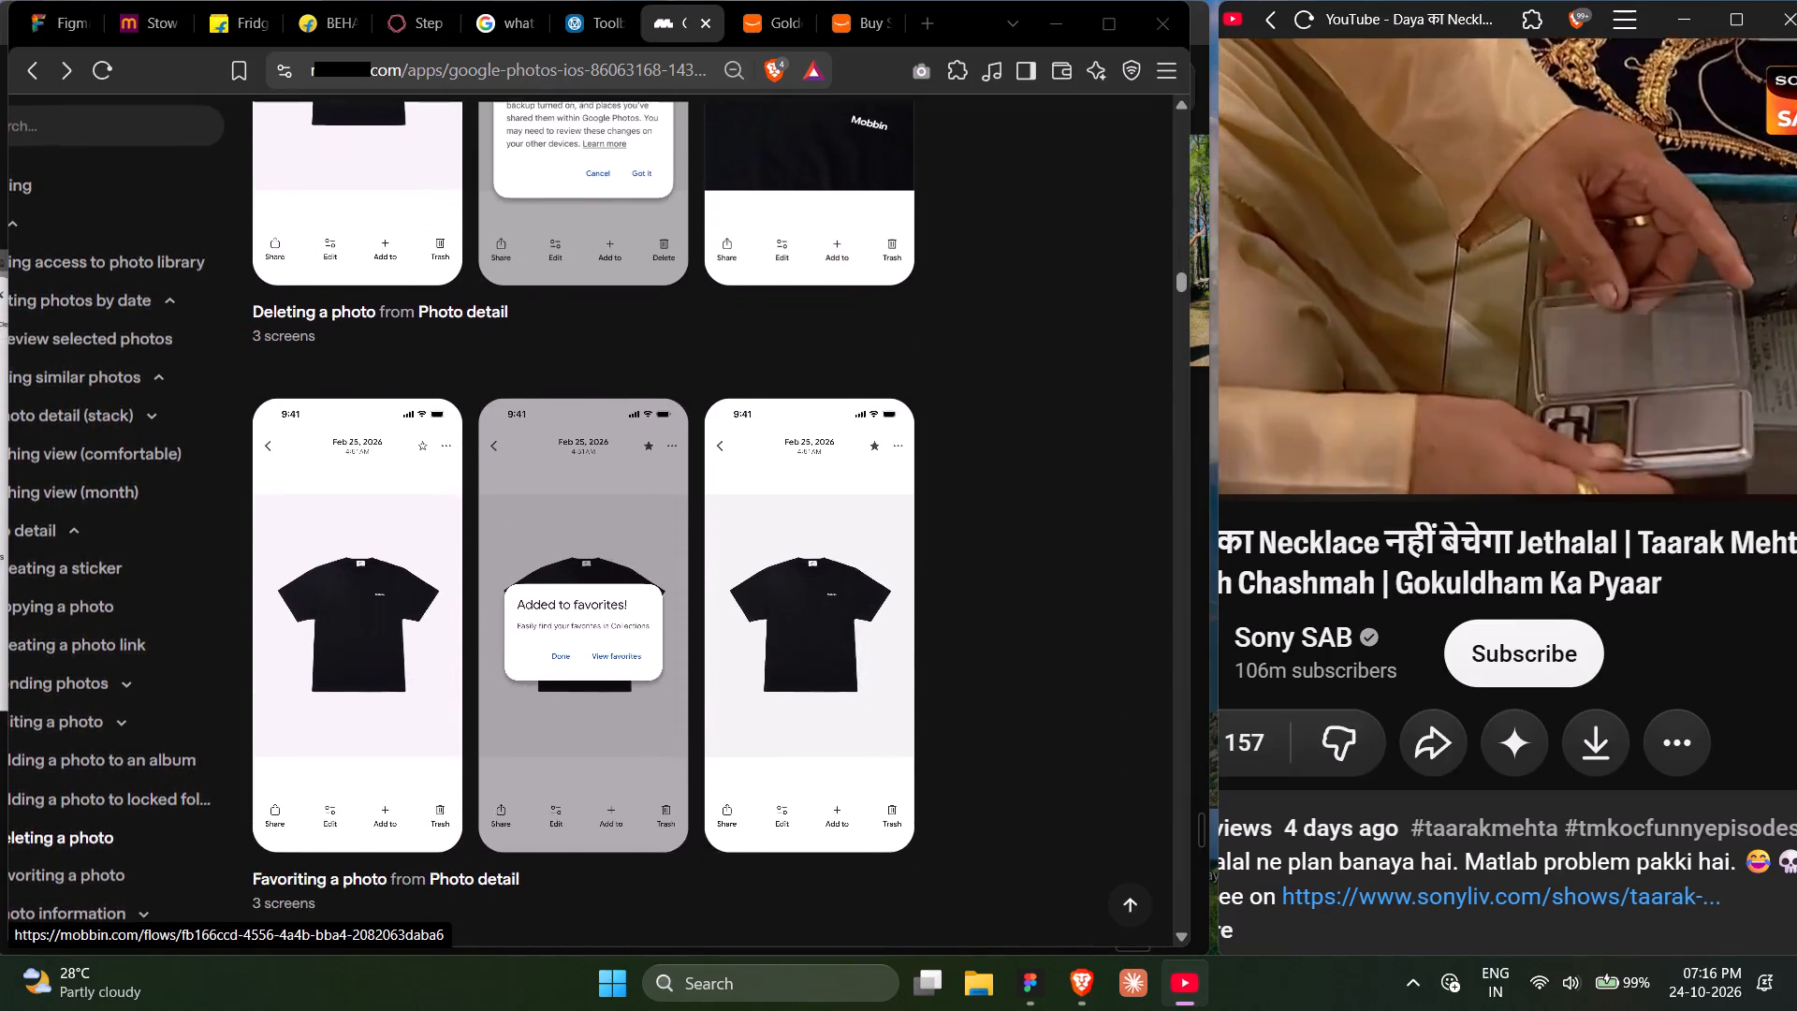
pyautogui.scroll(-2, 698, 852)
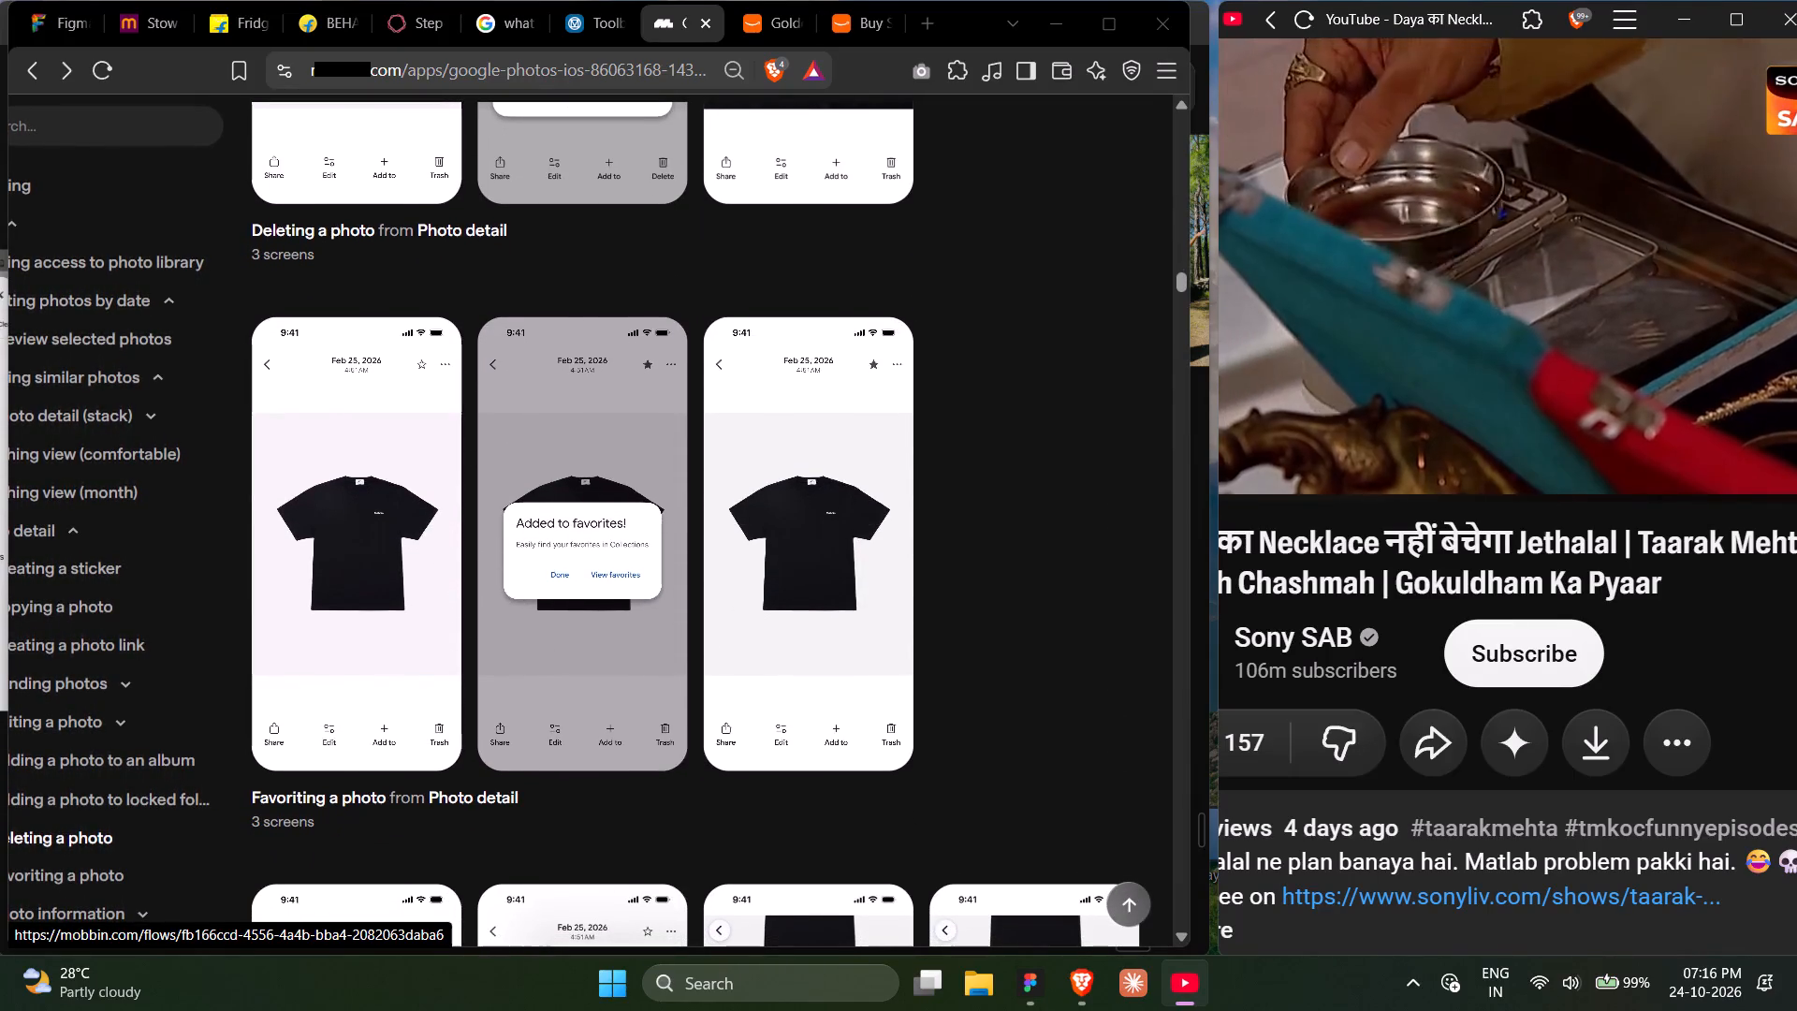
pyautogui.scroll(-5, 698, 852)
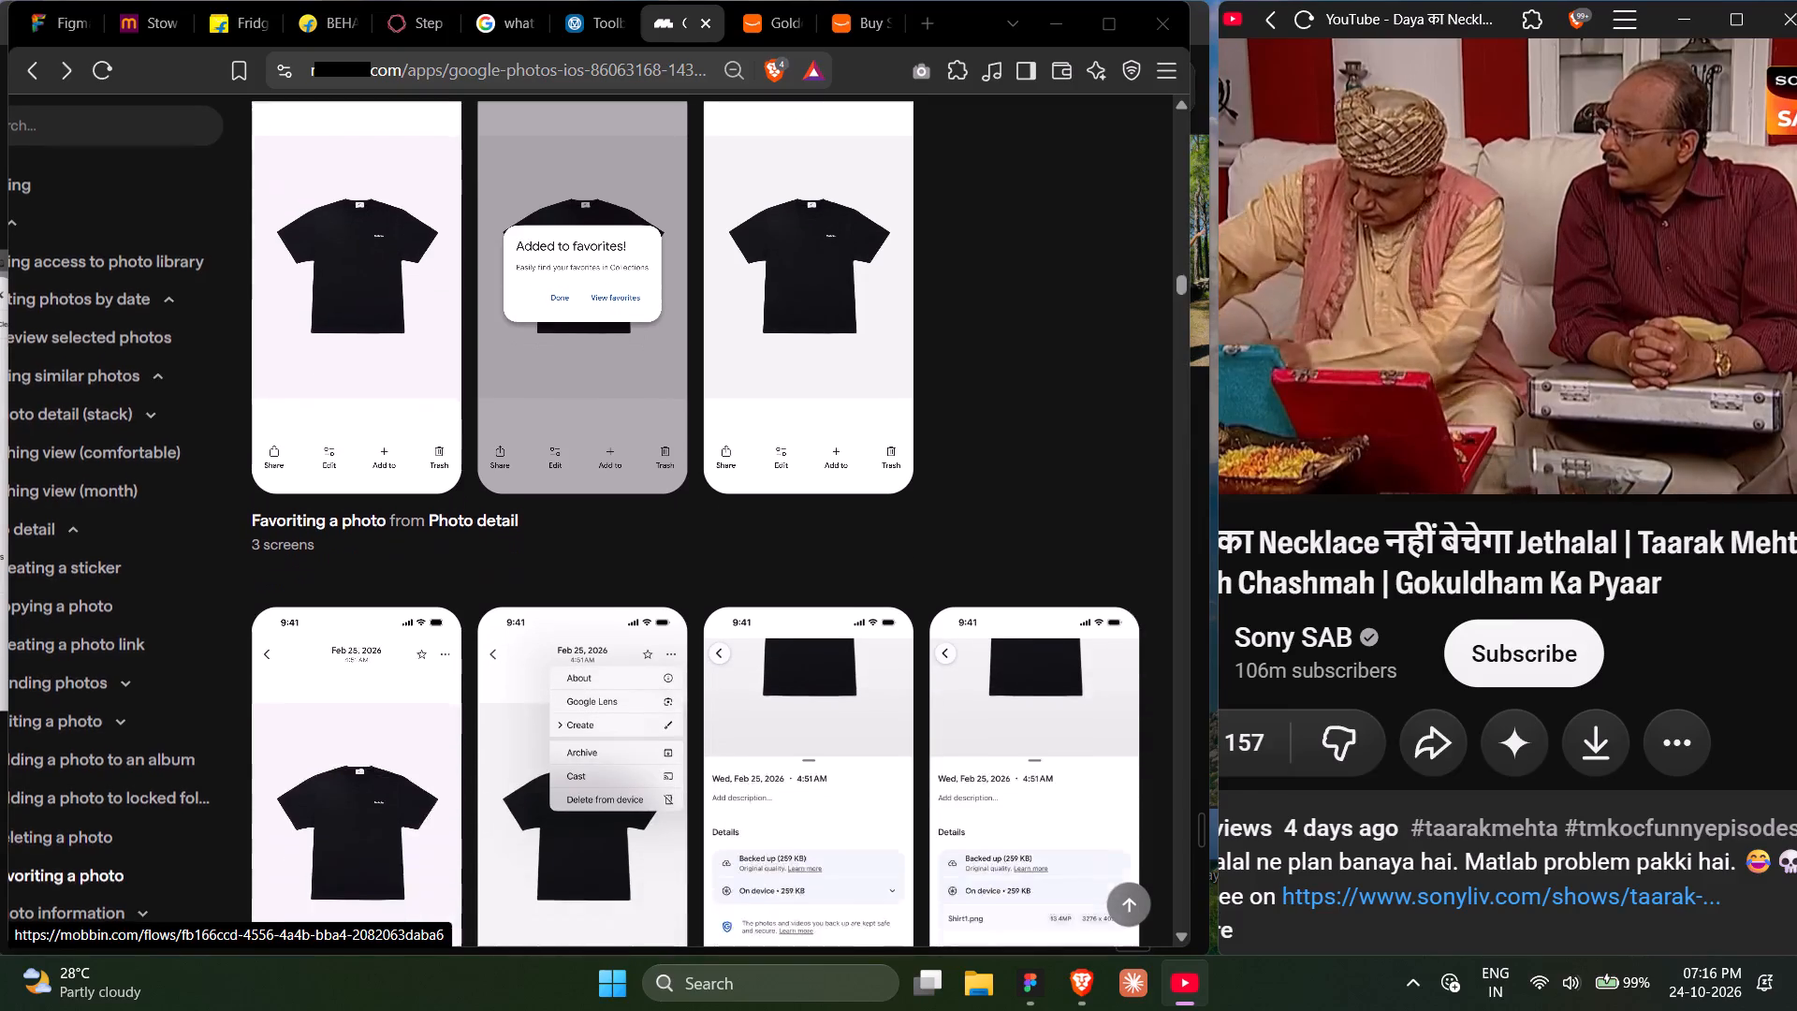
pyautogui.scroll(-1, 698, 852)
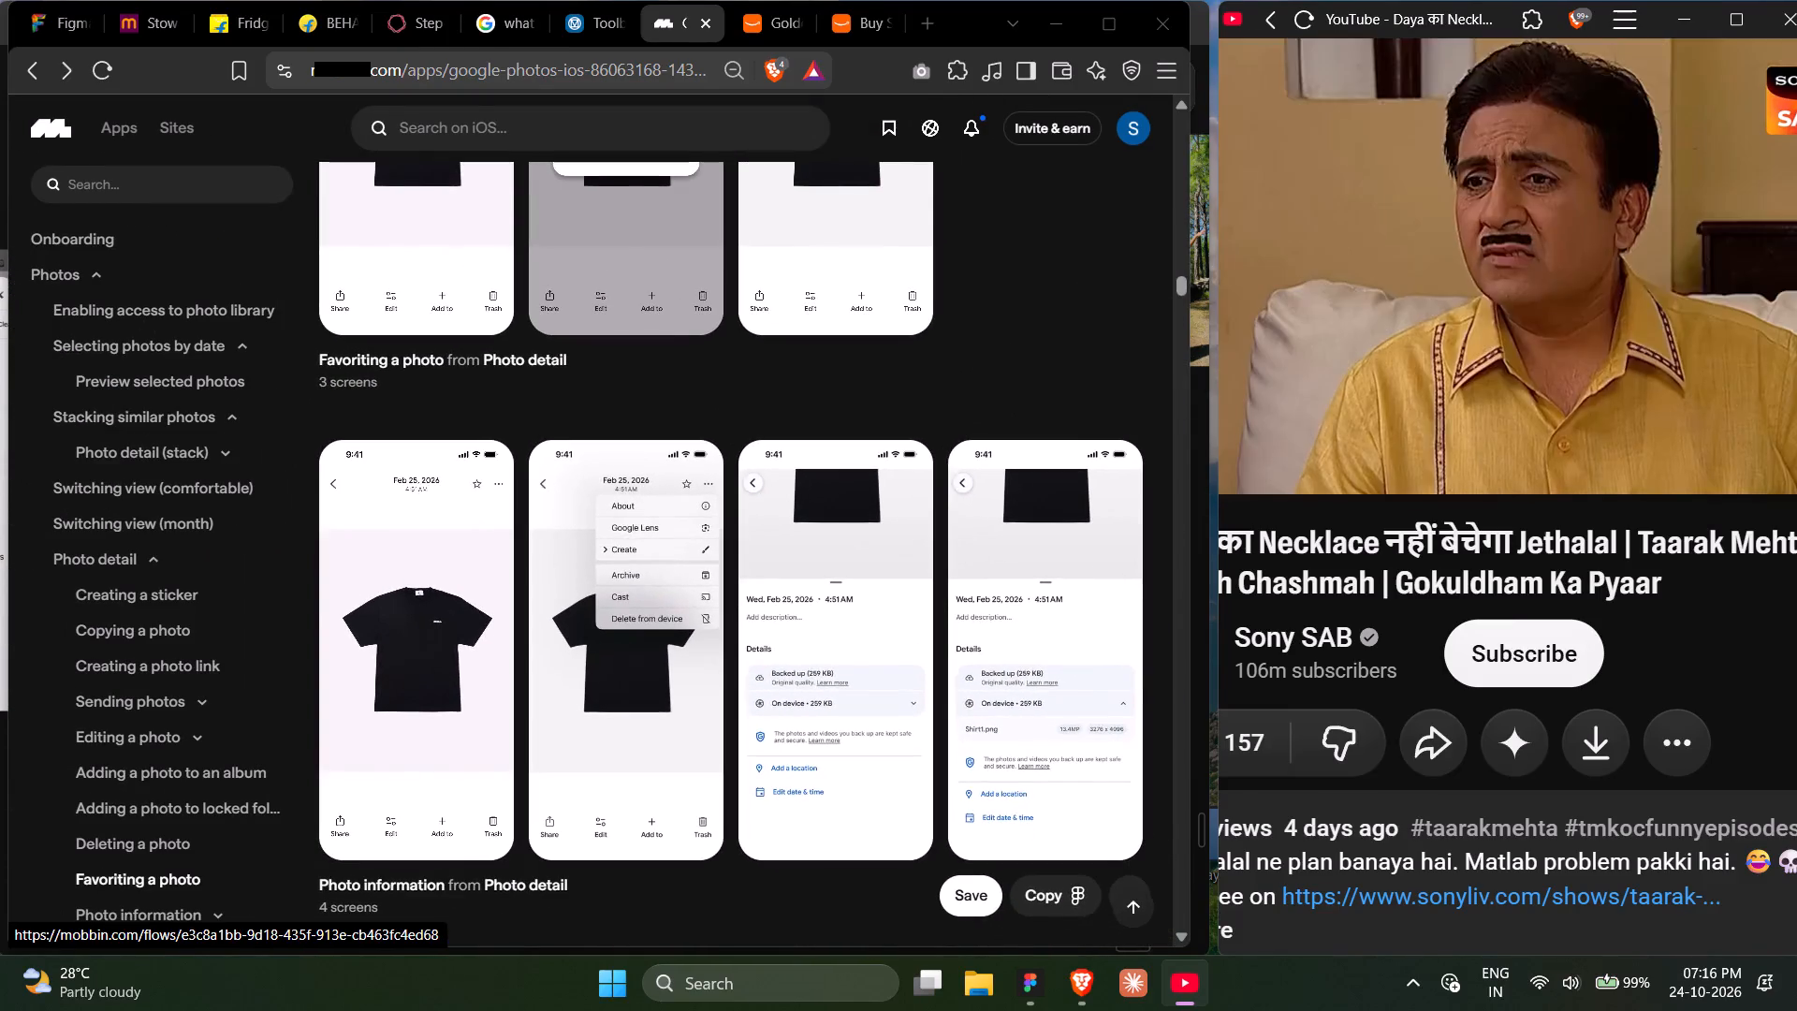
pyautogui.click(782, 703)
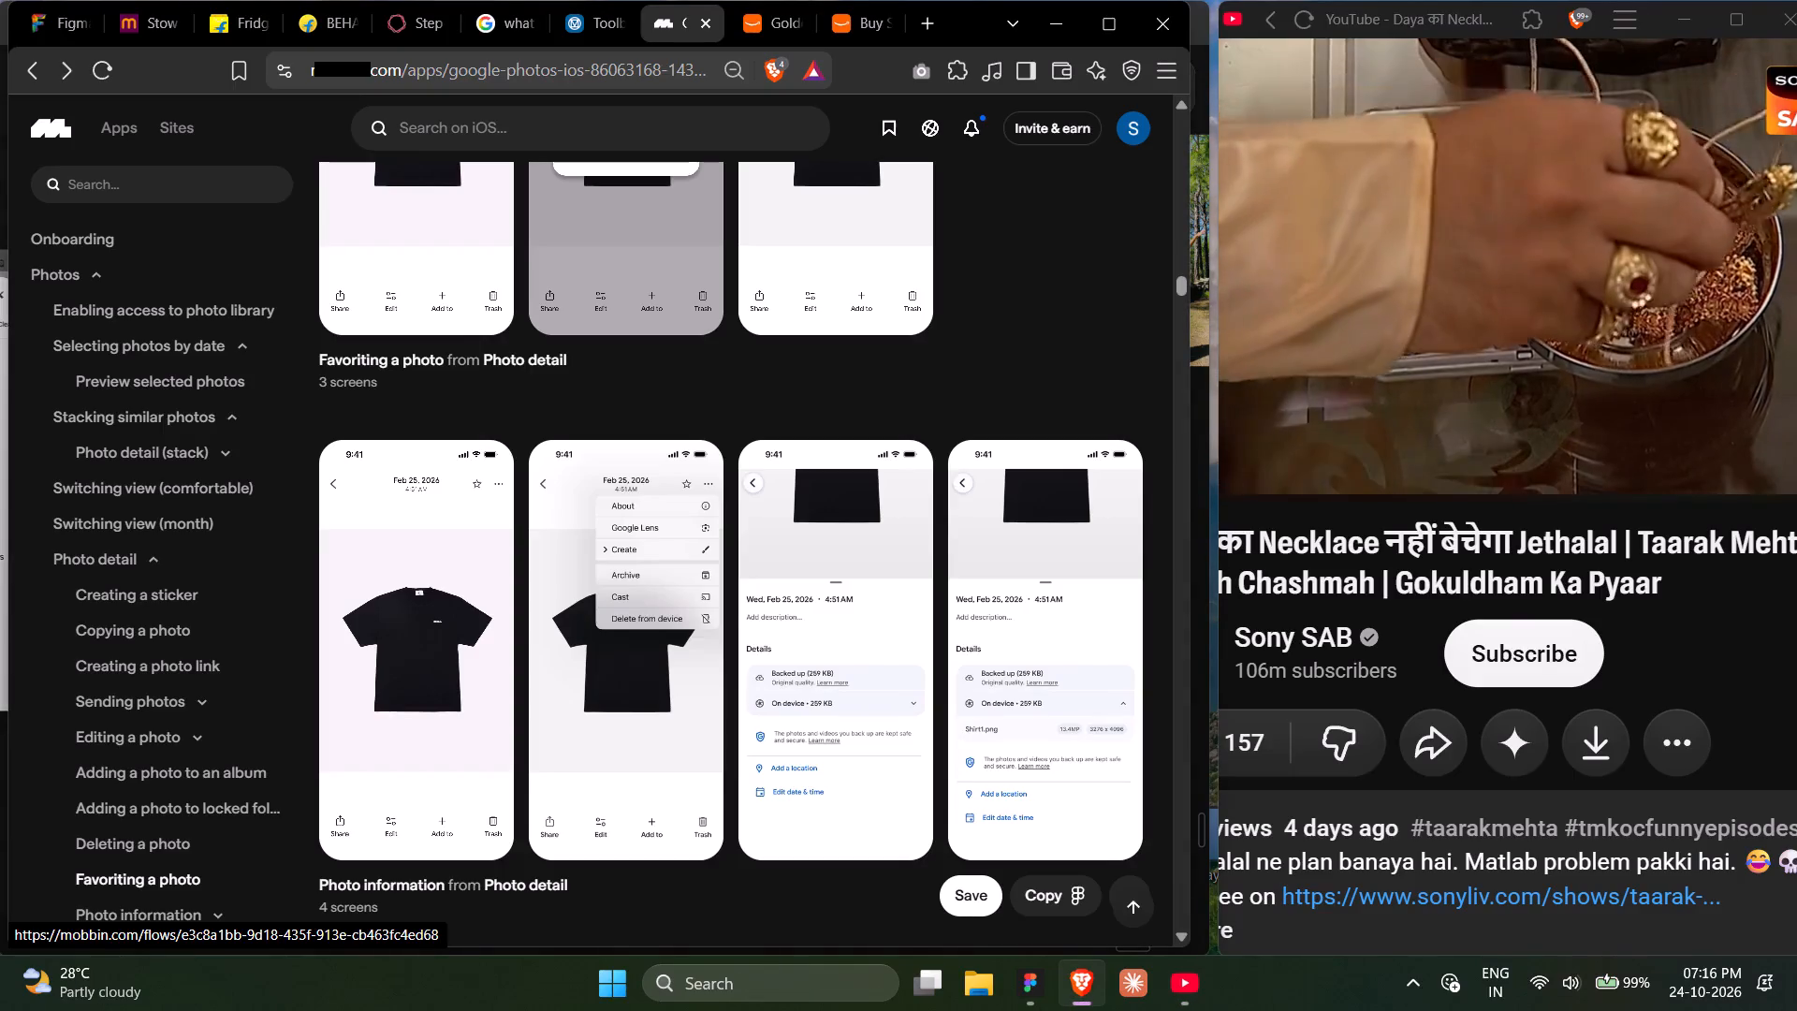
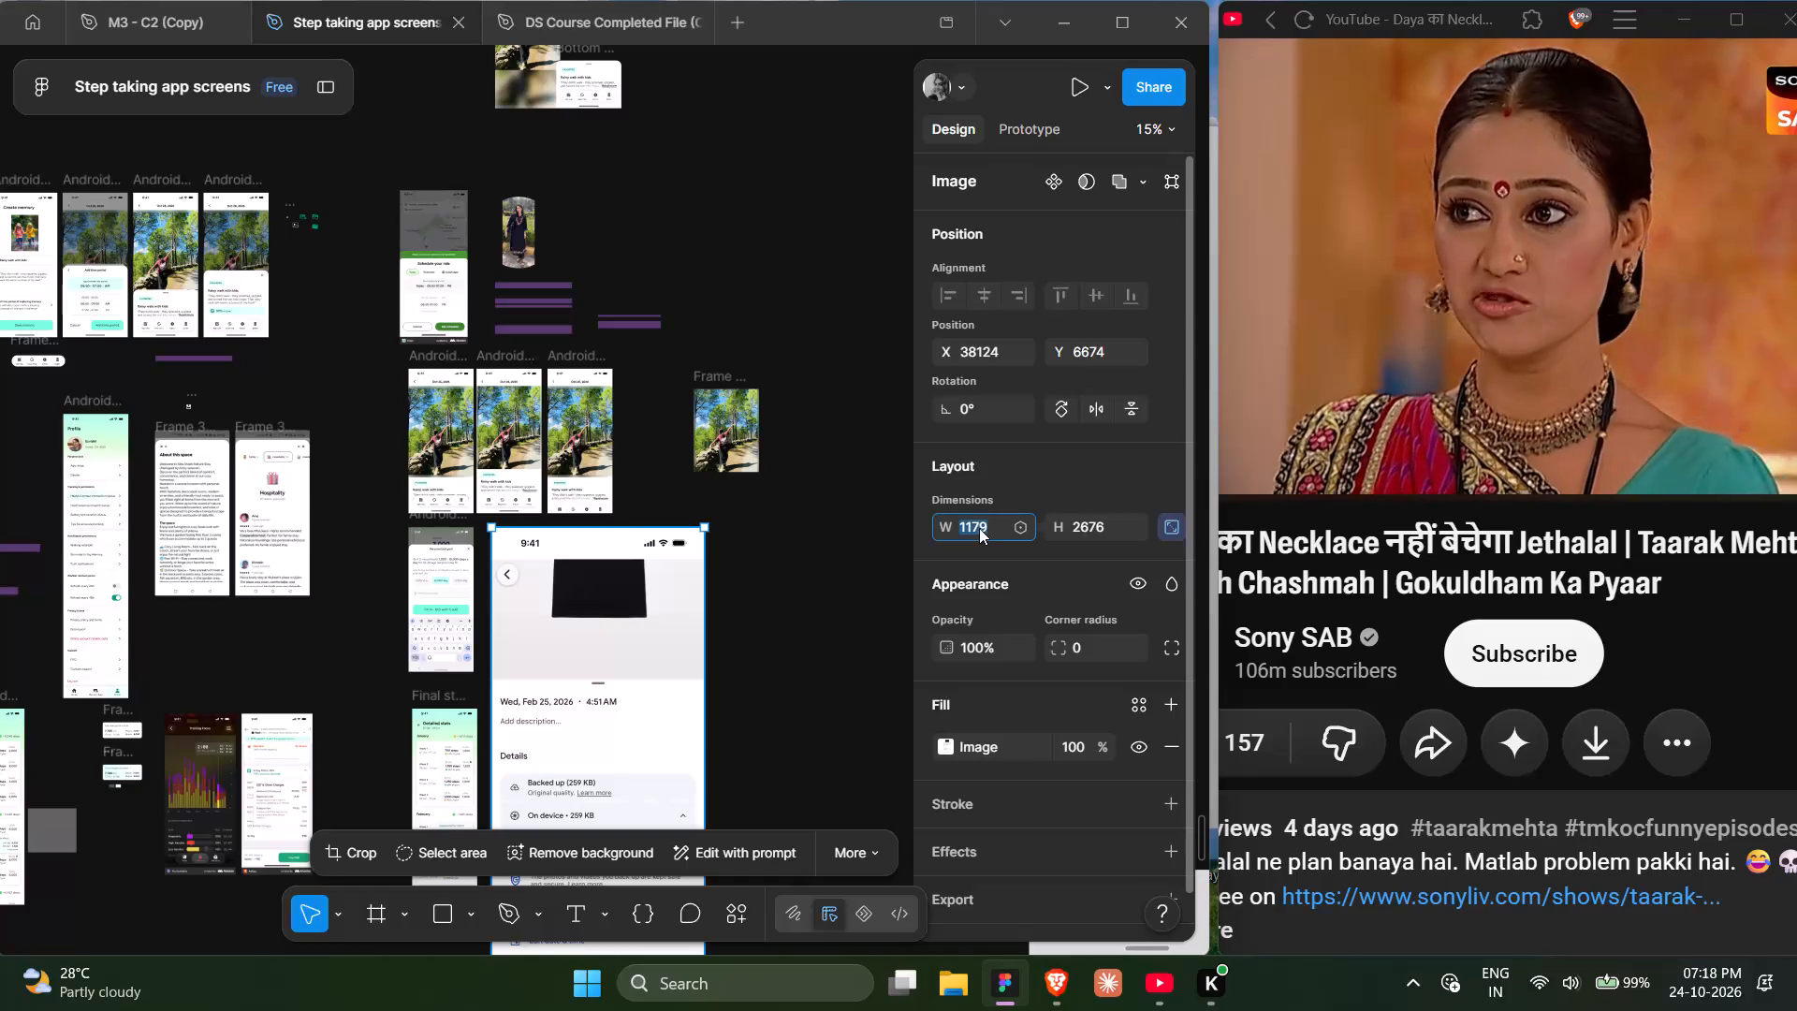
# Scale the pasted Google Photos details screenshot proportionally to 393 wide and place it beside the Personalized goal screen, level with its top.
pyautogui.write('393')
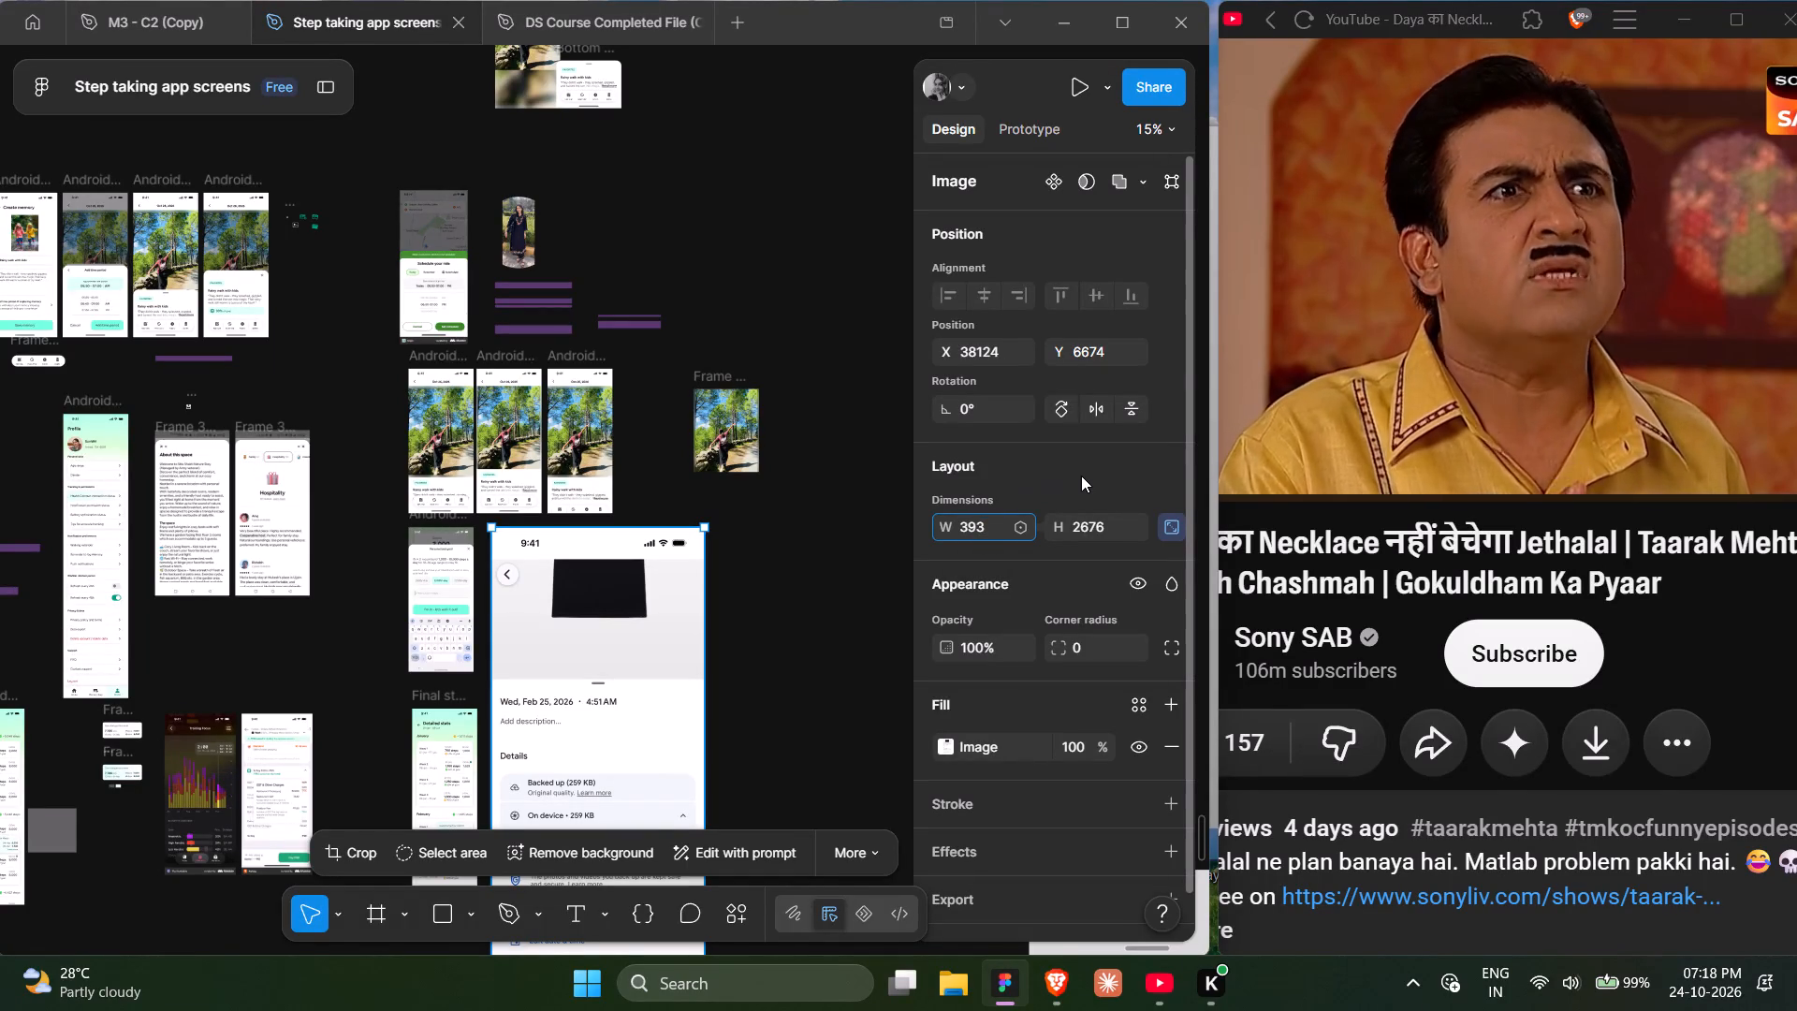
pyautogui.click(1081, 476)
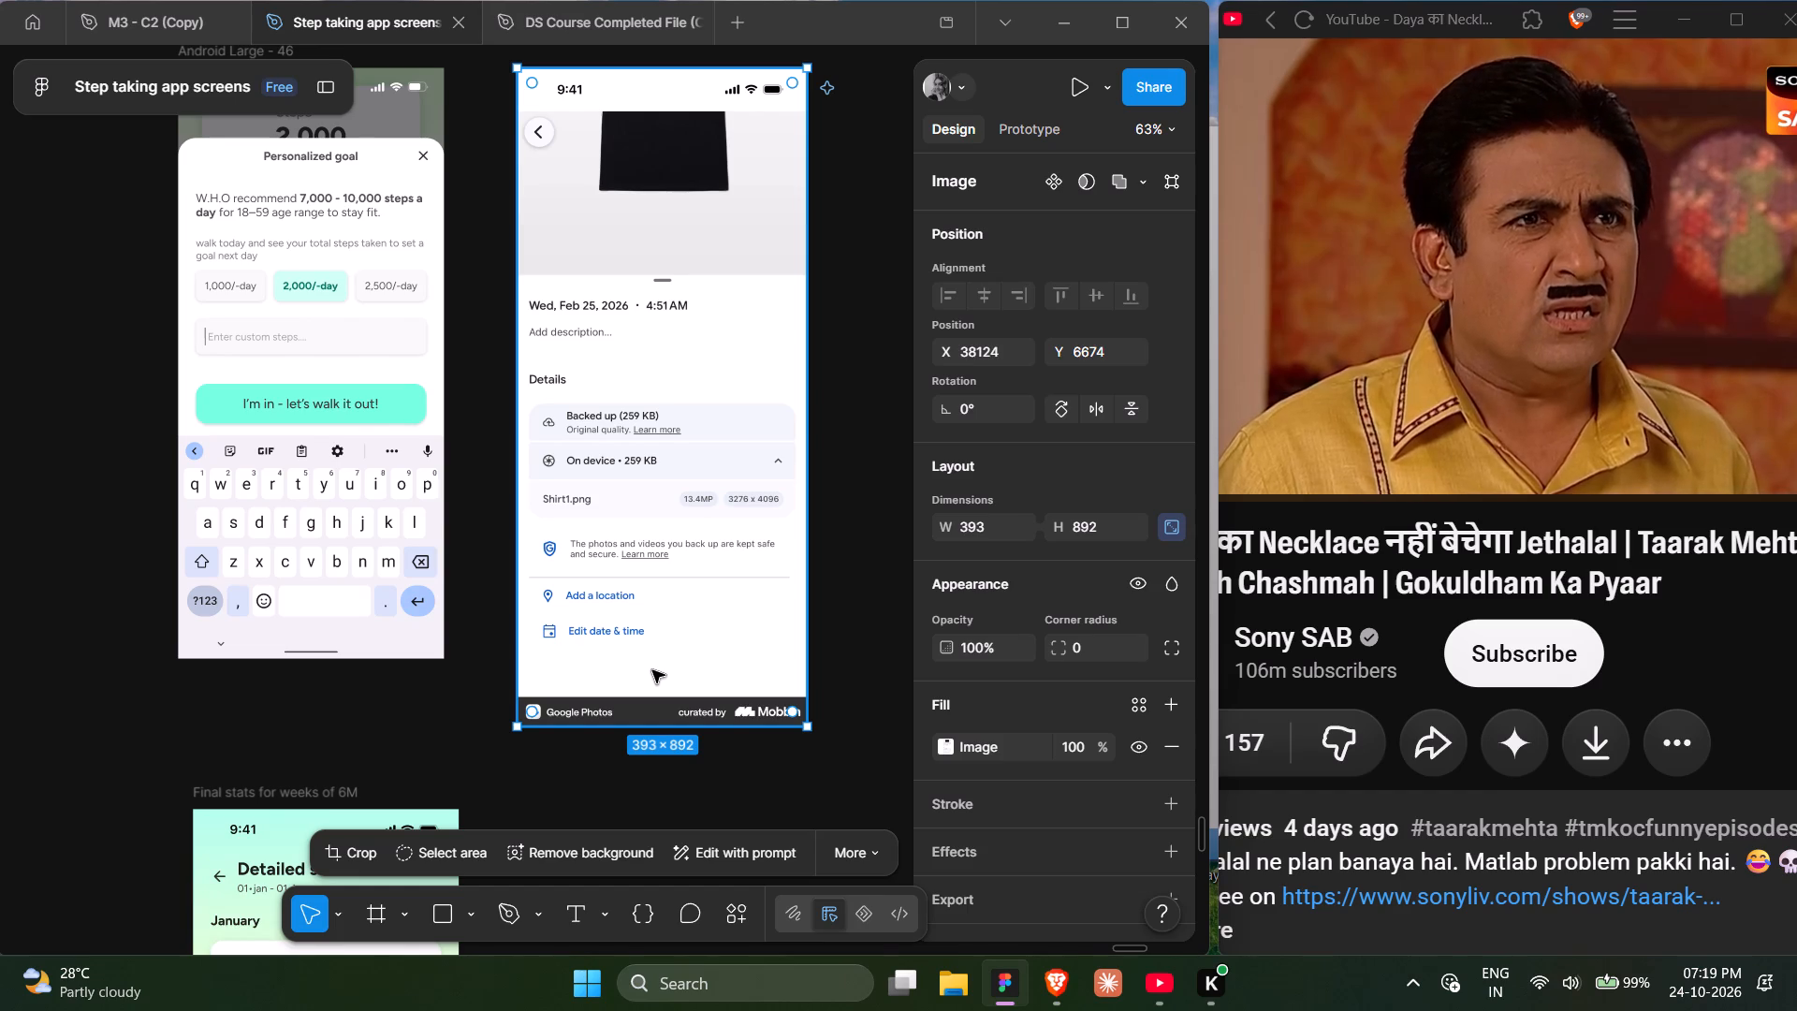
pyautogui.scroll(1, 652, 670)
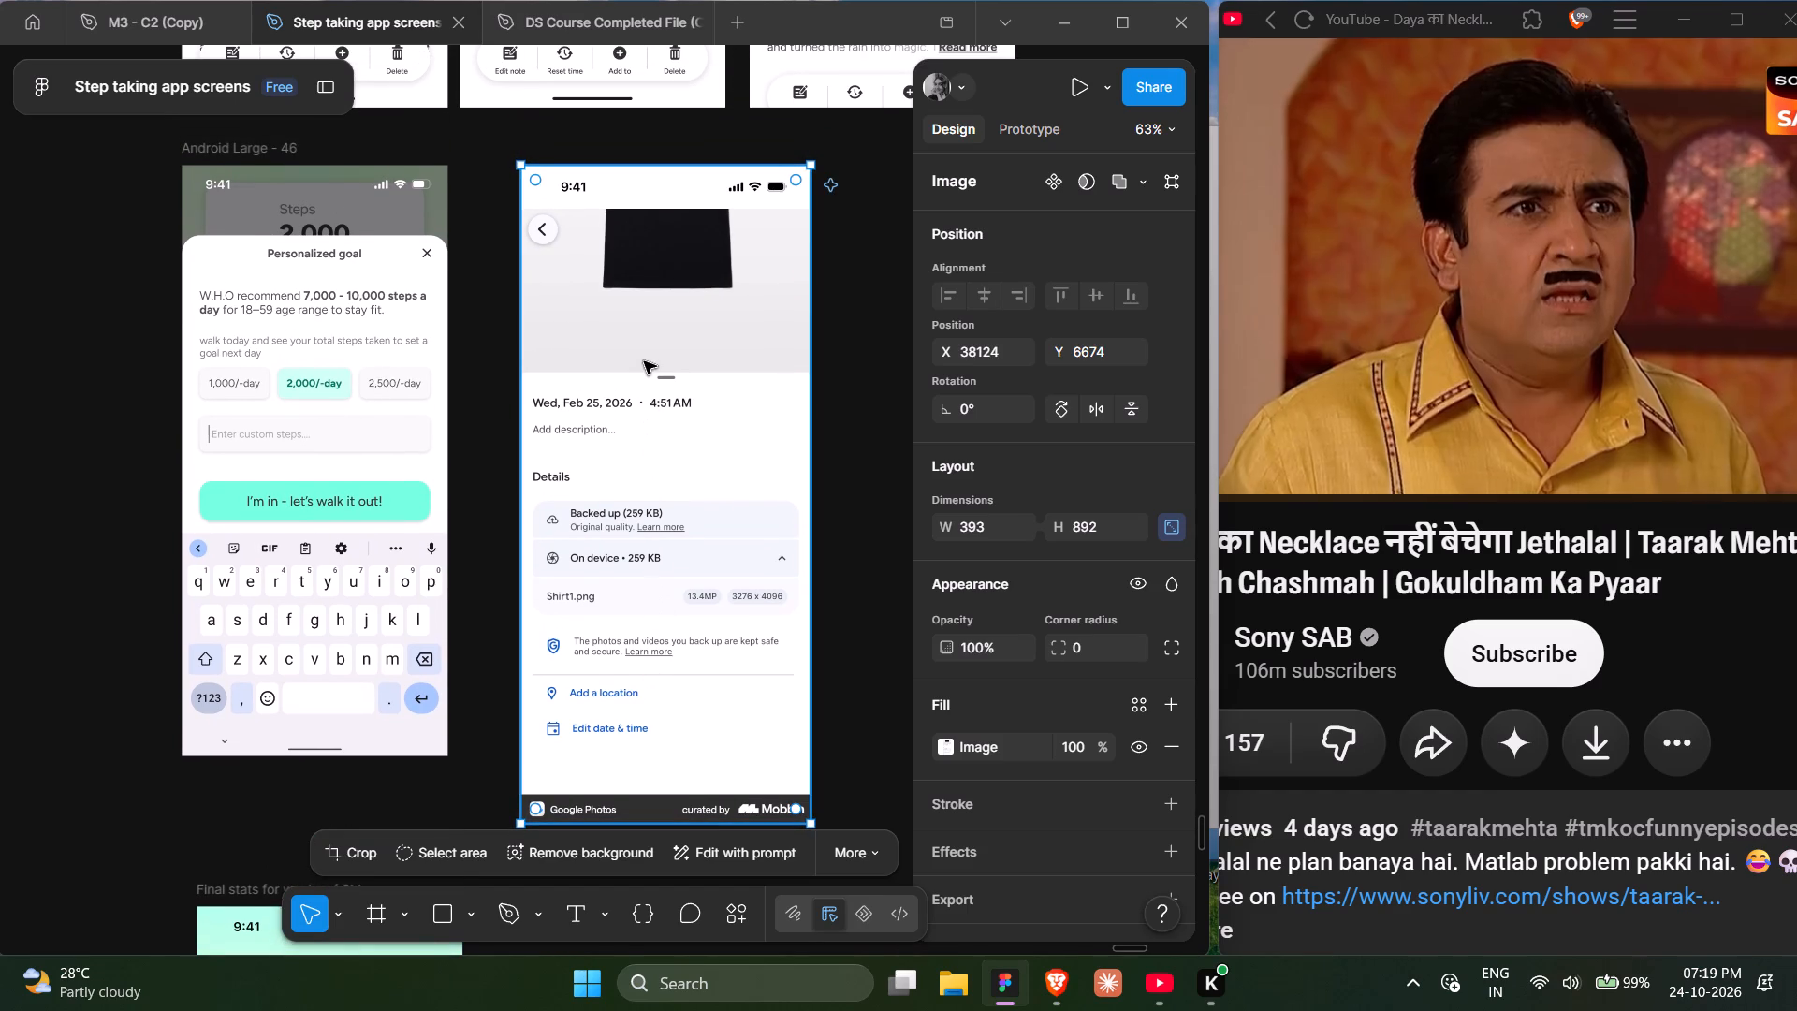
pyautogui.moveTo(645, 362); pyautogui.dragTo(635, 364)
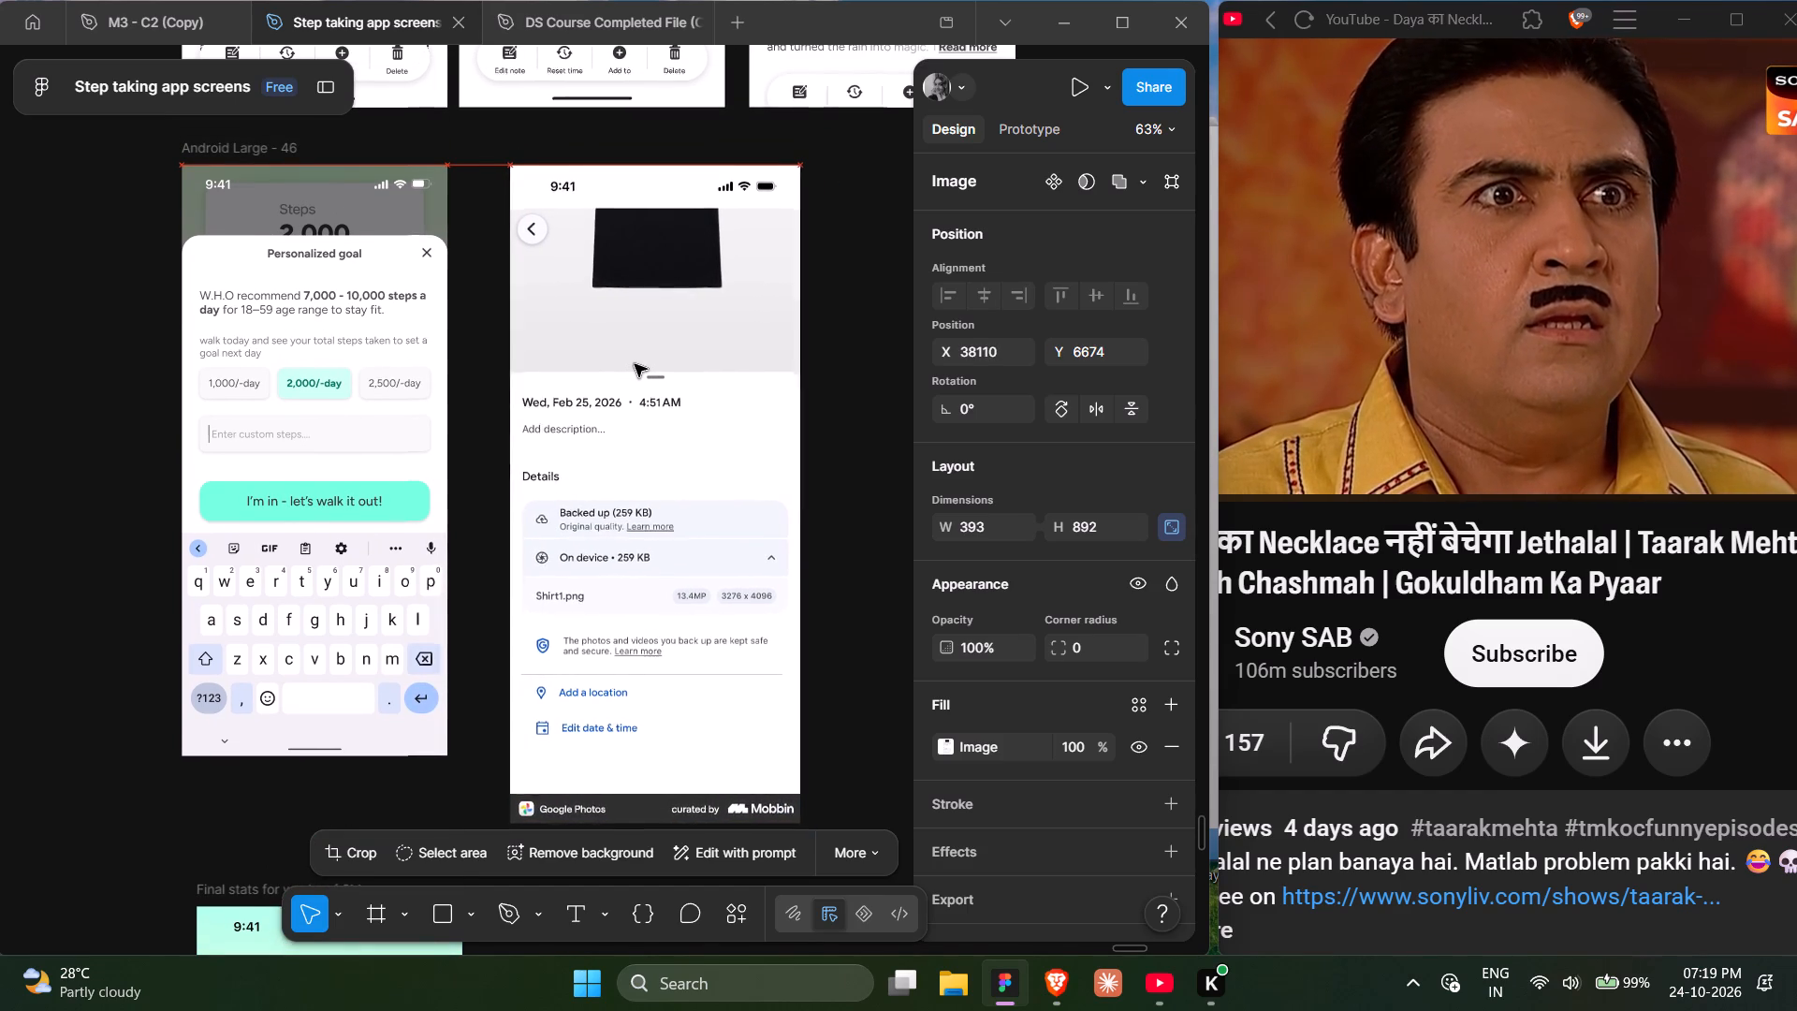
pyautogui.moveTo(635, 364); pyautogui.dragTo(634, 364)
pyautogui.scroll(-1, 634, 364)
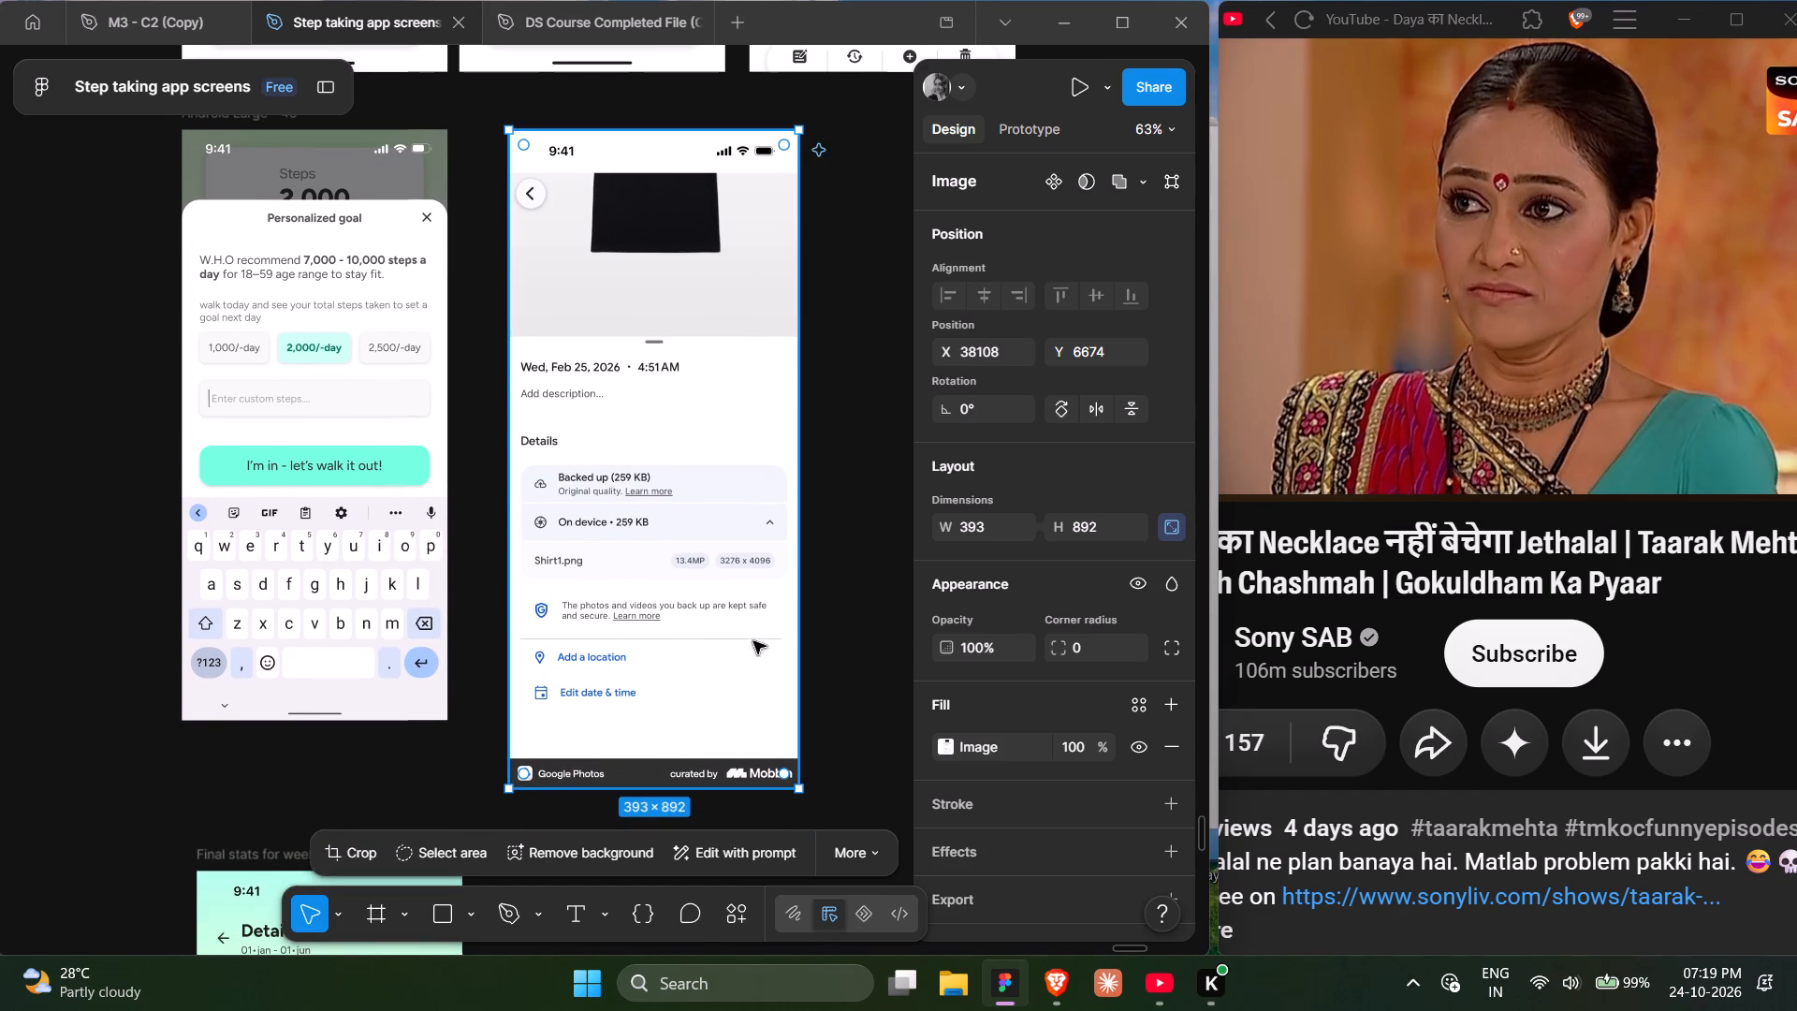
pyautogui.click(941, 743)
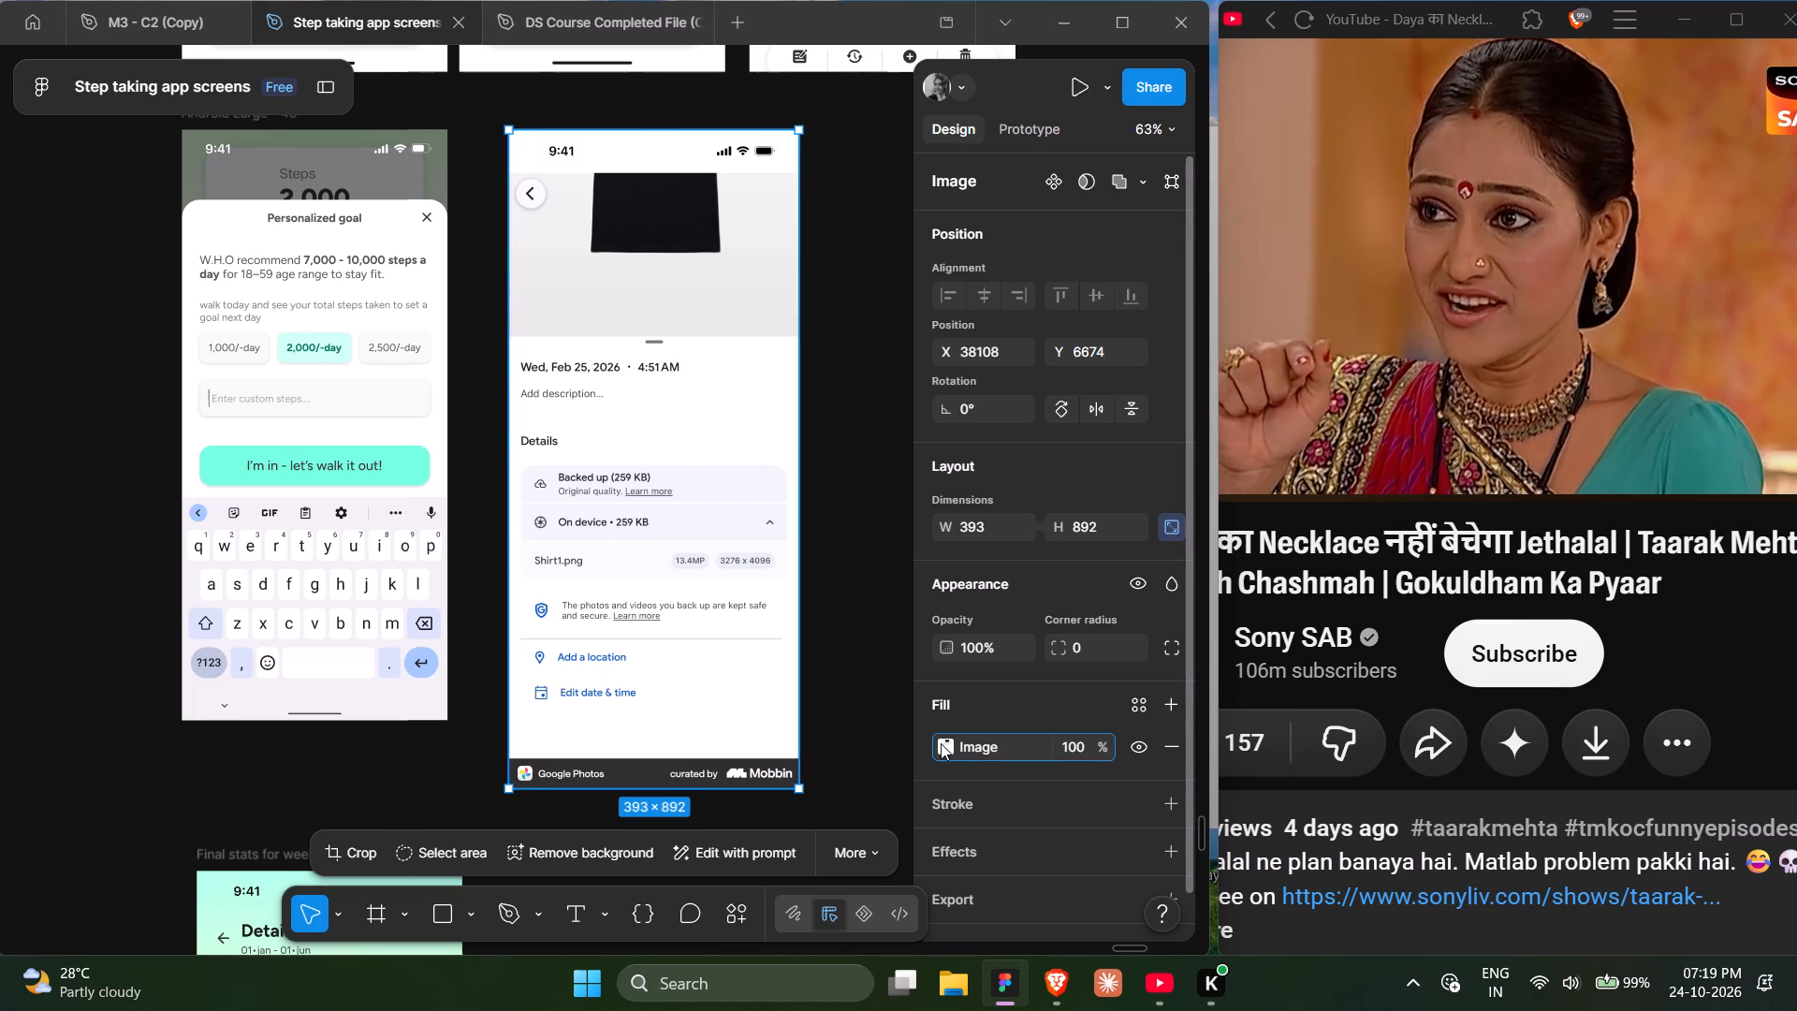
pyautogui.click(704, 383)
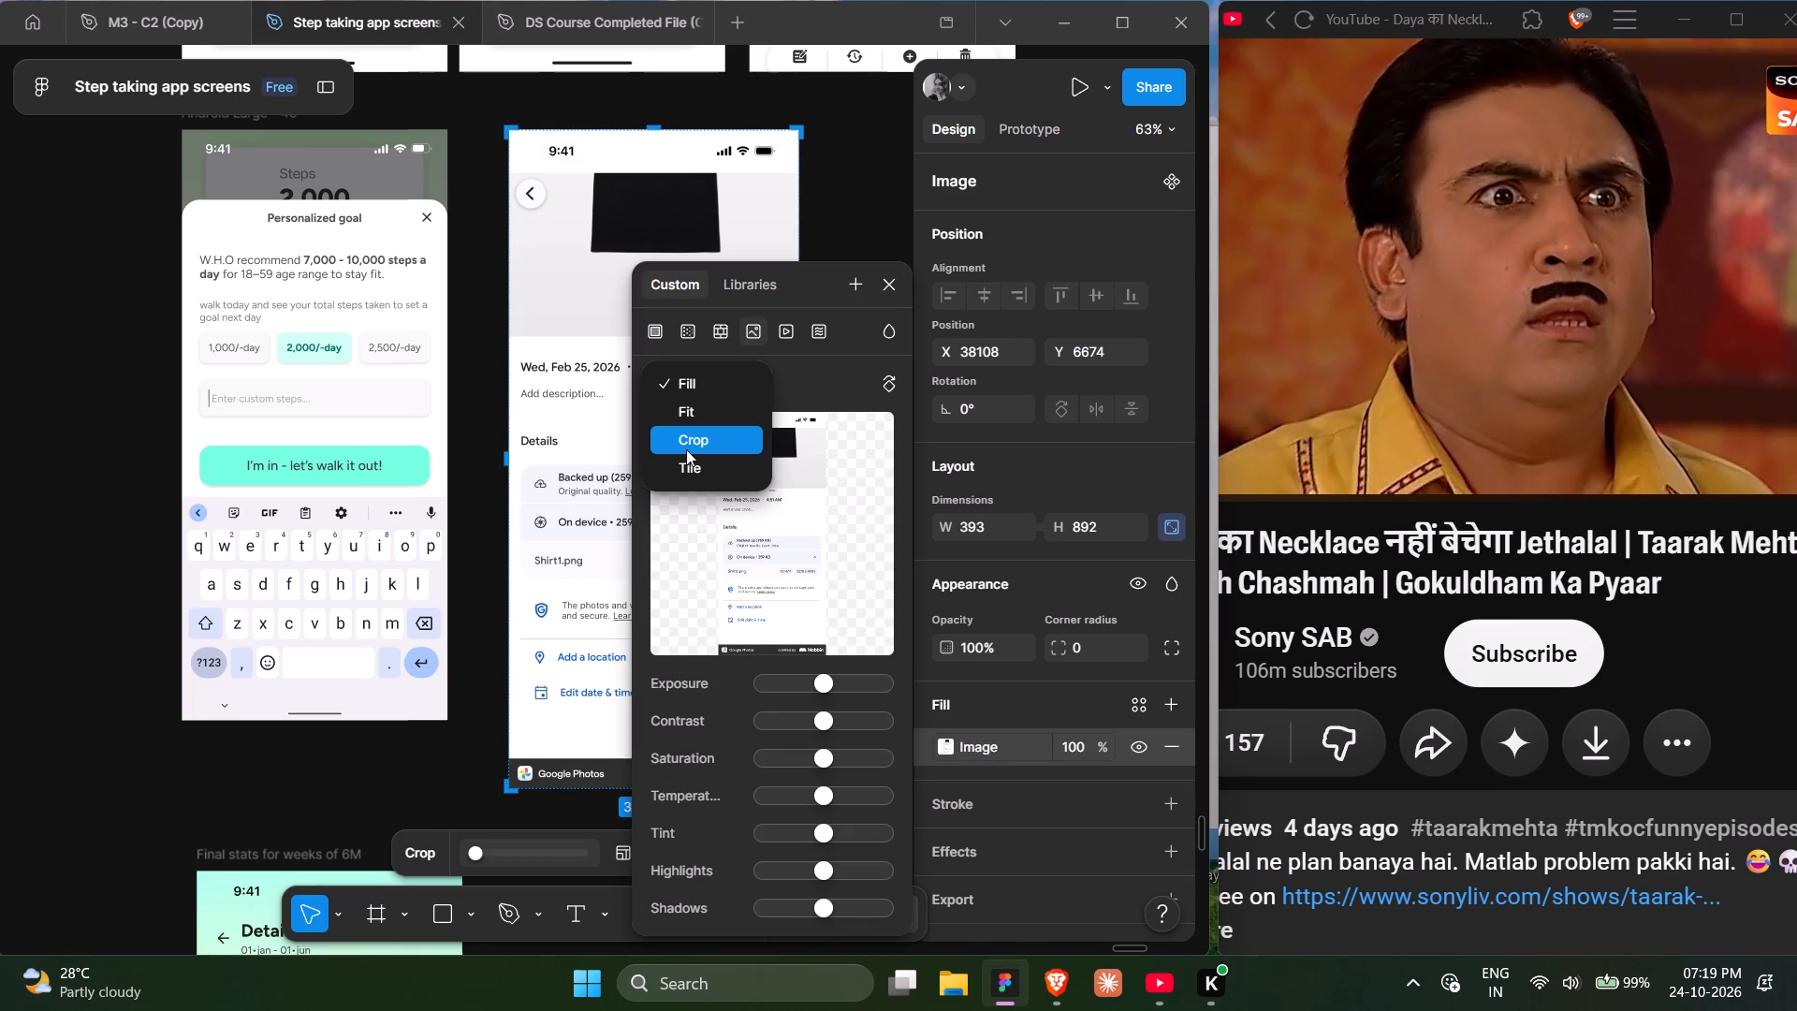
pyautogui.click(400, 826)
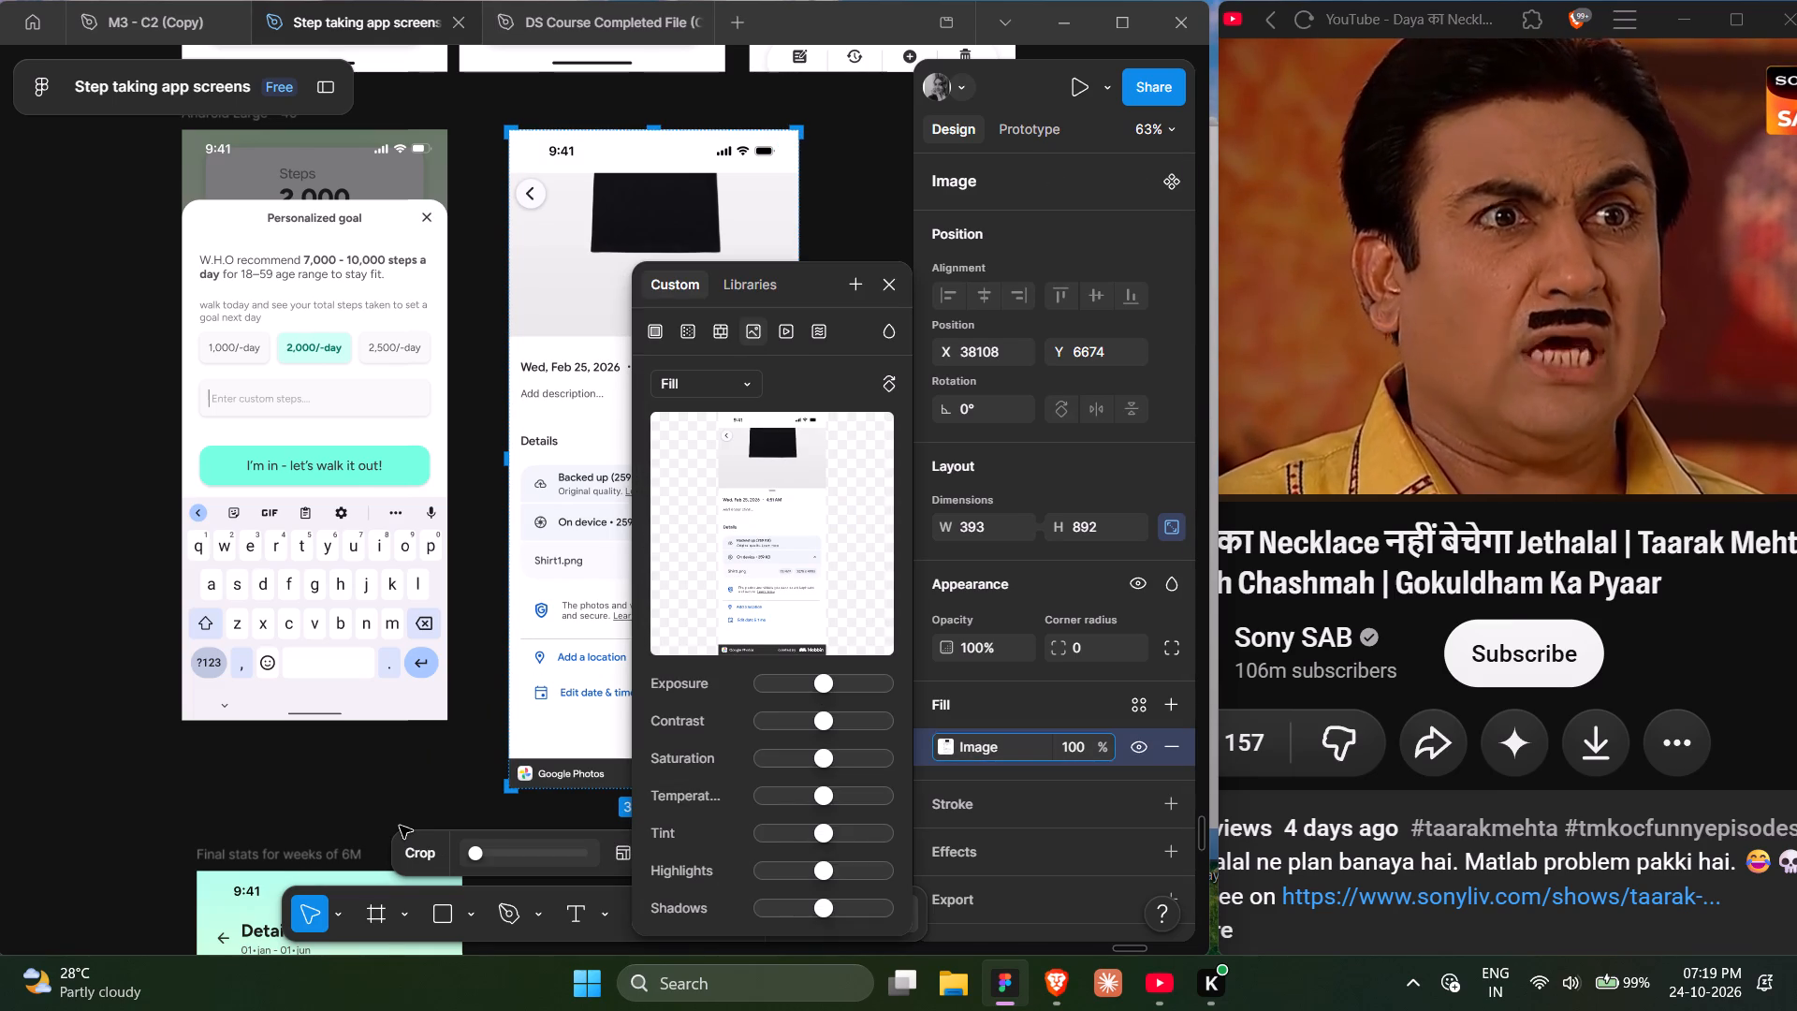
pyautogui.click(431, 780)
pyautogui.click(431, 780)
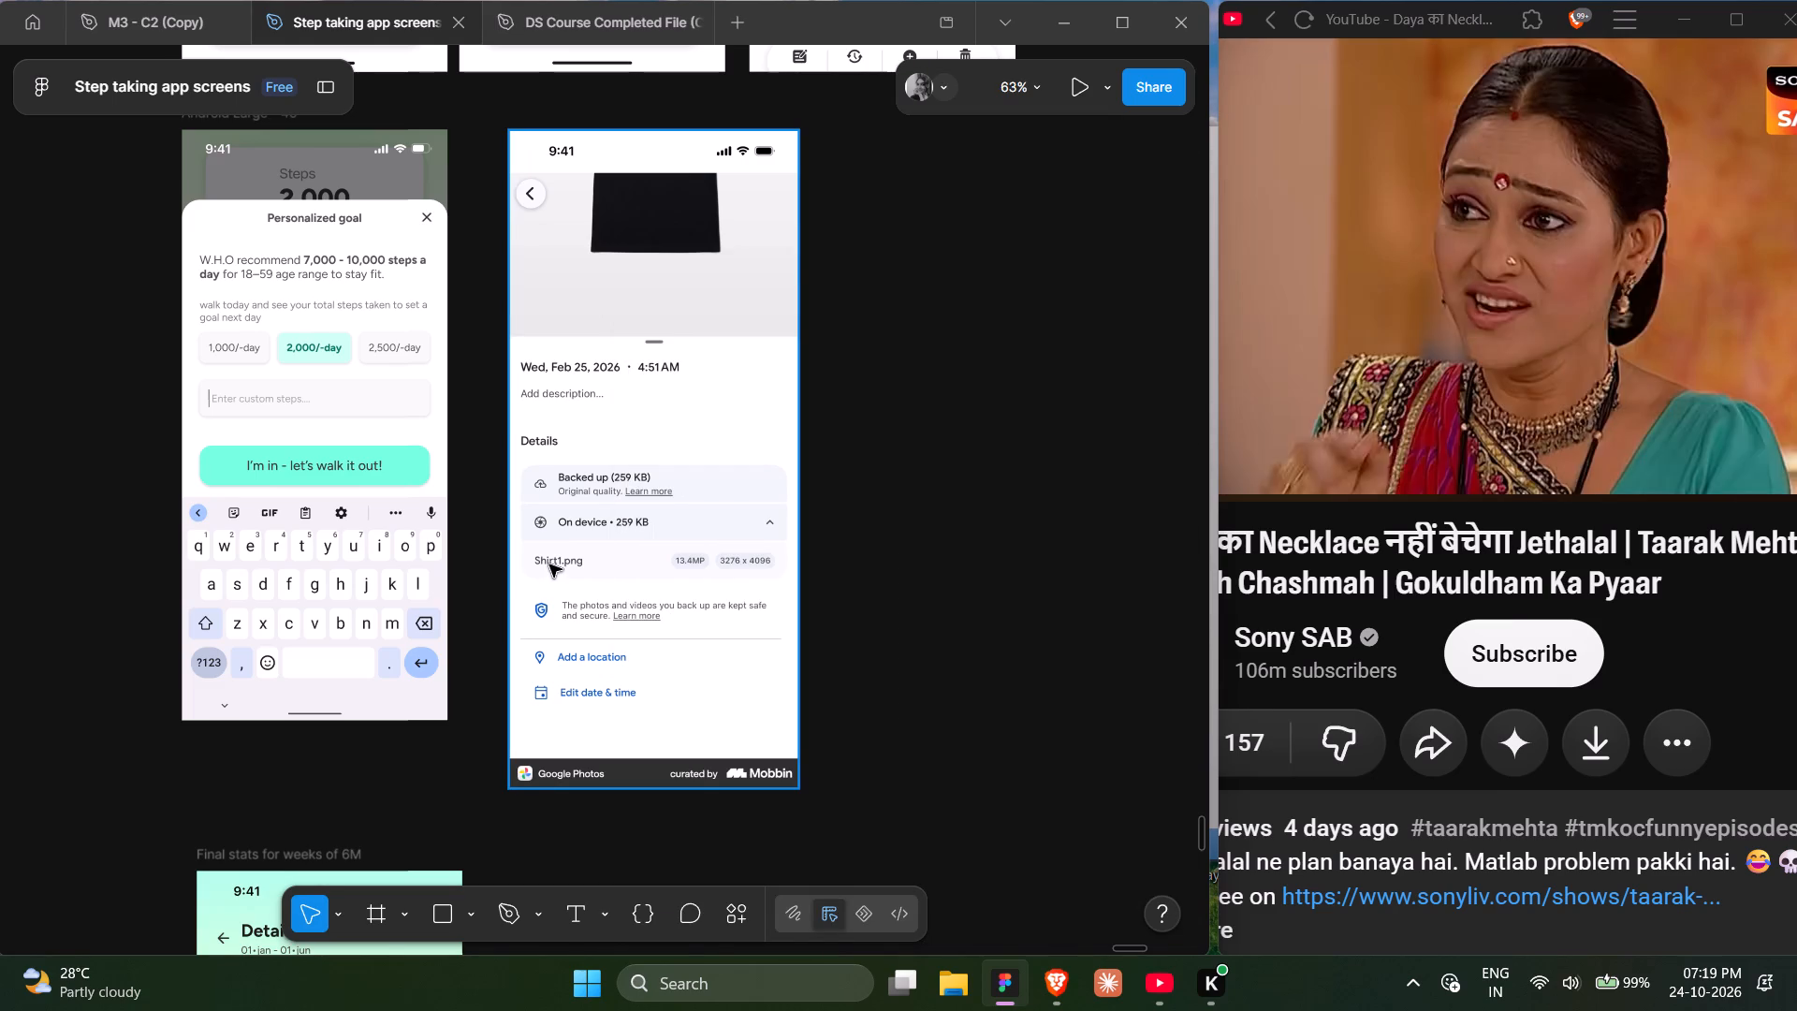
# Delete the standalone forest photo frame, Frame 2954, beside the row of Rainy walk with kids screens.
pyautogui.hscroll(-2, 549, 564)
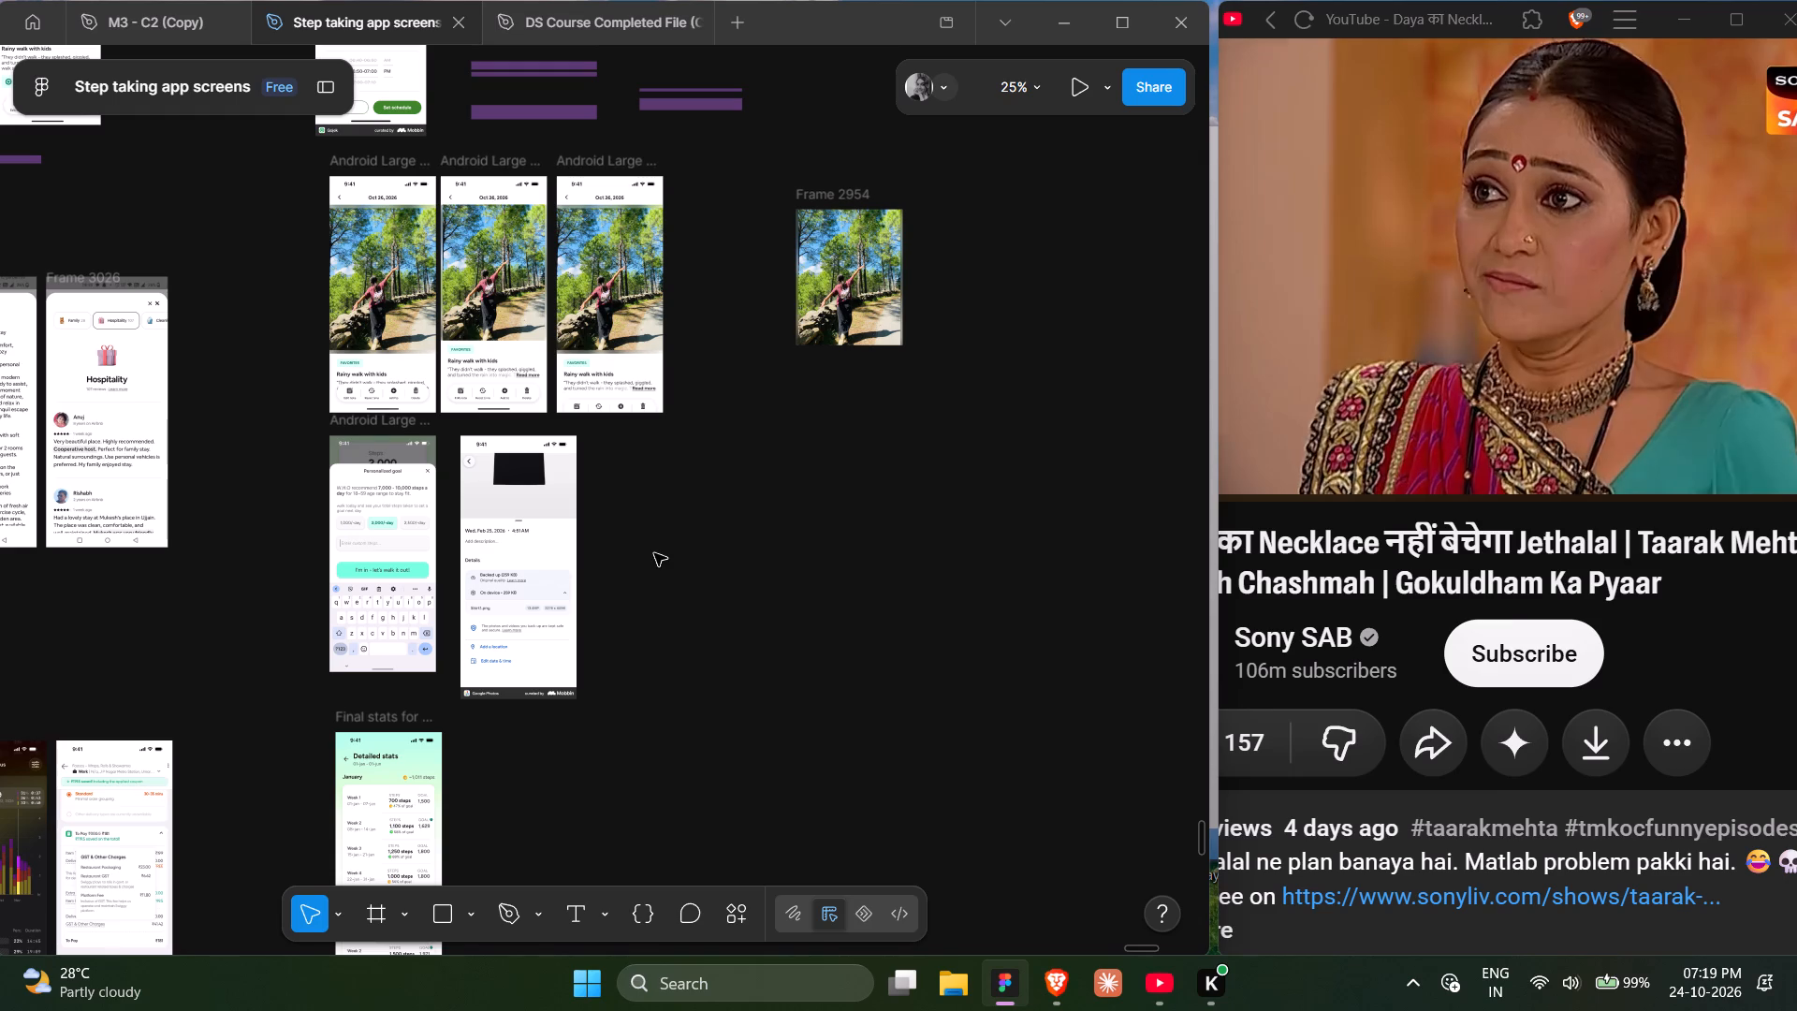
pyautogui.moveTo(825, 187); pyautogui.dragTo(889, 188)
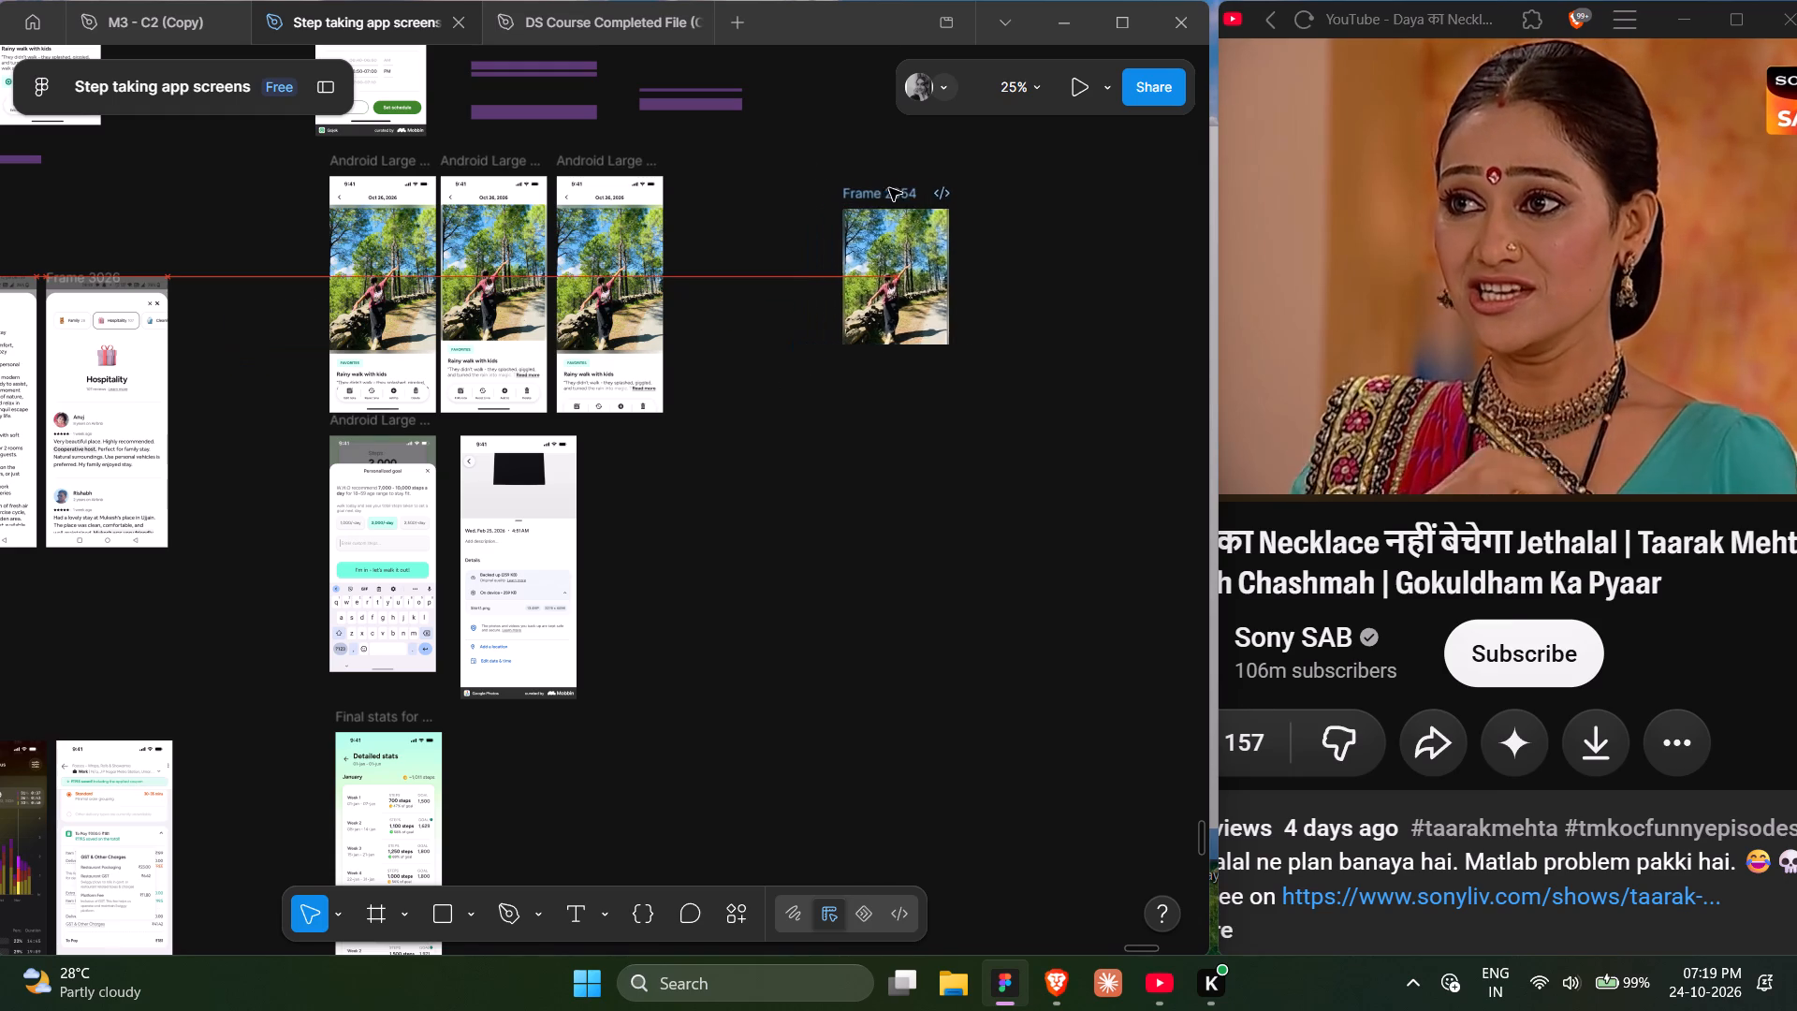
pyautogui.moveTo(889, 188); pyautogui.dragTo(892, 188)
pyautogui.press('Delete')
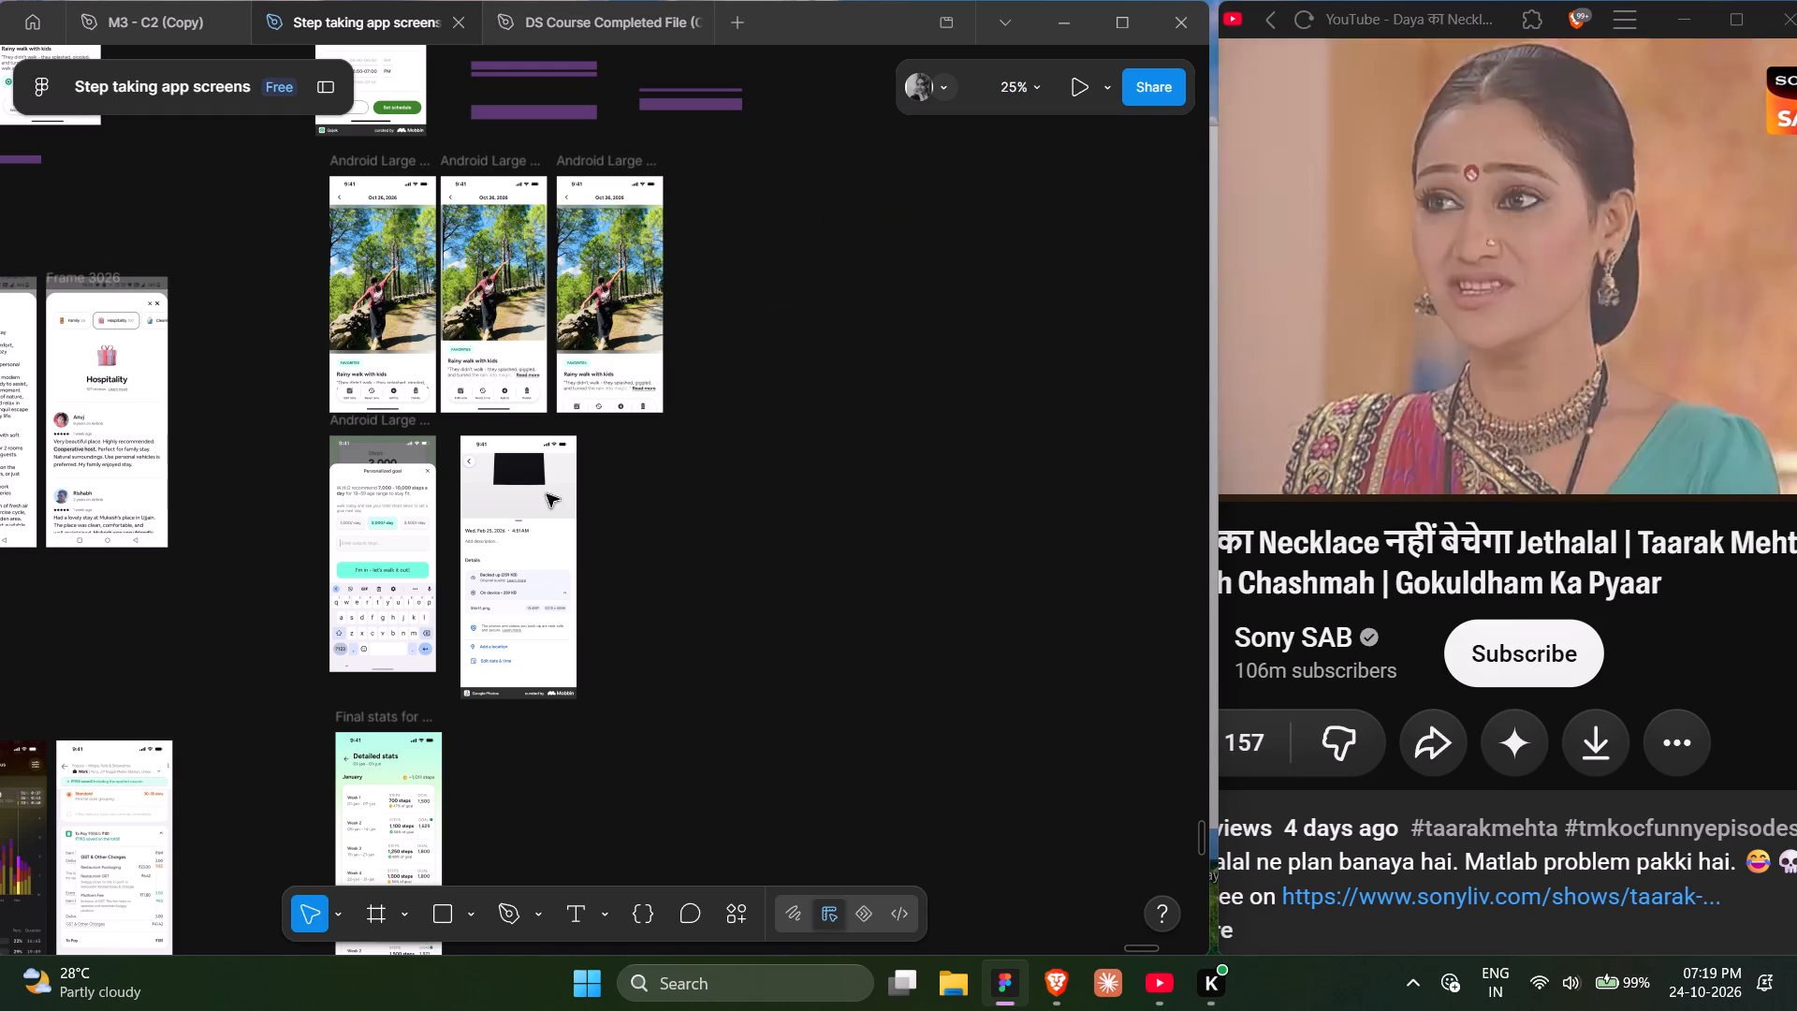
# Move the Google Photos details screenshot up beside the row of Rainy walk with kids screens, top-aligned at Y 5796.
pyautogui.moveTo(489, 564); pyautogui.dragTo(732, 299)
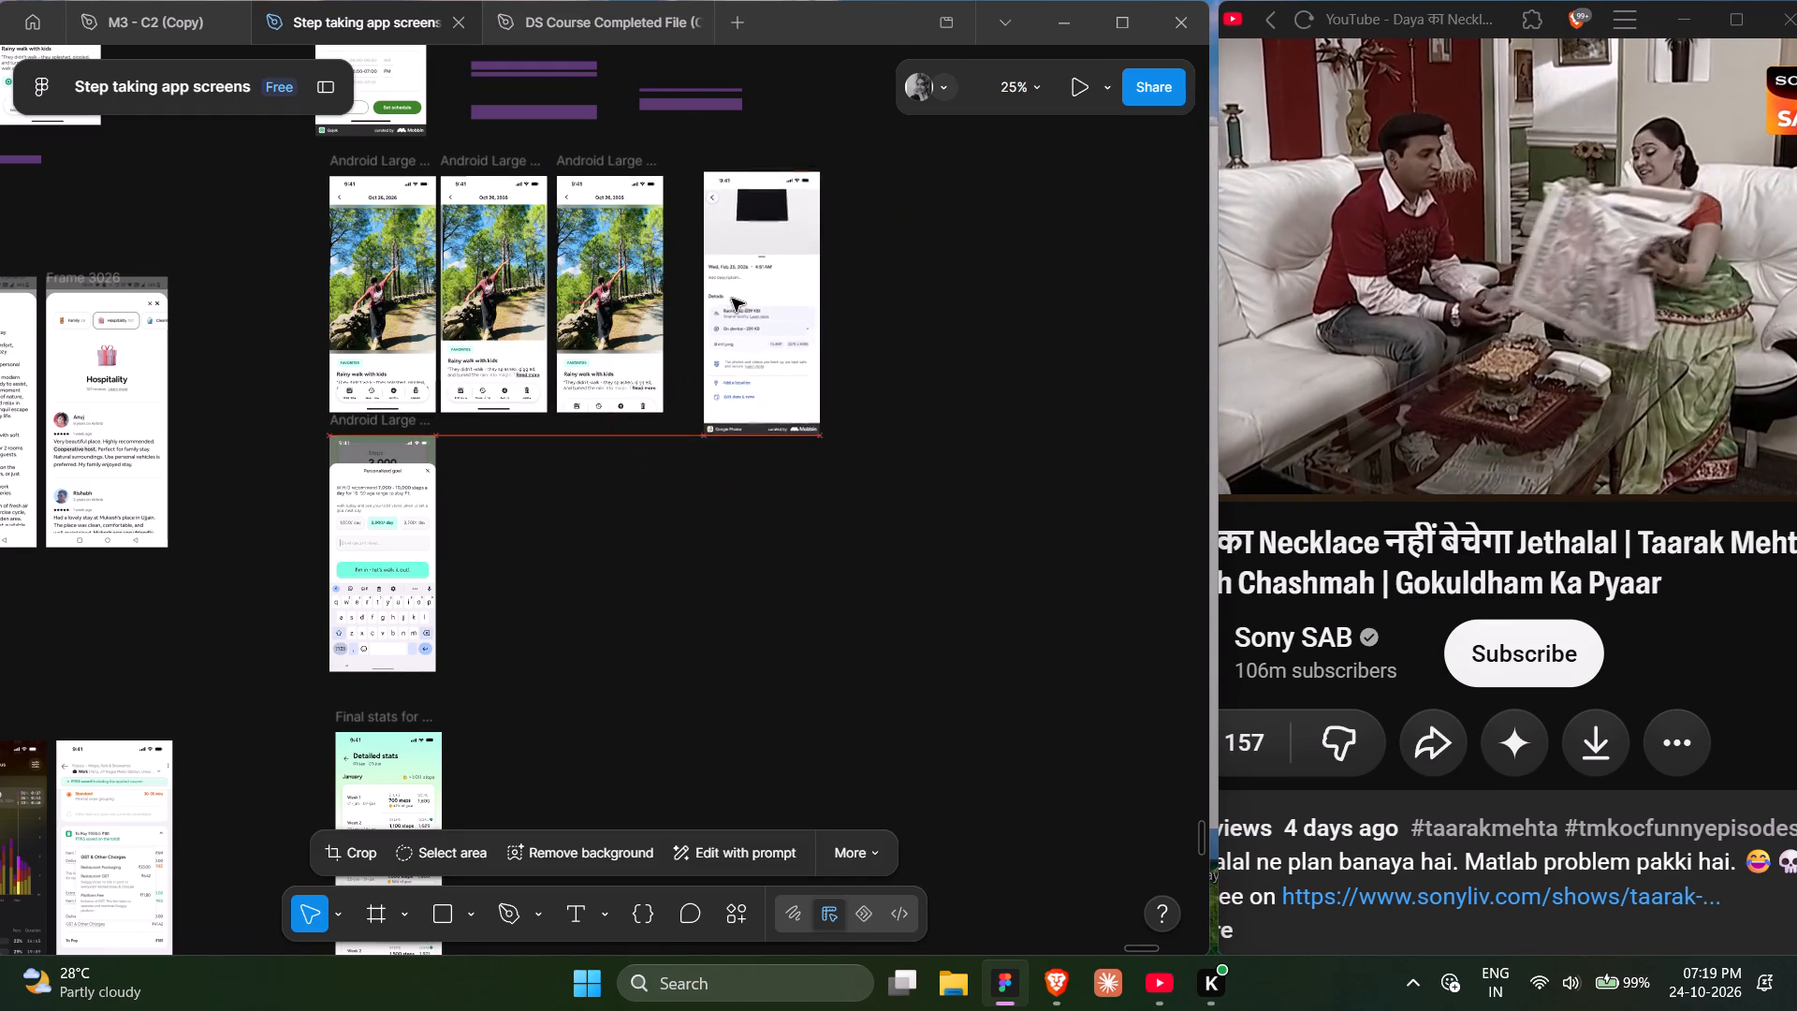
pyautogui.moveTo(732, 299); pyautogui.dragTo(735, 300)
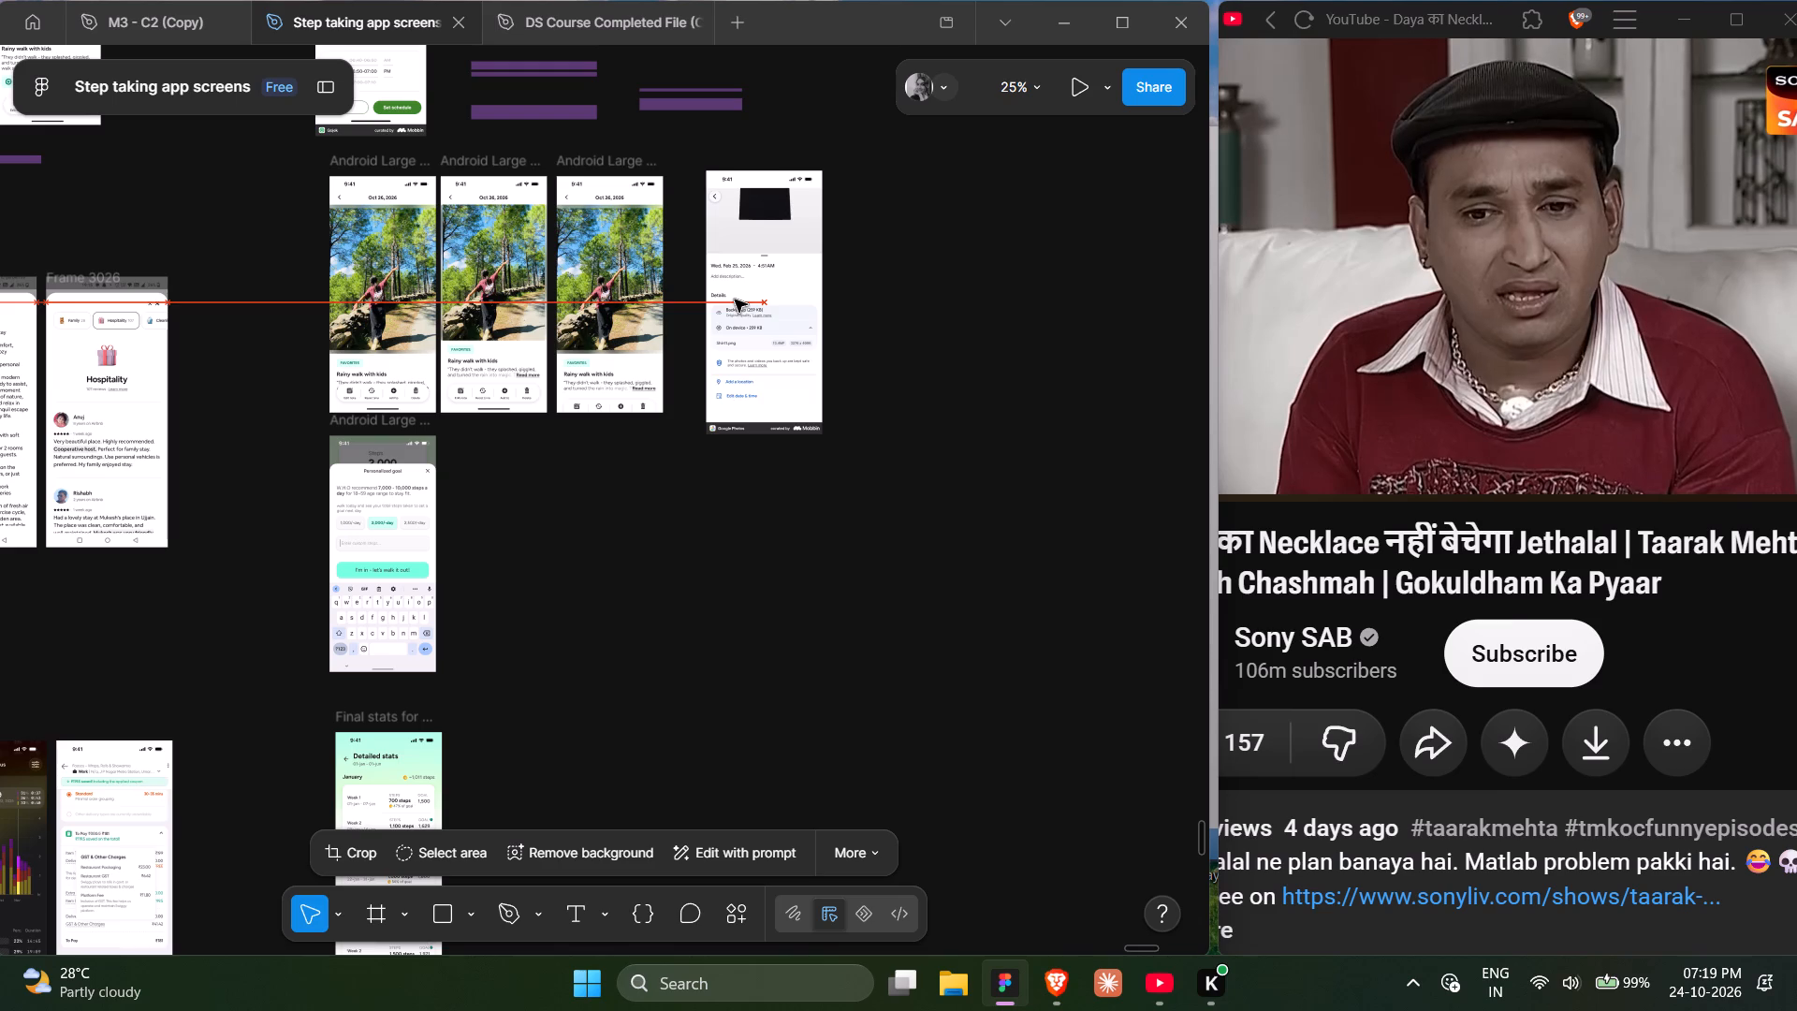
pyautogui.moveTo(735, 300); pyautogui.dragTo(725, 304)
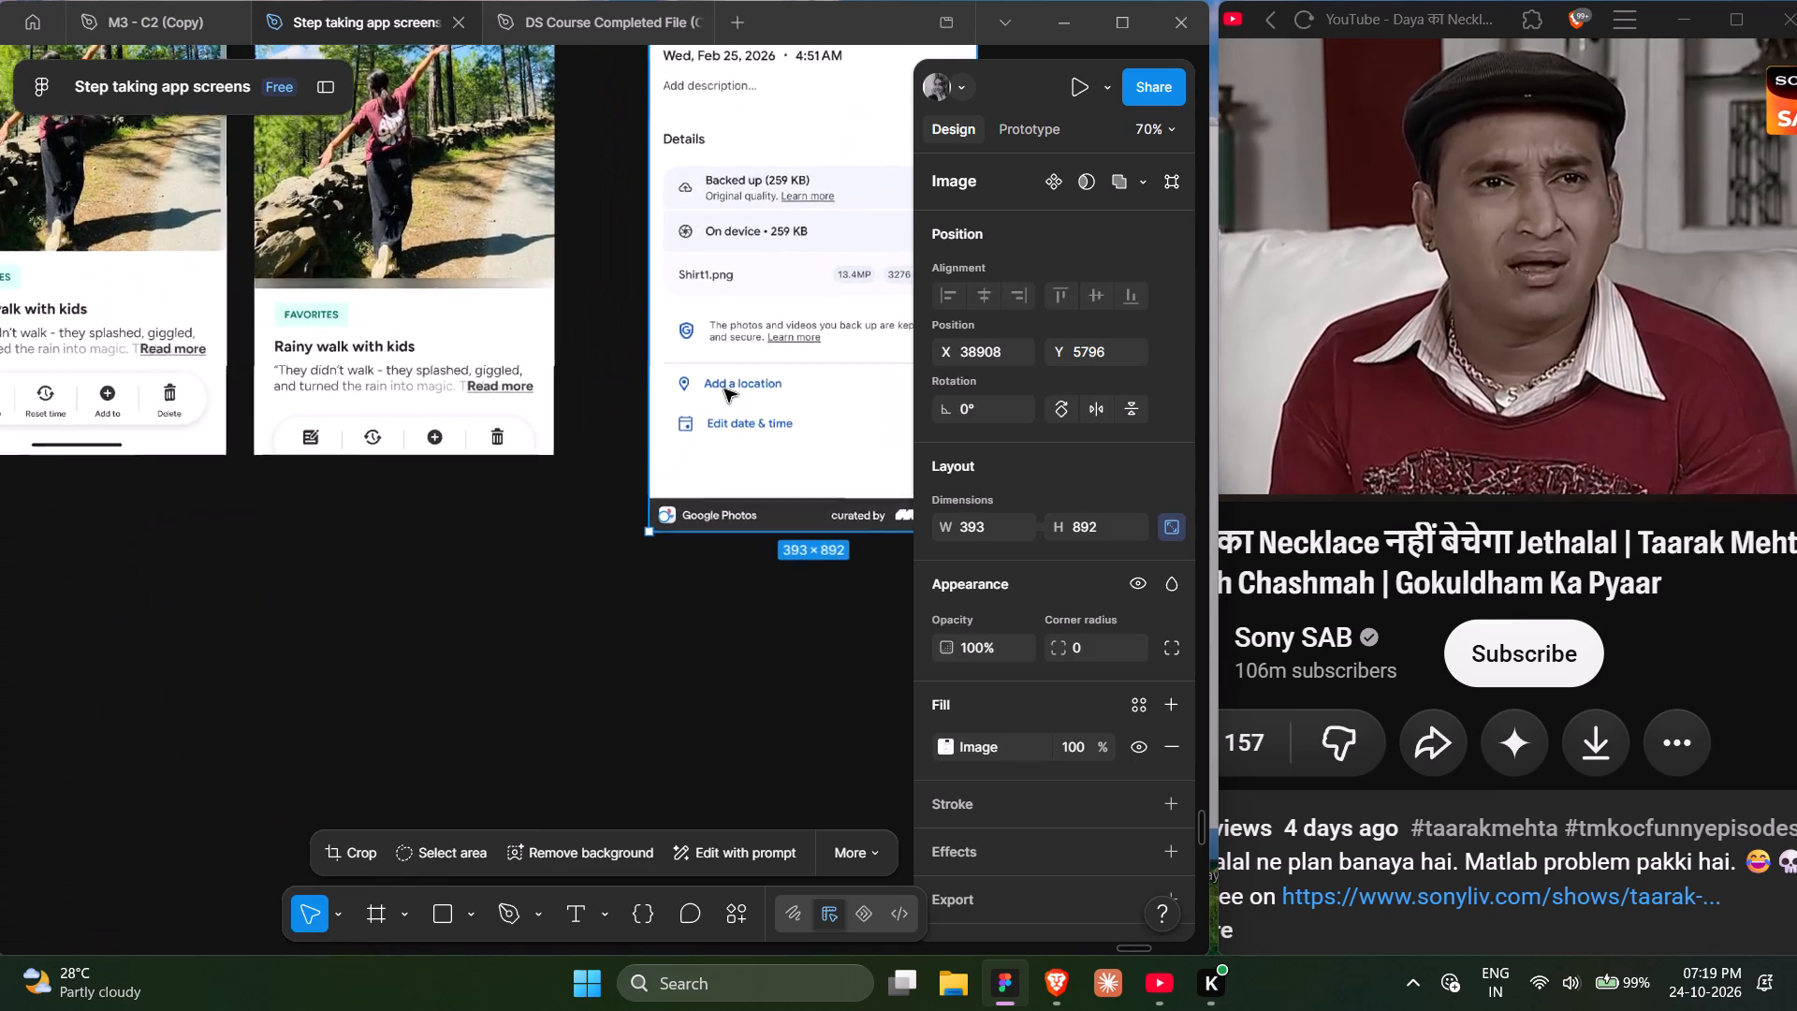
pyautogui.scroll(3, 724, 389)
pyautogui.click(485, 795)
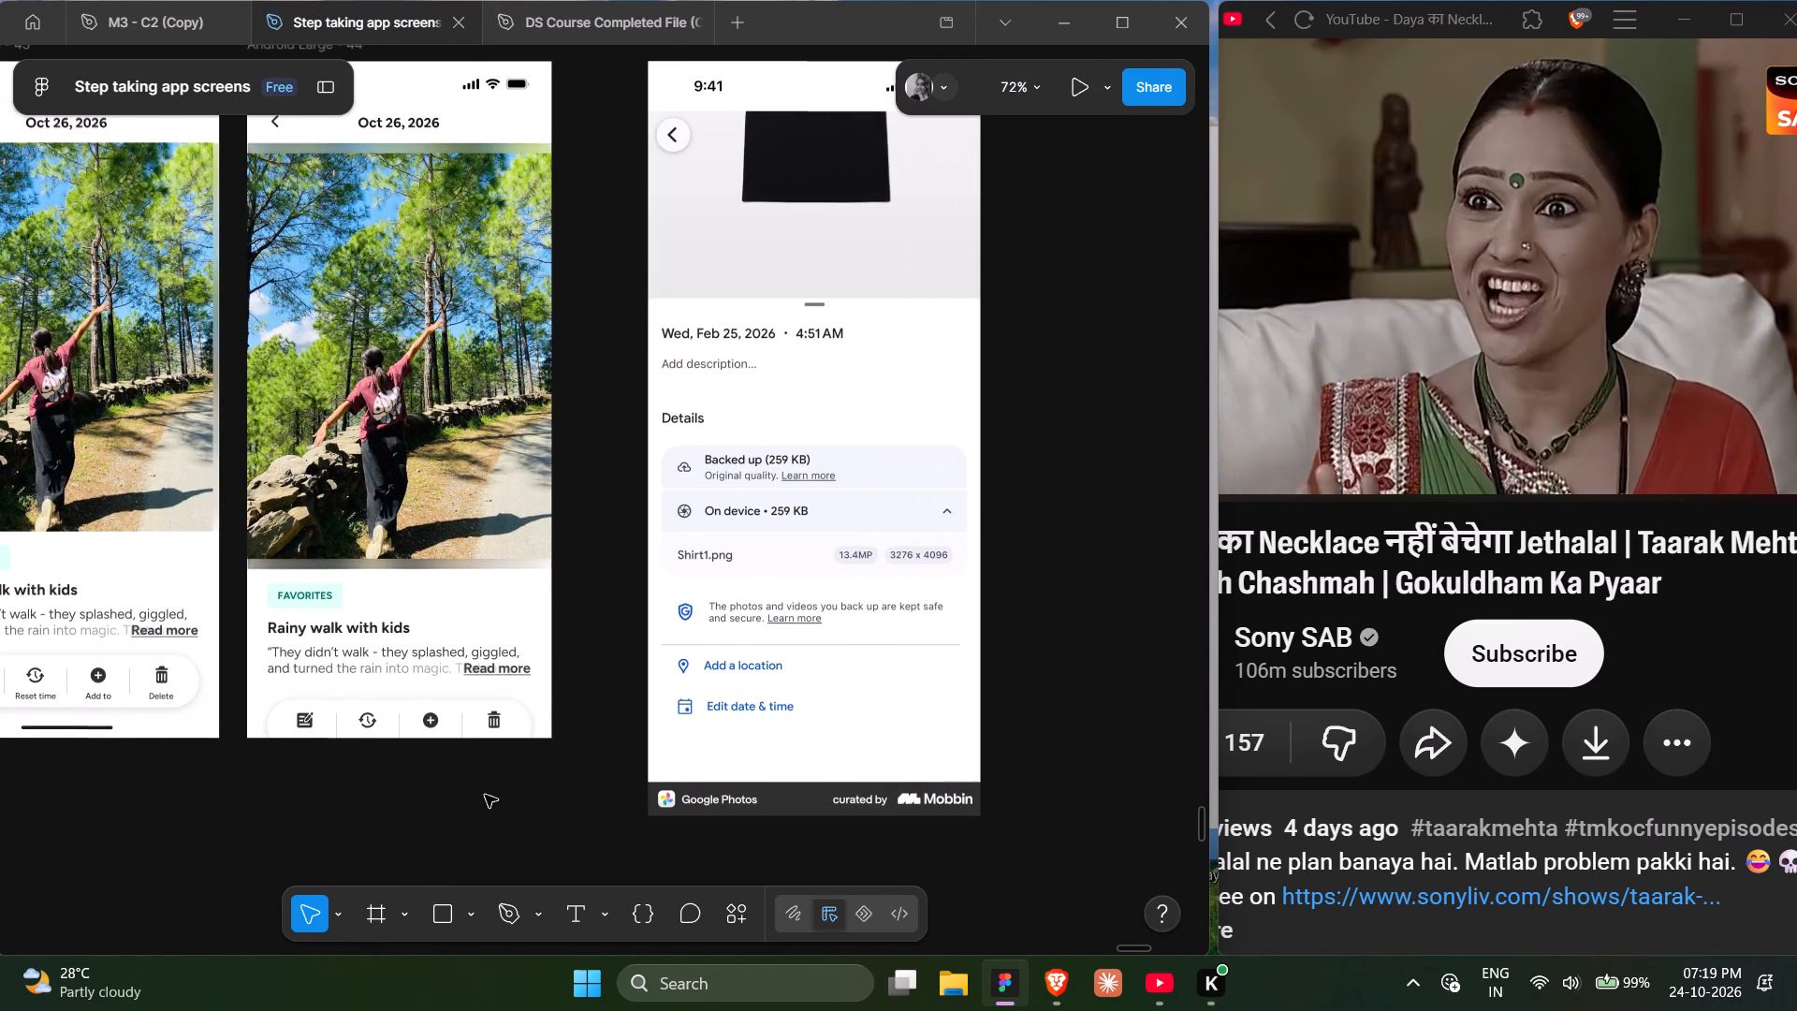
# Swap the order of the Android Large - 45 and Android Large - 44 frames so 44 comes first in the row.
pyautogui.hscroll(1, 485, 795)
pyautogui.scroll(1, 485, 795)
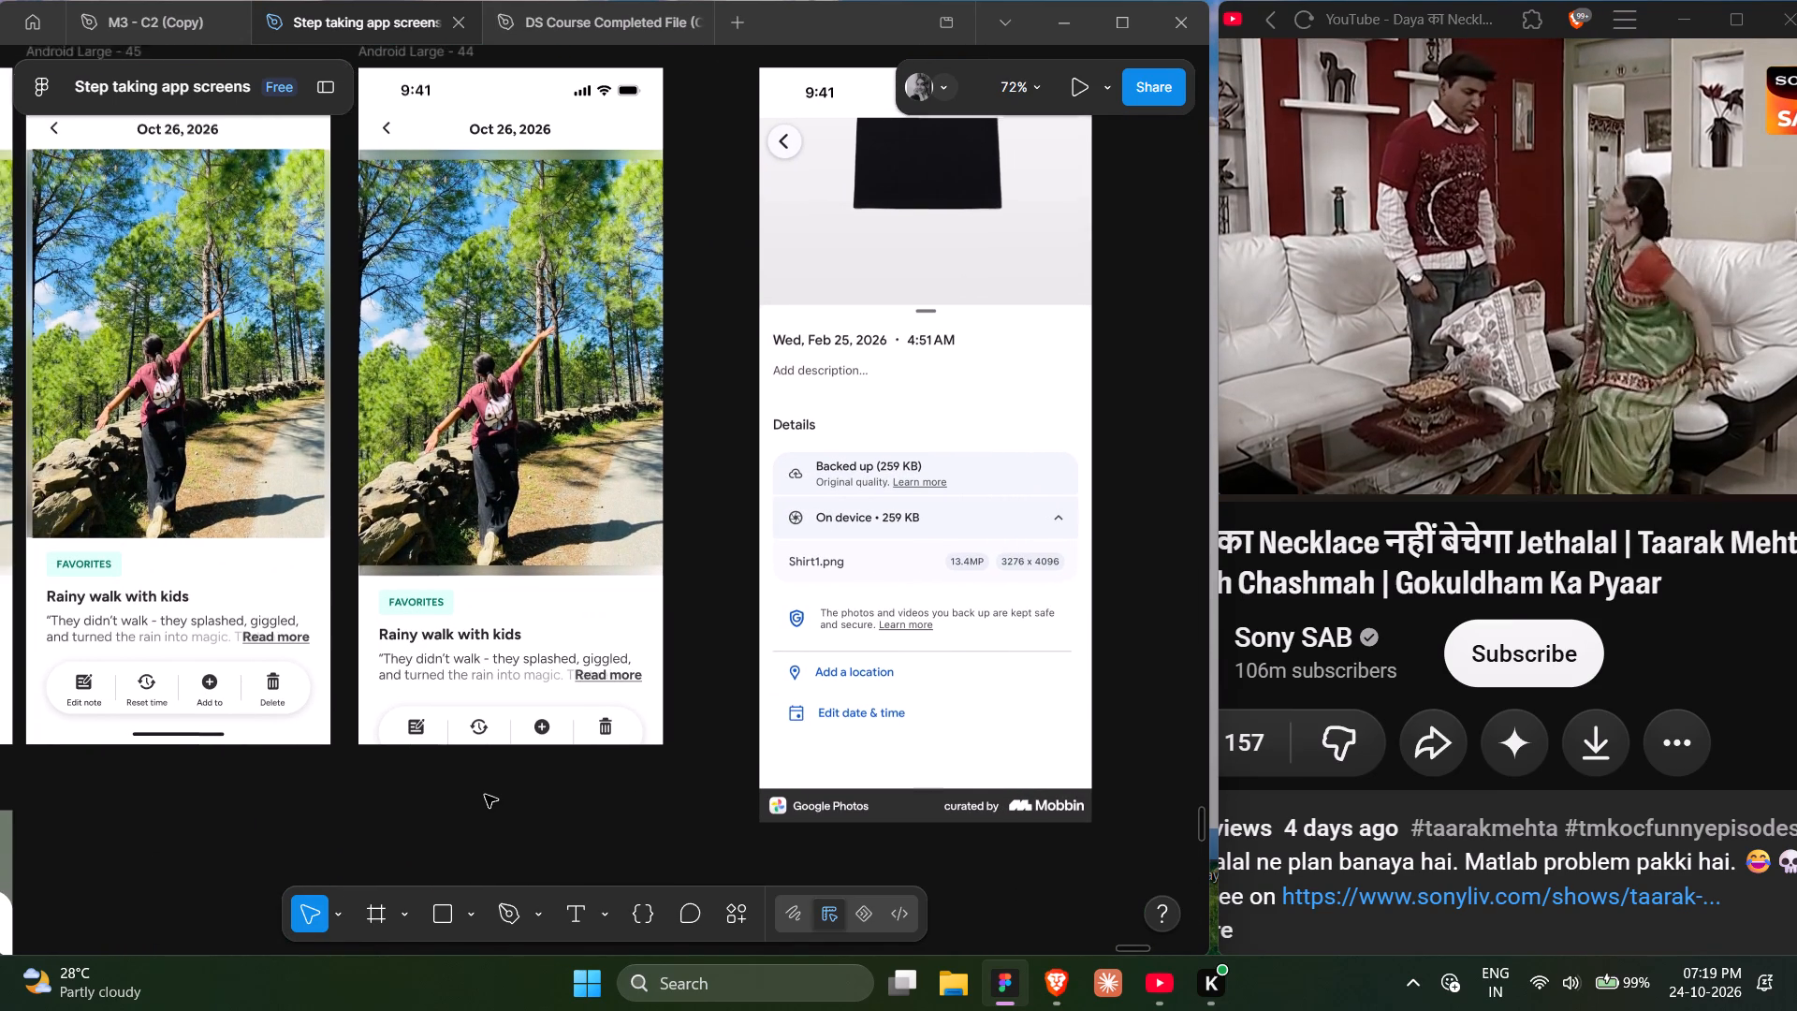
pyautogui.scroll(1, 485, 795)
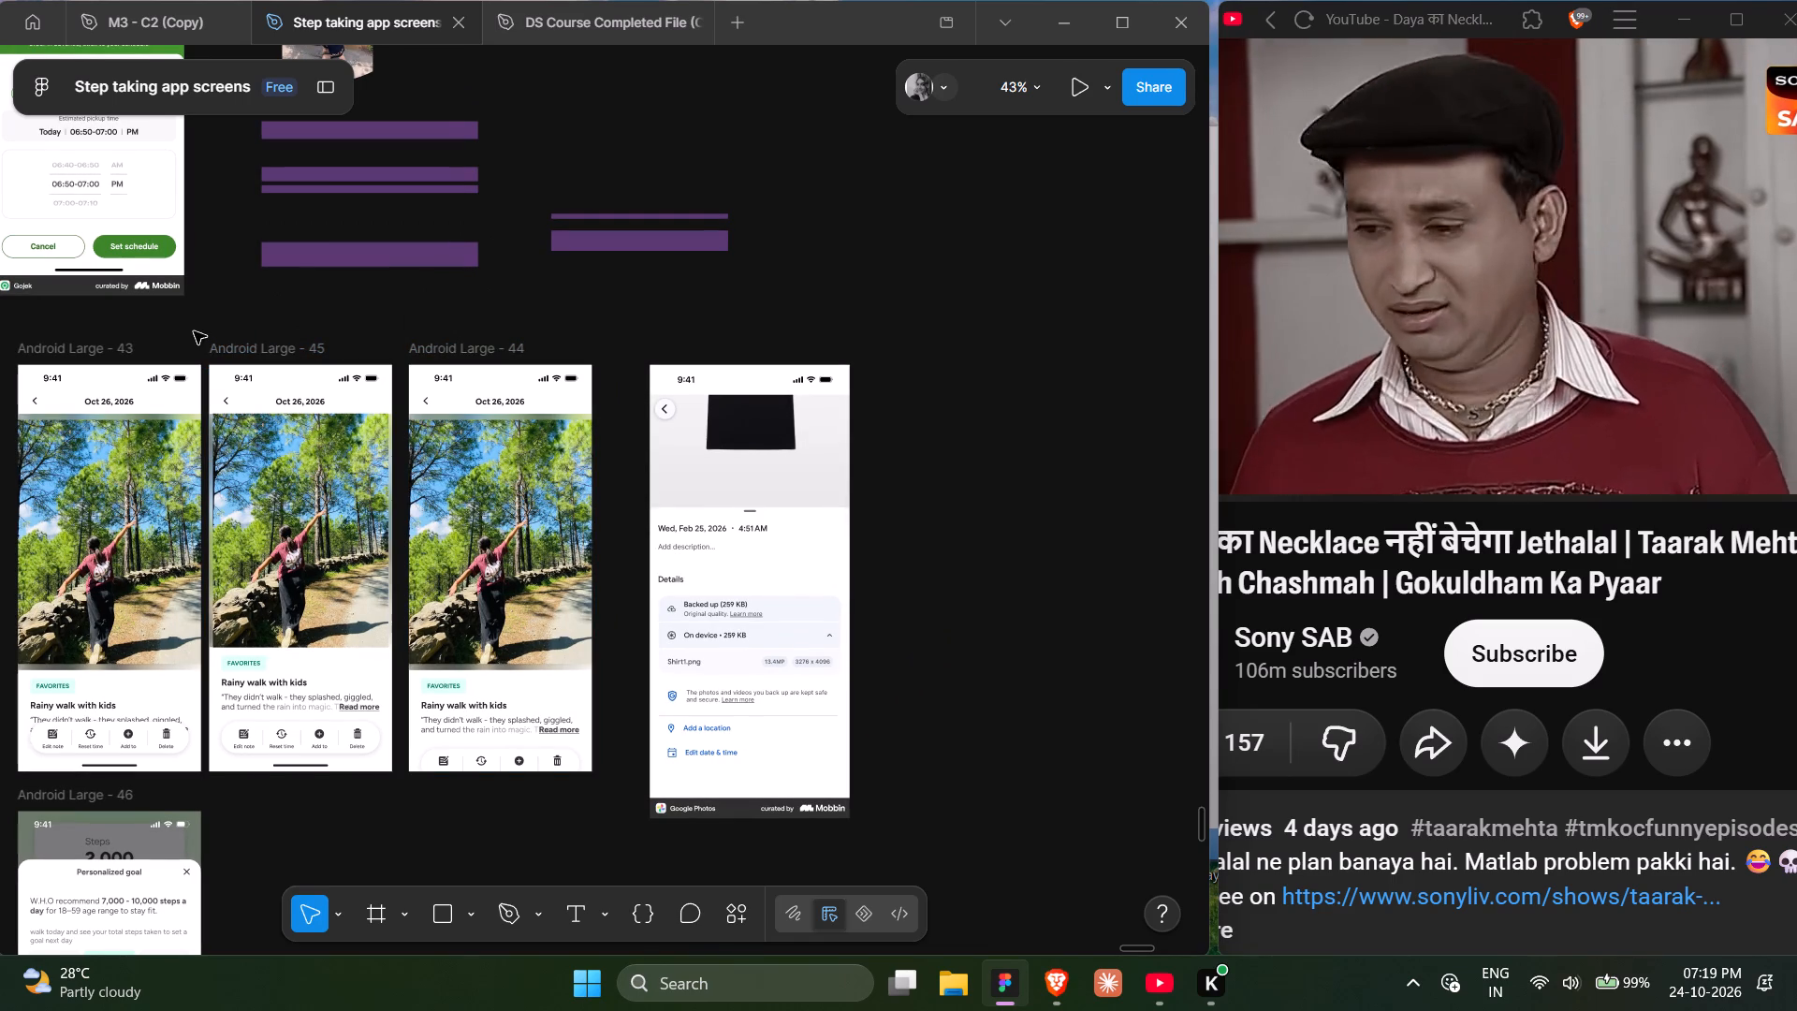
pyautogui.moveTo(206, 328); pyautogui.dragTo(245, 678)
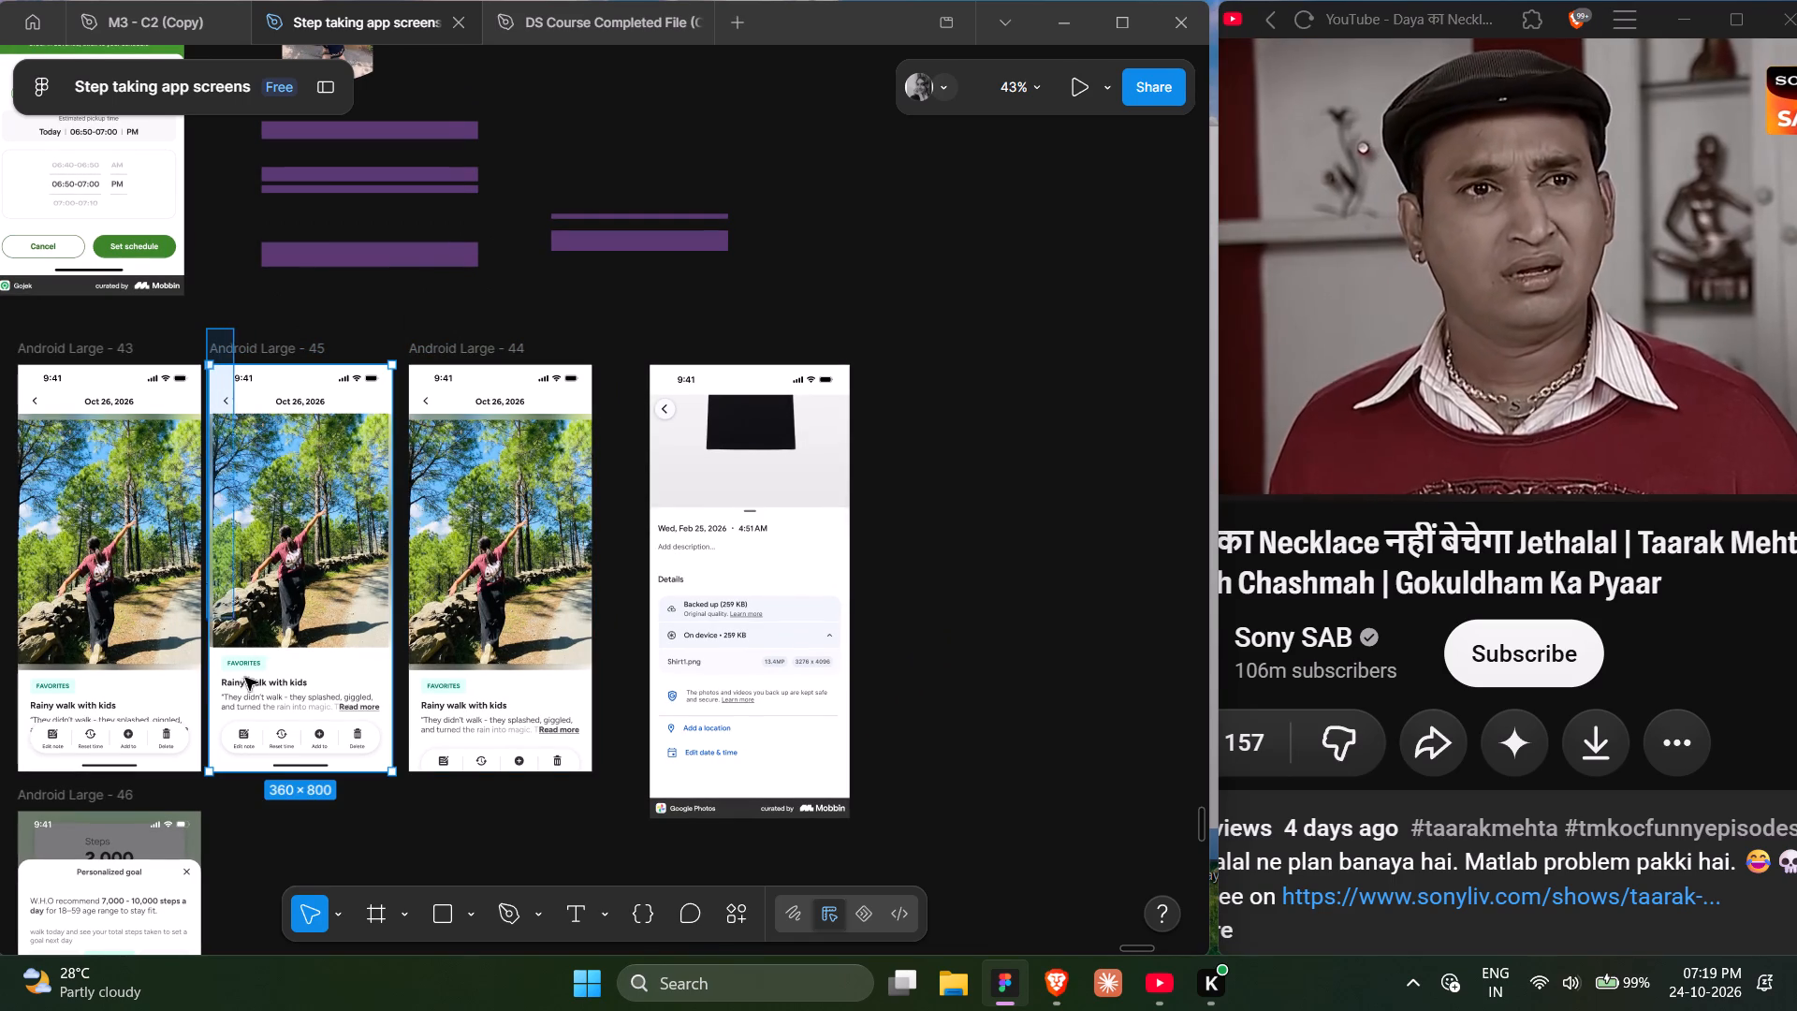
pyautogui.moveTo(245, 678); pyautogui.dragTo(613, 829)
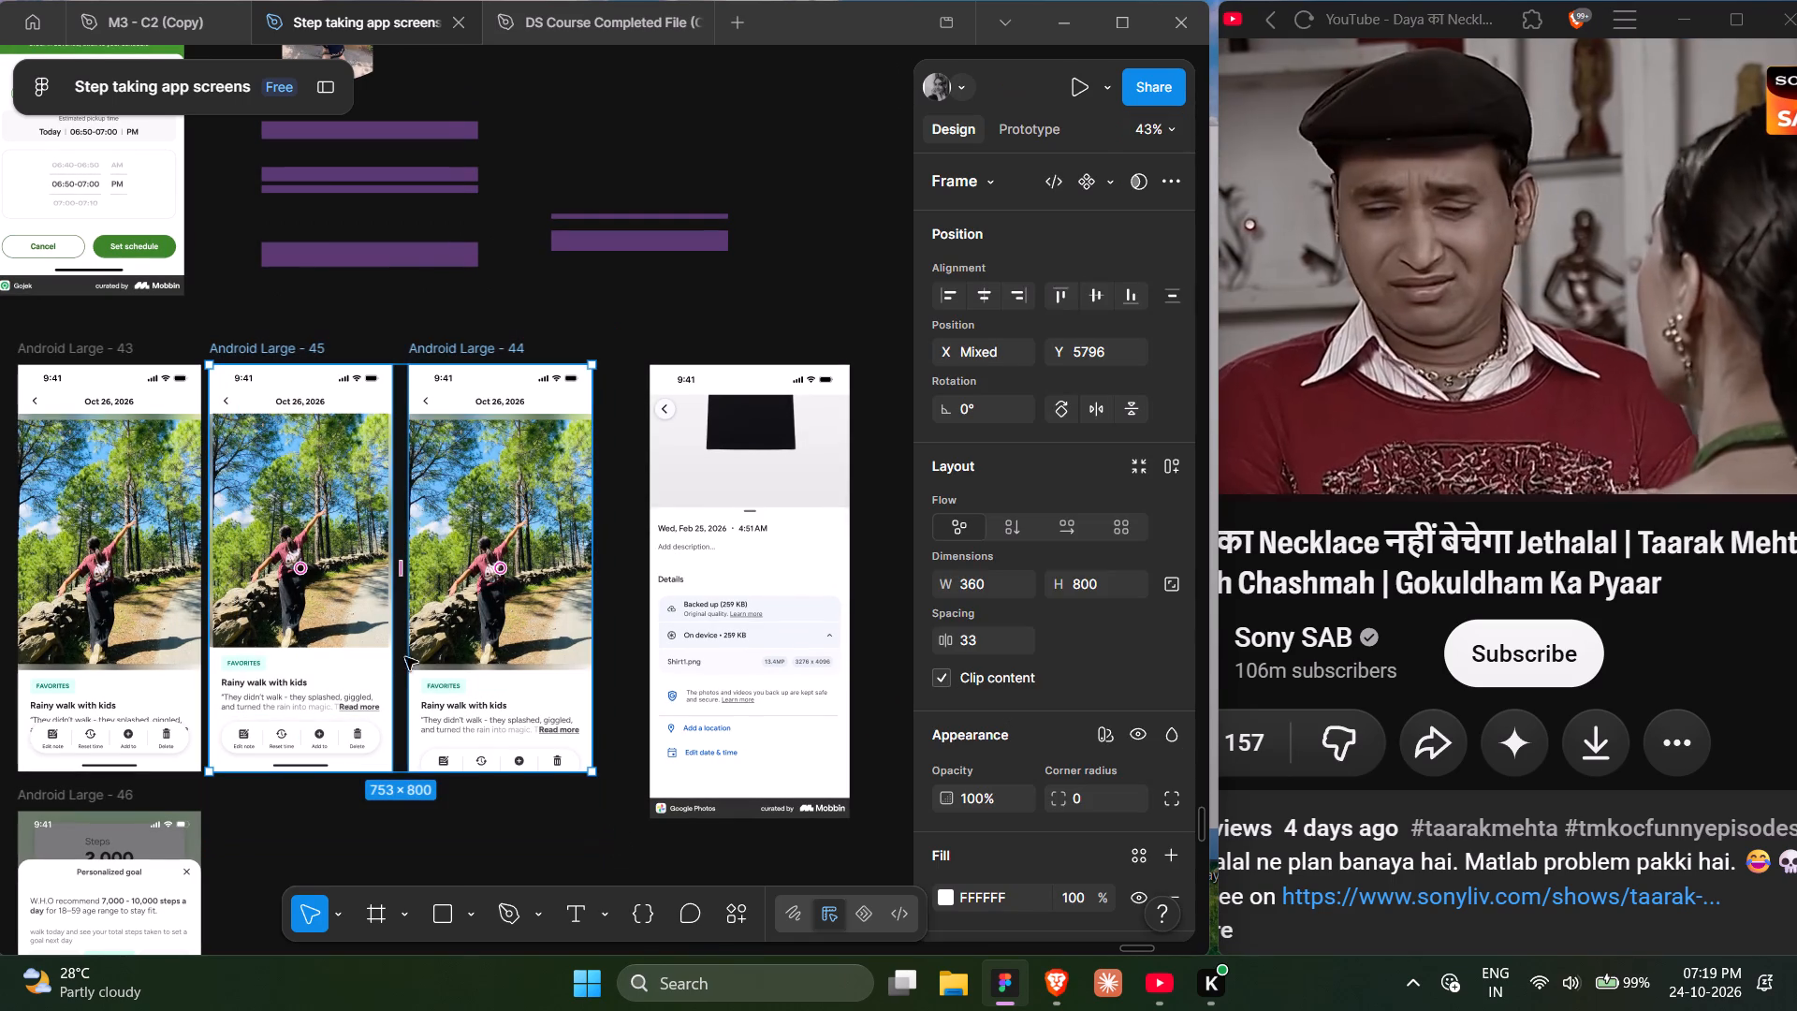
pyautogui.moveTo(297, 564); pyautogui.dragTo(505, 559)
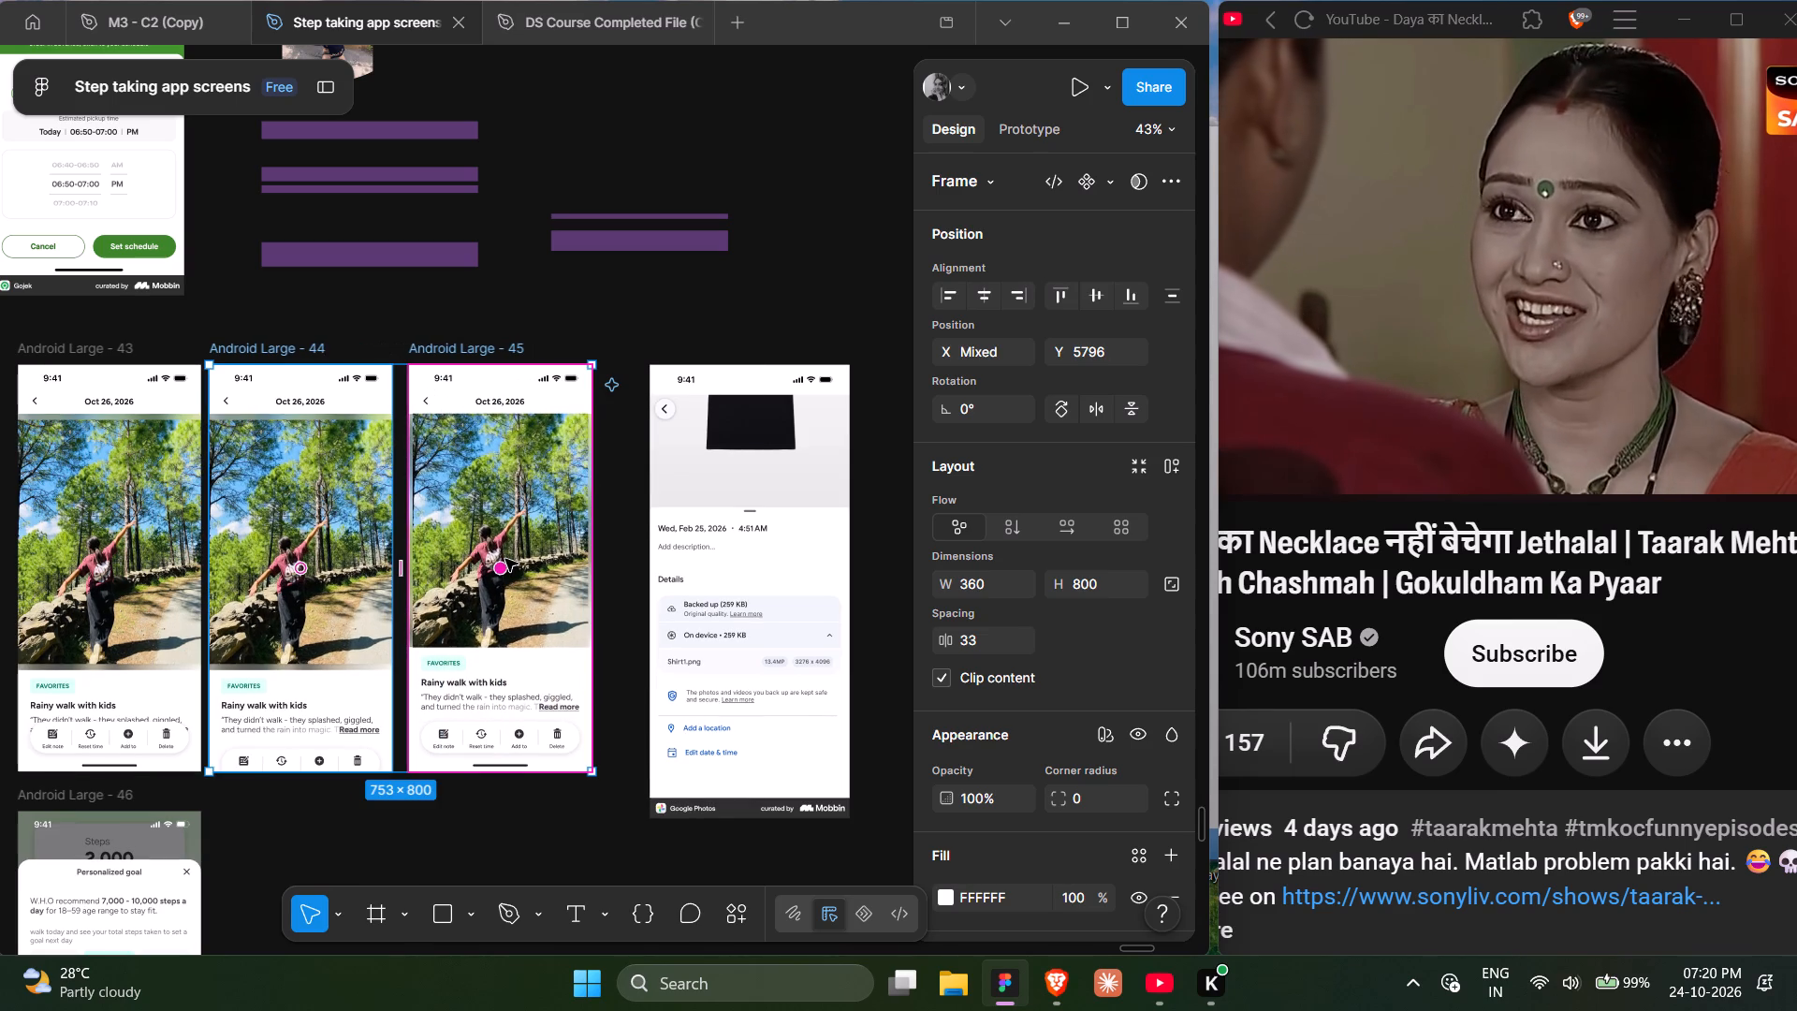
pyautogui.click(531, 825)
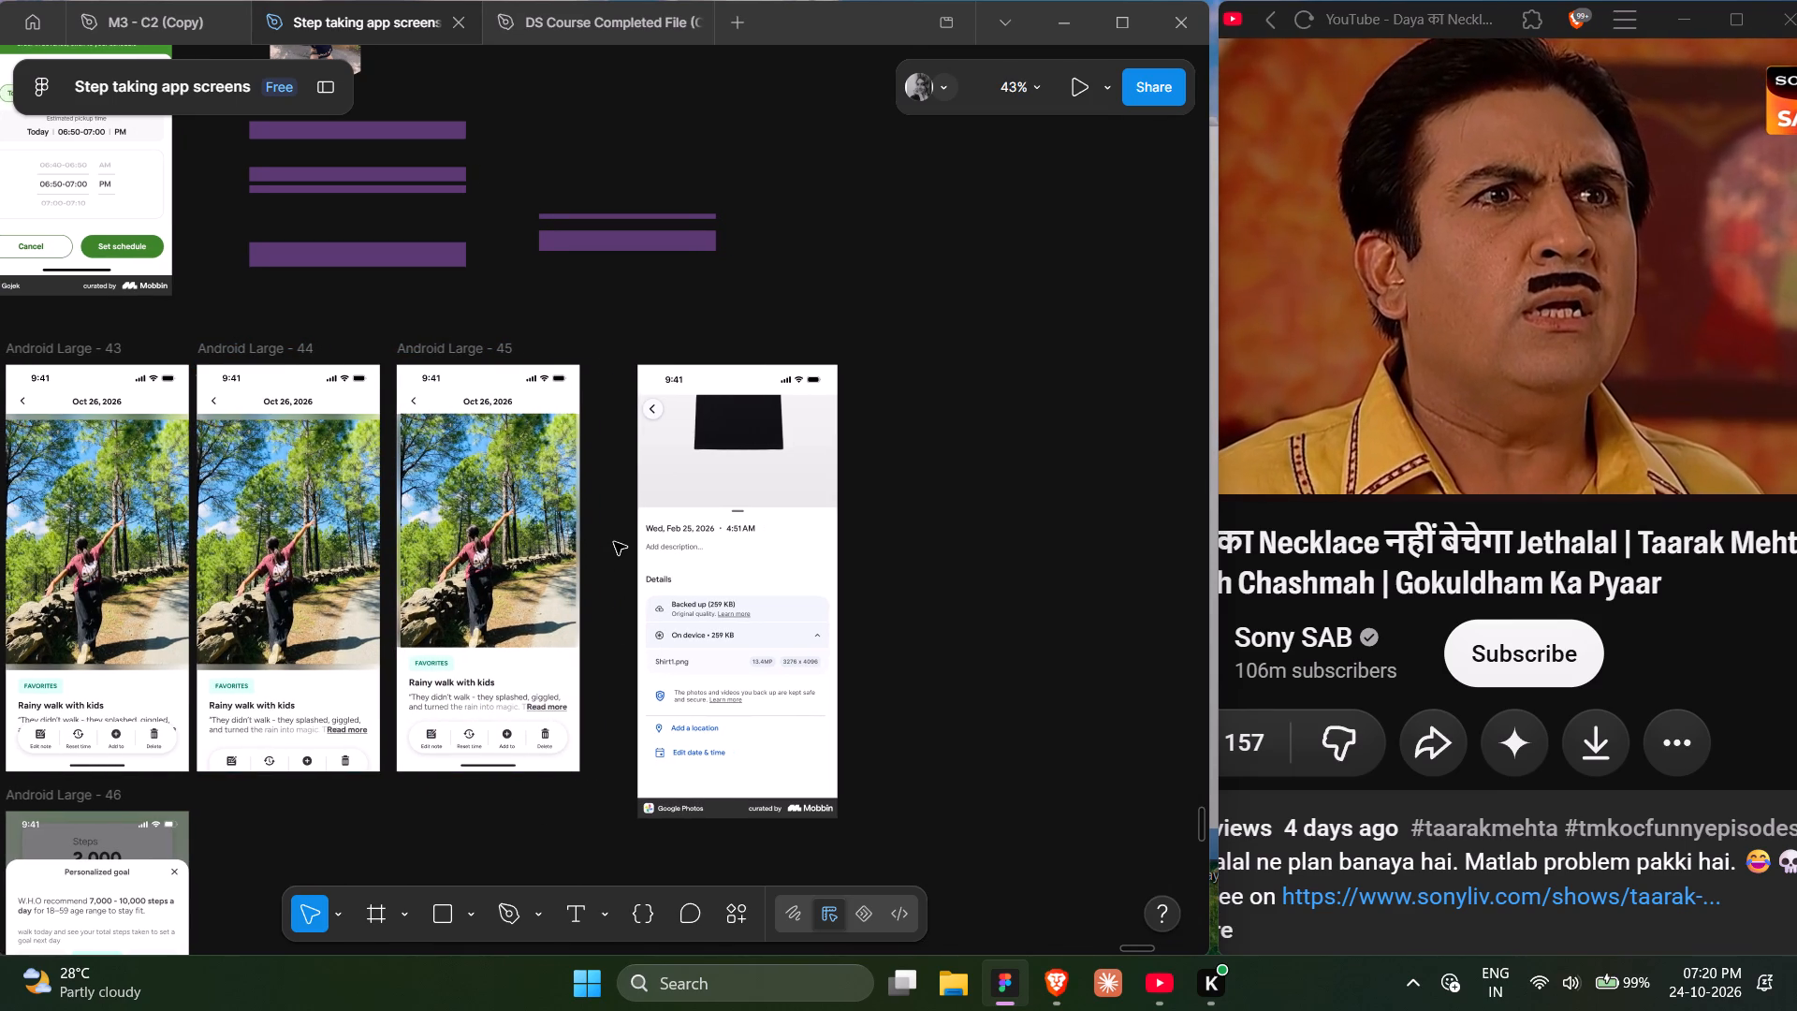
# Move the Google Photos screenshot farther along the row to about X 39258, making room for another screen.
pyautogui.moveTo(709, 541); pyautogui.dragTo(834, 540)
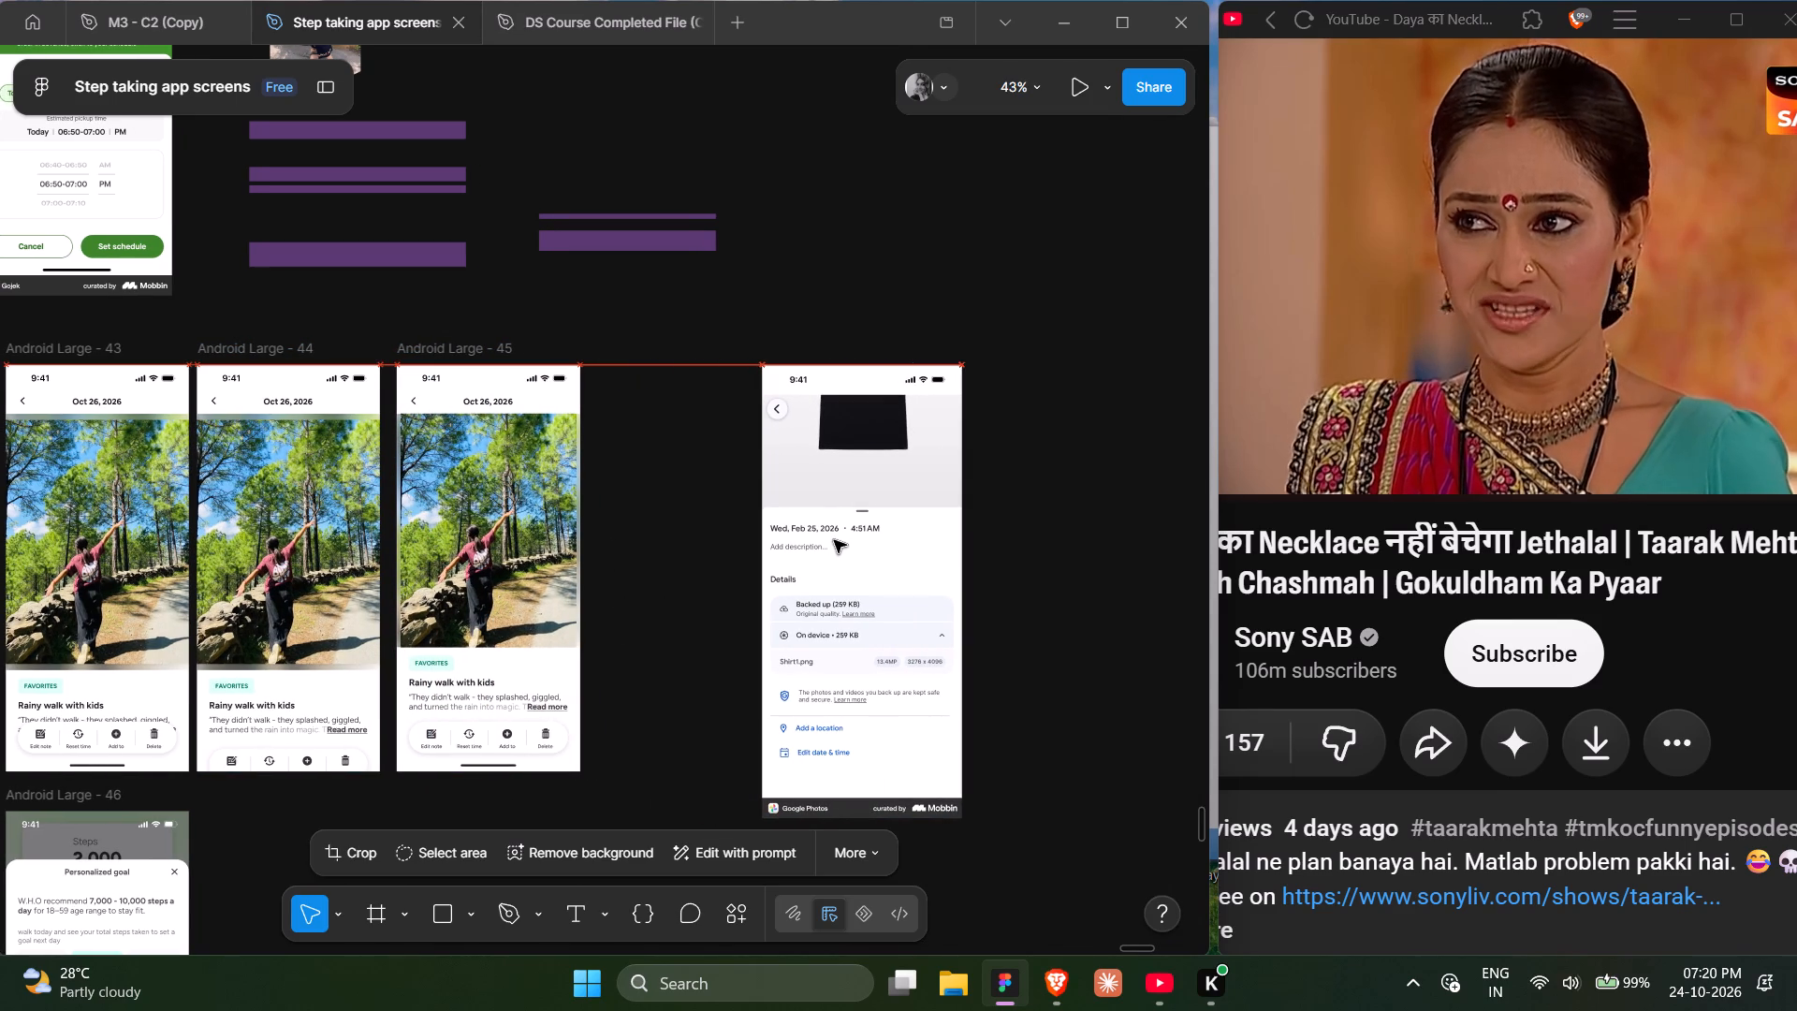
pyautogui.moveTo(834, 540); pyautogui.dragTo(887, 541)
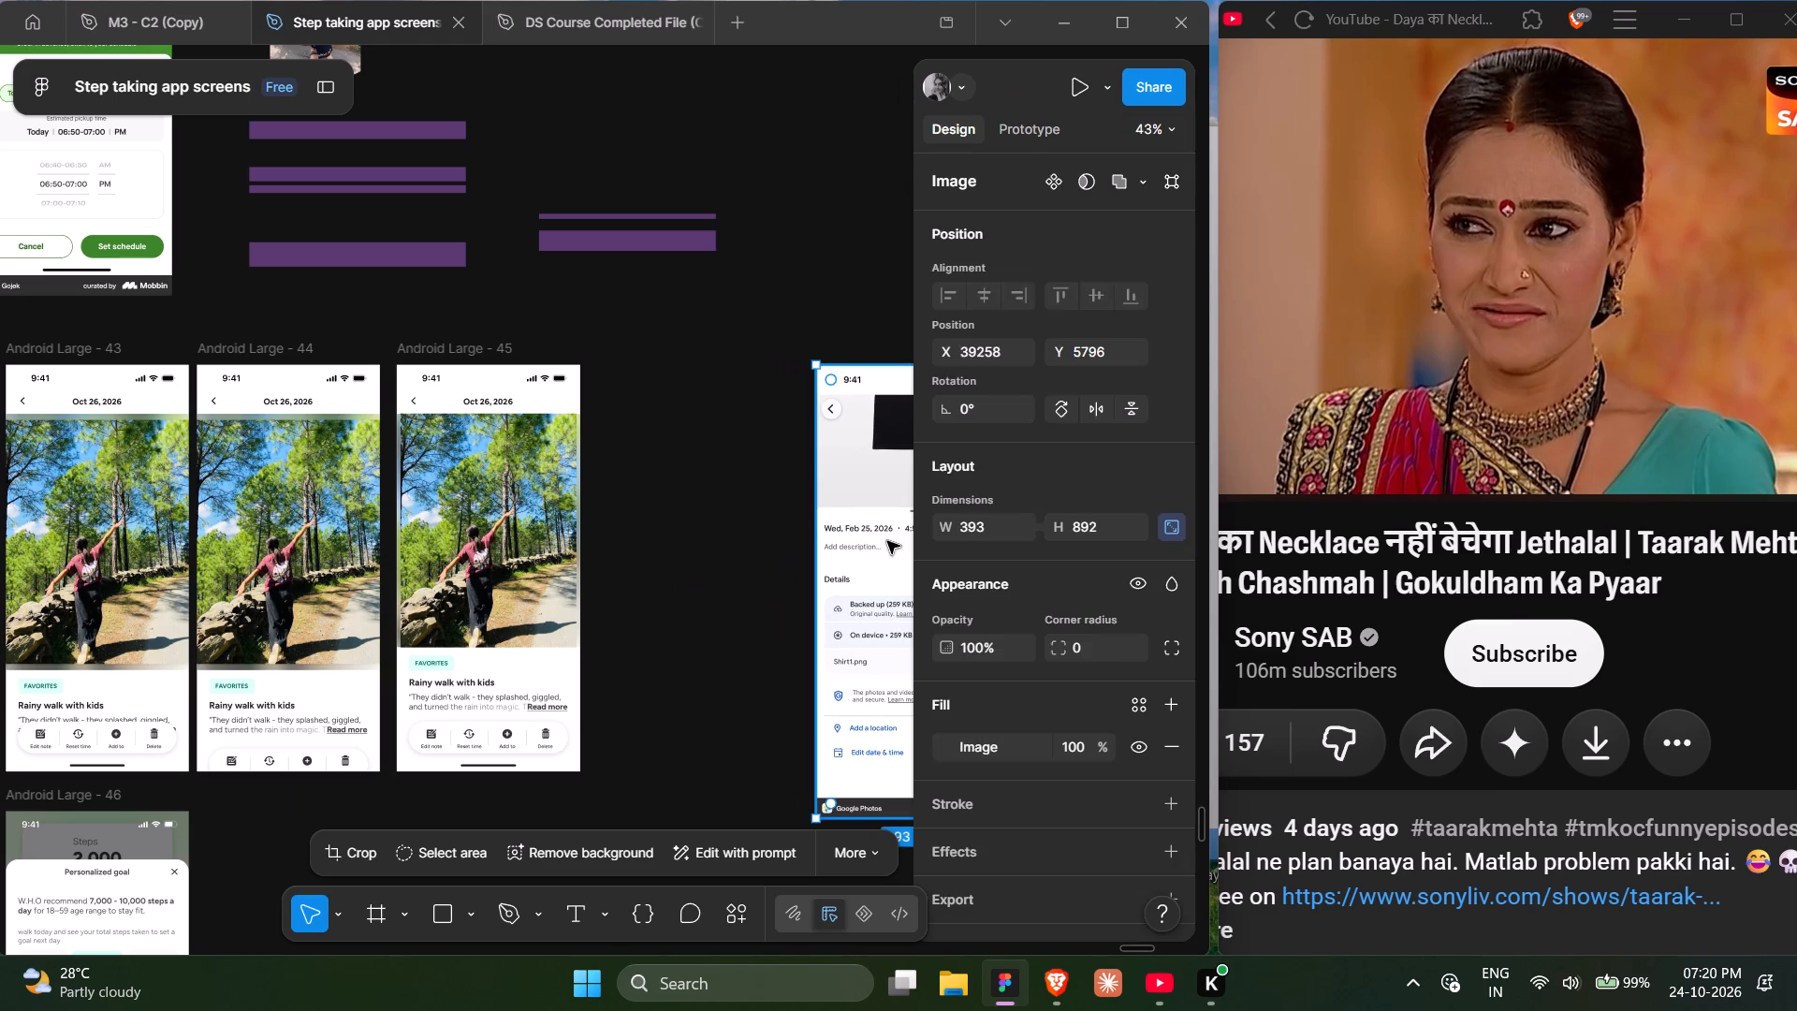
# Duplicate the Android Large - 45 frame into the gap before the Google Photos screenshot, at about X 38810, Y 5796.
pyautogui.click(448, 351)
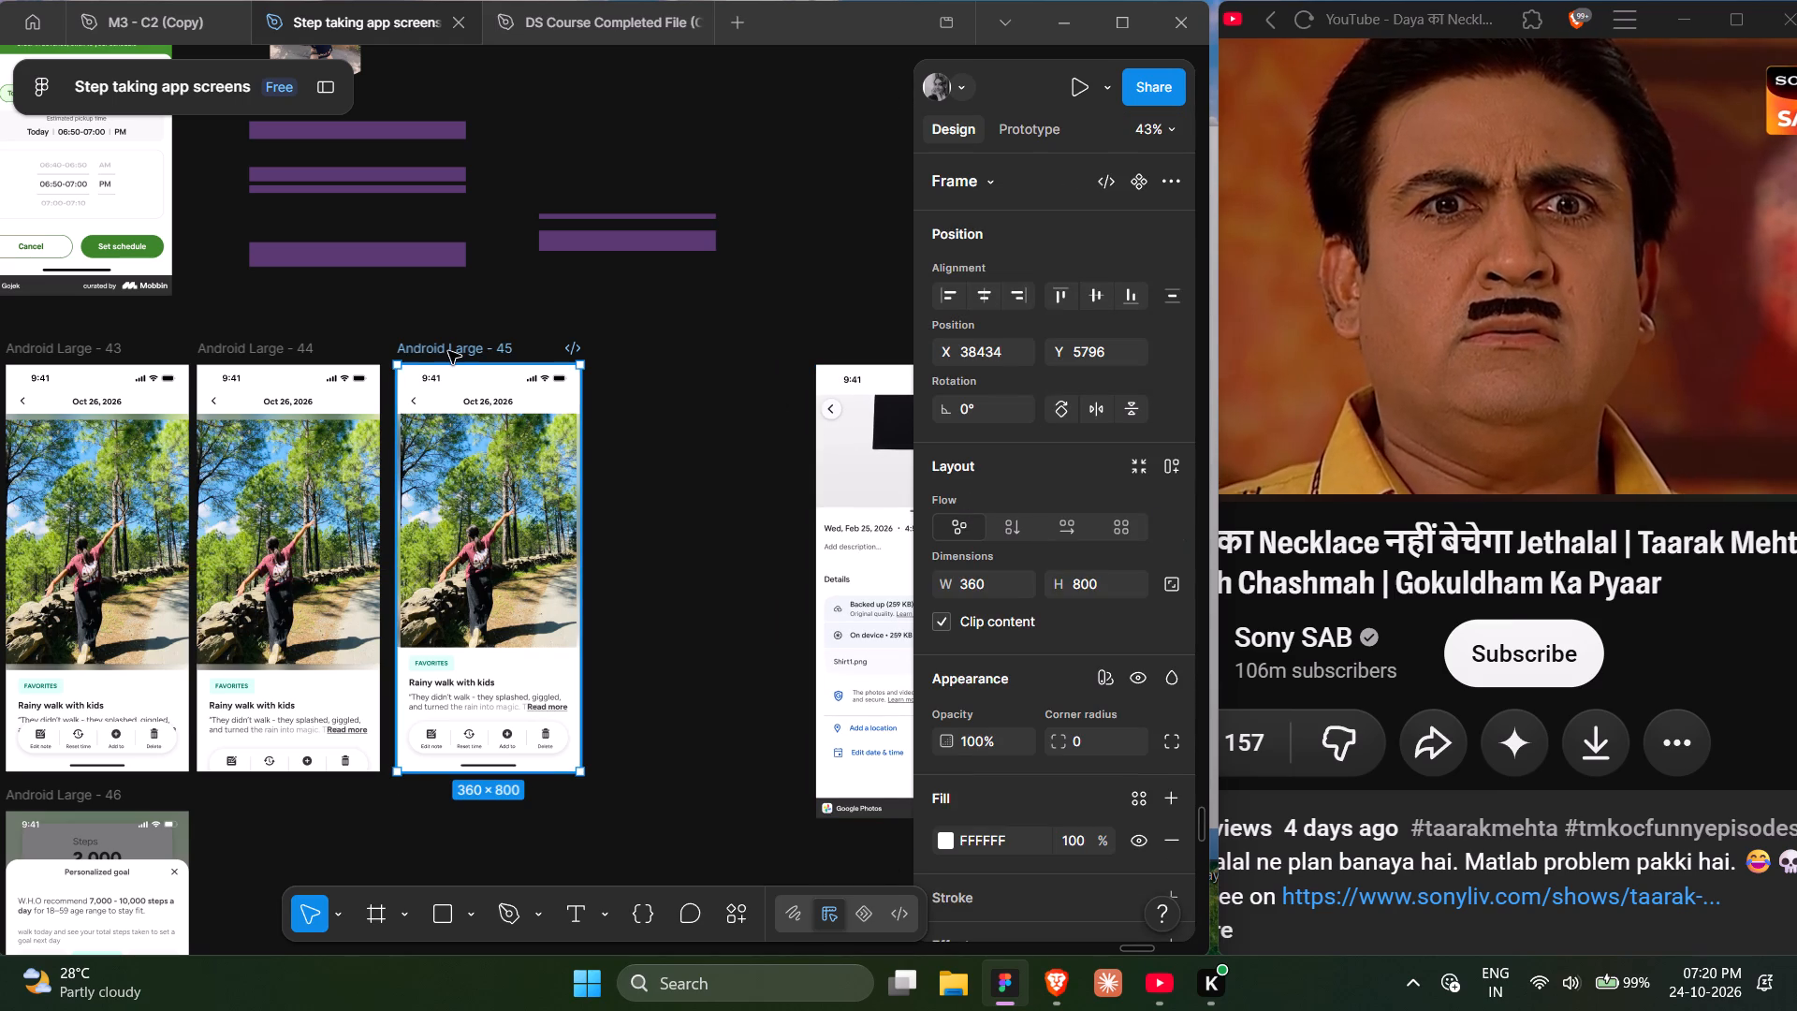
pyautogui.keyDown('alt'); pyautogui.moveTo(448, 351); pyautogui.dragTo(632, 360); pyautogui.keyUp('alt')
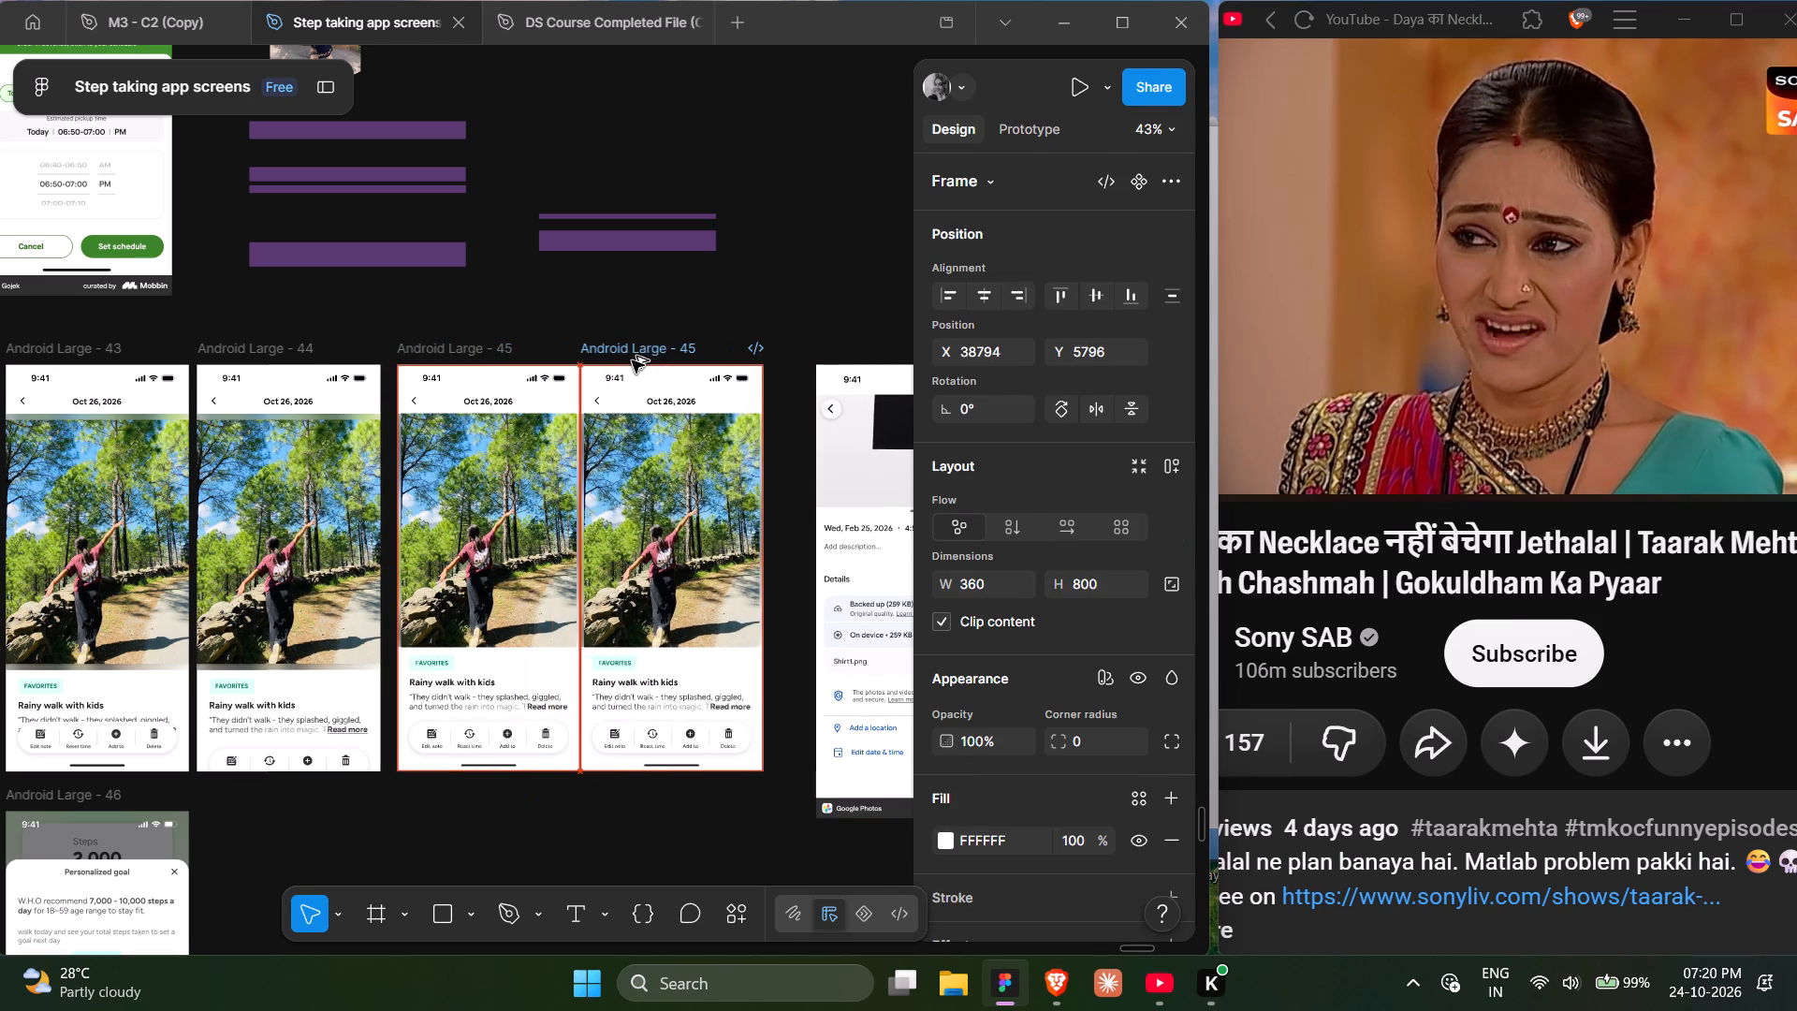
pyautogui.keyDown('alt'); pyautogui.moveTo(632, 360); pyautogui.dragTo(644, 360); pyautogui.keyUp('alt')
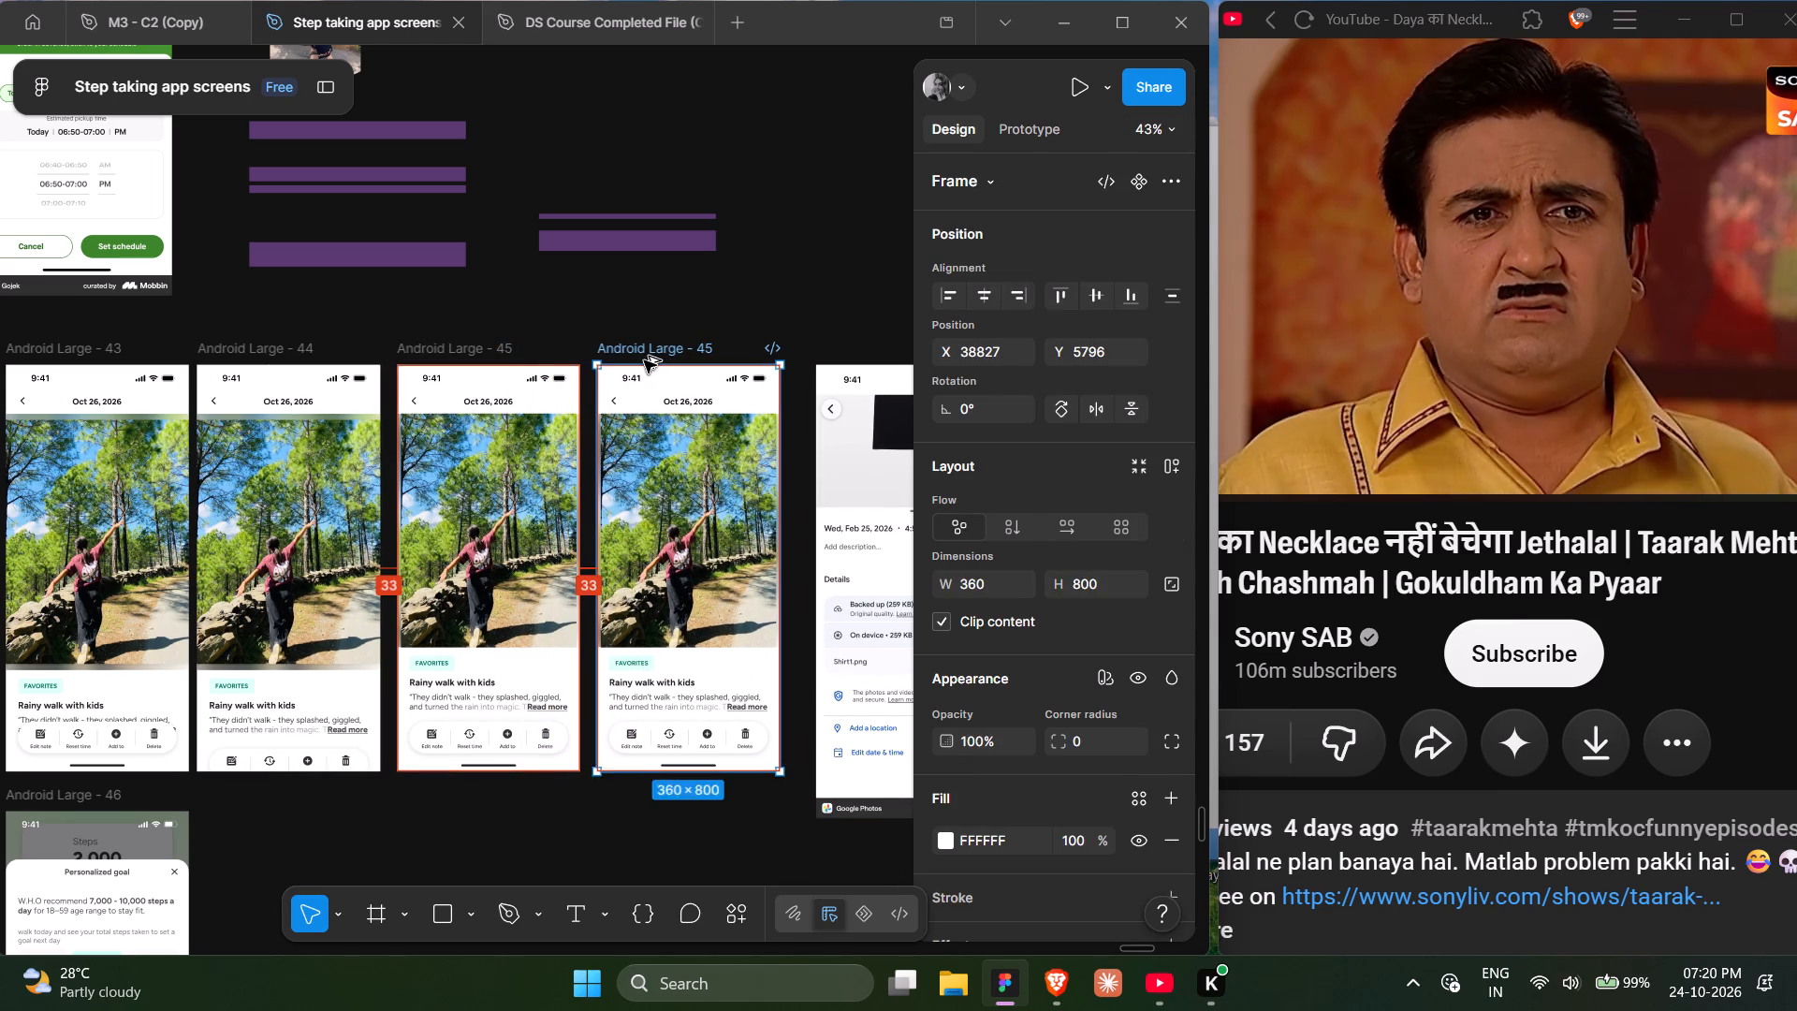
pyautogui.keyDown('alt'); pyautogui.moveTo(644, 360); pyautogui.dragTo(643, 360); pyautogui.keyUp('alt')
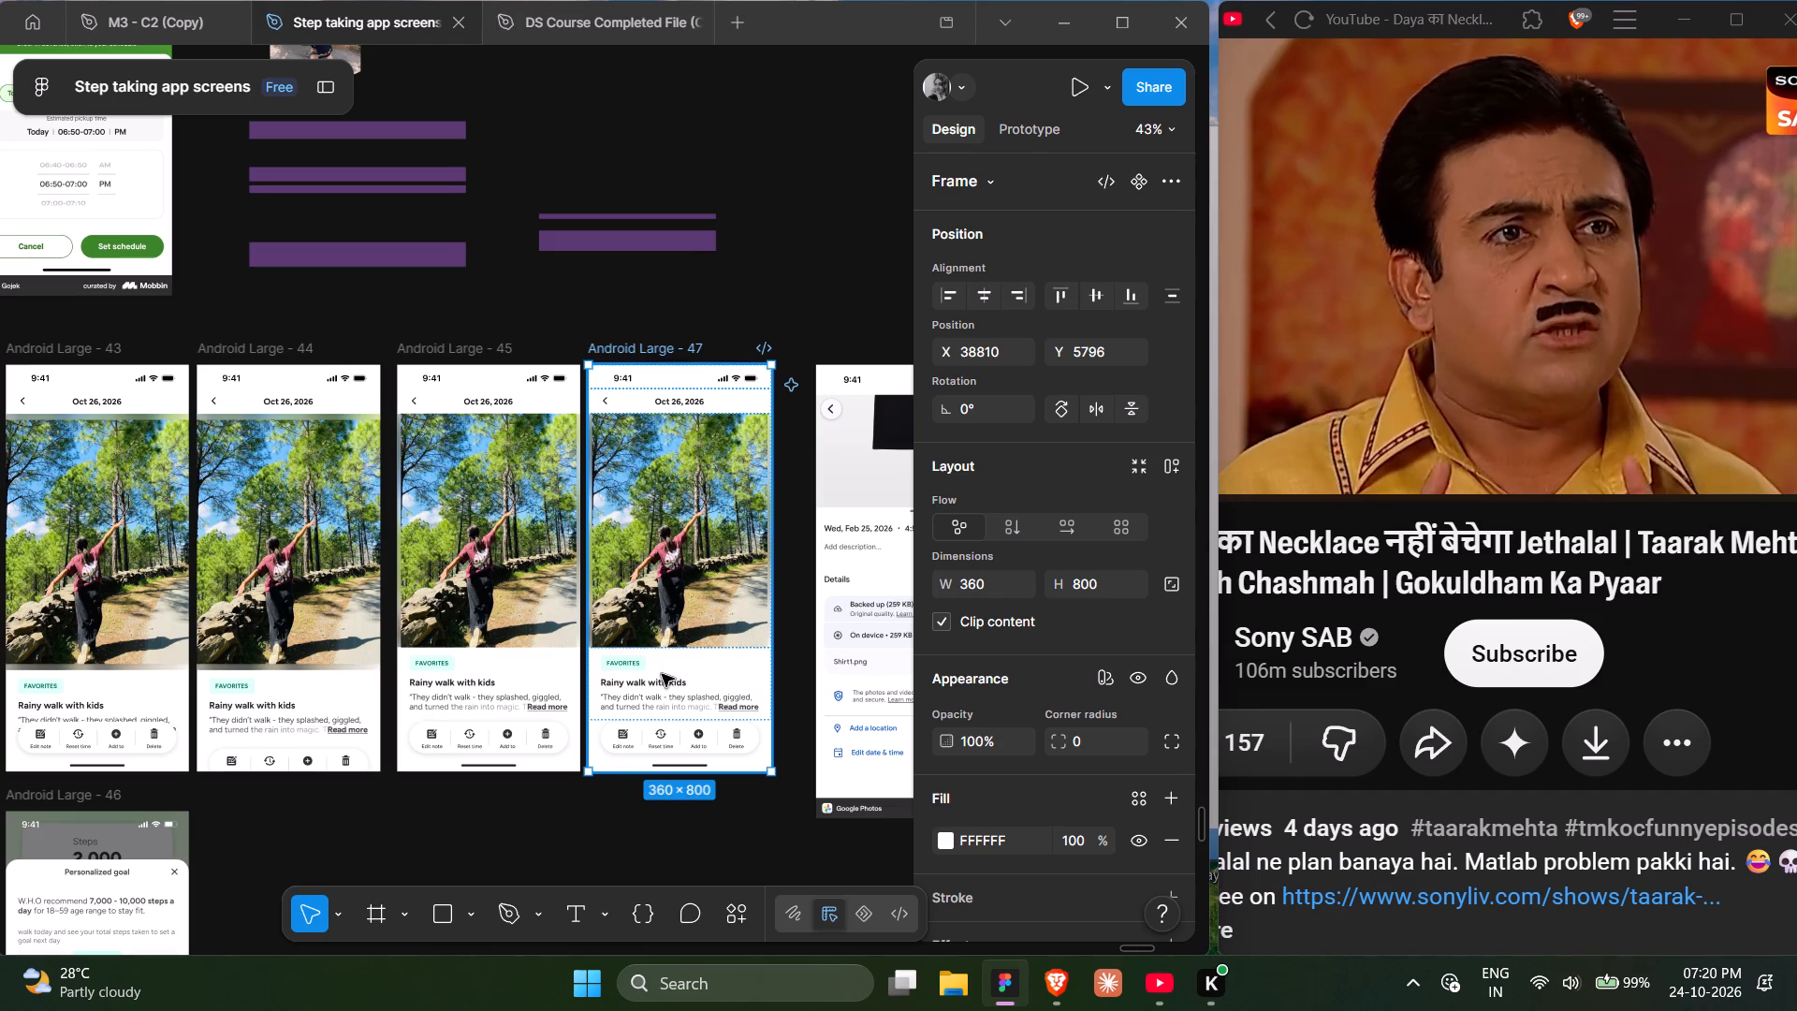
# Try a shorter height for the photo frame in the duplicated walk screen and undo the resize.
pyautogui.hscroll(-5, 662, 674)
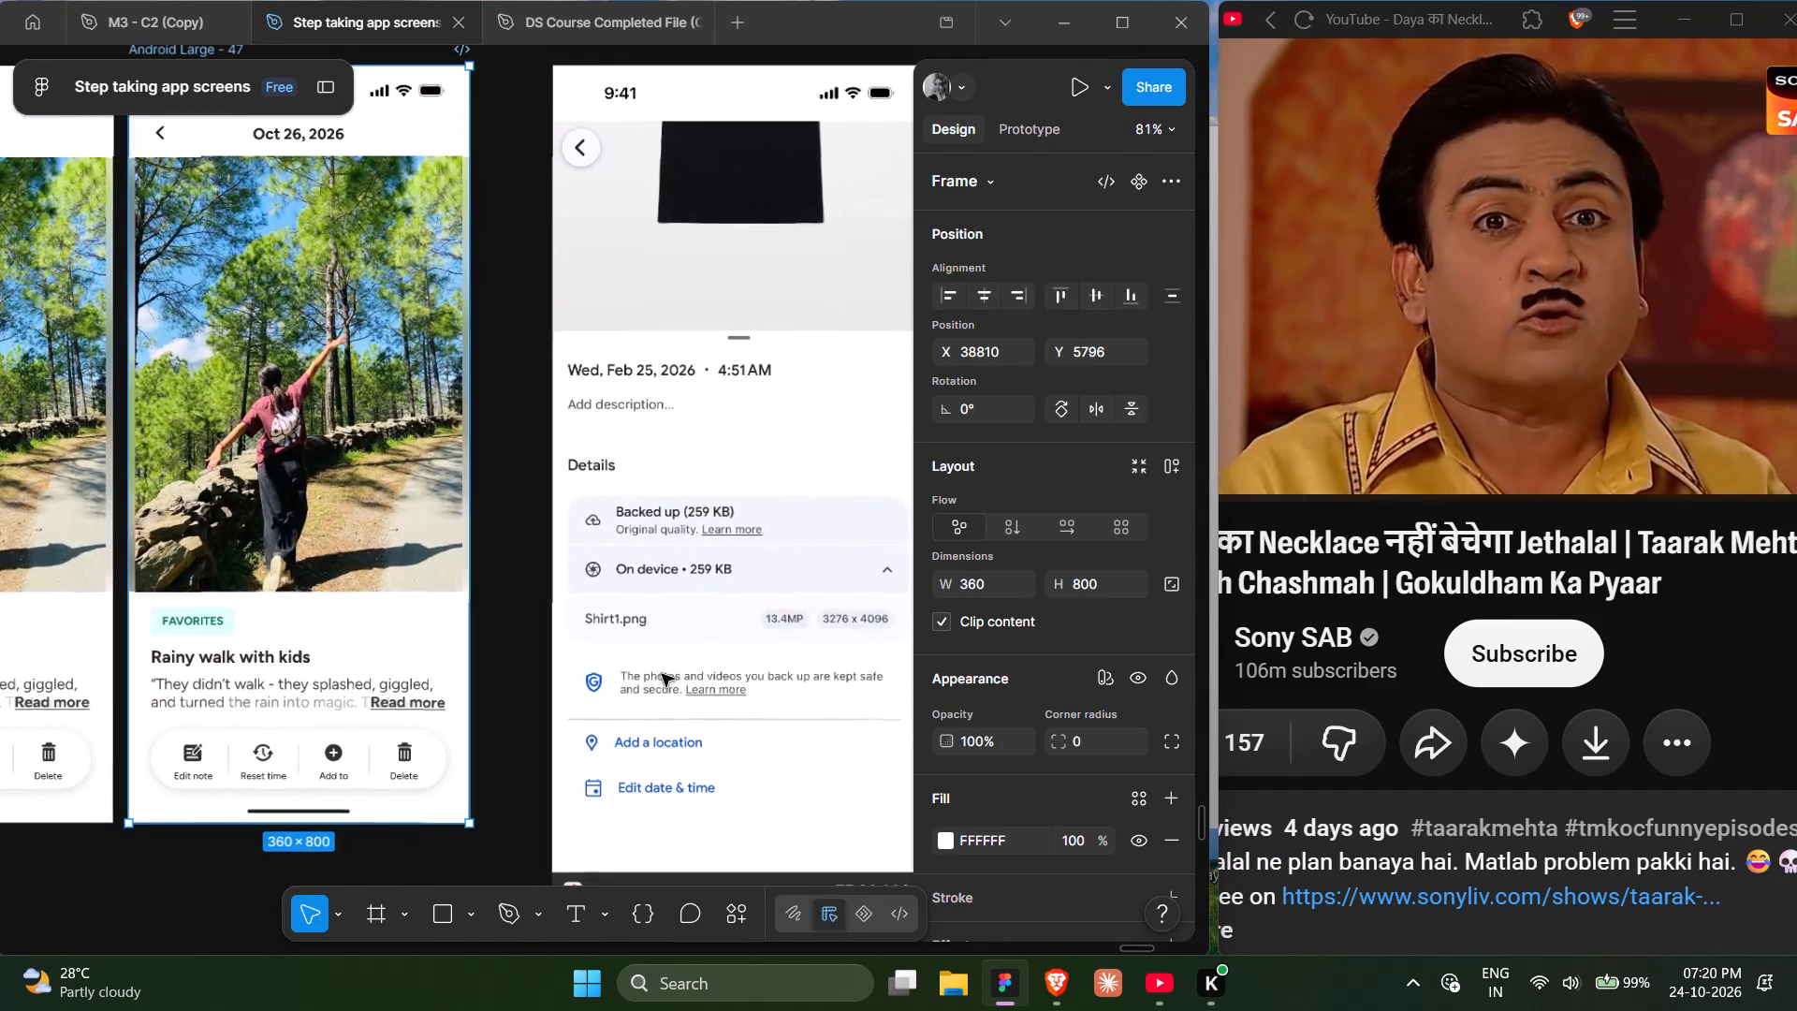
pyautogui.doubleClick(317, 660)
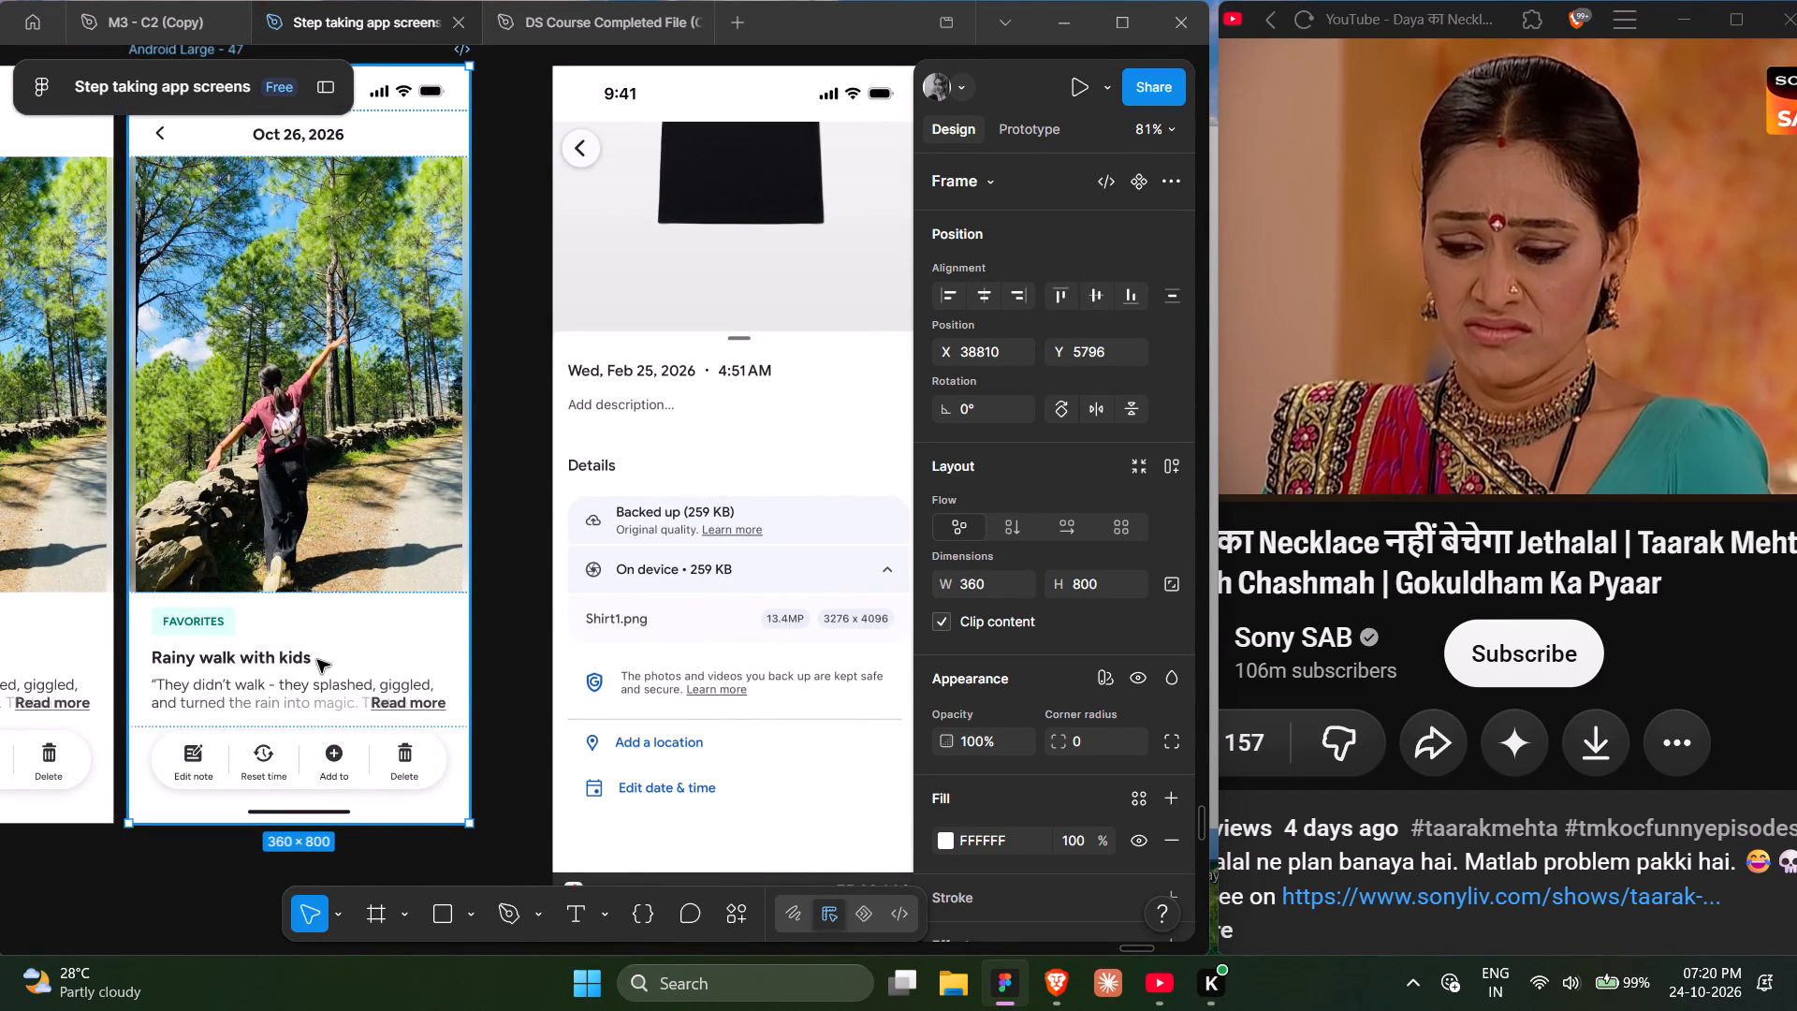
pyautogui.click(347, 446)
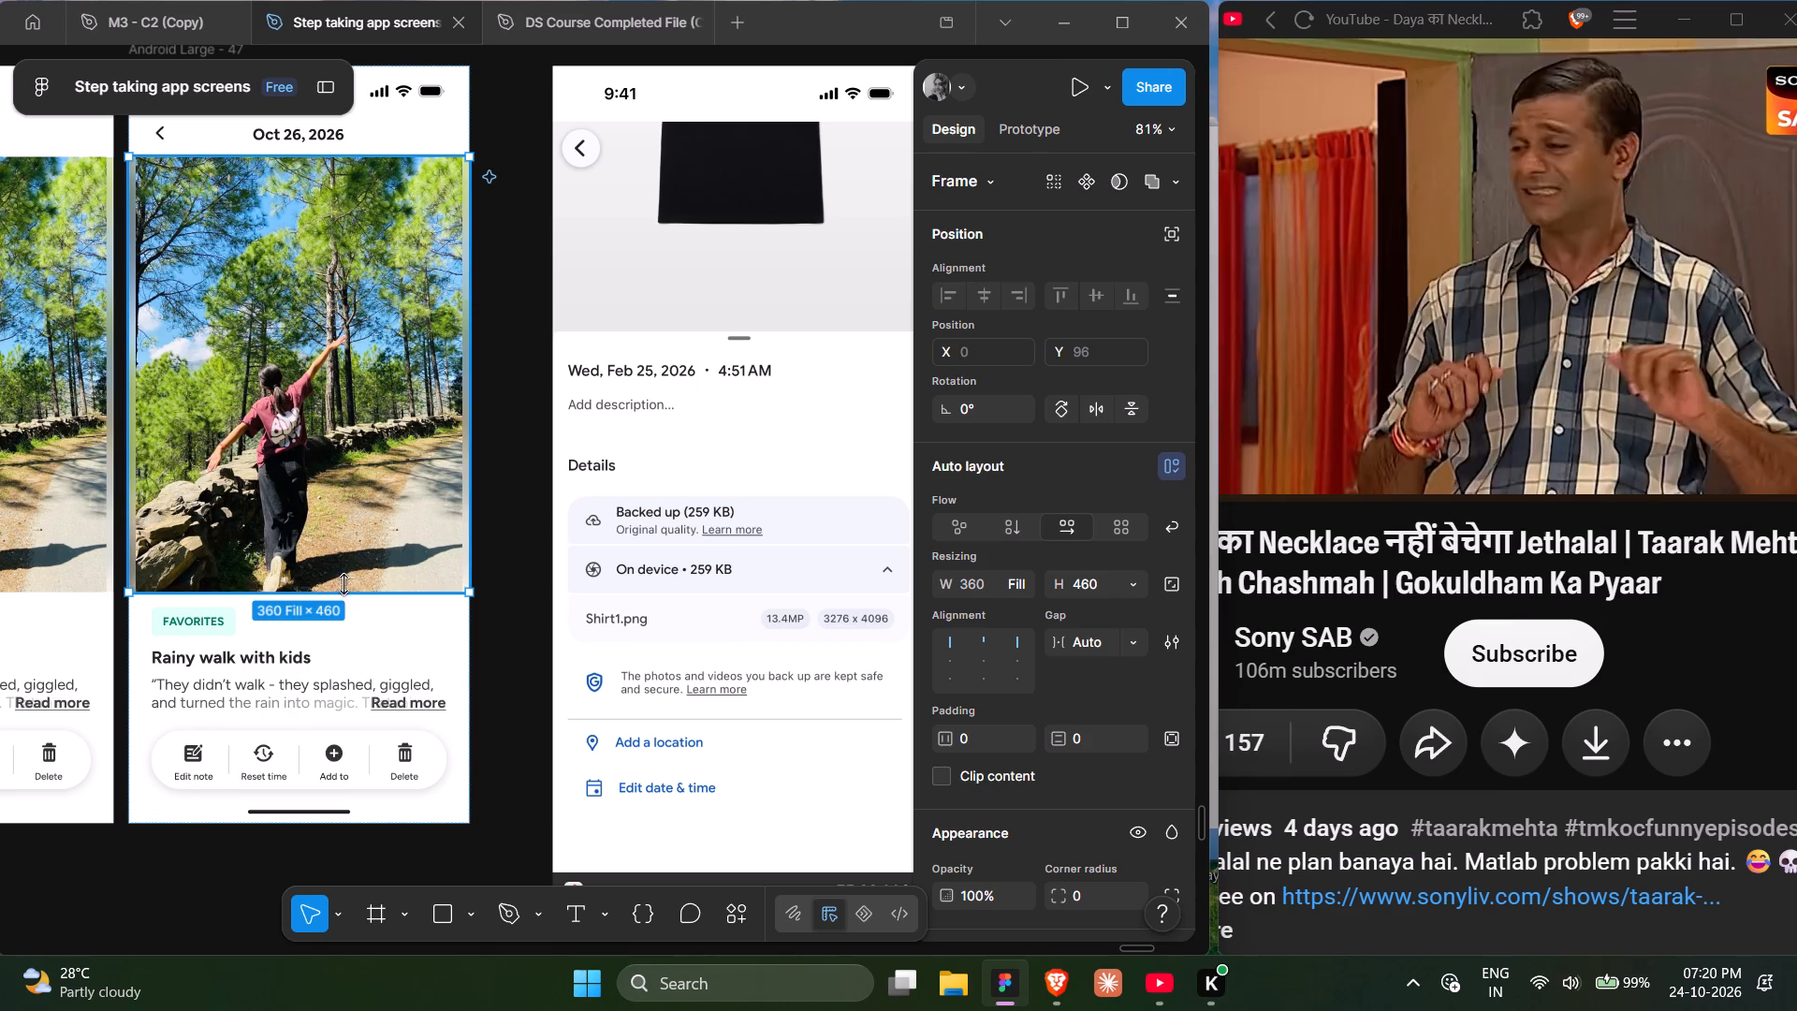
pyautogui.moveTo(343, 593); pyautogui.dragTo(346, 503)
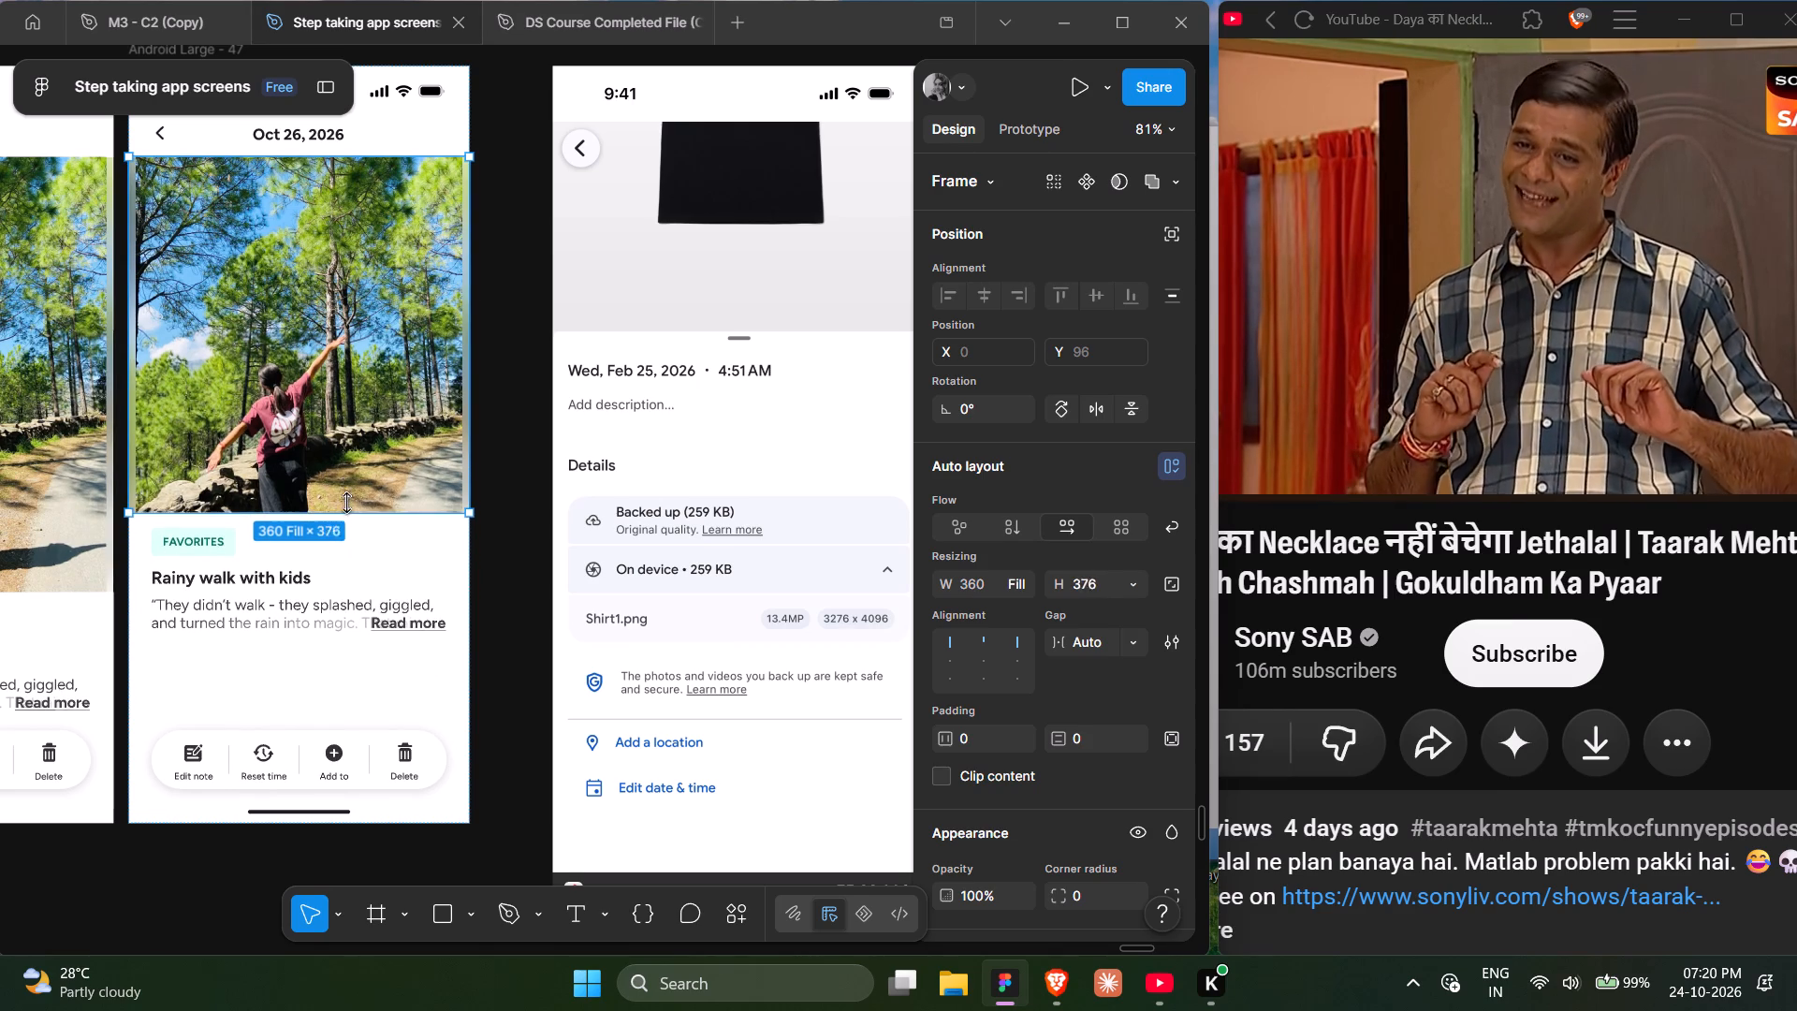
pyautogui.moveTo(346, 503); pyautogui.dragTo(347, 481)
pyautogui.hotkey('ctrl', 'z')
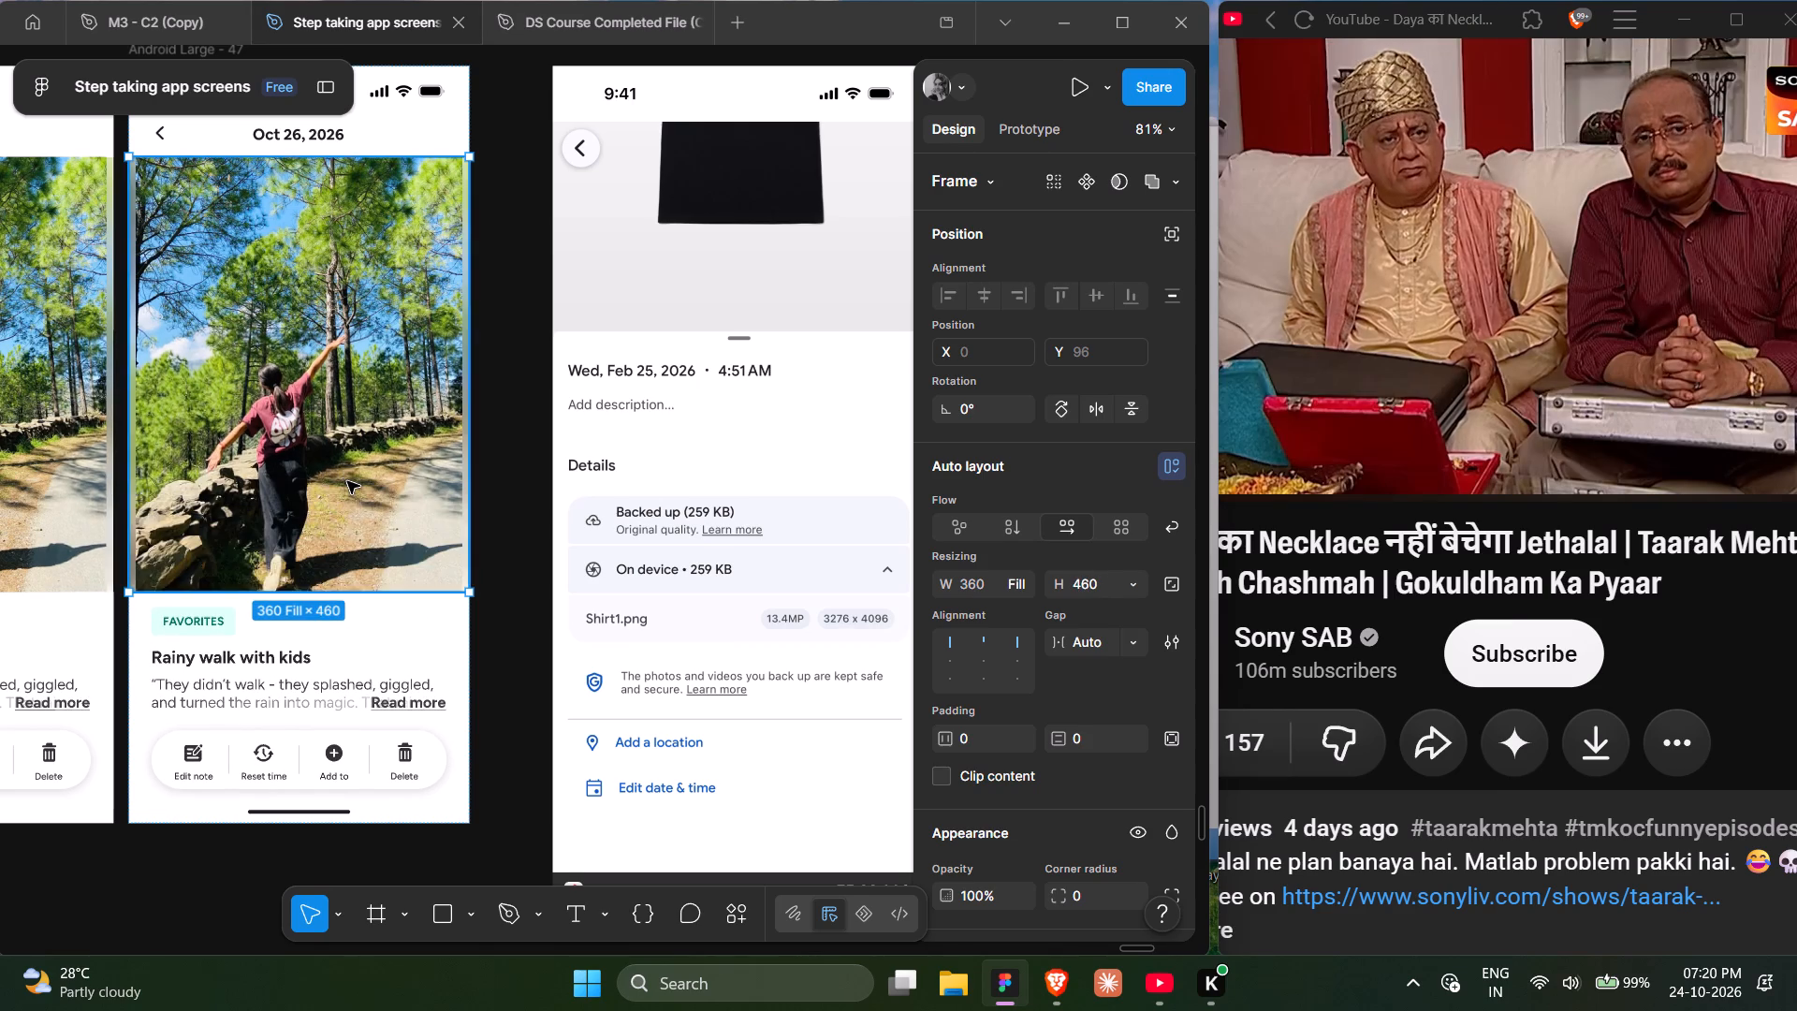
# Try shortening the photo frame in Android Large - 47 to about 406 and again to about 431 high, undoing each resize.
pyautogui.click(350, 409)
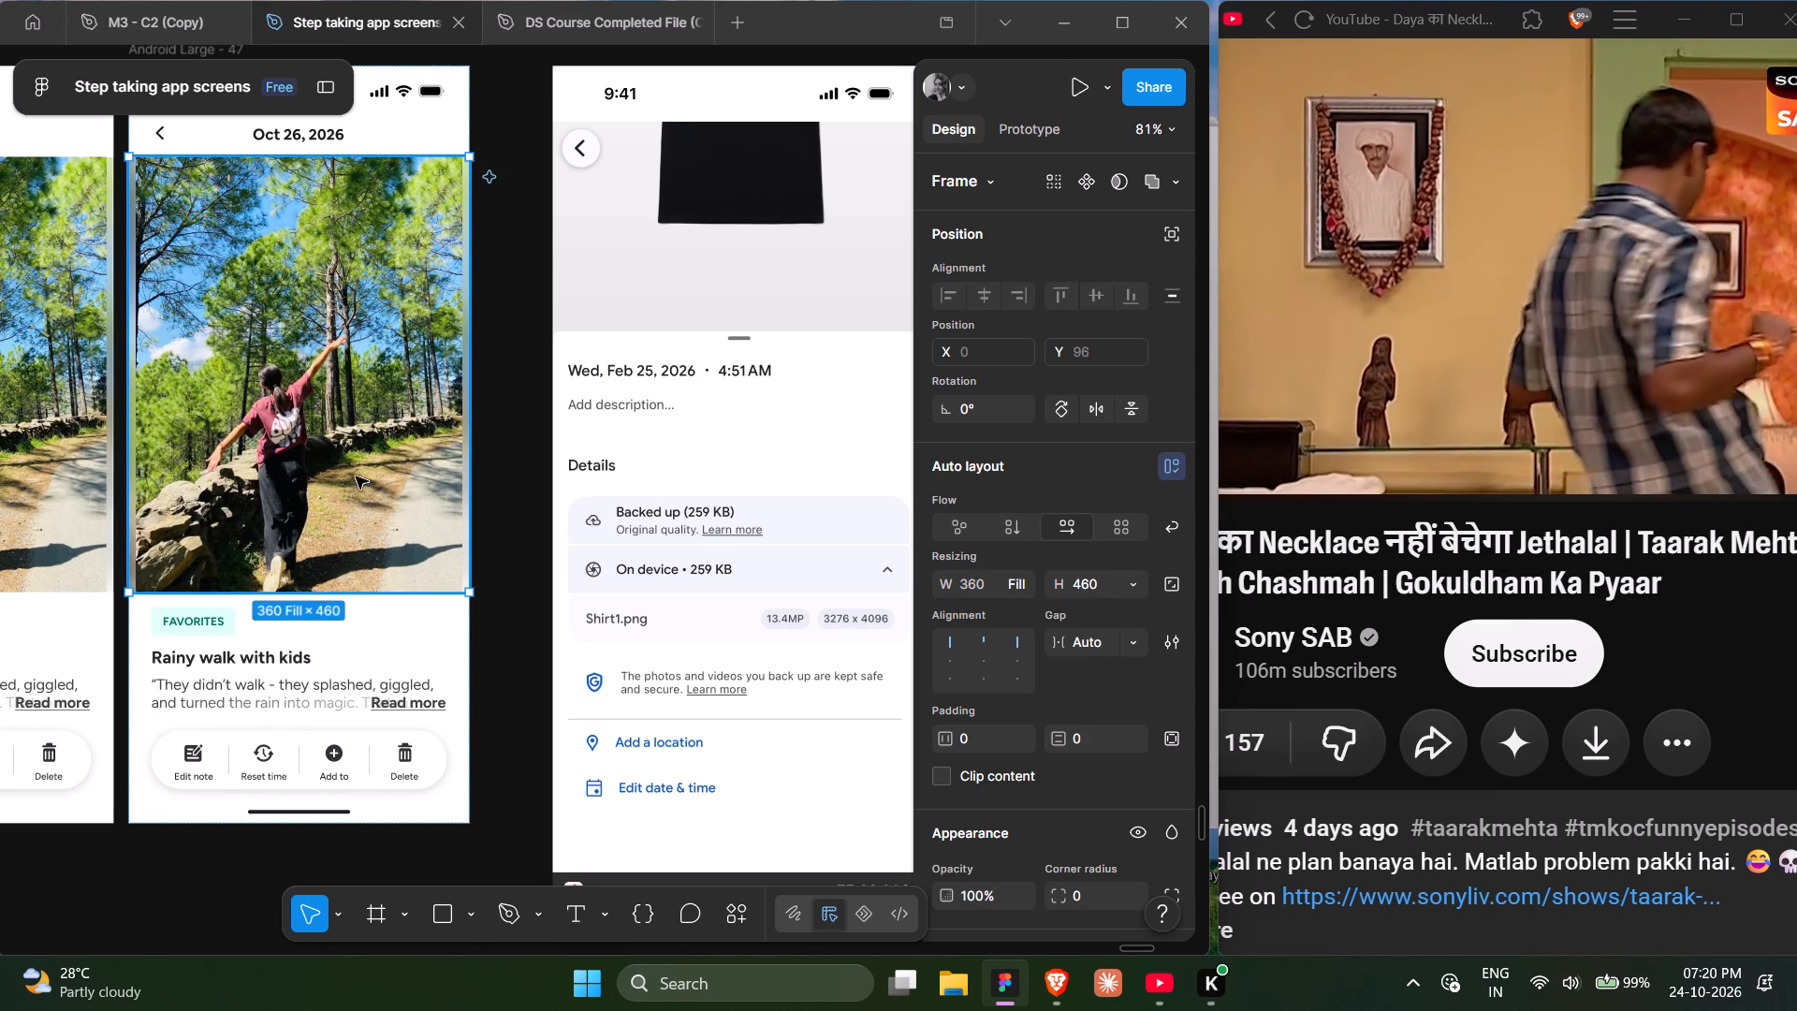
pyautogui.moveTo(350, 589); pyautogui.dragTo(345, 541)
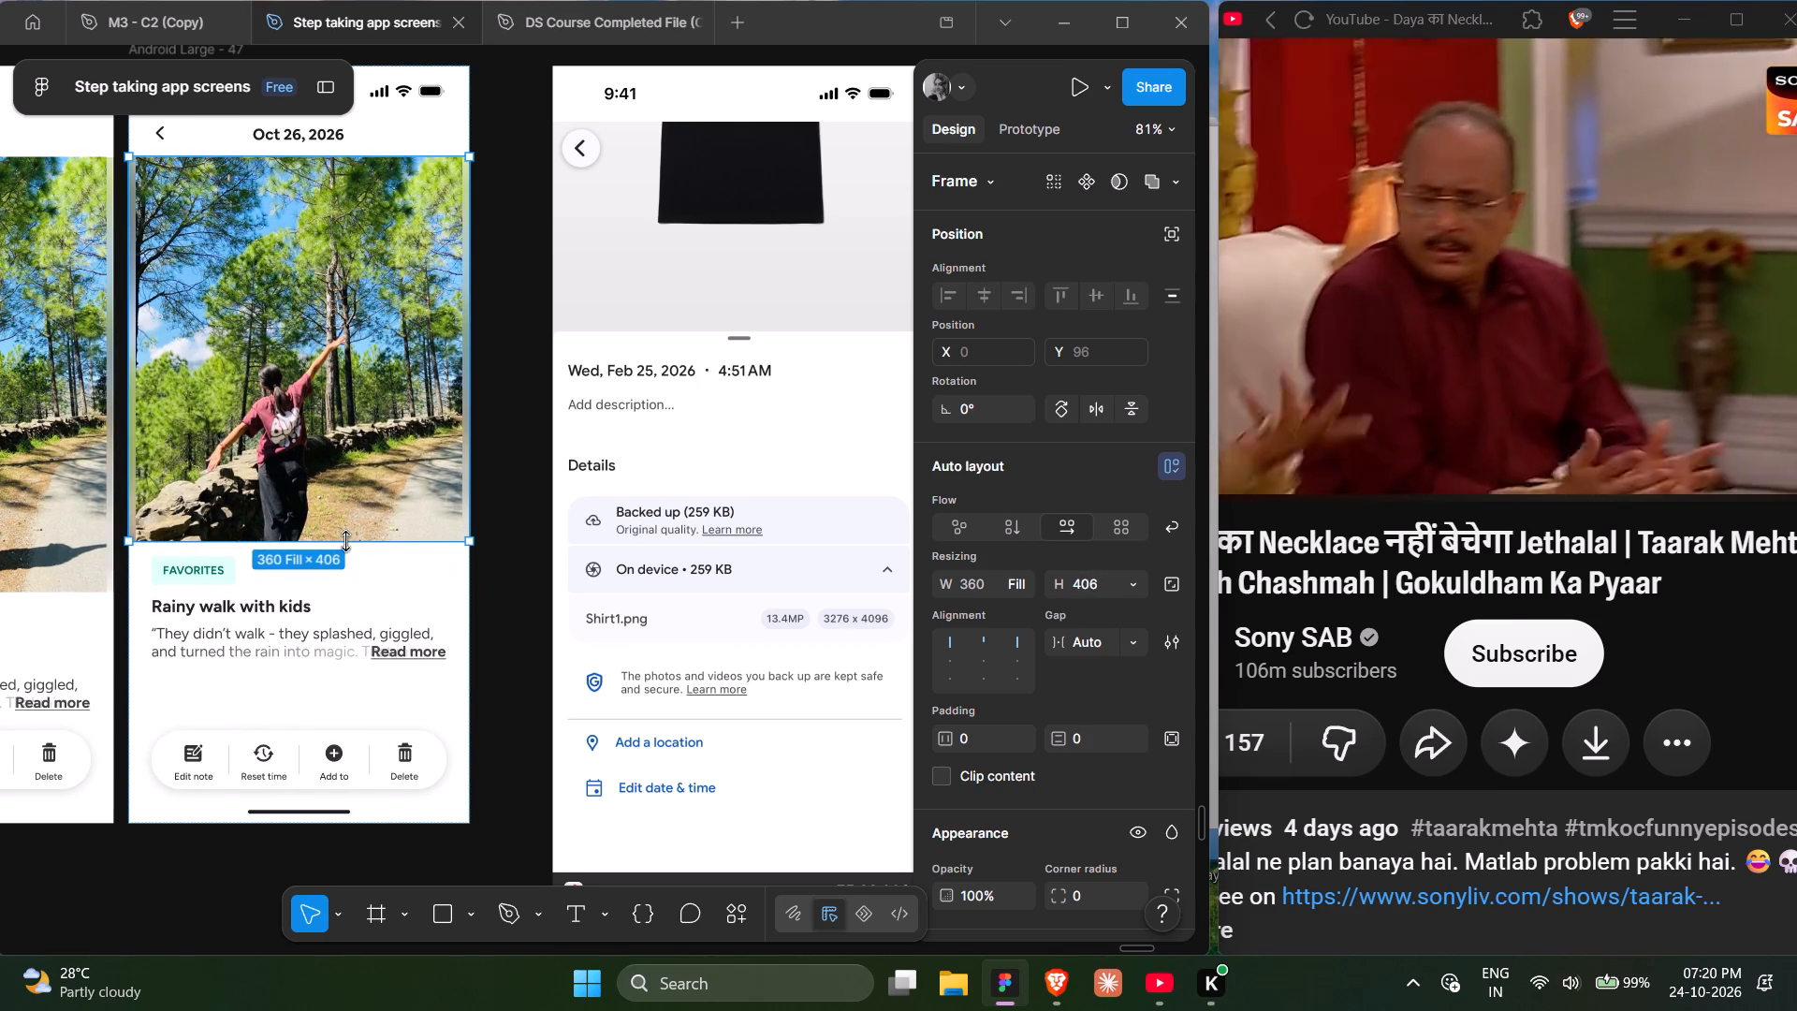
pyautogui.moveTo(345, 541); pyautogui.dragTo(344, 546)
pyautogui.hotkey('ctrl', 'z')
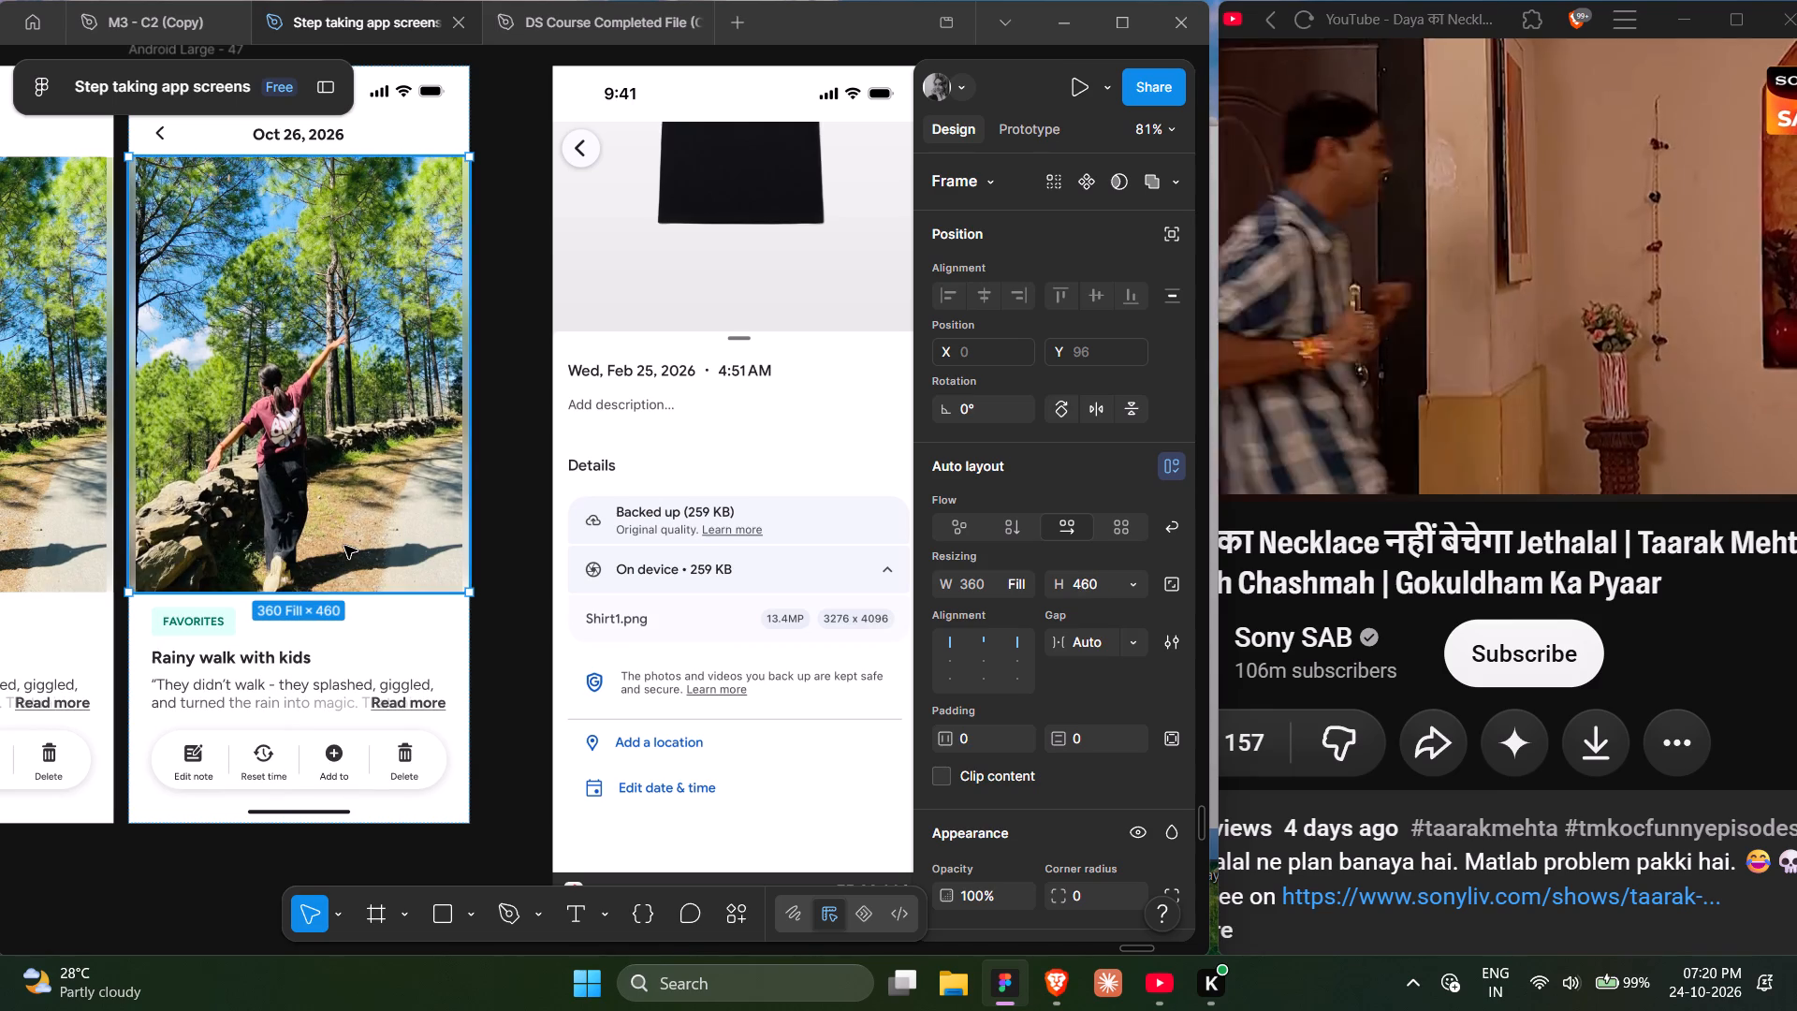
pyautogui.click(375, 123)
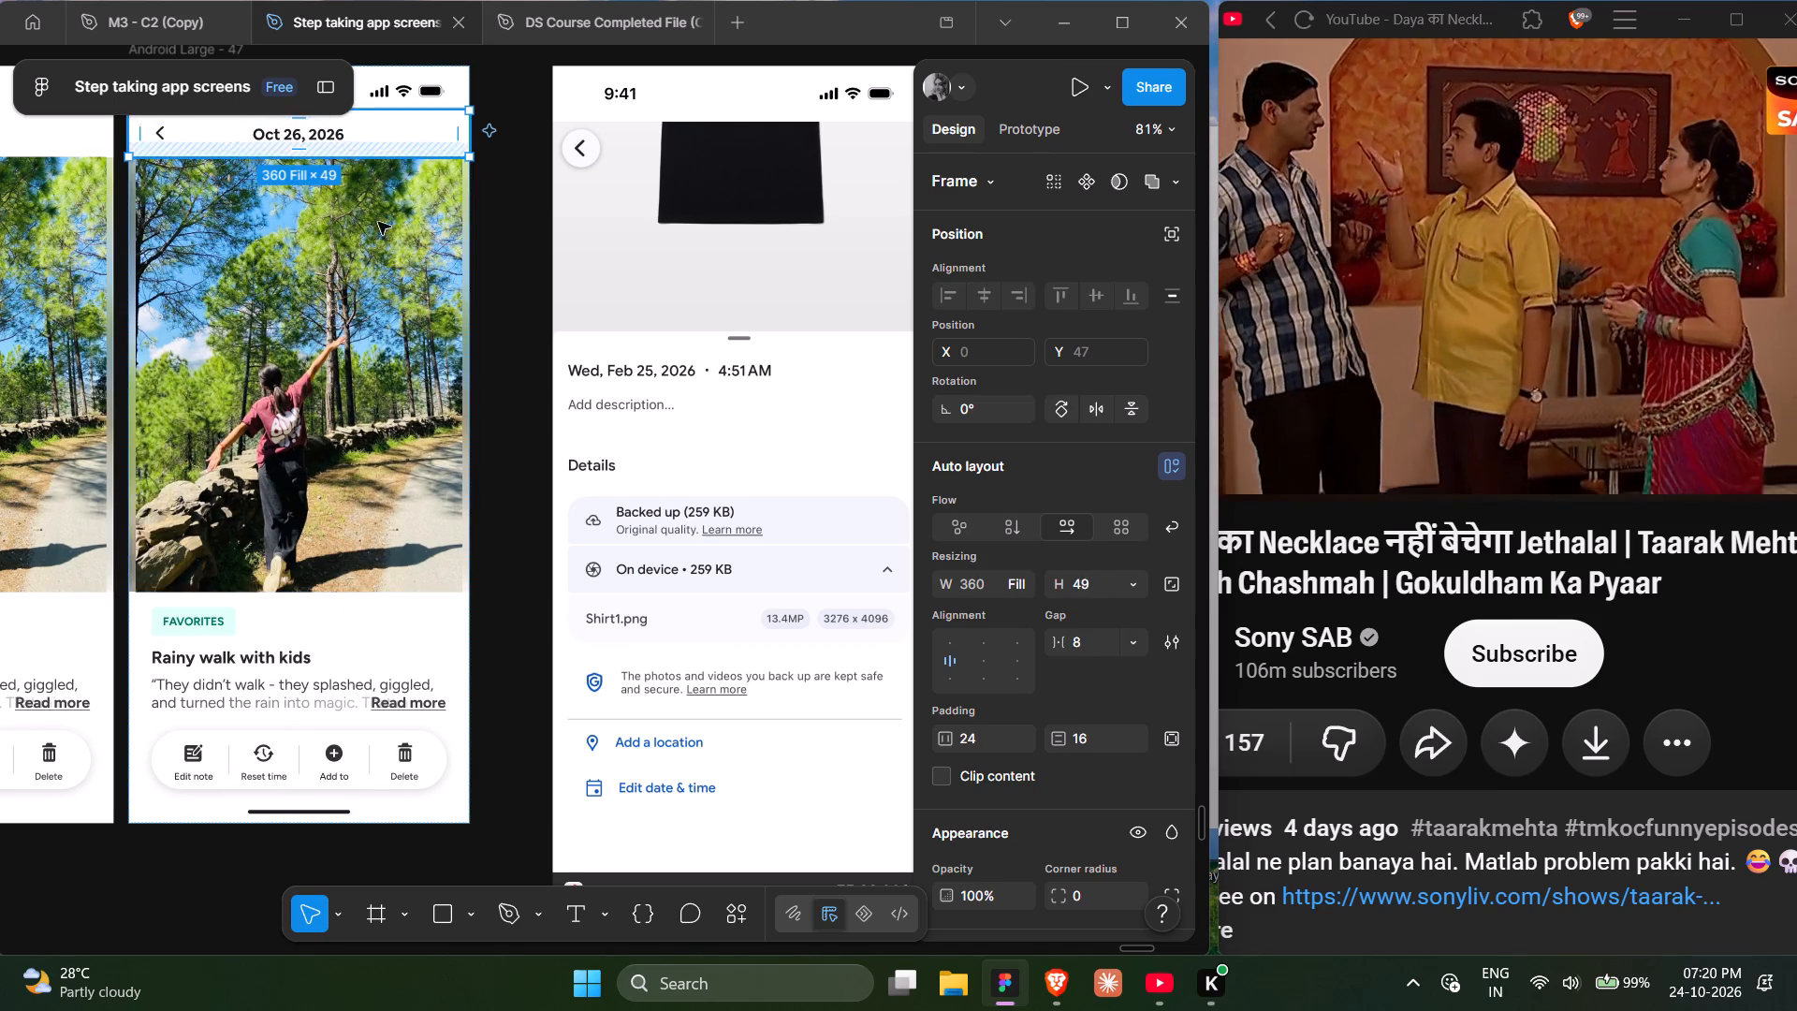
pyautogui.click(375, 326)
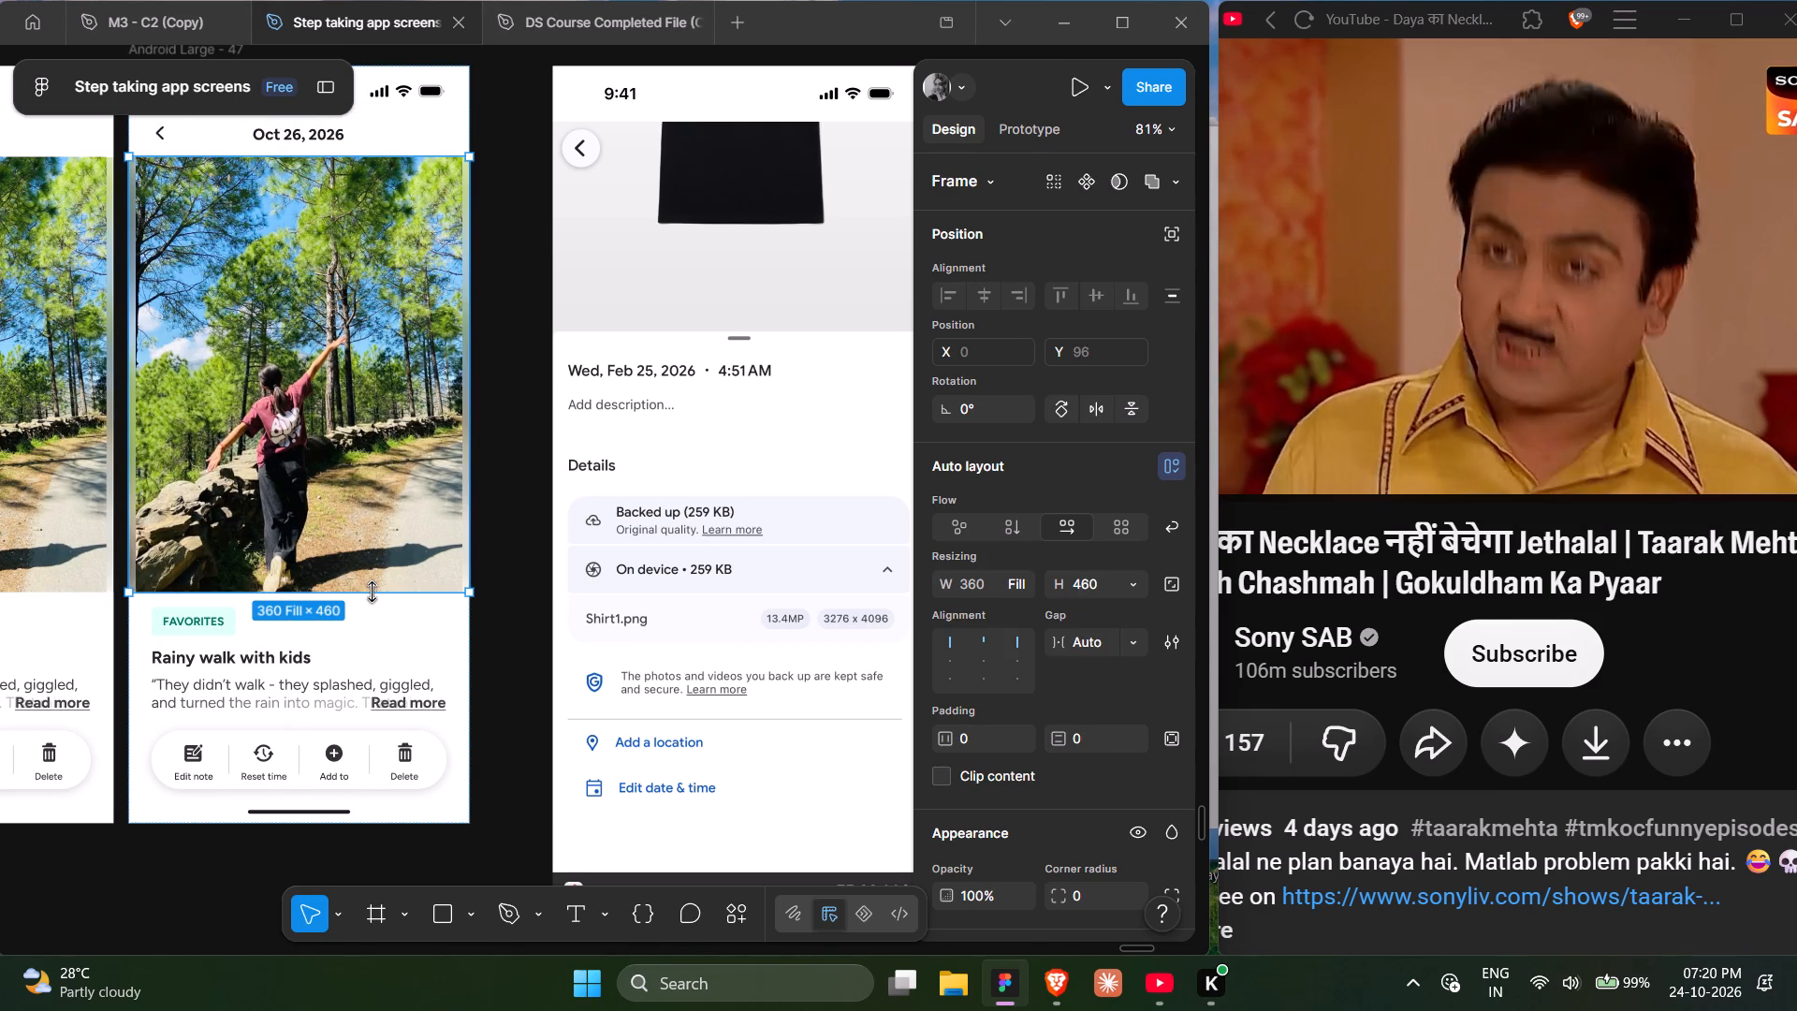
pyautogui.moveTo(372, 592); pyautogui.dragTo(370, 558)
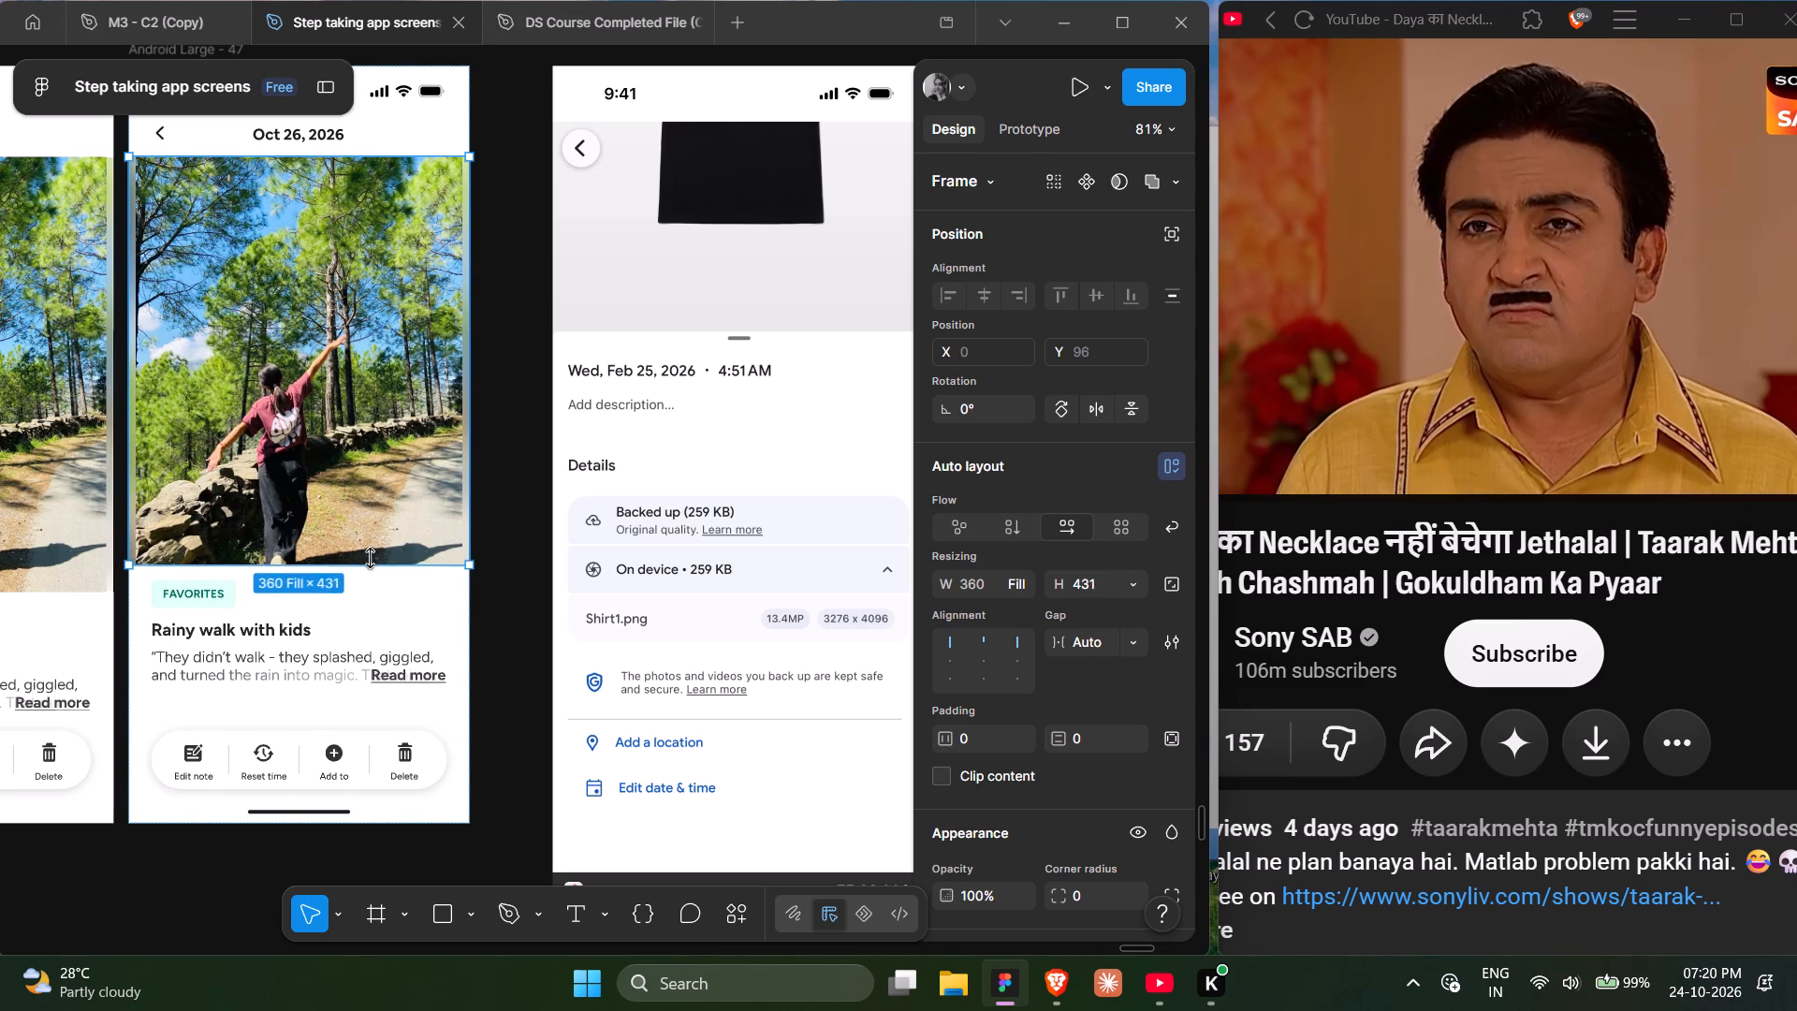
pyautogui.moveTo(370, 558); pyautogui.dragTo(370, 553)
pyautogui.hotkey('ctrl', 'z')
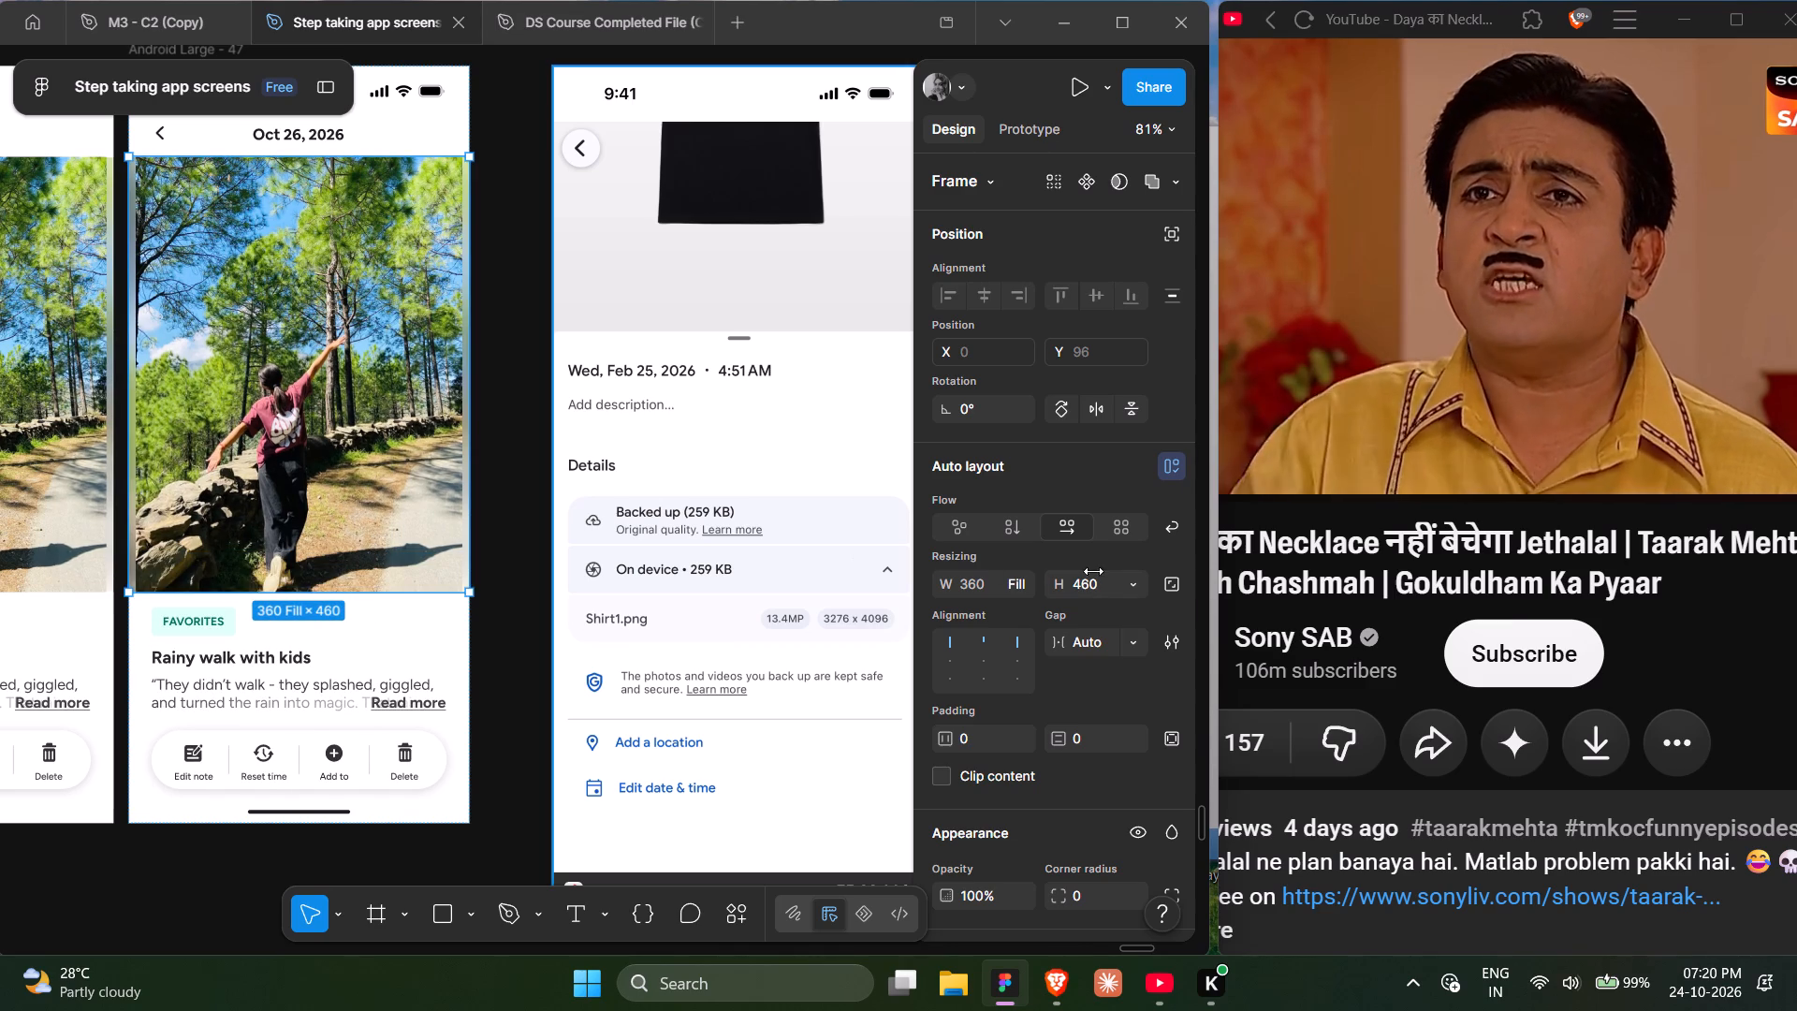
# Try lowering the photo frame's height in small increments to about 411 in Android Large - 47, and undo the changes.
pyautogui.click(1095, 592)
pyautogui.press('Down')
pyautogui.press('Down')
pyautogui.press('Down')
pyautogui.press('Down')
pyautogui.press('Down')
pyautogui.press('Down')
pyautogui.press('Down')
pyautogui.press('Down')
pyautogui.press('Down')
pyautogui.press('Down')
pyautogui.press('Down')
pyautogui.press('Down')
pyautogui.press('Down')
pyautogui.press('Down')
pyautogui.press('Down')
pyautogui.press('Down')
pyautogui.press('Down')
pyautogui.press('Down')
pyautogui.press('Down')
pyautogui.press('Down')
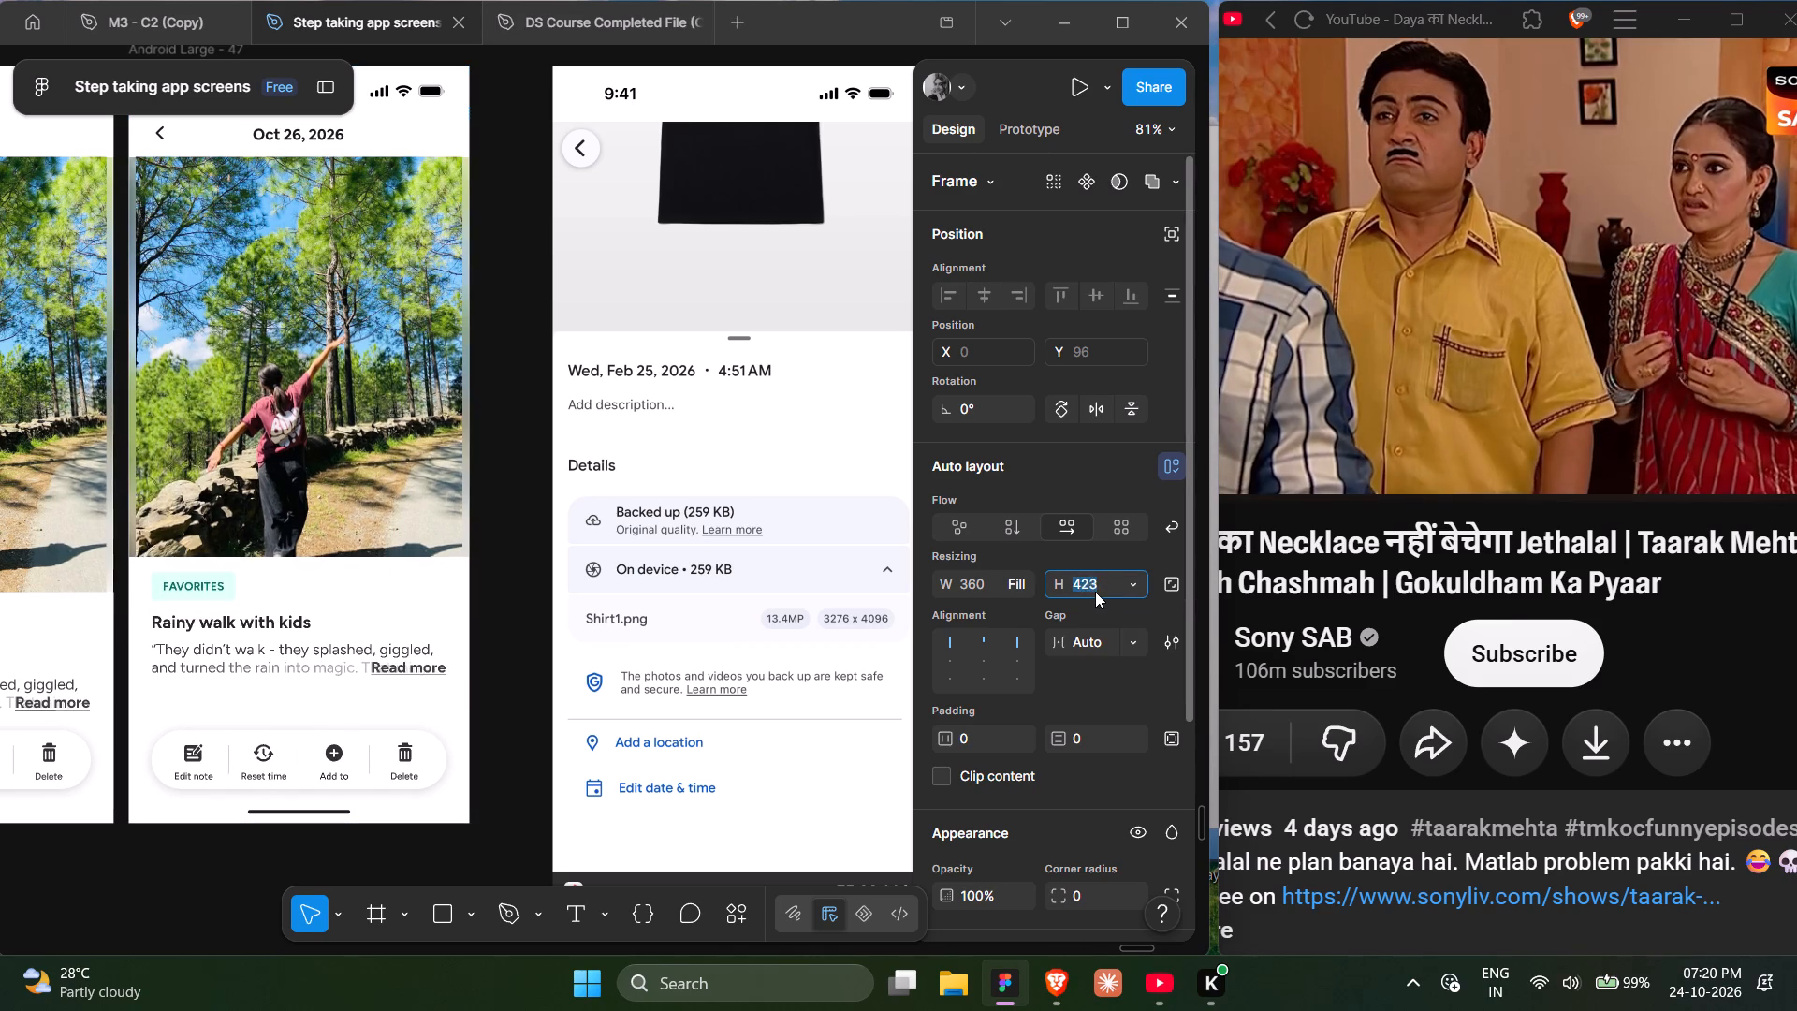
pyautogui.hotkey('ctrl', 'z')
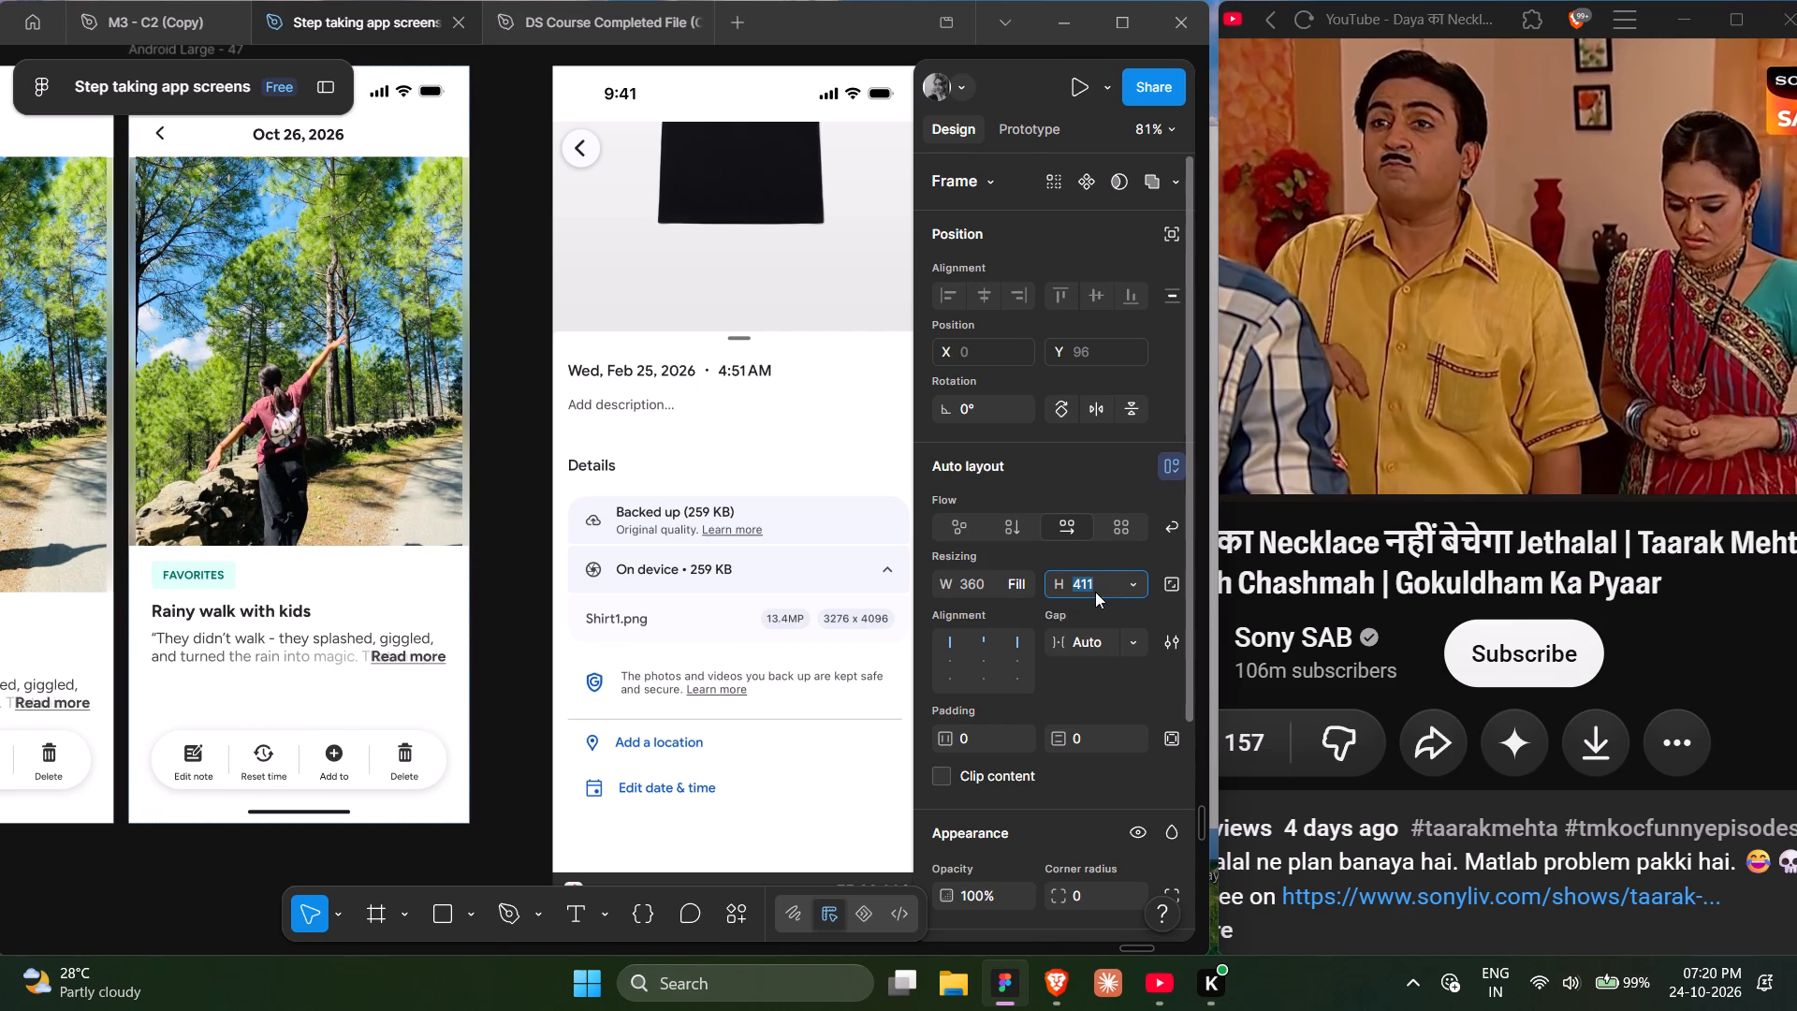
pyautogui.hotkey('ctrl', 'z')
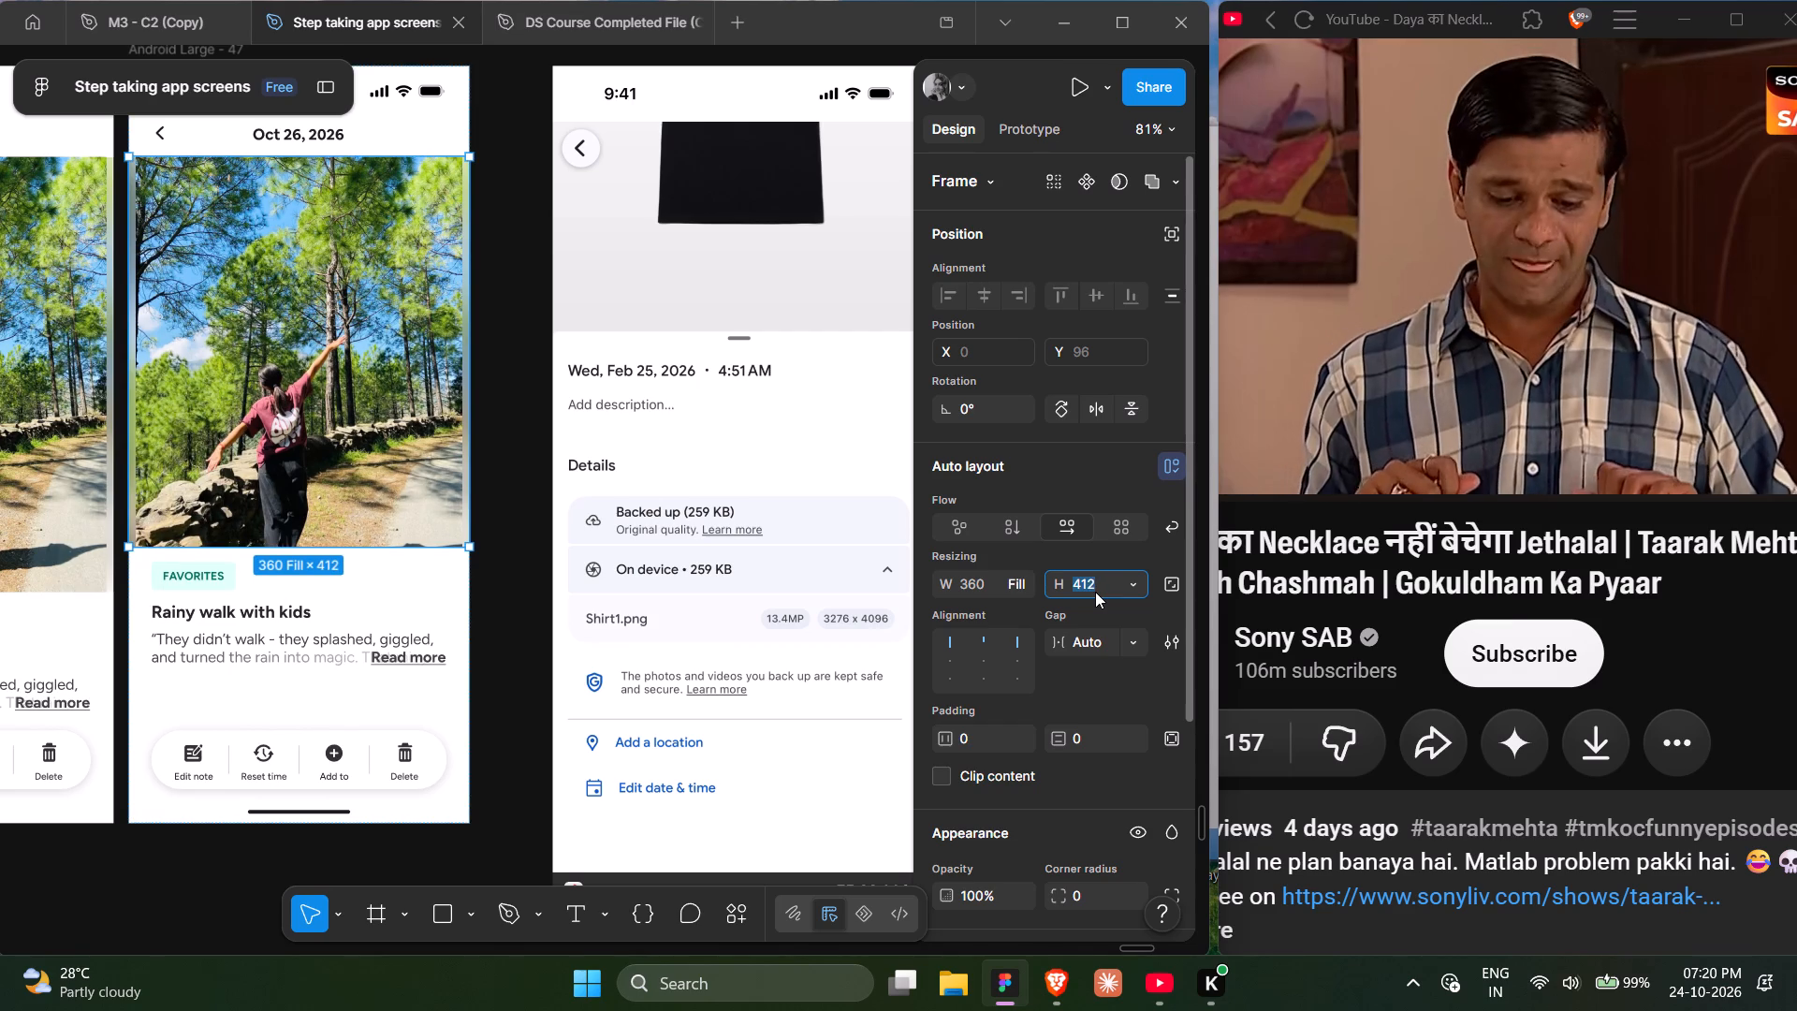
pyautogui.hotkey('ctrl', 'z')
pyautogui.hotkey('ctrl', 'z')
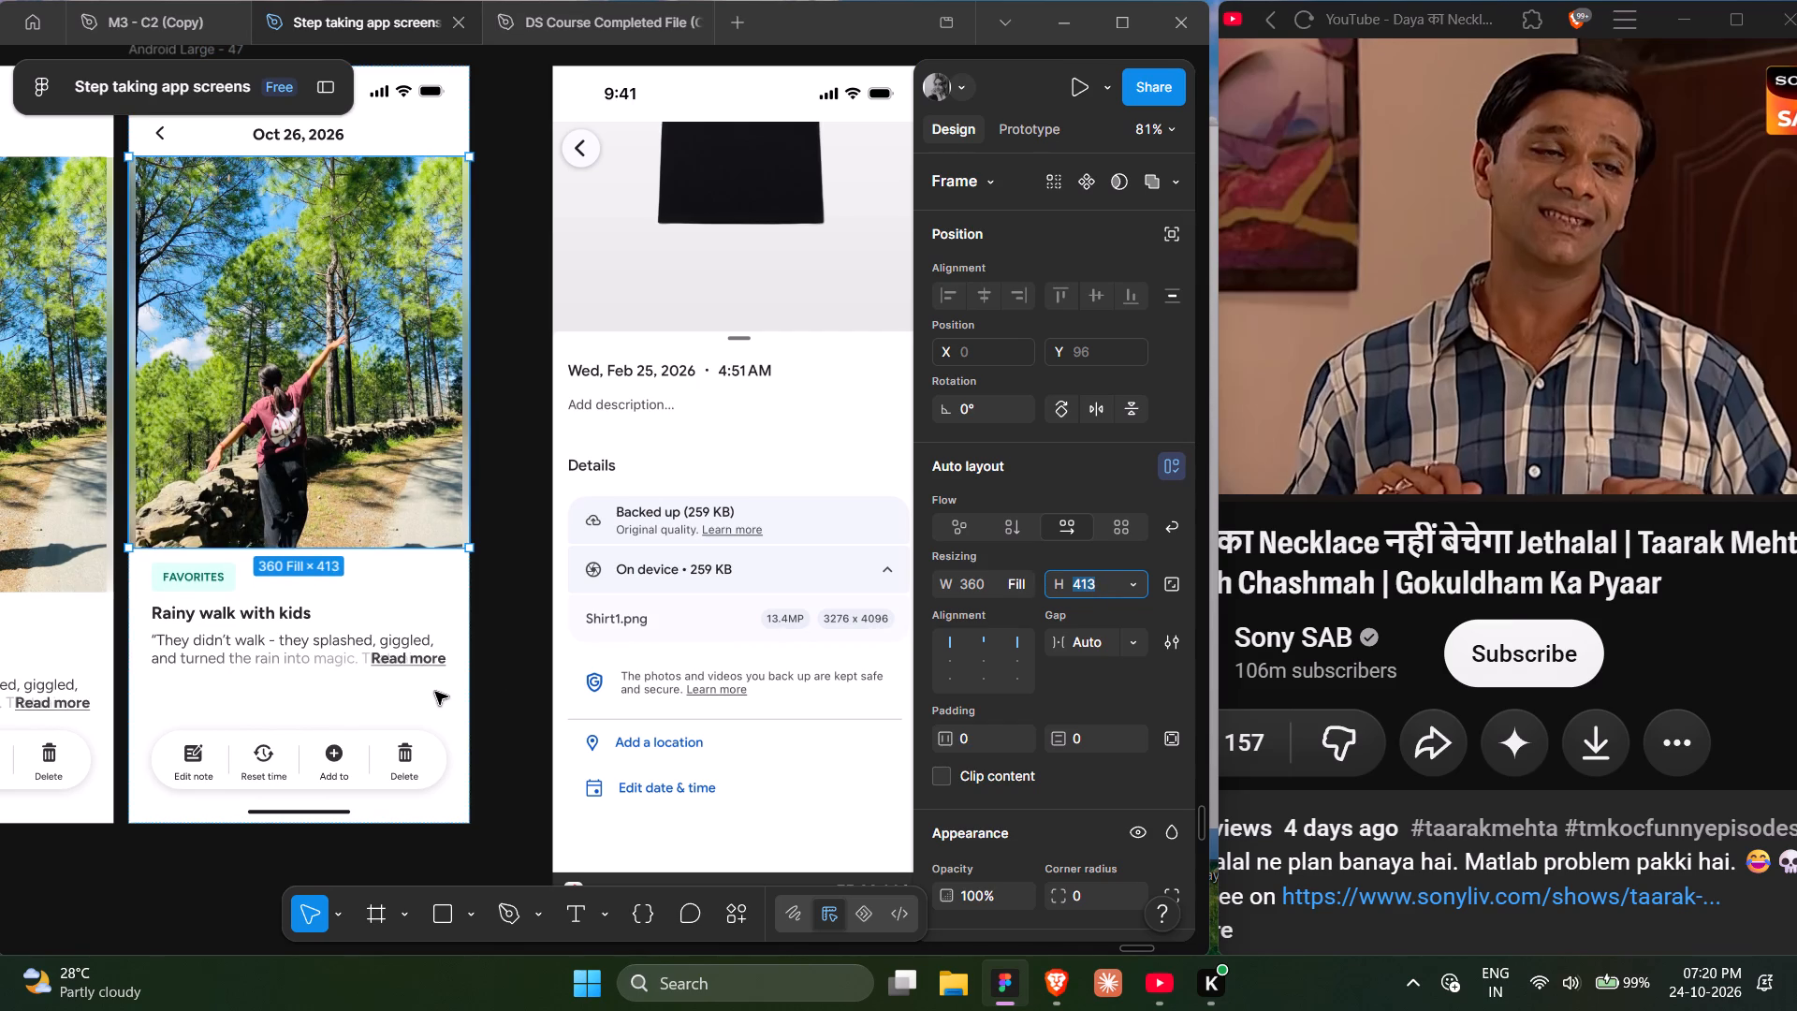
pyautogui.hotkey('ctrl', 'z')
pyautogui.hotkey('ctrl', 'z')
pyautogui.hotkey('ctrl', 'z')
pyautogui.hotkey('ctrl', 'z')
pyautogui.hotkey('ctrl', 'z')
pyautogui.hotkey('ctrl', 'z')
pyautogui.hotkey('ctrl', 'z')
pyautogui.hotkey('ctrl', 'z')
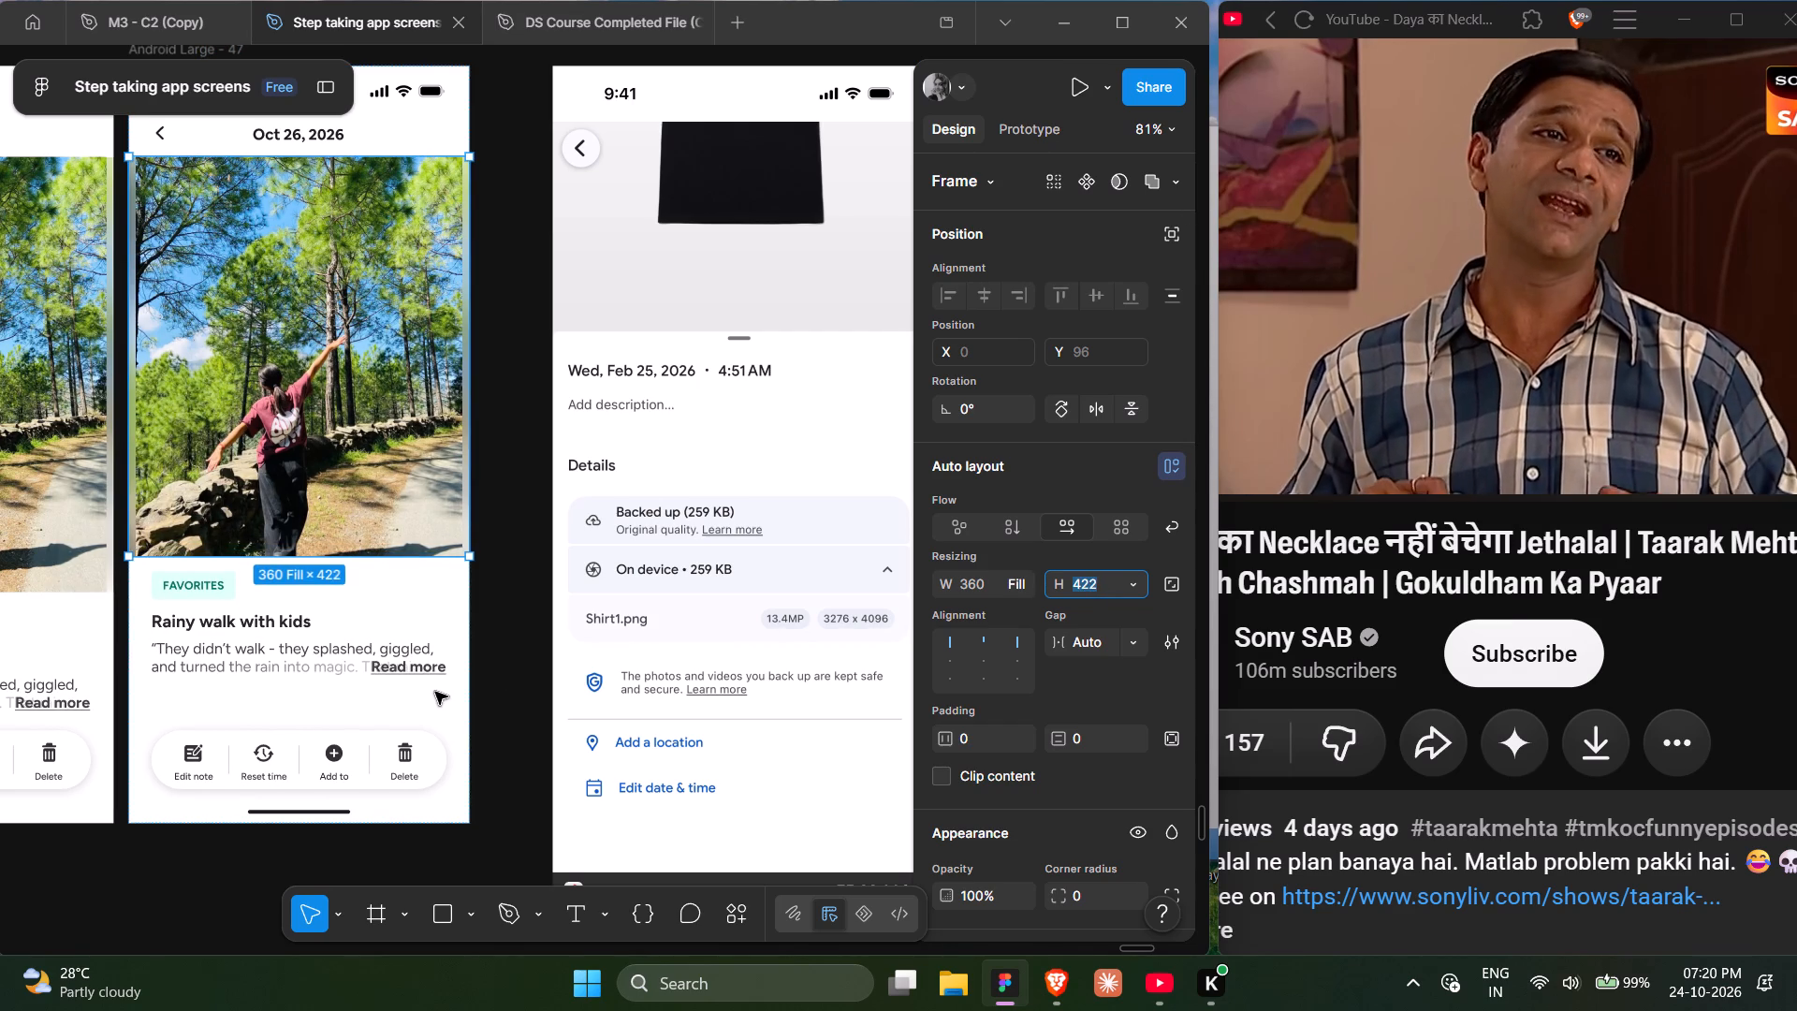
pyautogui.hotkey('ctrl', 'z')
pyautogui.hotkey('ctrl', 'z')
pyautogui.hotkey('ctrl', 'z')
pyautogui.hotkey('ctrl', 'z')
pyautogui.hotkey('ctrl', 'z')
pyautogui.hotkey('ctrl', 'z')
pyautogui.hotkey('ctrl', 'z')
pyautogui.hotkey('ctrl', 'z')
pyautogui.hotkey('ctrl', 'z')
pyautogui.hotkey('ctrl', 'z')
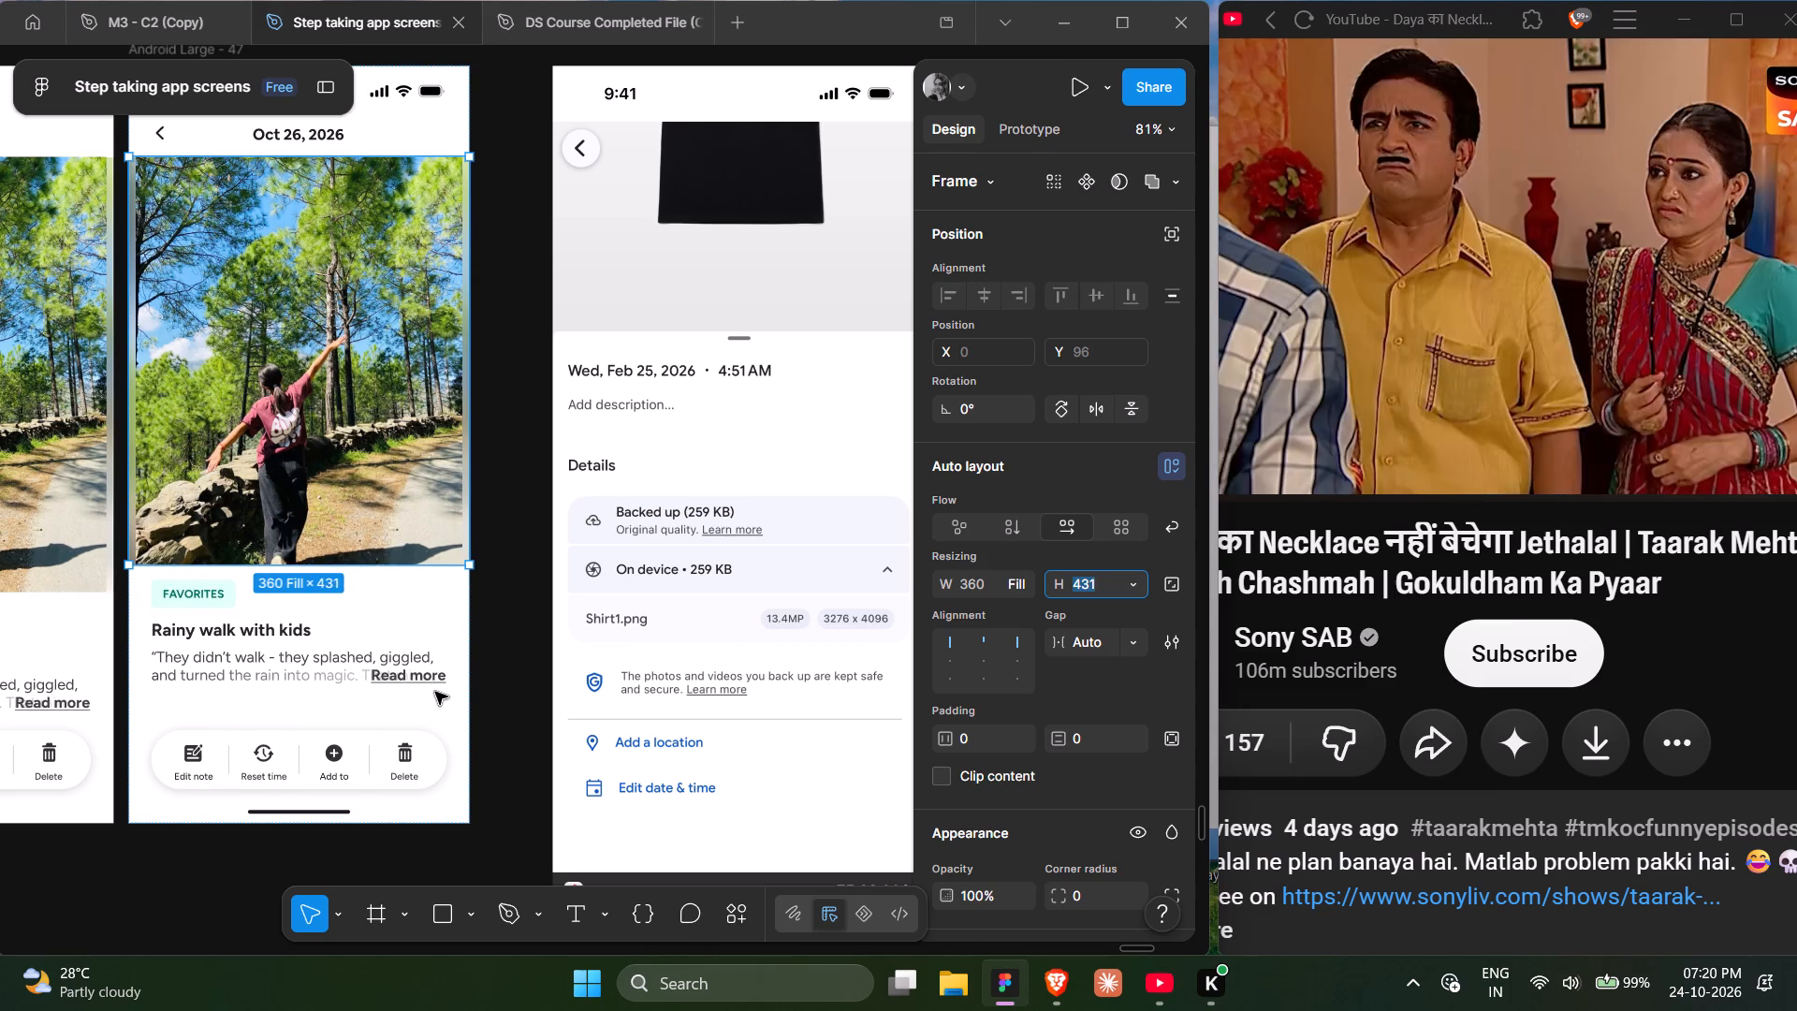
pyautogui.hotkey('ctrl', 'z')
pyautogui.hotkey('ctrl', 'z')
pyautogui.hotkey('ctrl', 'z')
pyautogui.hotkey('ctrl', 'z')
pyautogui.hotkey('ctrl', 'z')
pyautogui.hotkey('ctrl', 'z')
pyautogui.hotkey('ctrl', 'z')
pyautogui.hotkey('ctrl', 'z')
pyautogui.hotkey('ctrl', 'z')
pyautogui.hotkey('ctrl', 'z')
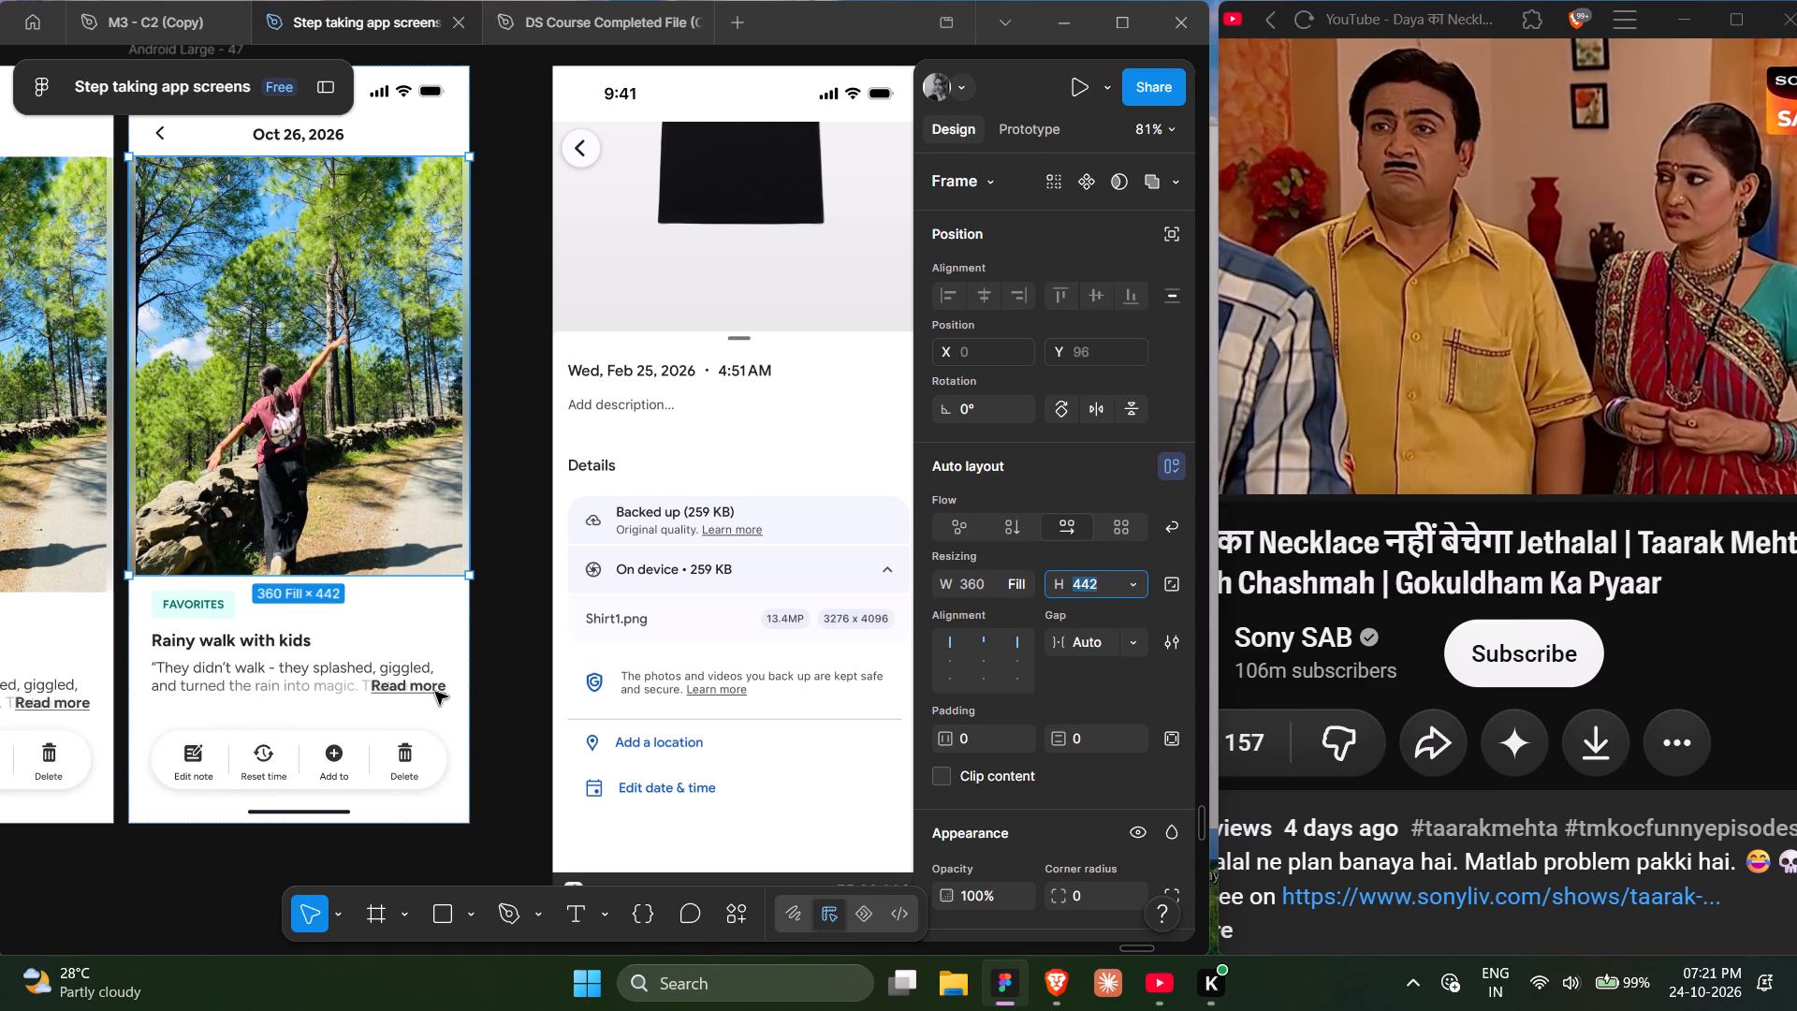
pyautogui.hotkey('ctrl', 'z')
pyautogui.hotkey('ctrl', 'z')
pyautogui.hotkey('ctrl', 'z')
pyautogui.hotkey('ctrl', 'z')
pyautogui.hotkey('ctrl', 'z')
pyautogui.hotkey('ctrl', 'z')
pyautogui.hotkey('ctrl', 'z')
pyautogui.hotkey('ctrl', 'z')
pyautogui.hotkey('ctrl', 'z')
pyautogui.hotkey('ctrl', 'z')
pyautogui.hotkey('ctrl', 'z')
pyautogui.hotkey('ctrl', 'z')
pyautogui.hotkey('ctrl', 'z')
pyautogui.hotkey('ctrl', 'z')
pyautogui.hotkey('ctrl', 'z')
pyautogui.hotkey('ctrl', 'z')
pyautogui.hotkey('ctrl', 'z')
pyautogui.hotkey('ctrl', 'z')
# Undo the earlier edits back to before the Android Large - 45 duplicate, the Google Photos screenshot move and the frame swap.
pyautogui.hotkey('ctrl', 'z')
pyautogui.hotkey('ctrl', 'z')
pyautogui.hotkey('ctrl', 'z')
pyautogui.hotkey('ctrl', 'z')
pyautogui.hotkey('ctrl', 'z')
pyautogui.hotkey('ctrl', 'z')
pyautogui.hotkey('ctrl', 'z')
pyautogui.hotkey('ctrl', 'z')
pyautogui.hotkey('ctrl', 'z')
pyautogui.hotkey('ctrl', 'z')
pyautogui.hotkey('ctrl', 'z')
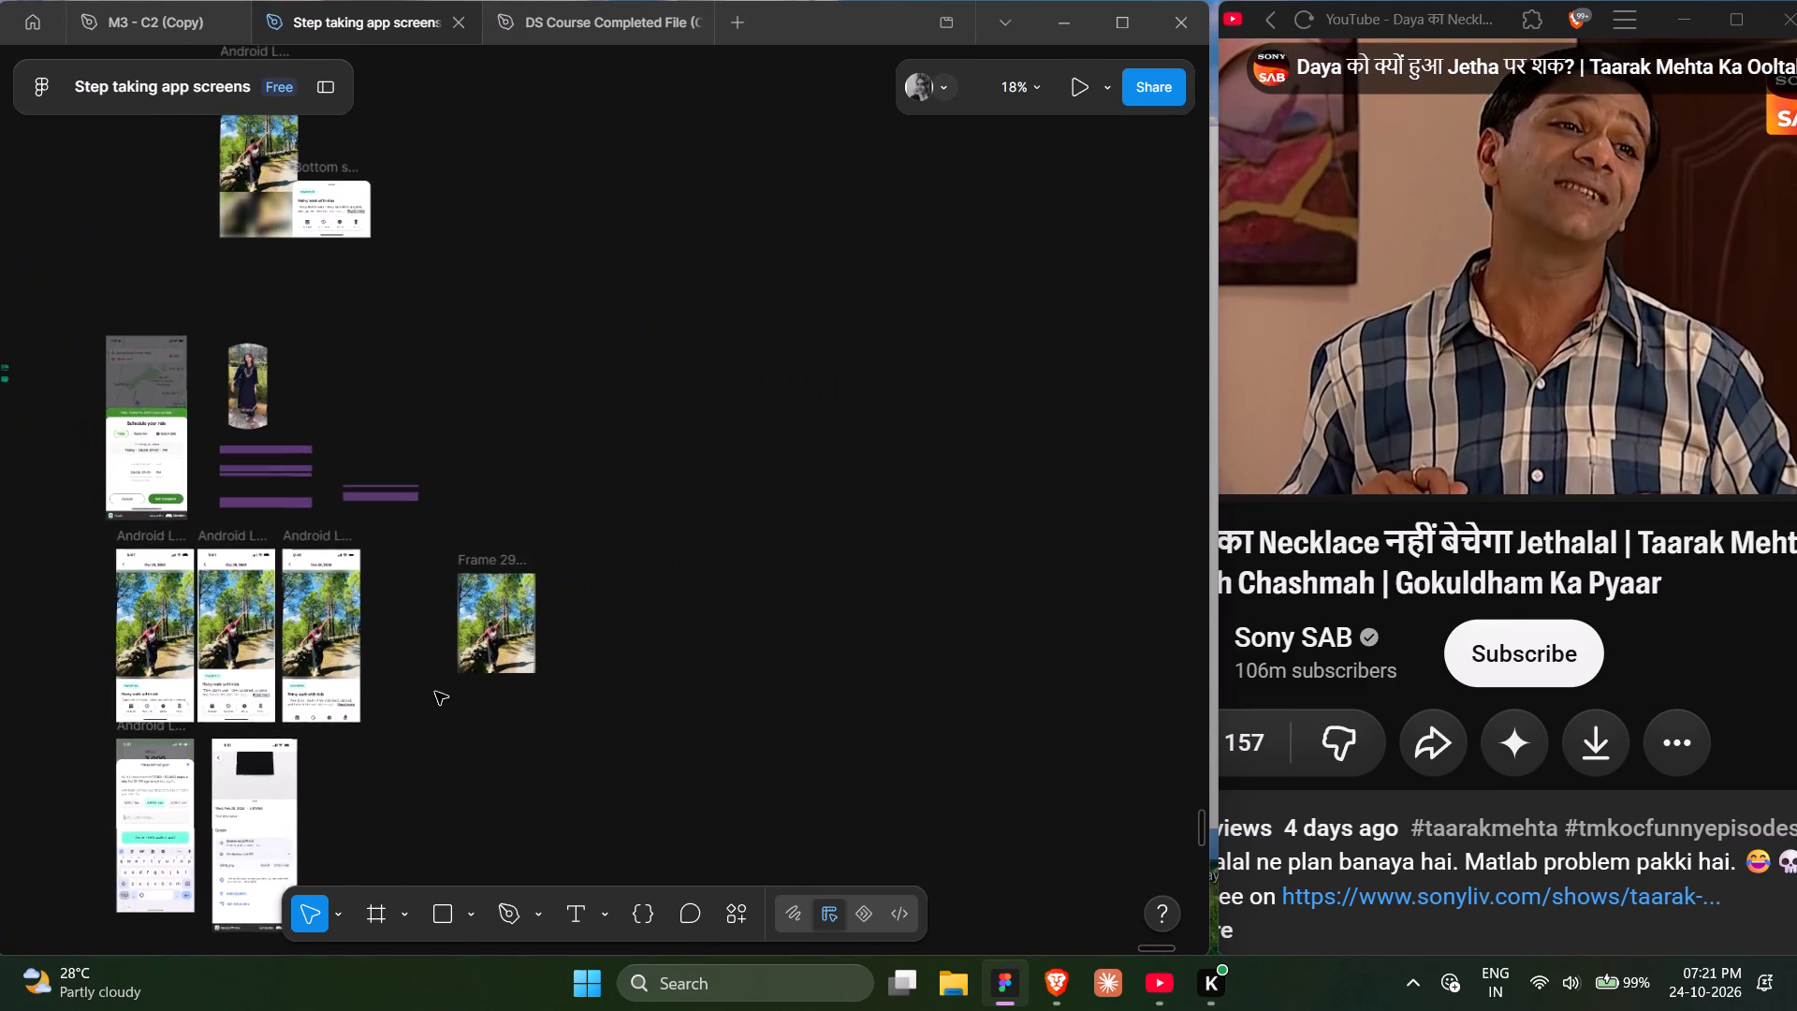
# Swap the order of the Android Large - 45 and Android Large - 44 frames so 44 comes first.
pyautogui.scroll(-3, 435, 692)
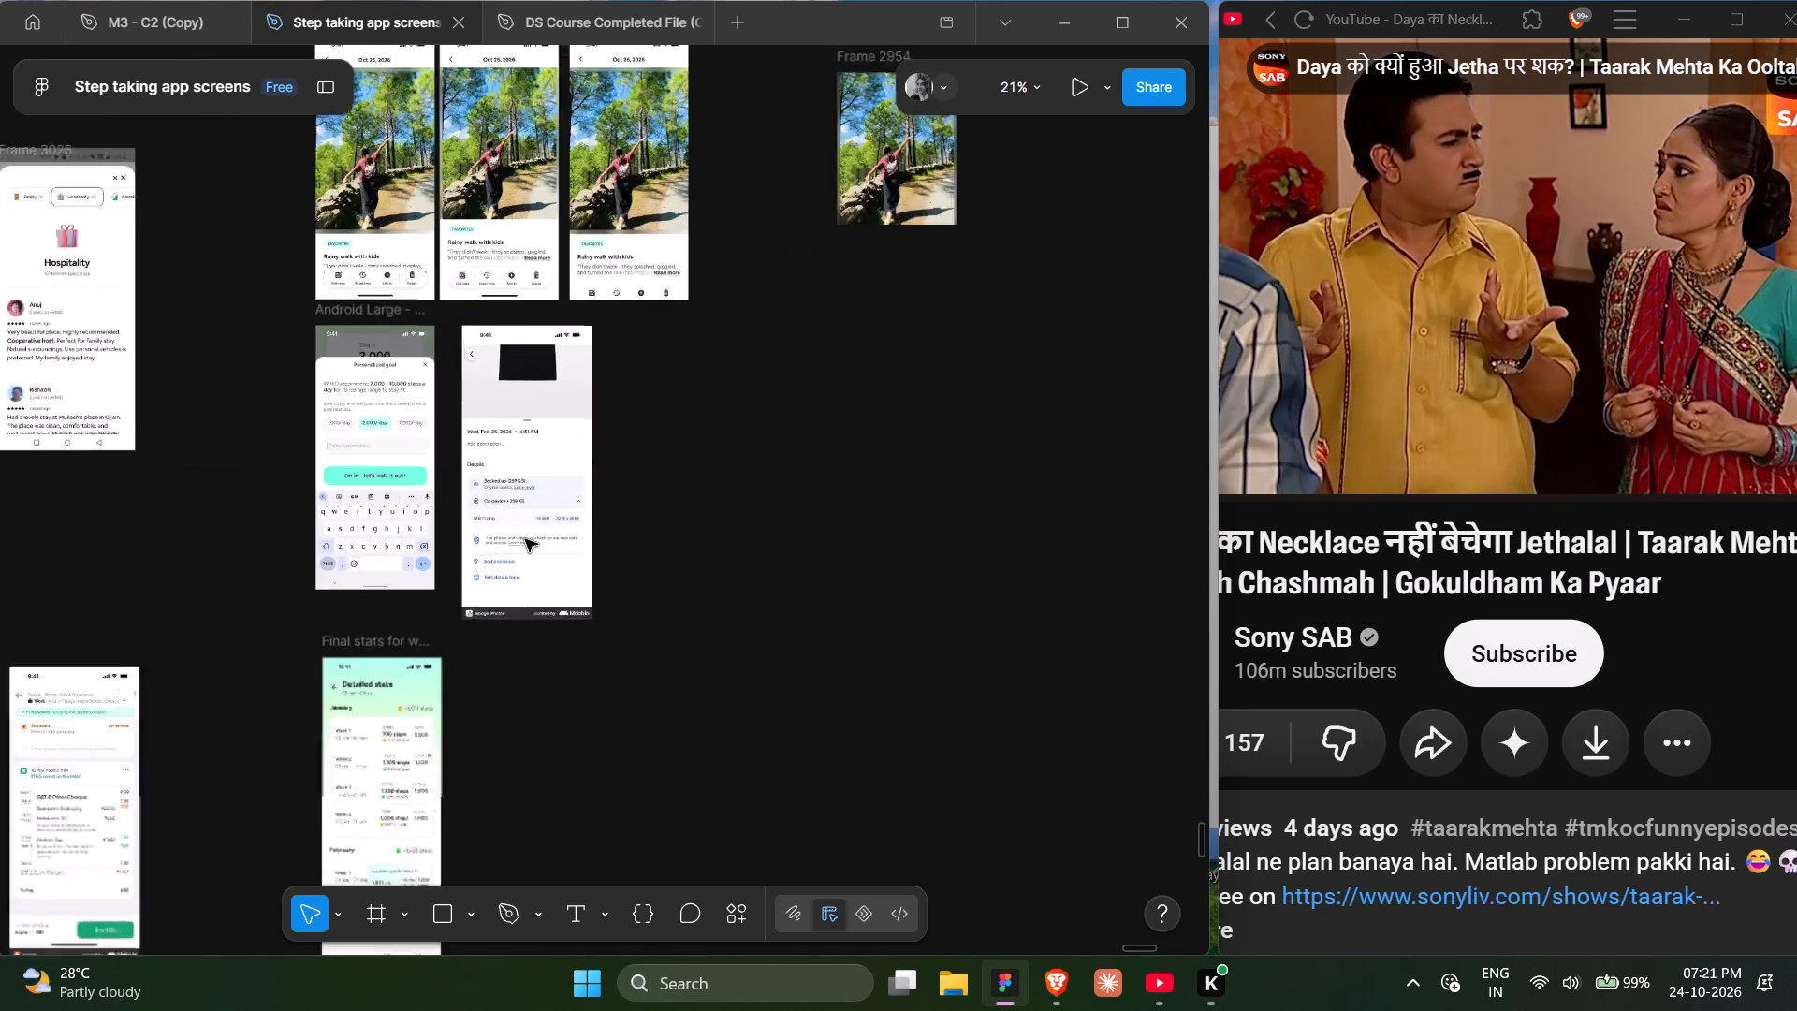
pyautogui.scroll(2, 525, 539)
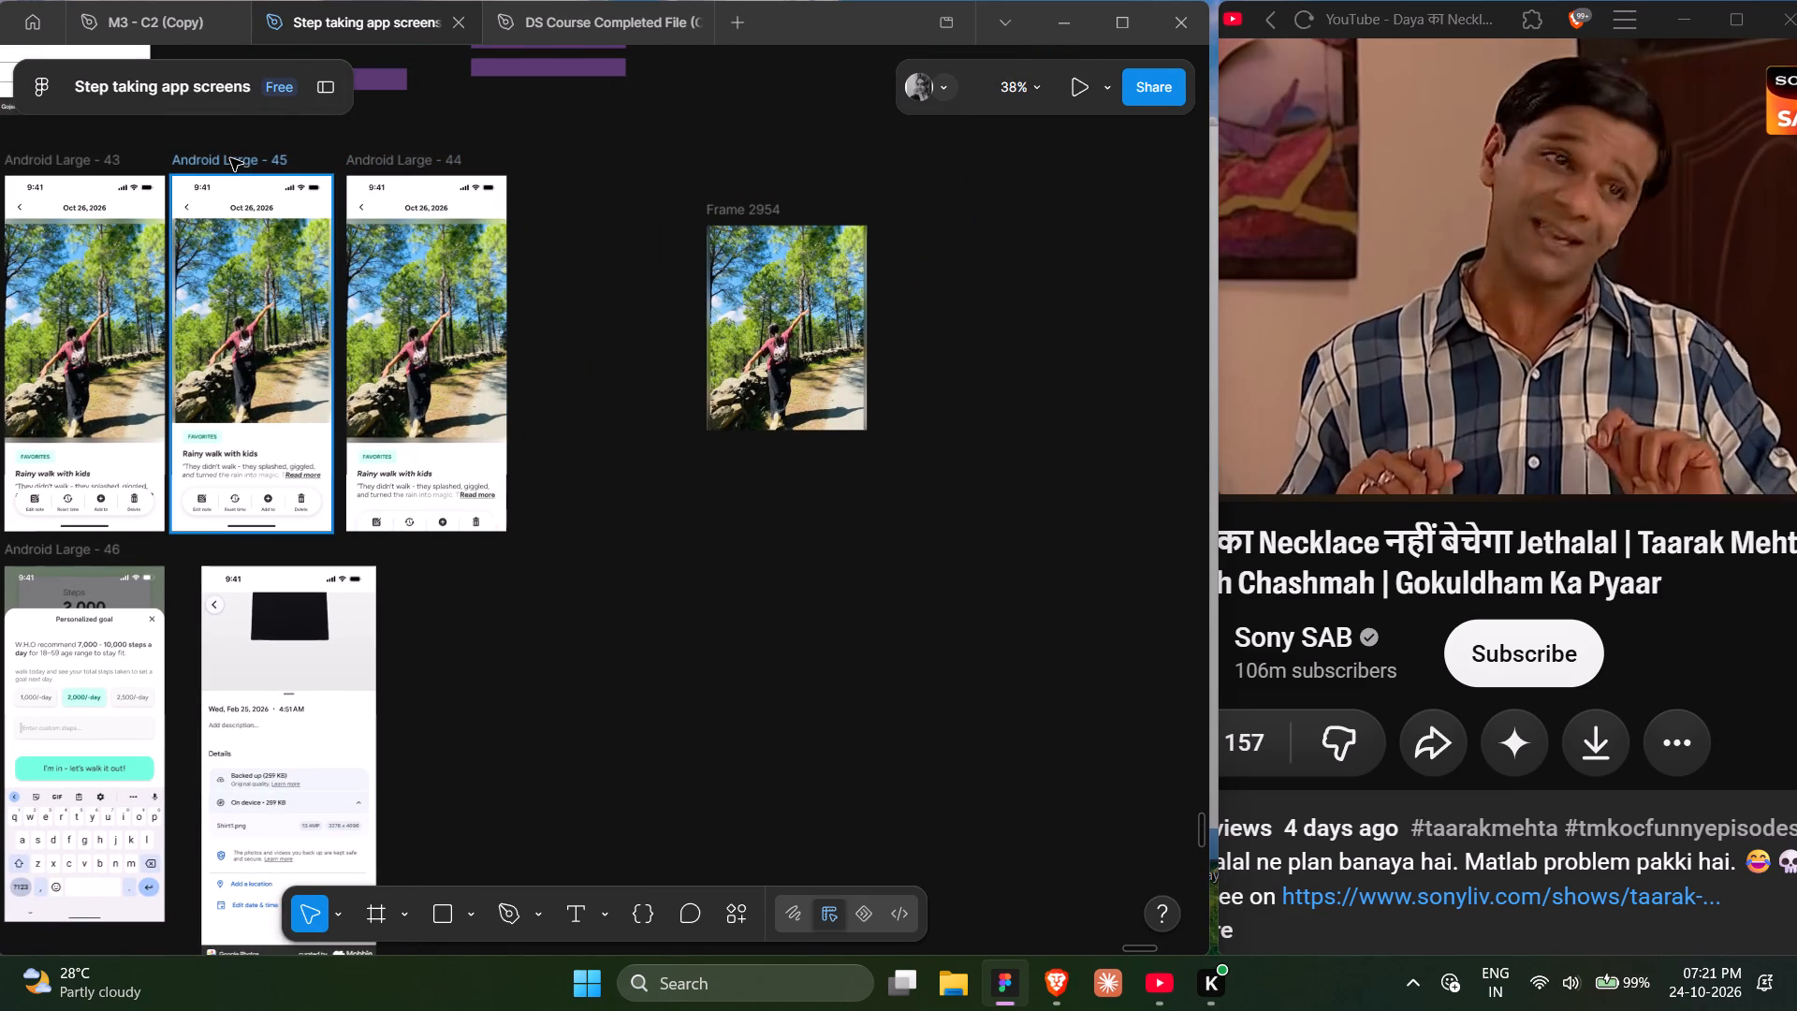
pyautogui.click(163, 143)
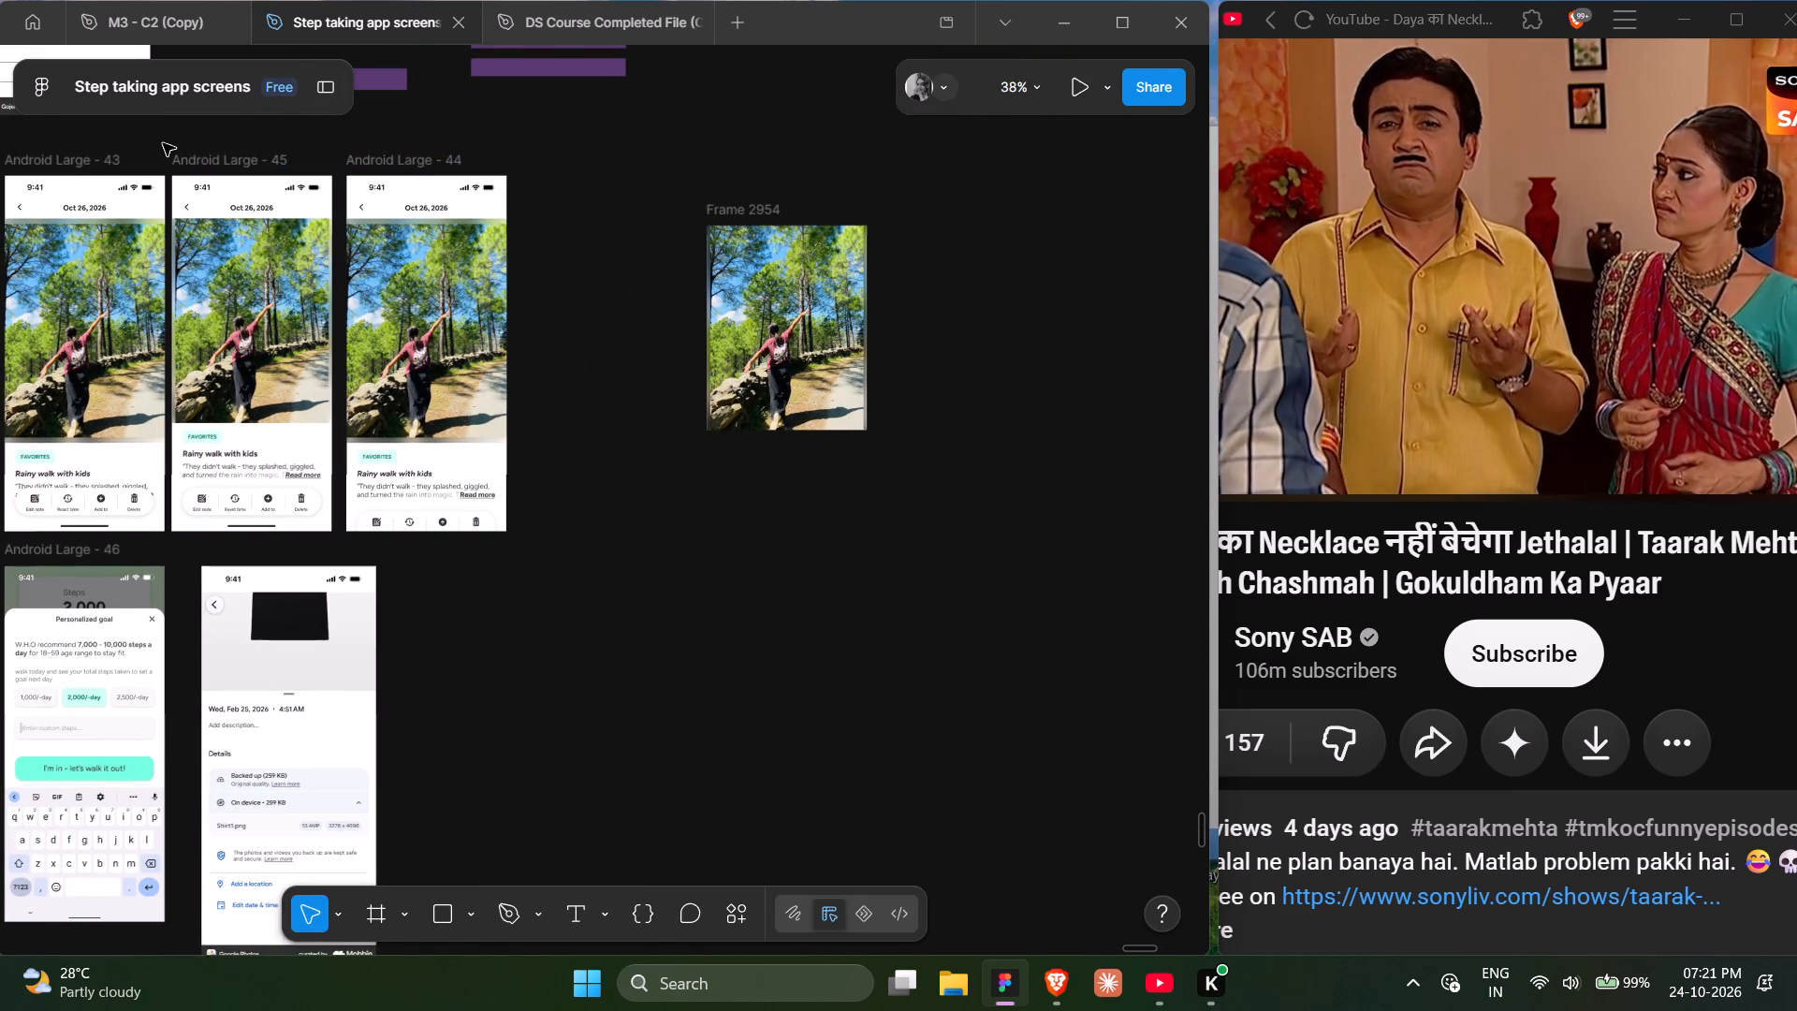
pyautogui.click(185, 153)
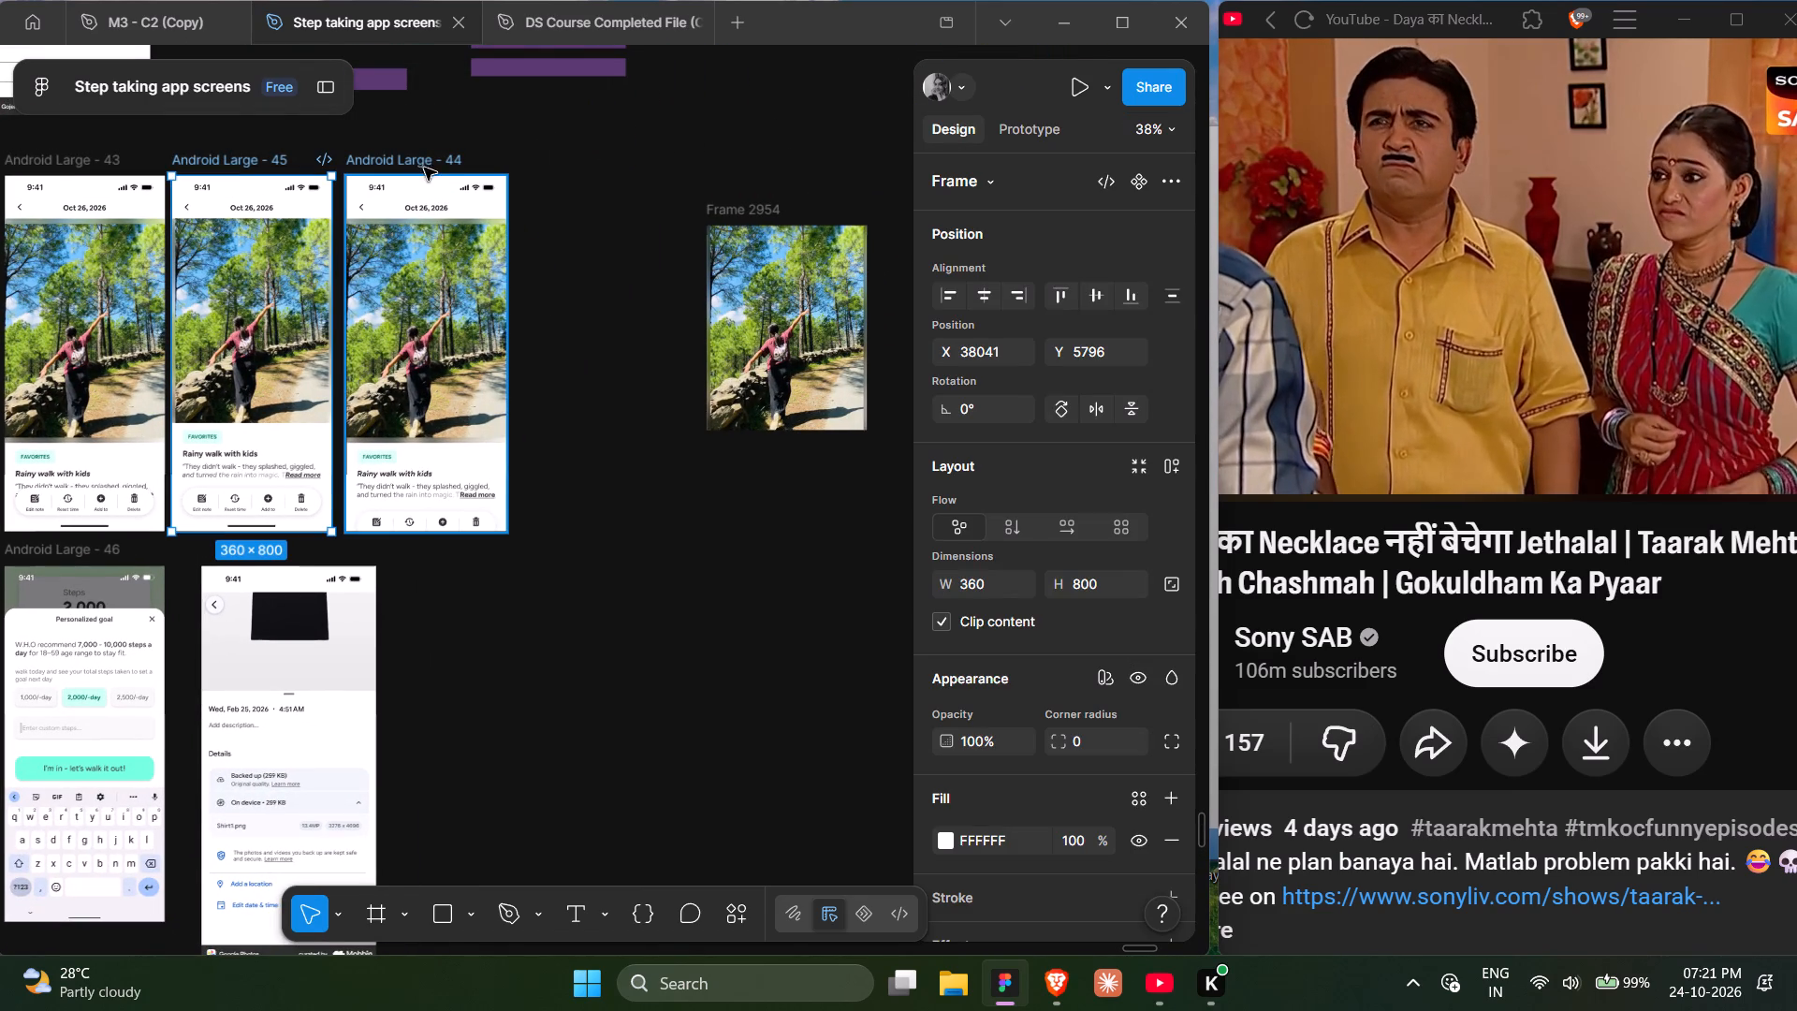
pyautogui.keyDown('shift'); pyautogui.click(425, 163); pyautogui.keyUp('shift')
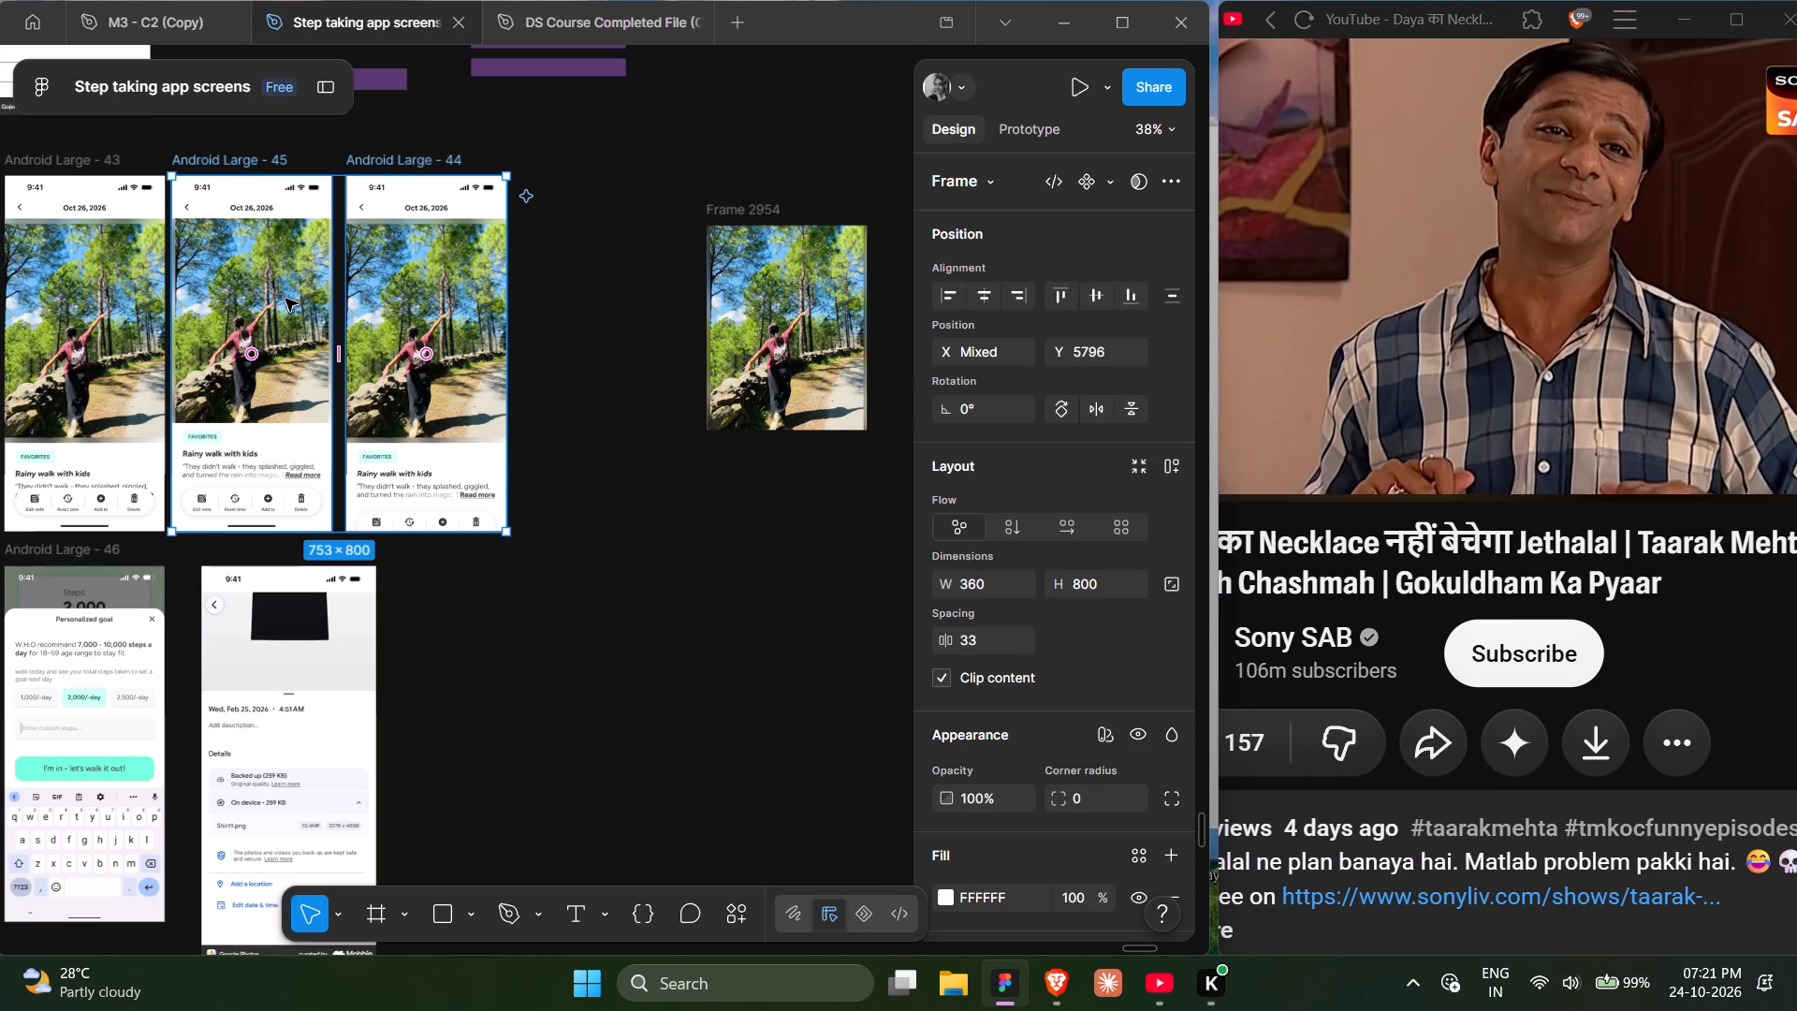
pyautogui.moveTo(252, 353); pyautogui.dragTo(401, 360)
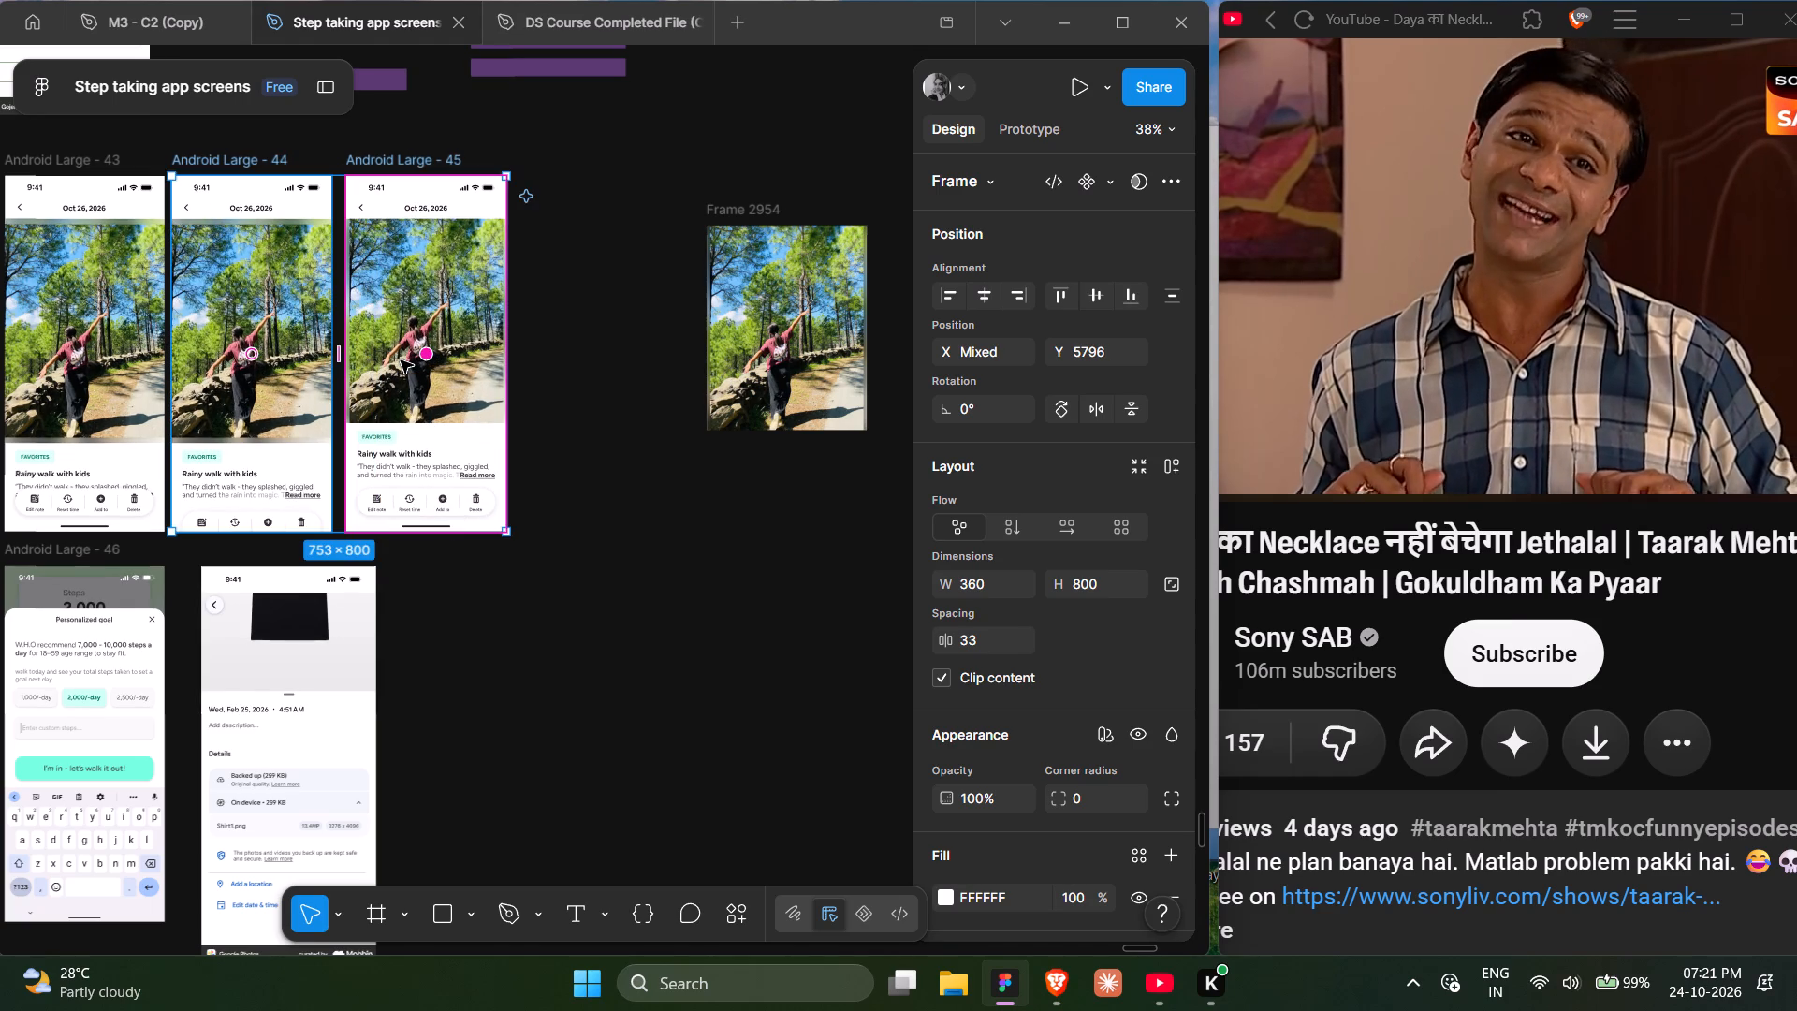
pyautogui.click(605, 450)
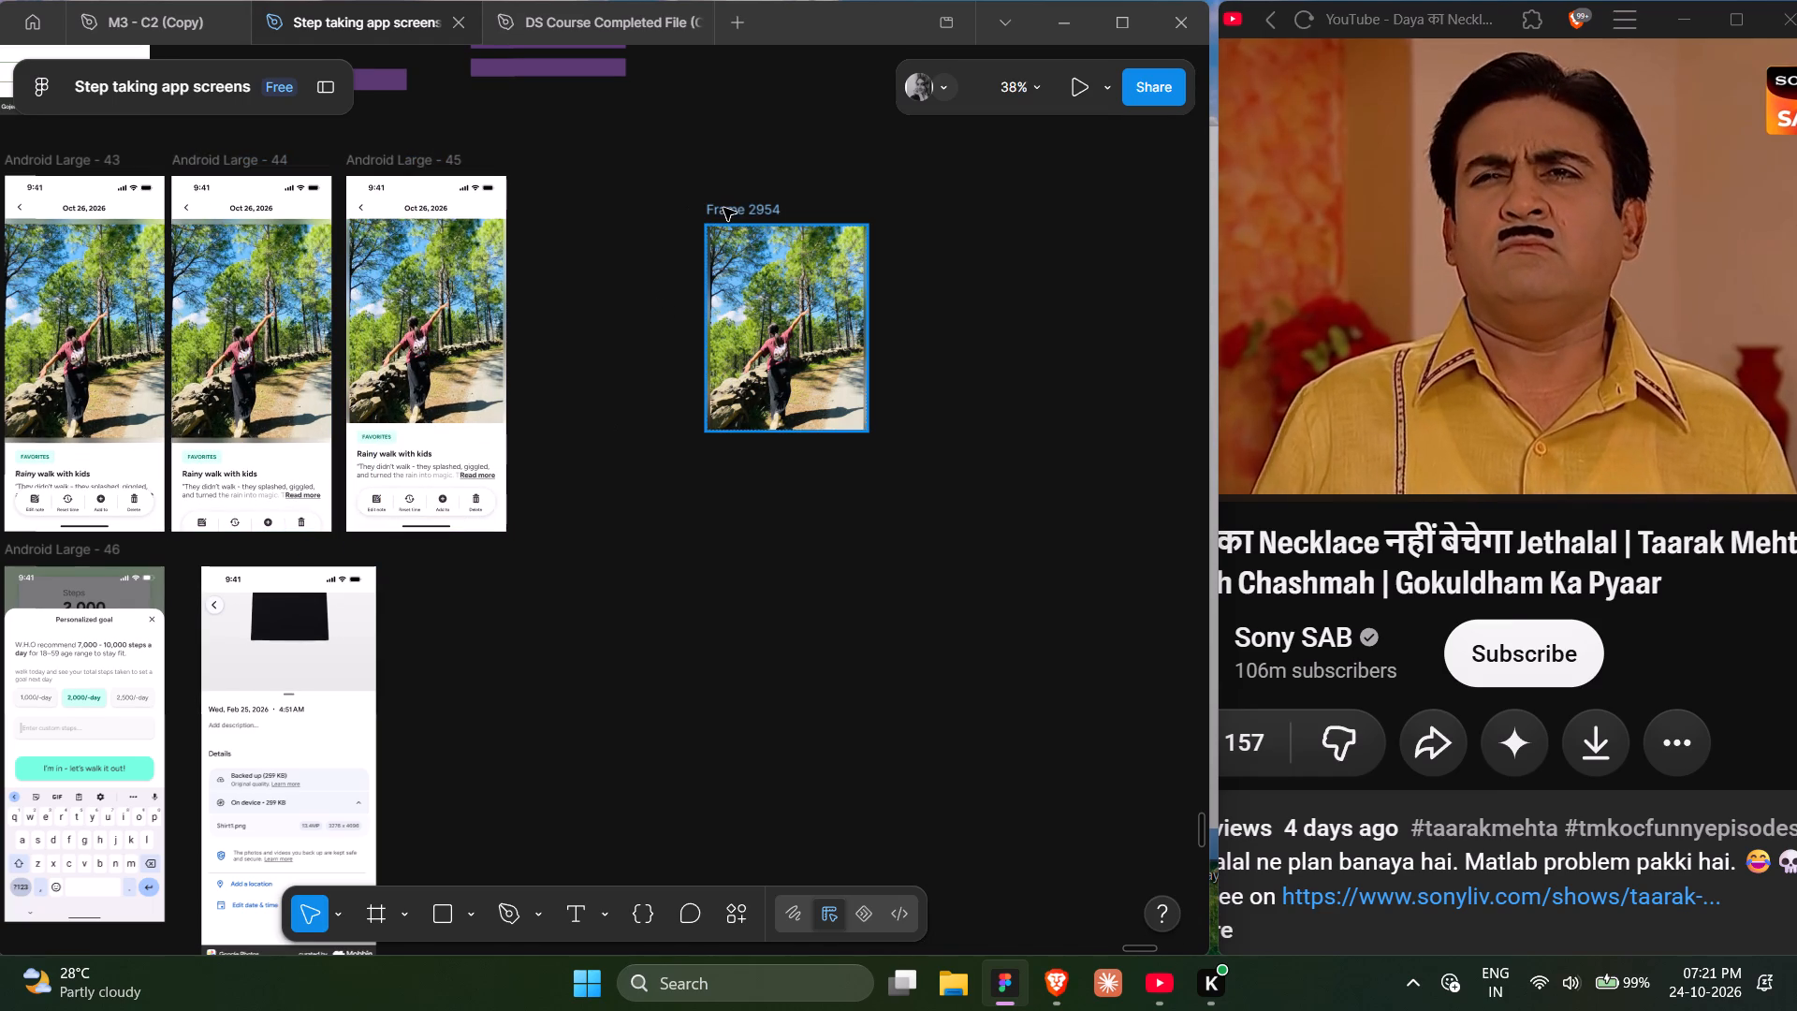
# Delete the stray photo Frame 2954 beside the row of walk screens.
pyautogui.click(724, 208)
pyautogui.press('Delete')
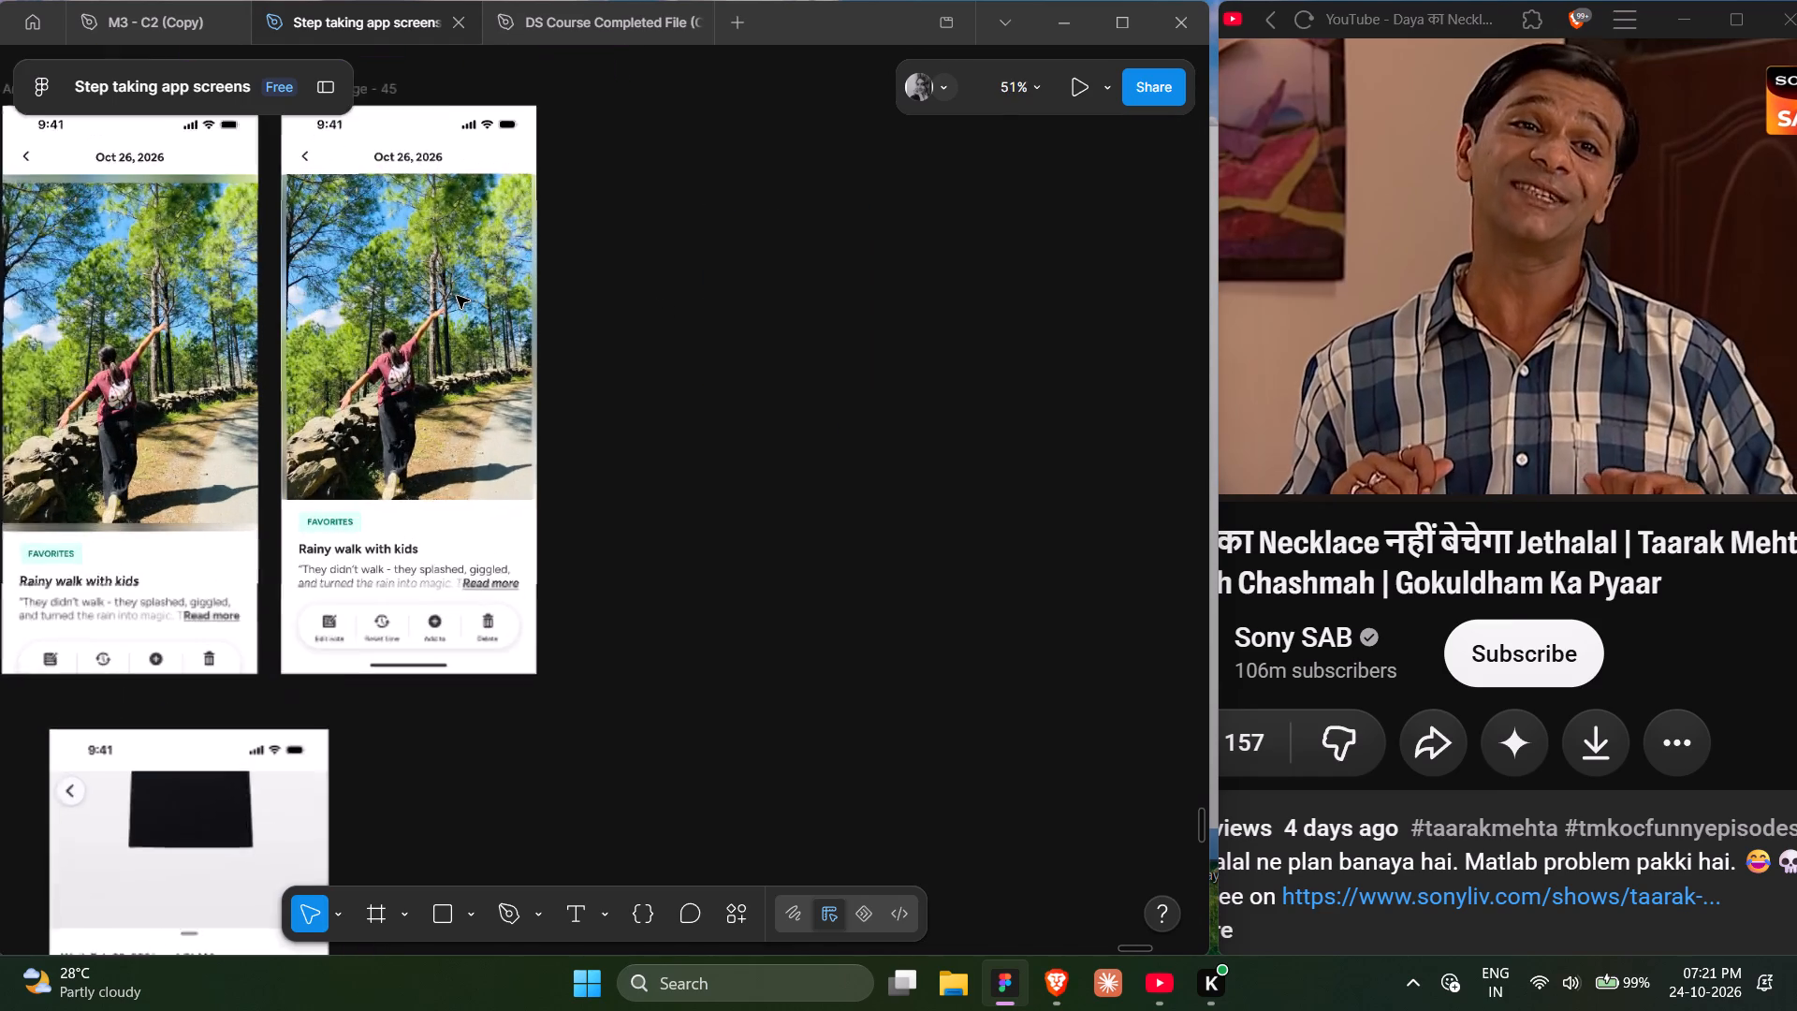
# Duplicate the Android Large - 45 frame farther along the same row, at about X 38903, Y 5796.
pyautogui.scroll(1, 457, 296)
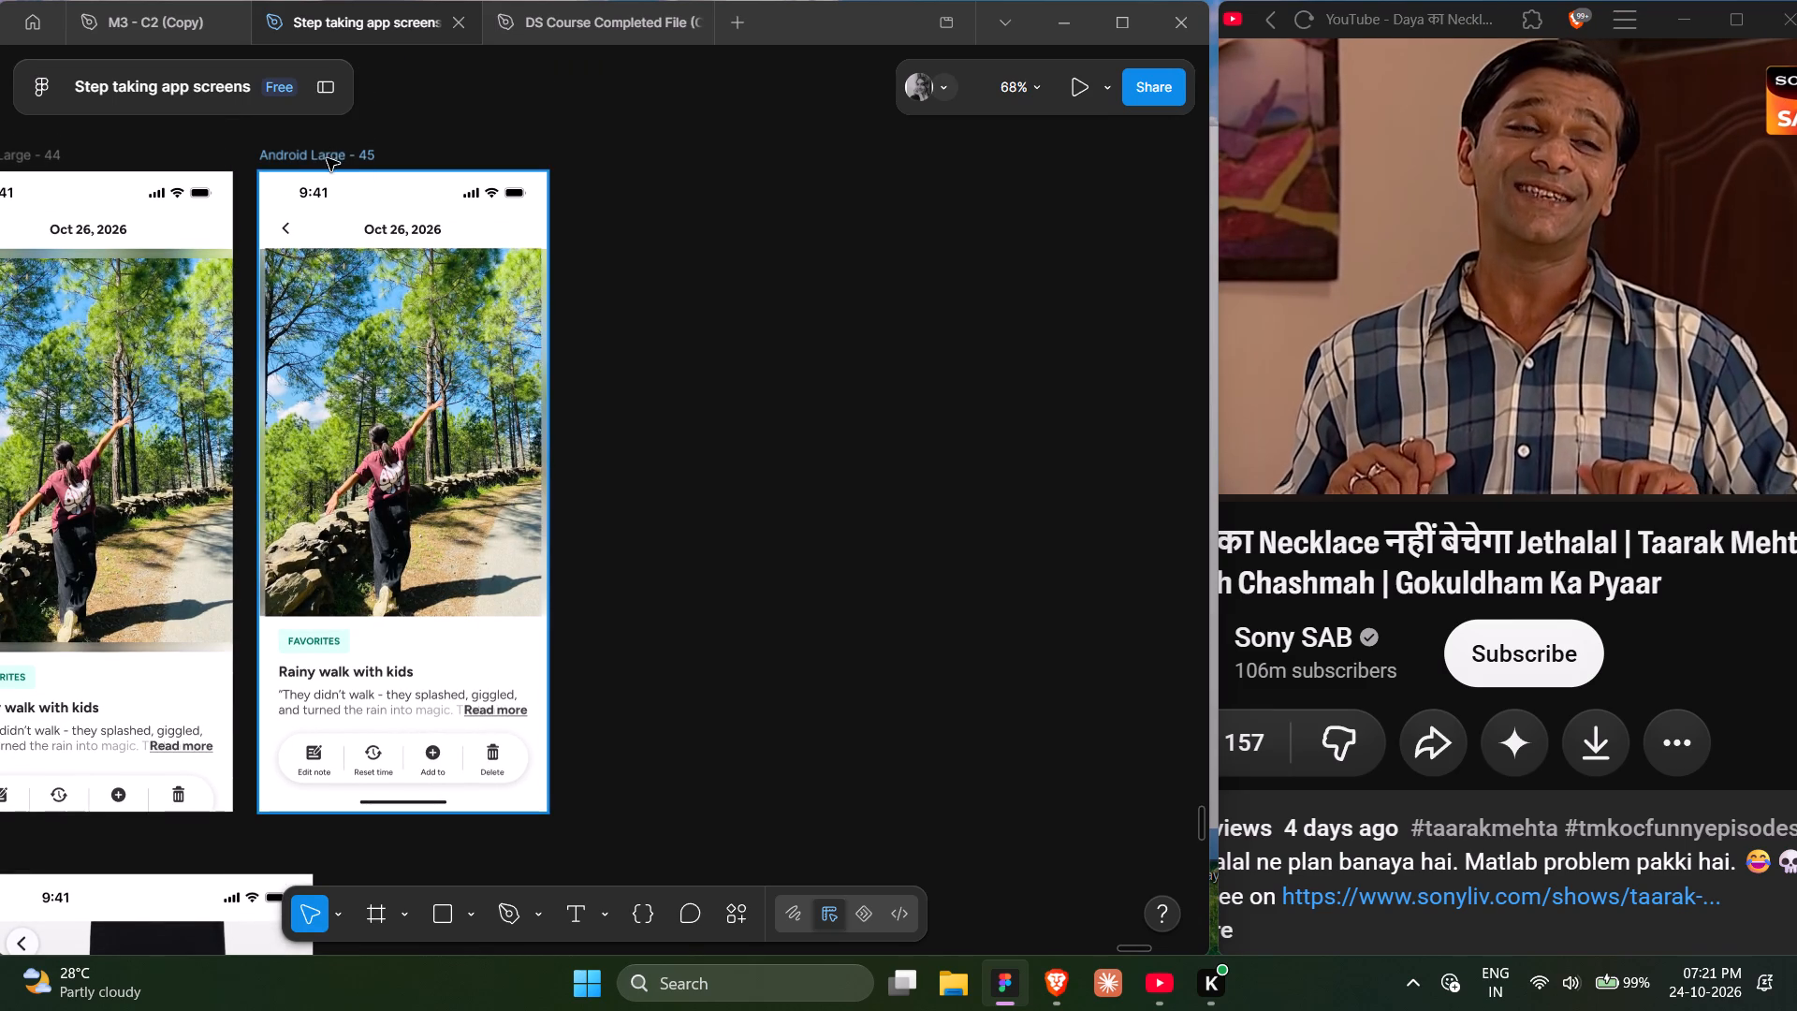
pyautogui.keyDown('alt'); pyautogui.moveTo(323, 155); pyautogui.dragTo(675, 171); pyautogui.keyUp('alt')
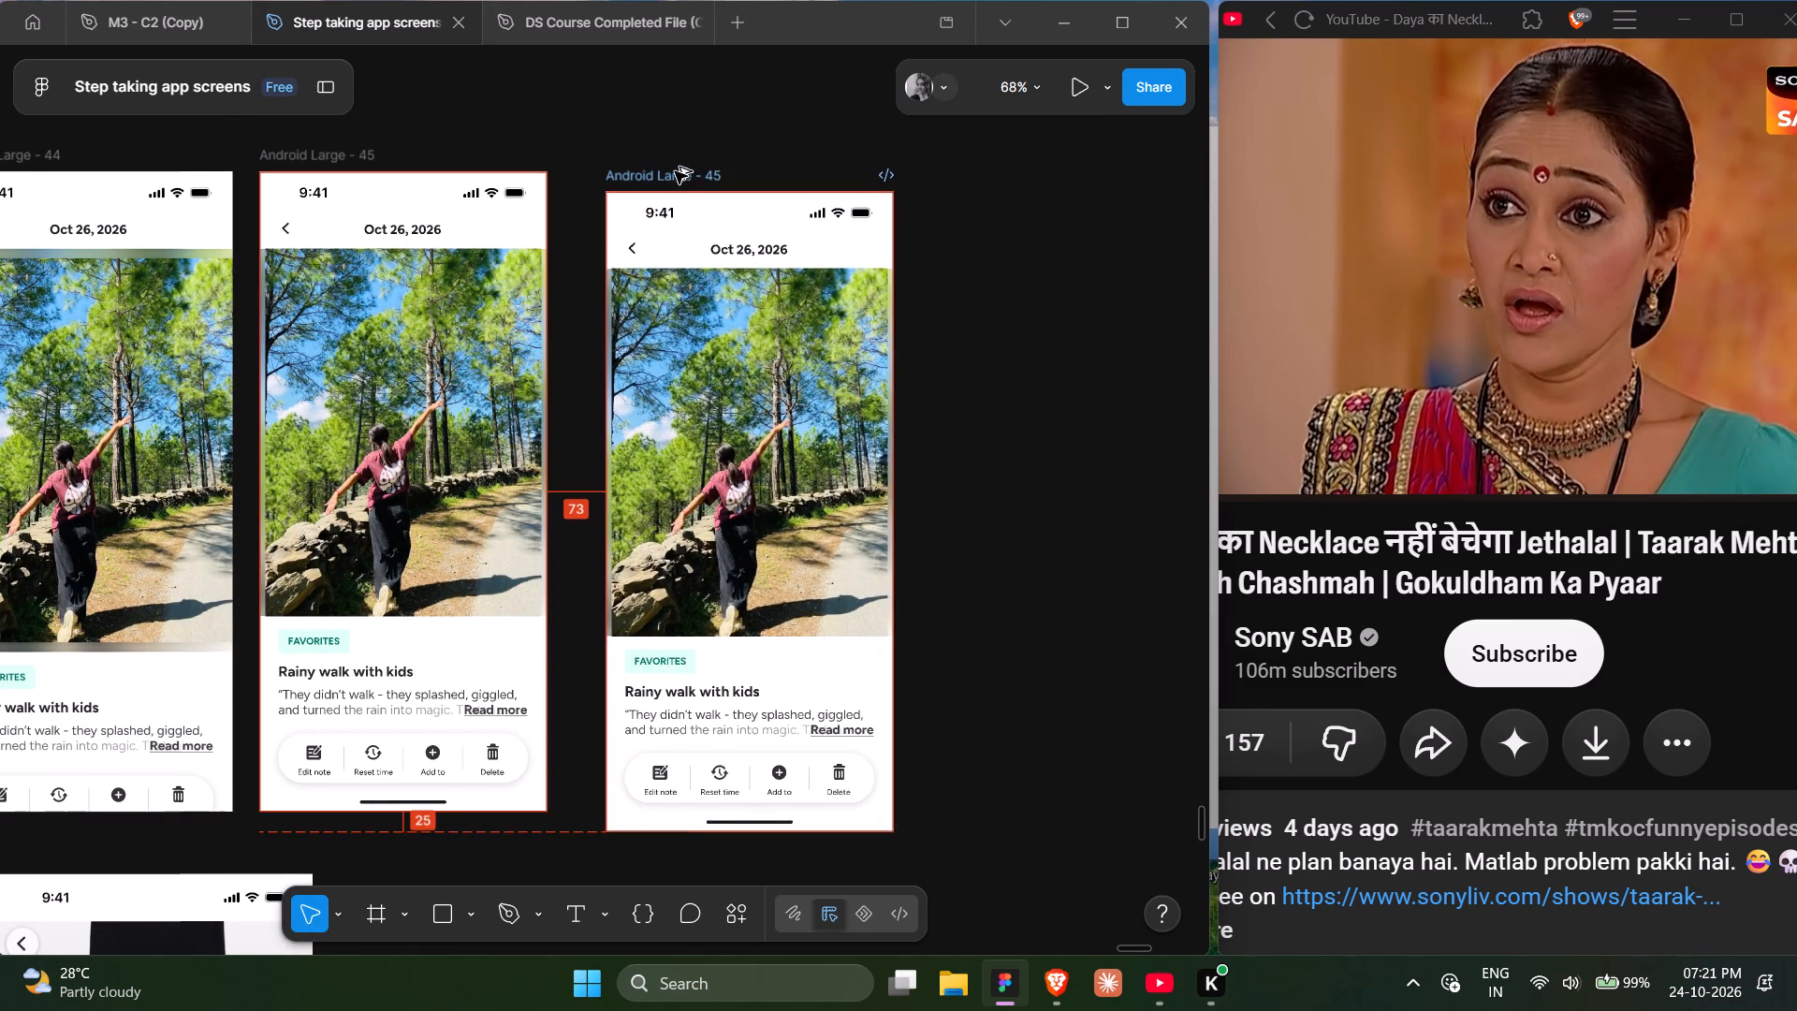
pyautogui.keyDown('alt'); pyautogui.moveTo(675, 171); pyautogui.dragTo(699, 168); pyautogui.keyUp('alt')
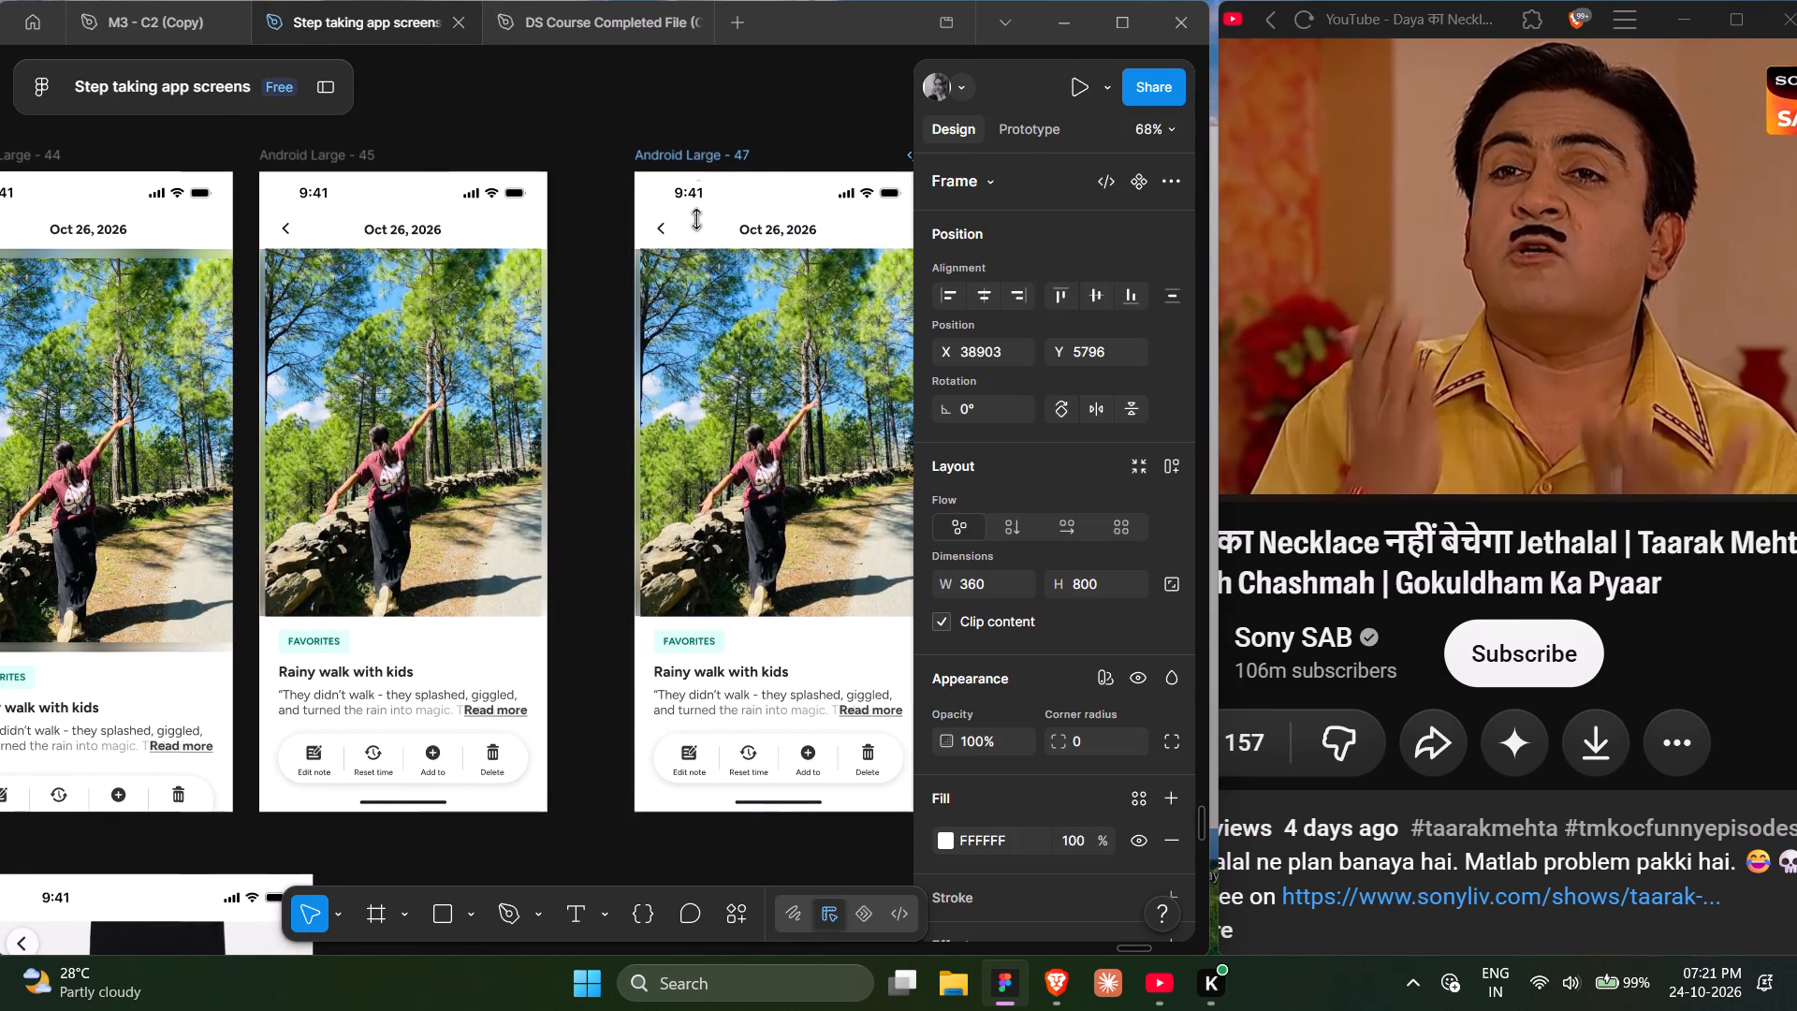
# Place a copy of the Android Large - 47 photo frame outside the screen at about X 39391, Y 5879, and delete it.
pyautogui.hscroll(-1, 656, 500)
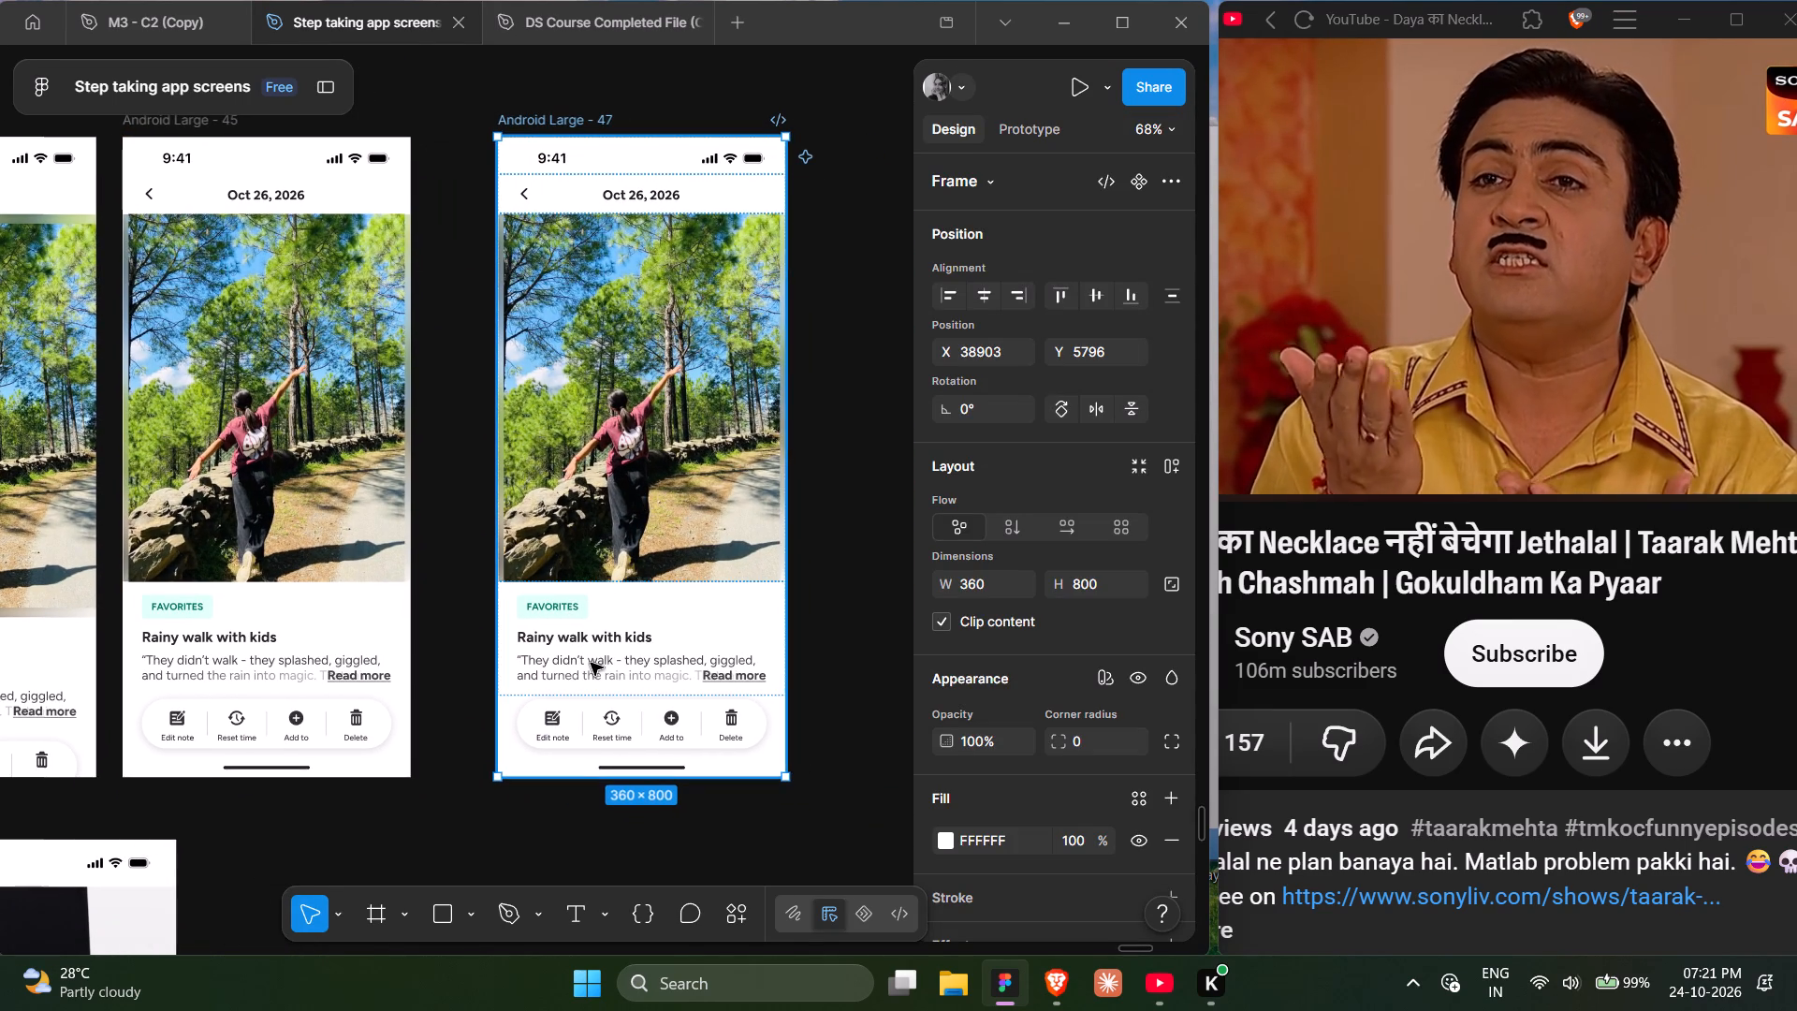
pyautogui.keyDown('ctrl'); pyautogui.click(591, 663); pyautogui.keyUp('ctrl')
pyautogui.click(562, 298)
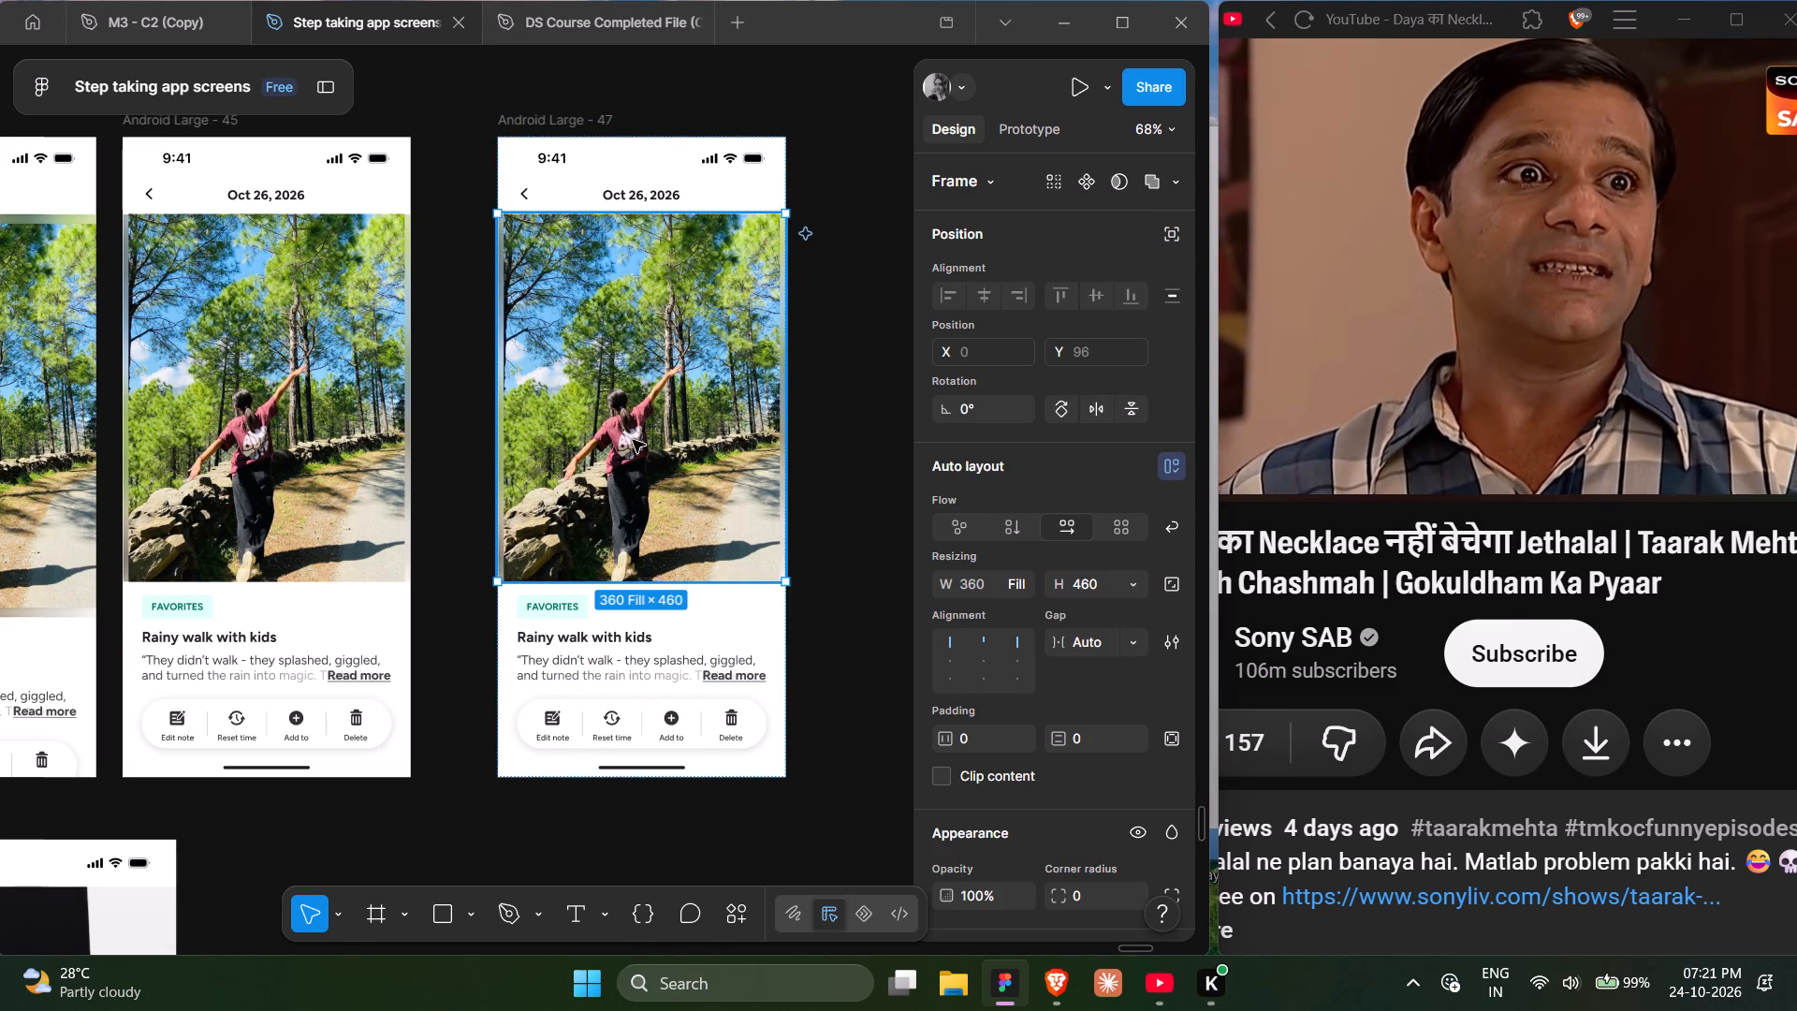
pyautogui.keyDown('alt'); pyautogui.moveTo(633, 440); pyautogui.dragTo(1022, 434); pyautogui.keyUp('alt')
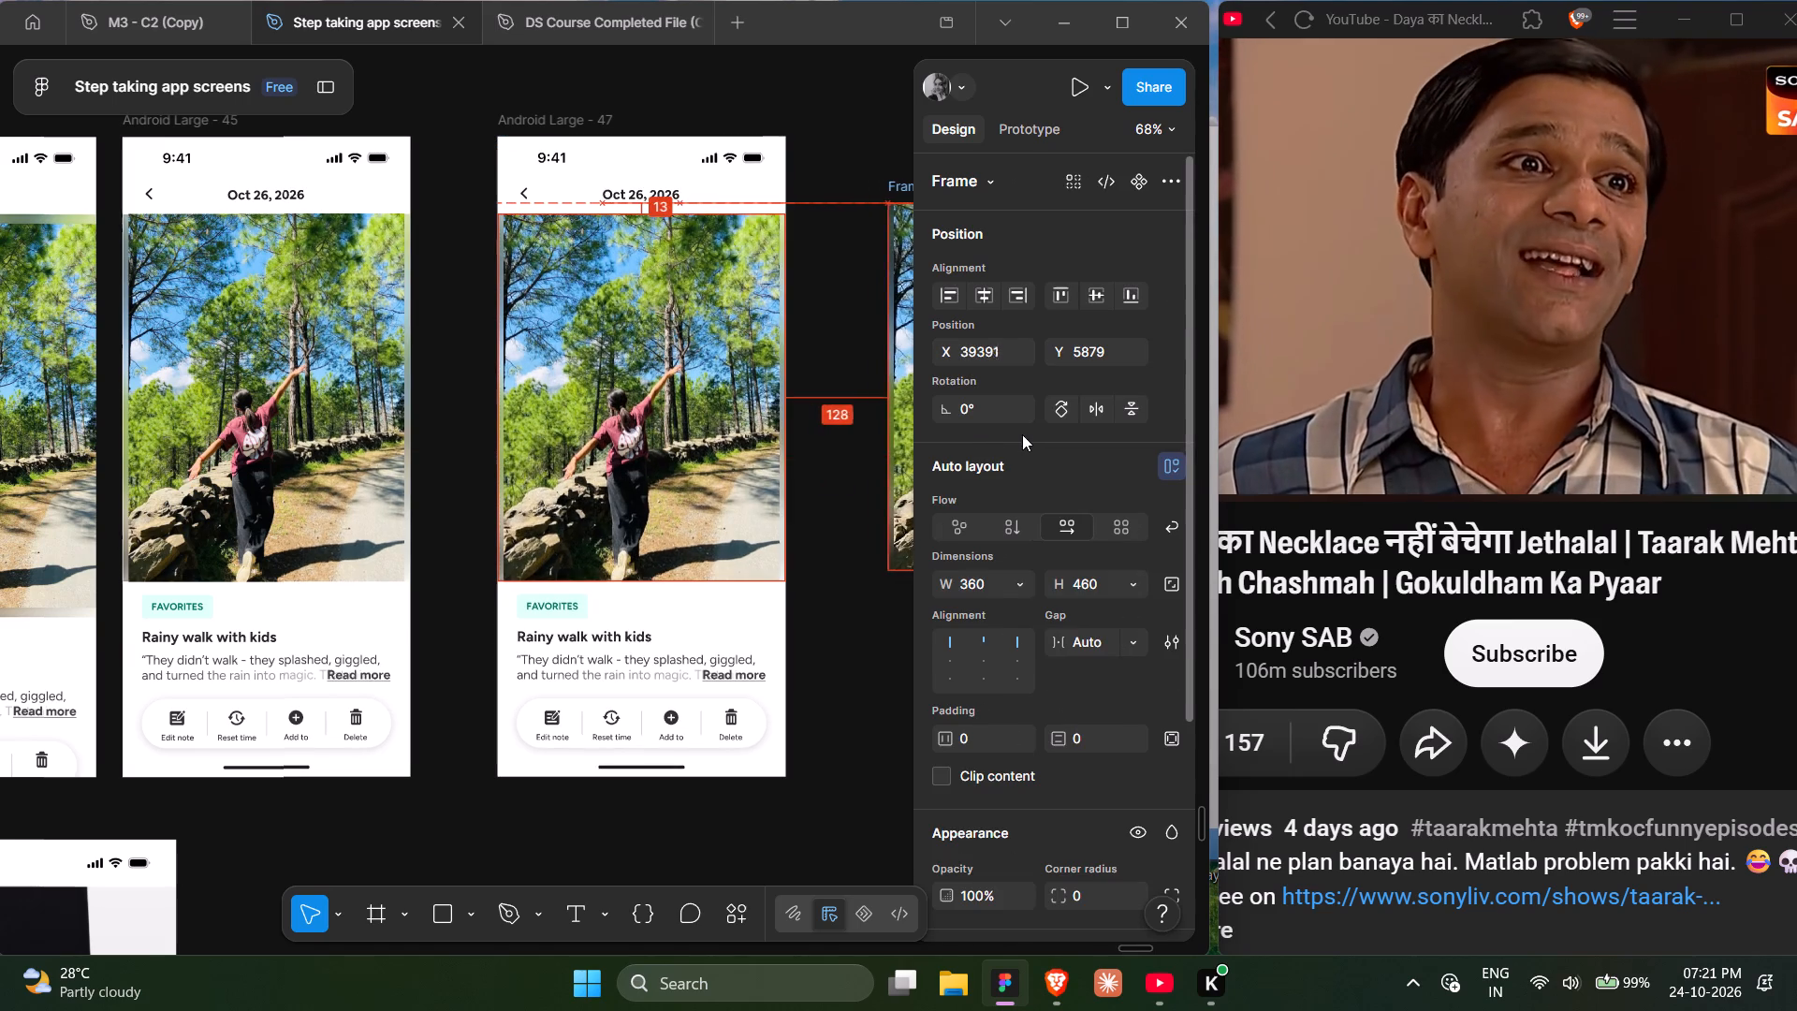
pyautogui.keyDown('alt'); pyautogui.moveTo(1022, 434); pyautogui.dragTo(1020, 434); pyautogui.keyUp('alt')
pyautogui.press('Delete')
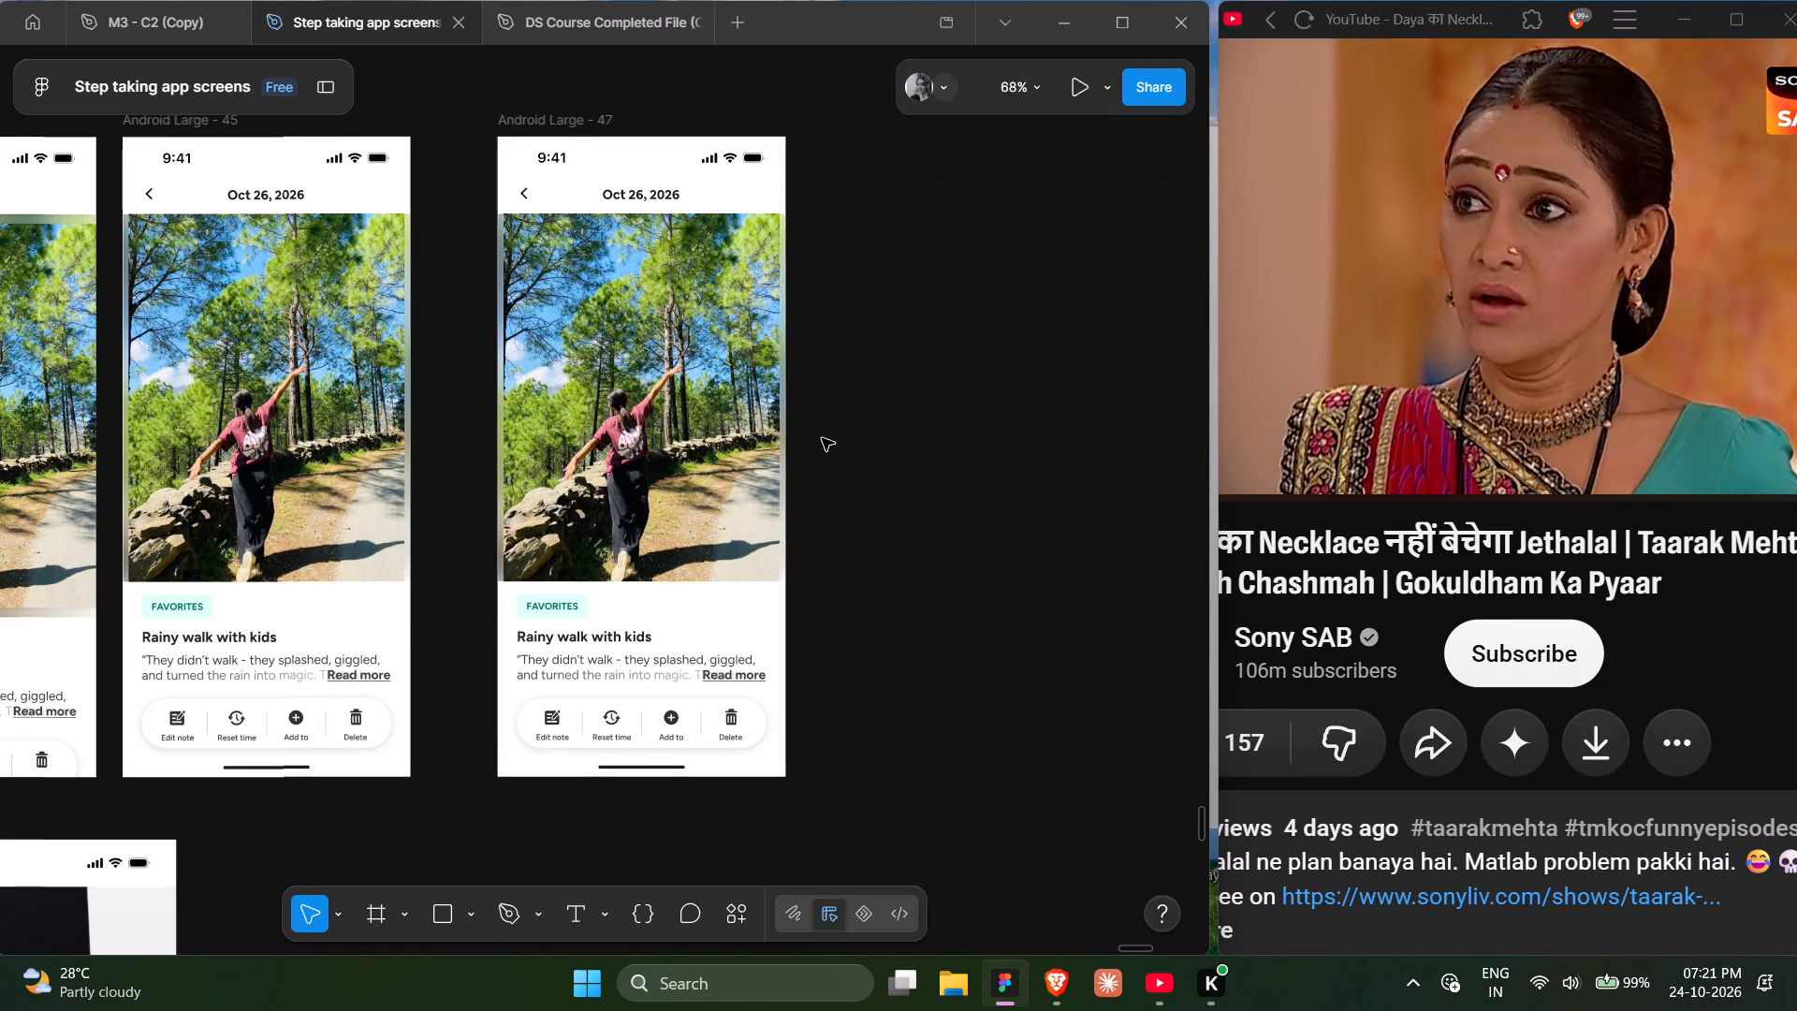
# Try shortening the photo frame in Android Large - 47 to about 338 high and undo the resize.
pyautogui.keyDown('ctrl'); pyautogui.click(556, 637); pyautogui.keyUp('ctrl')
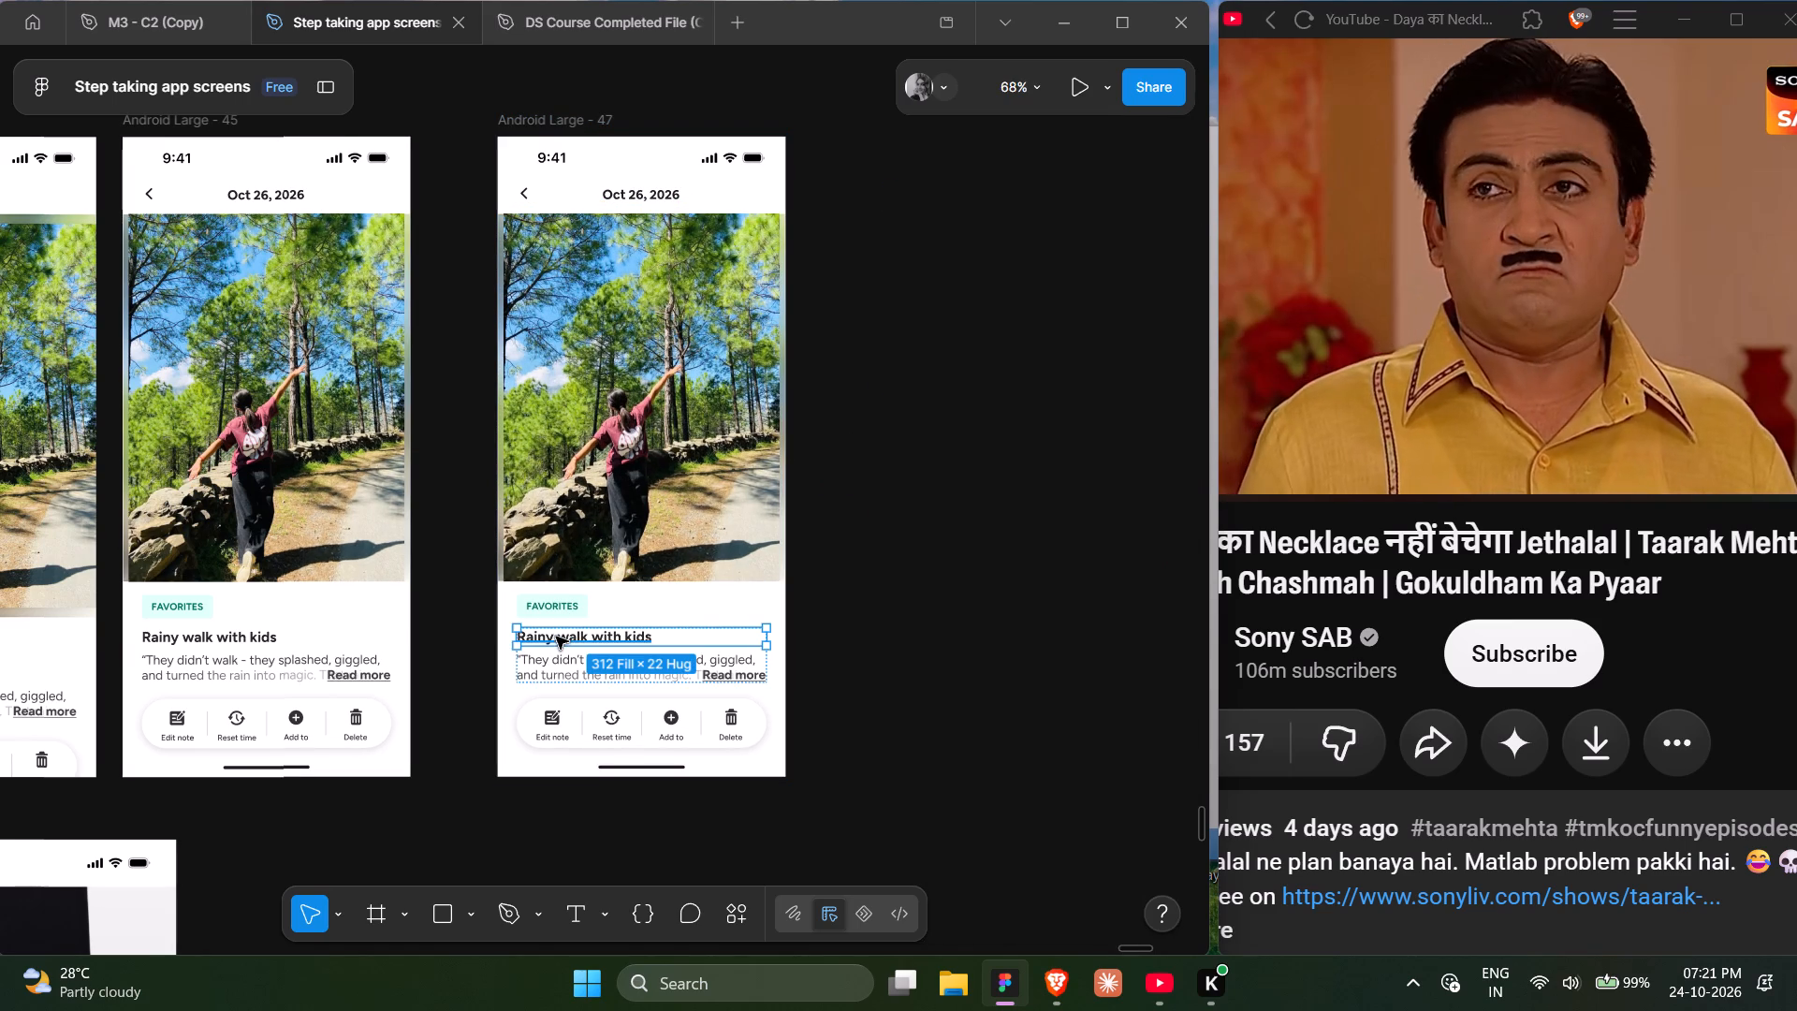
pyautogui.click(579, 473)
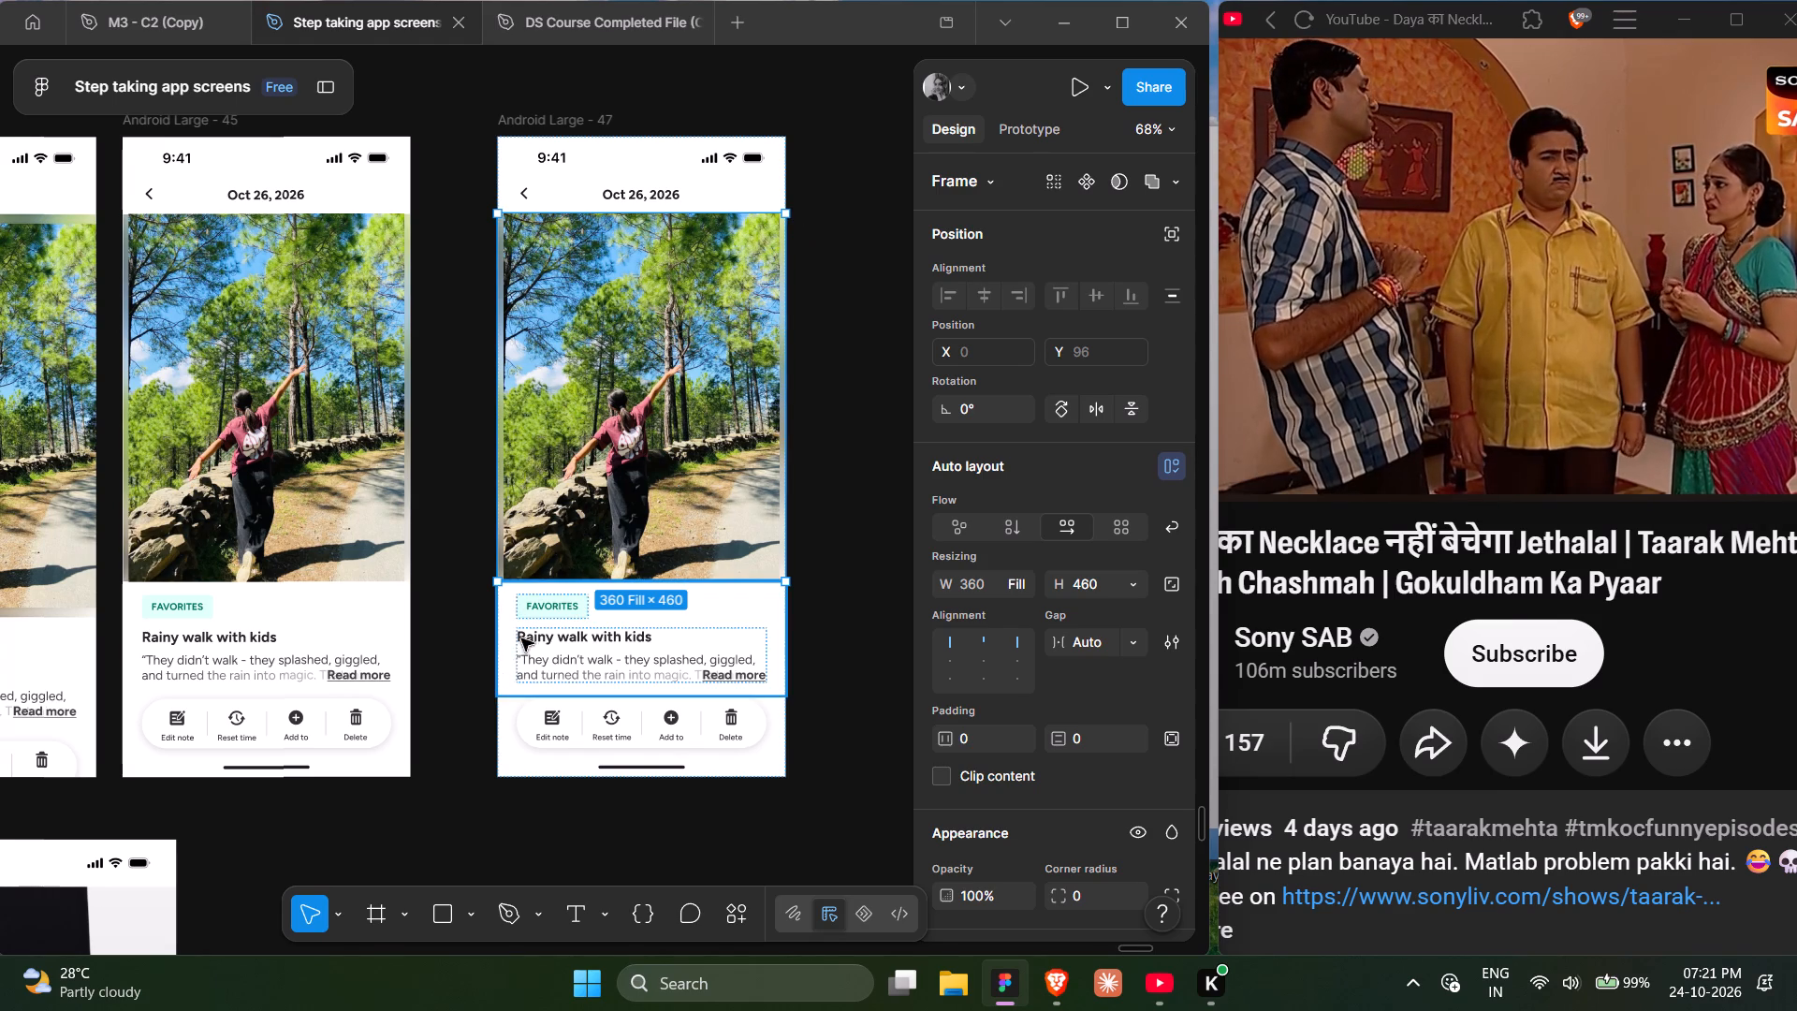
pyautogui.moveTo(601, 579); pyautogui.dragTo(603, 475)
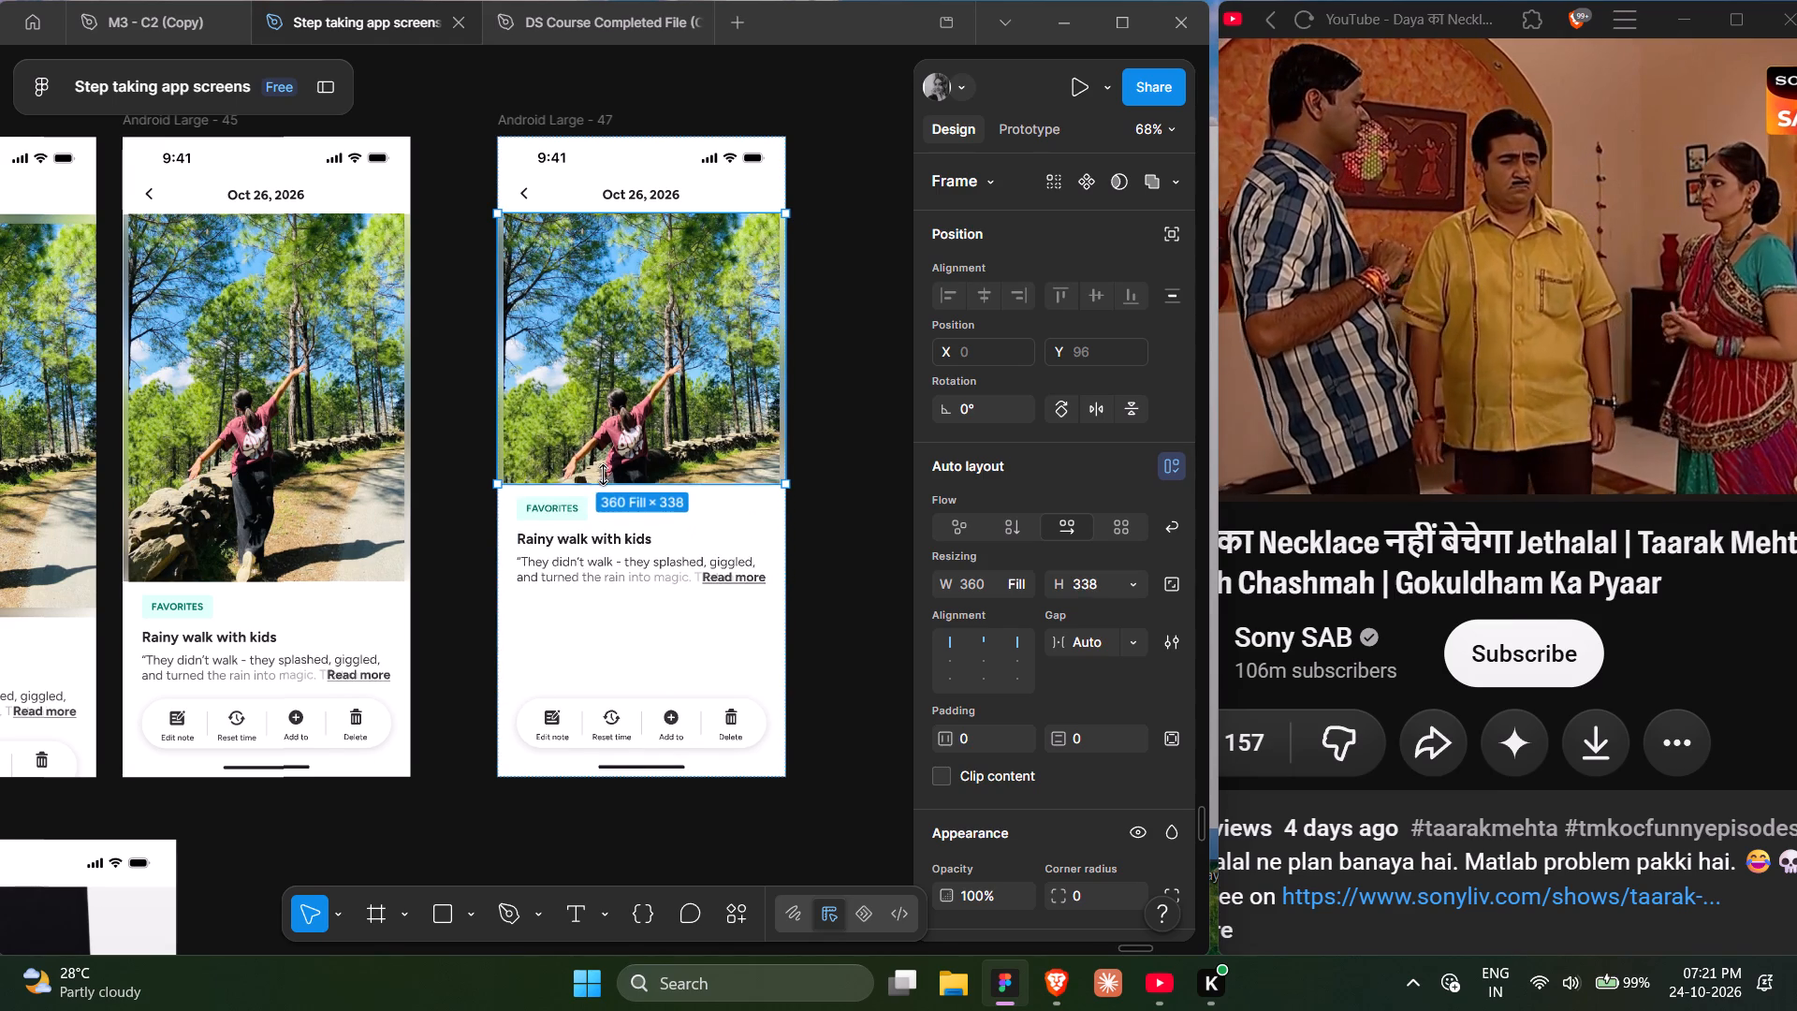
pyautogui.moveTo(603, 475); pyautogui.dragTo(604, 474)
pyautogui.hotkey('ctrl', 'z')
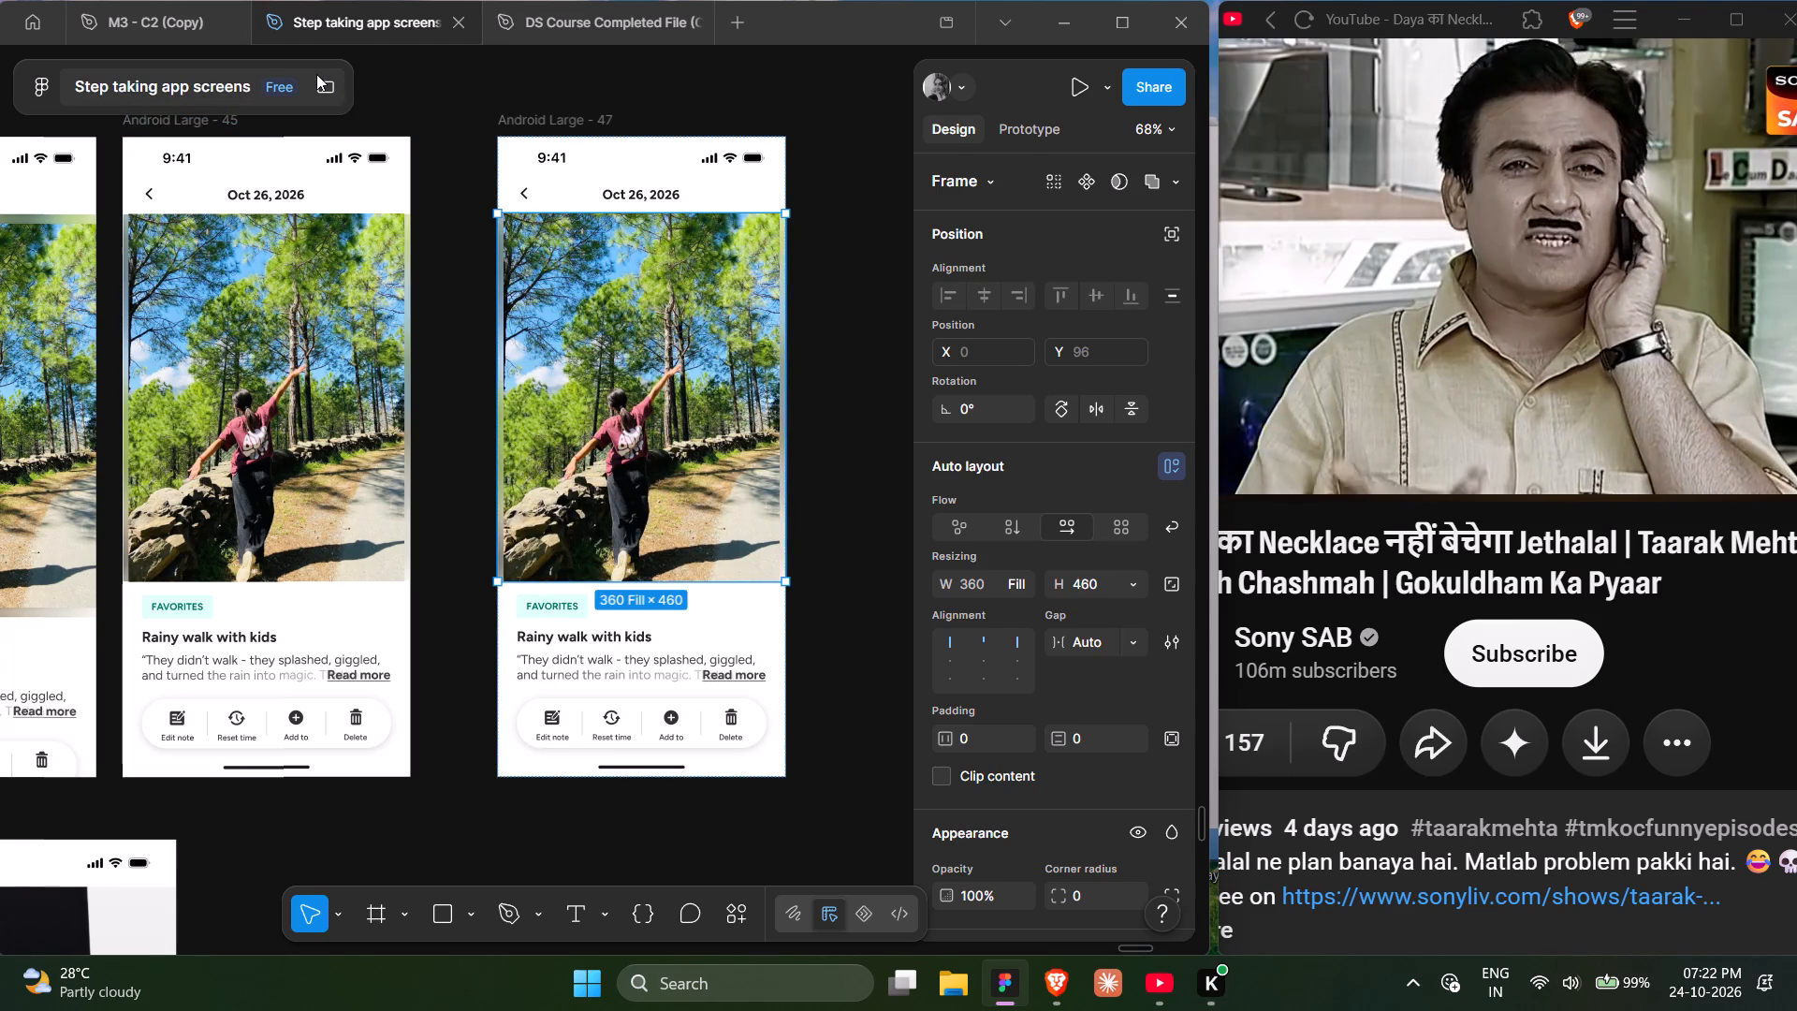
# Restore the full interface and examine the layer structure of photo Frame 2954 in Android Large - 47, showing its two child frames collapsed.
pyautogui.click(316, 74)
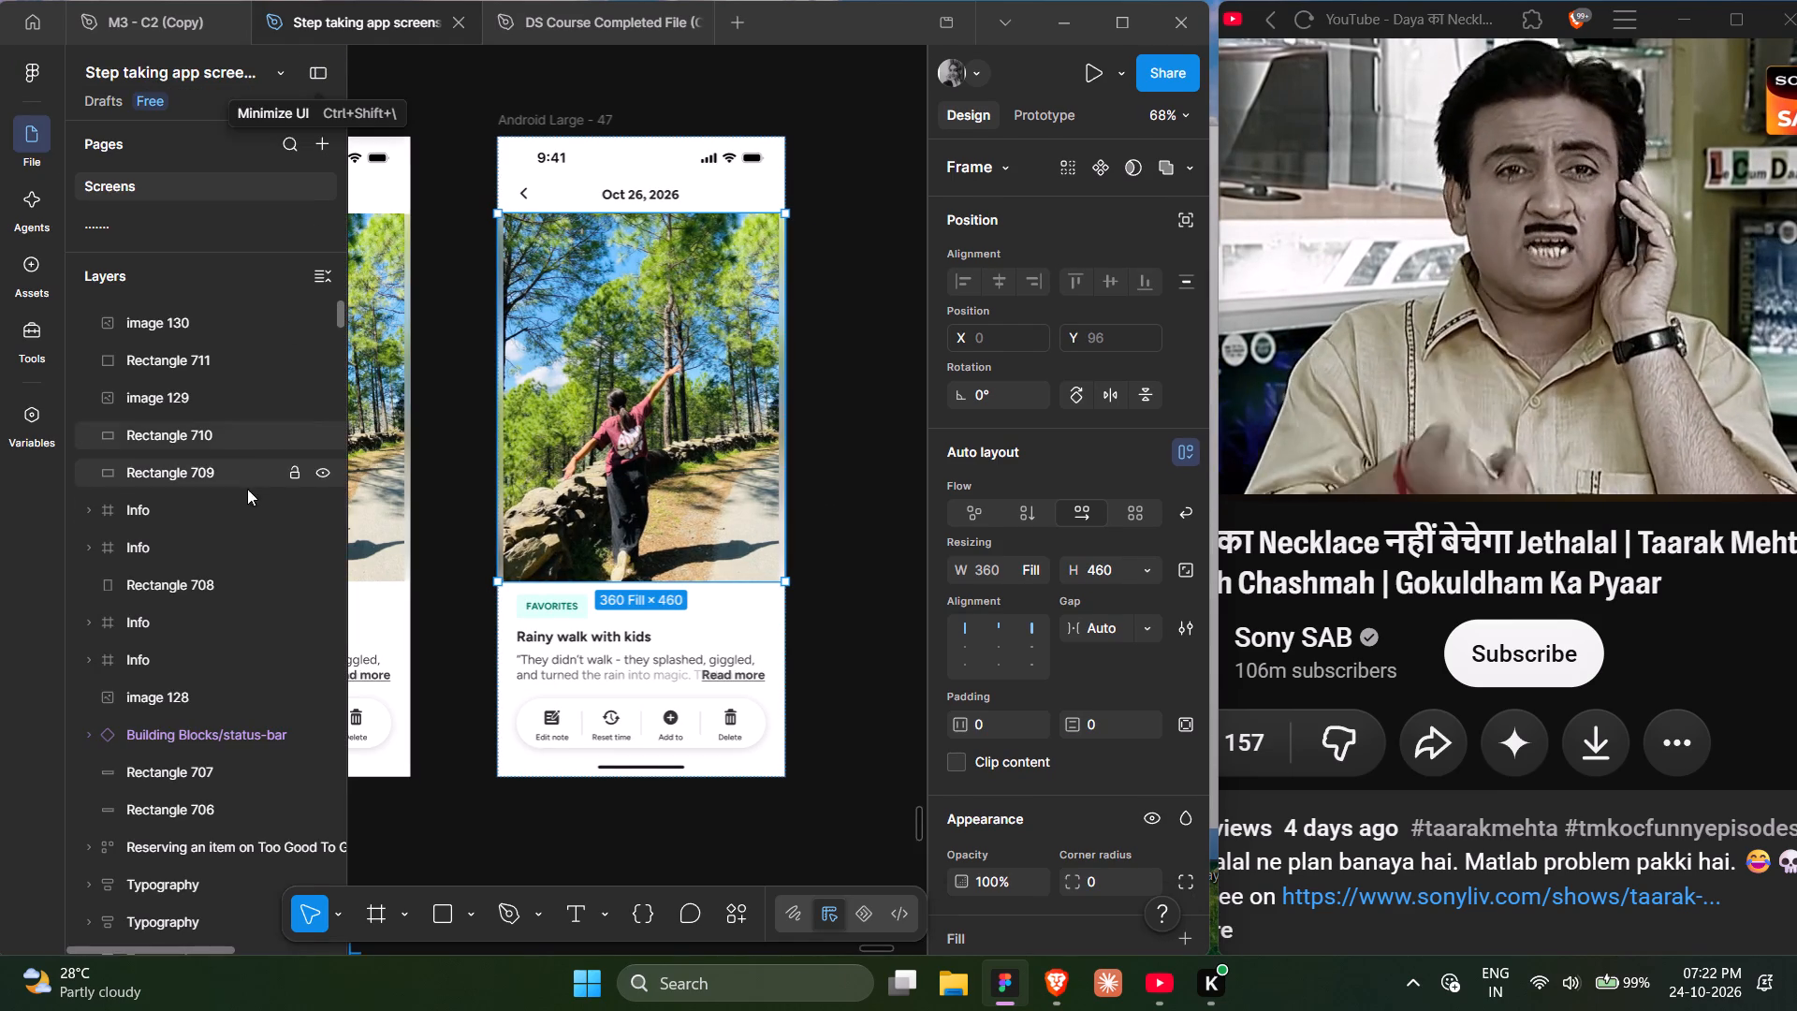
pyautogui.click(553, 469)
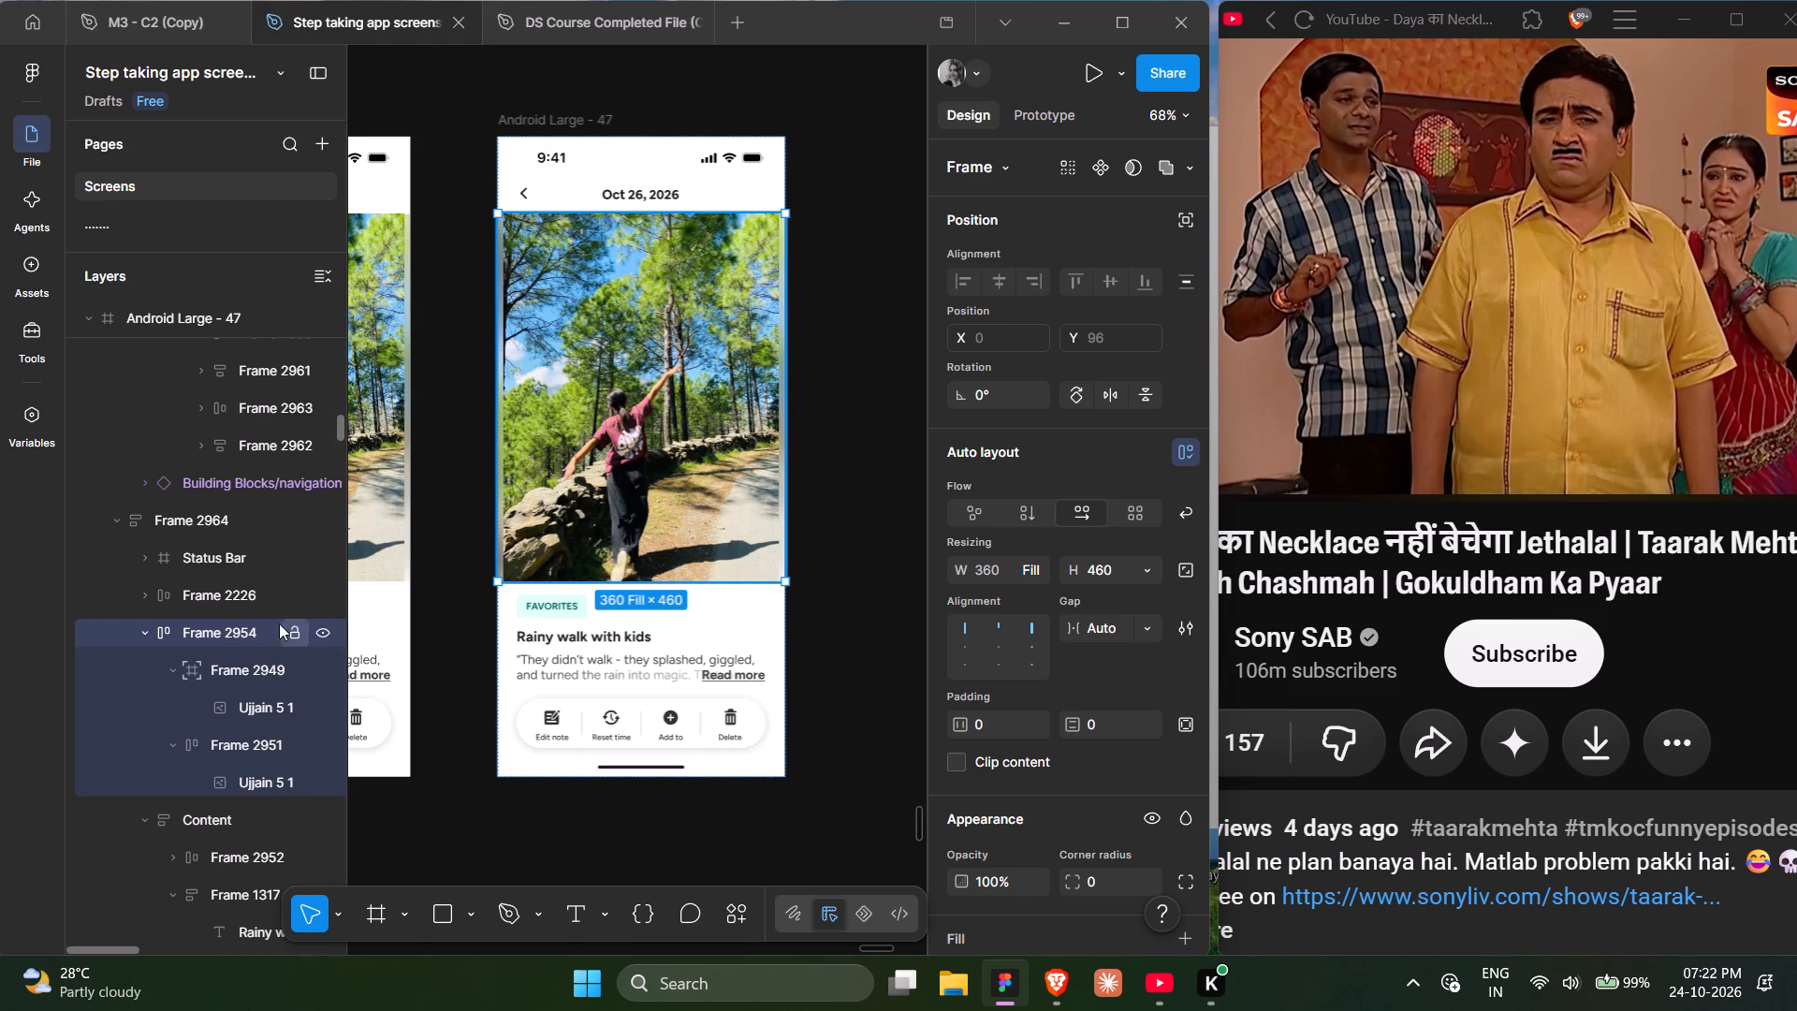
pyautogui.click(144, 633)
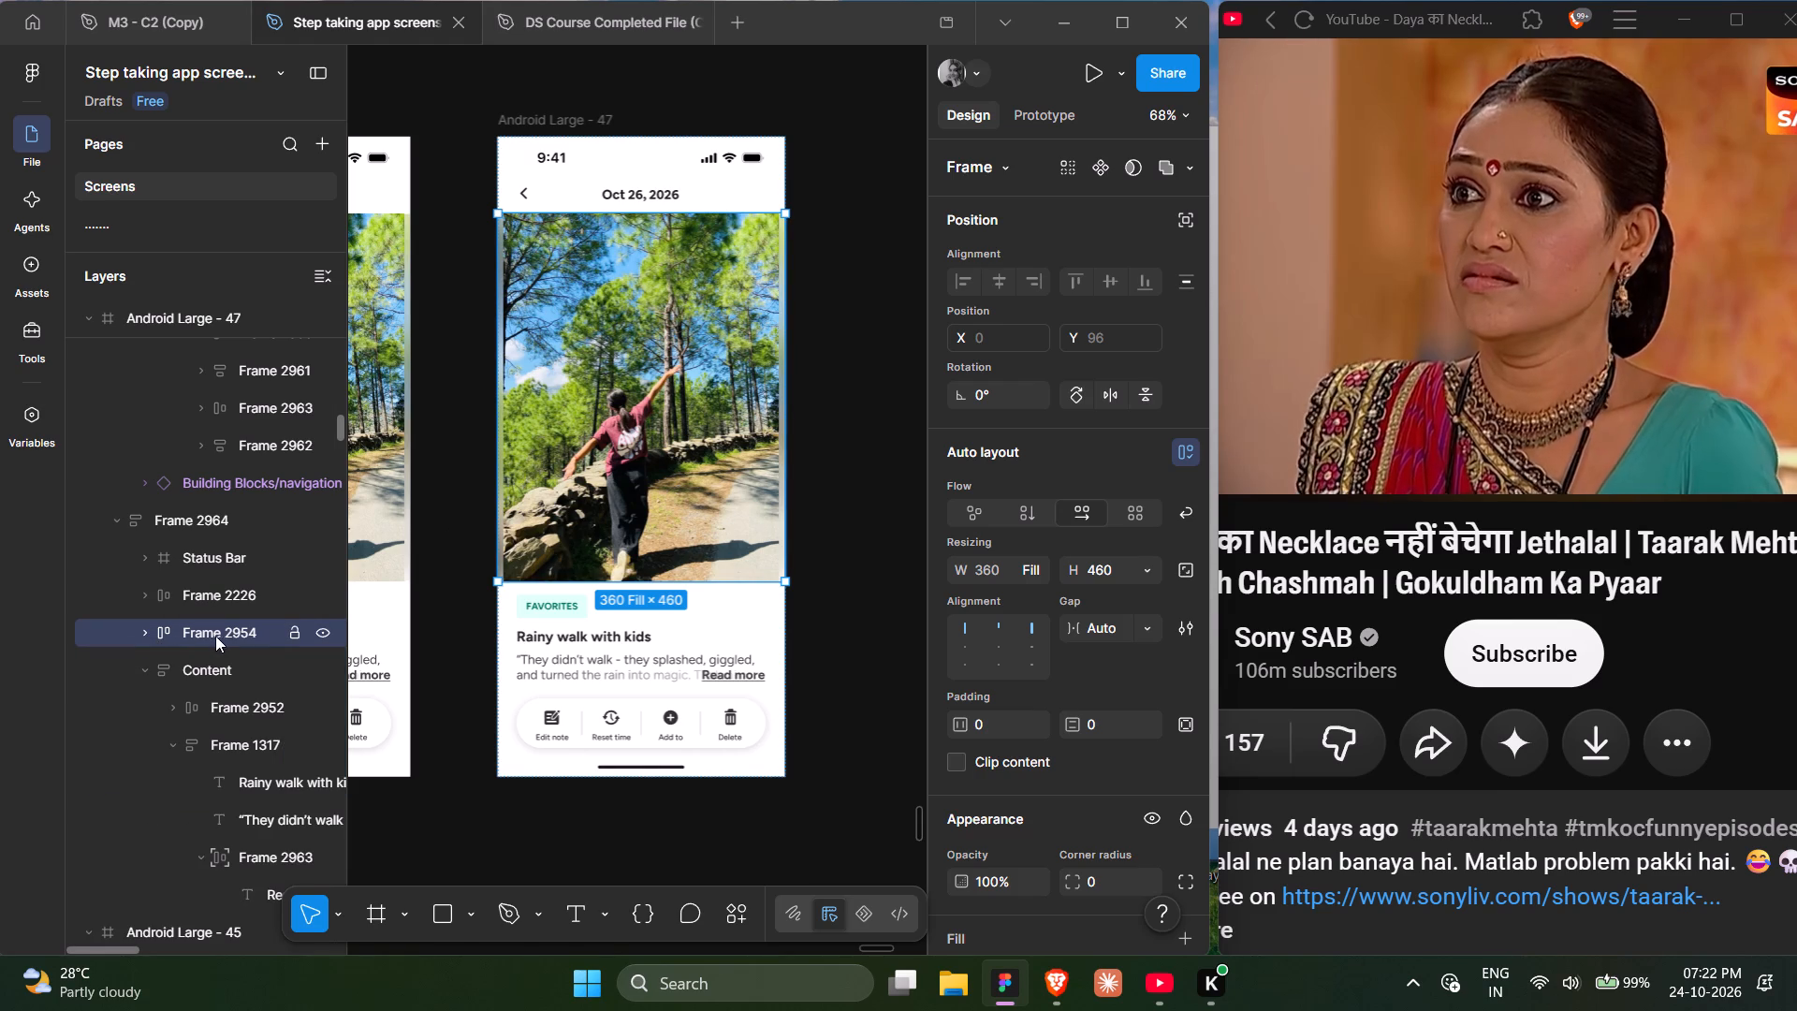
pyautogui.click(139, 633)
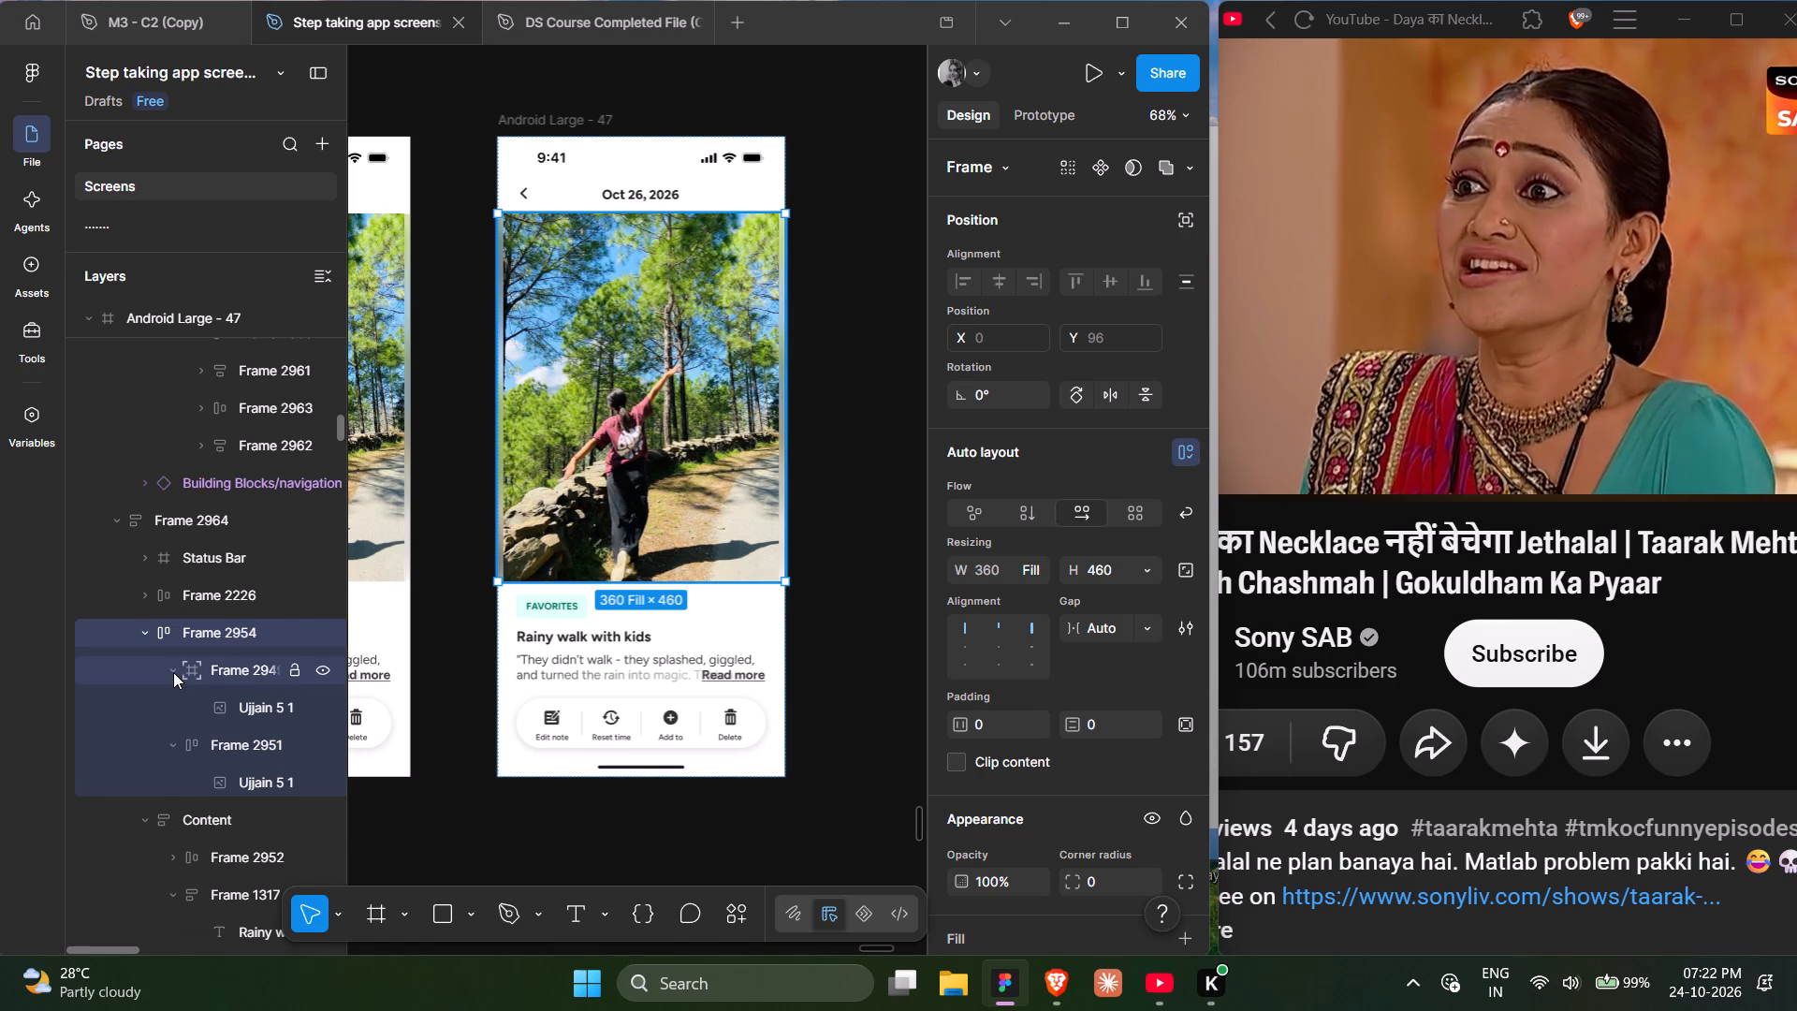
pyautogui.click(173, 672)
pyautogui.click(173, 701)
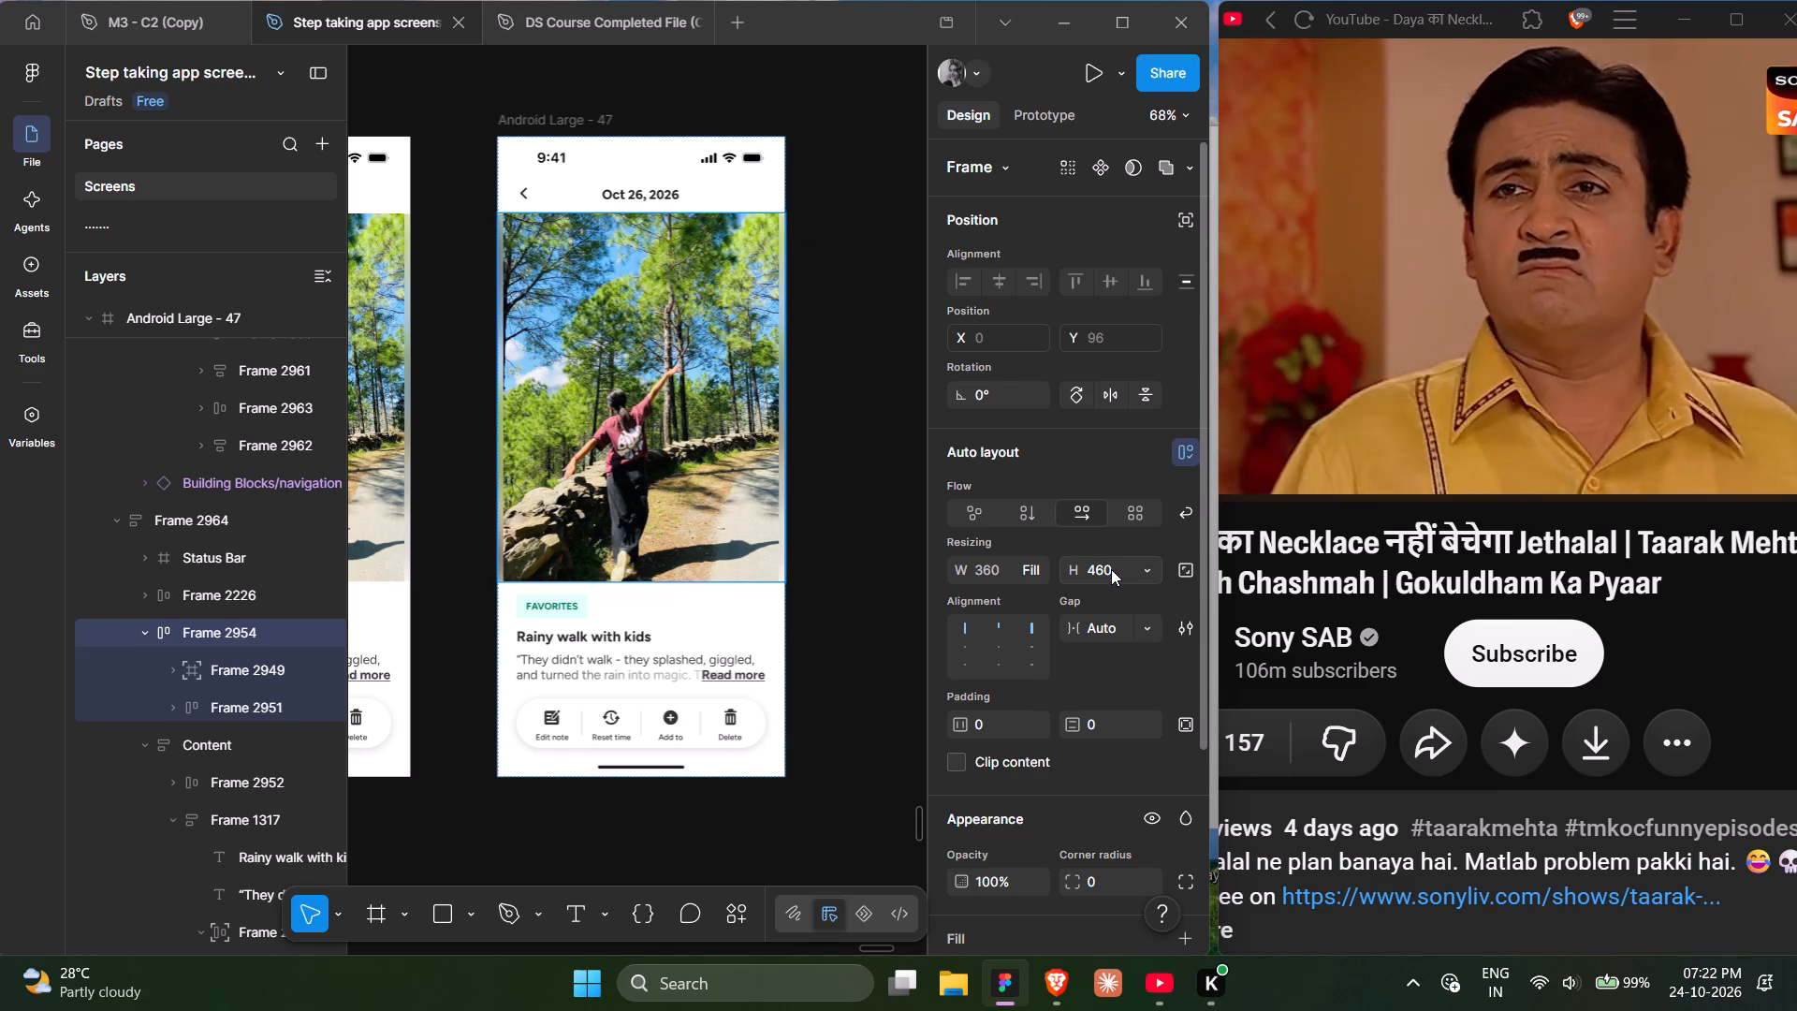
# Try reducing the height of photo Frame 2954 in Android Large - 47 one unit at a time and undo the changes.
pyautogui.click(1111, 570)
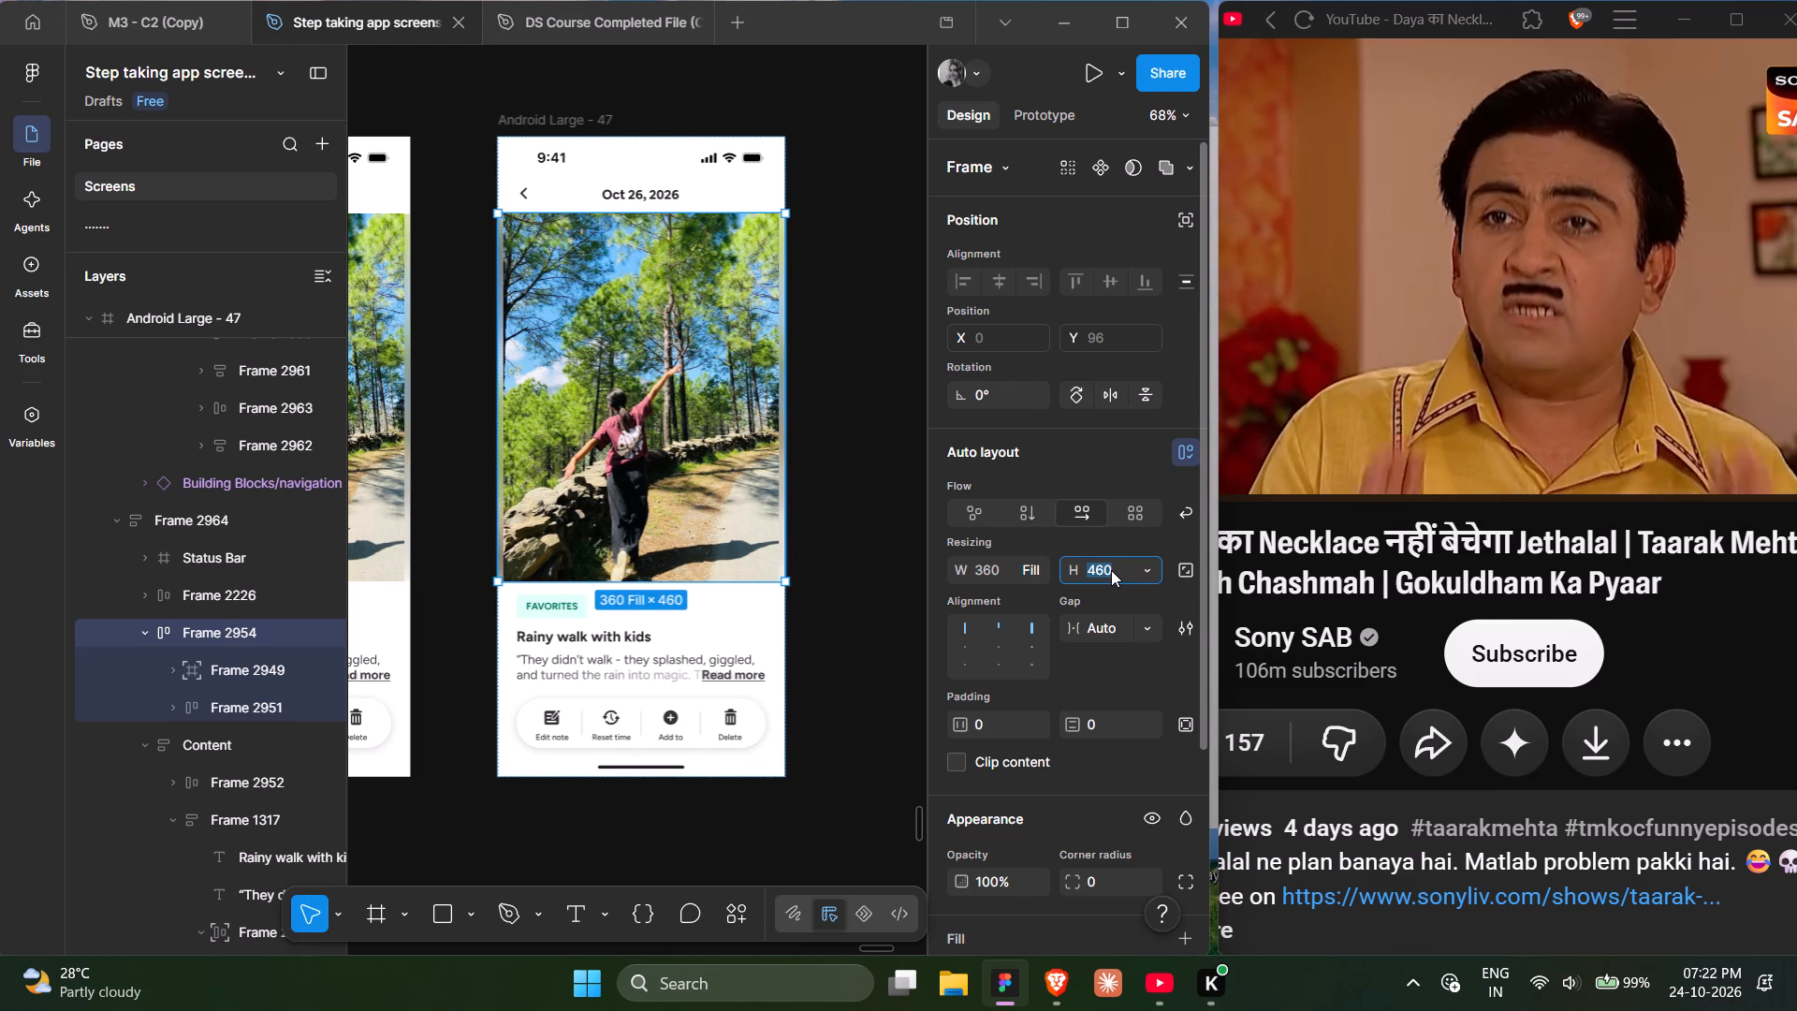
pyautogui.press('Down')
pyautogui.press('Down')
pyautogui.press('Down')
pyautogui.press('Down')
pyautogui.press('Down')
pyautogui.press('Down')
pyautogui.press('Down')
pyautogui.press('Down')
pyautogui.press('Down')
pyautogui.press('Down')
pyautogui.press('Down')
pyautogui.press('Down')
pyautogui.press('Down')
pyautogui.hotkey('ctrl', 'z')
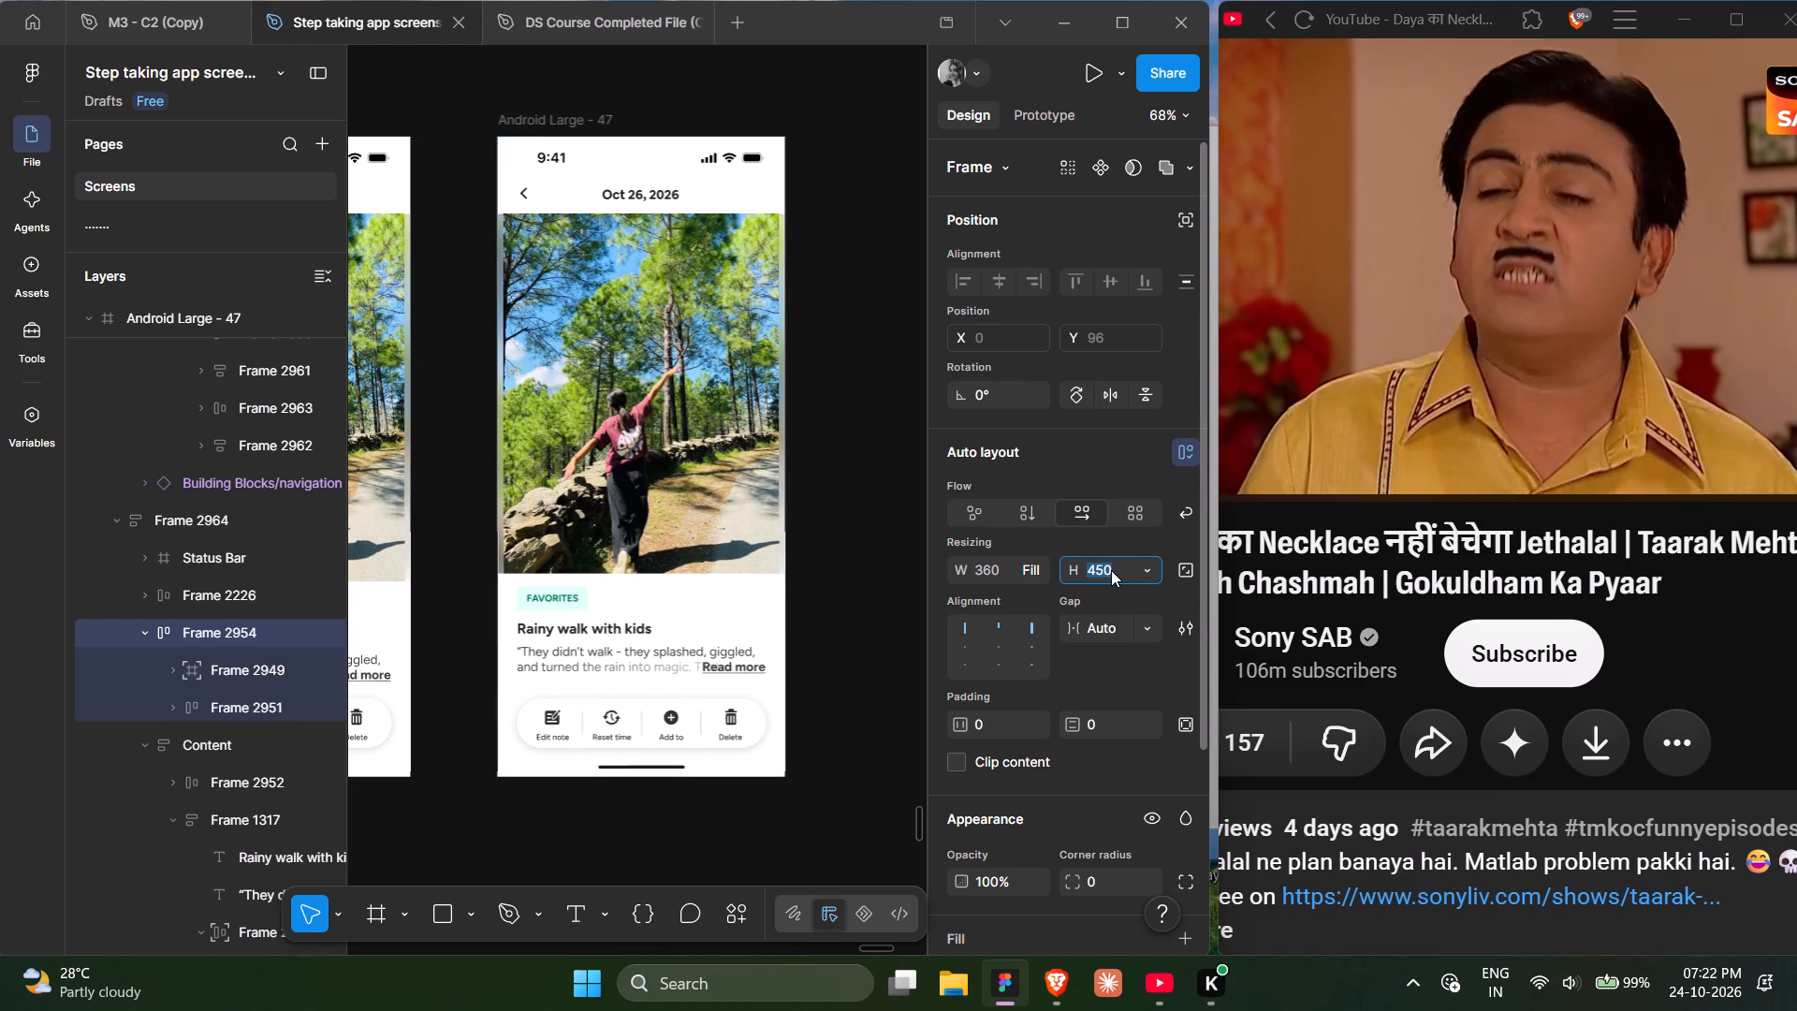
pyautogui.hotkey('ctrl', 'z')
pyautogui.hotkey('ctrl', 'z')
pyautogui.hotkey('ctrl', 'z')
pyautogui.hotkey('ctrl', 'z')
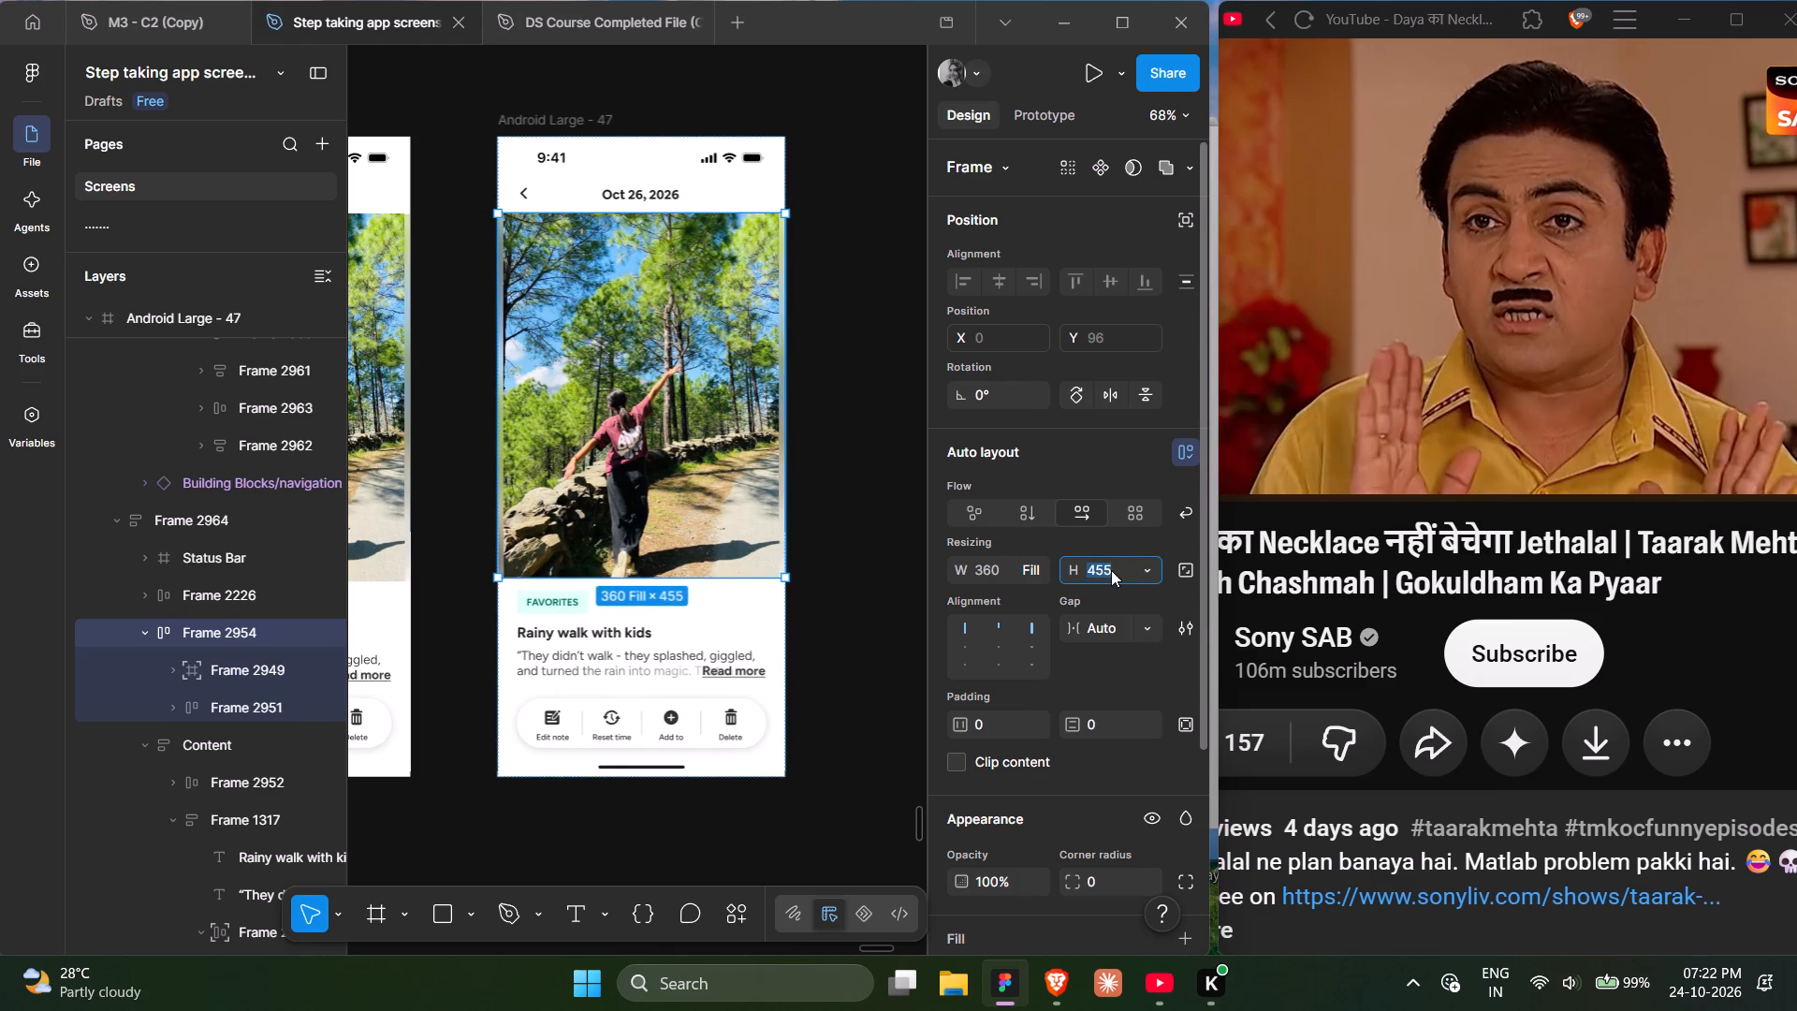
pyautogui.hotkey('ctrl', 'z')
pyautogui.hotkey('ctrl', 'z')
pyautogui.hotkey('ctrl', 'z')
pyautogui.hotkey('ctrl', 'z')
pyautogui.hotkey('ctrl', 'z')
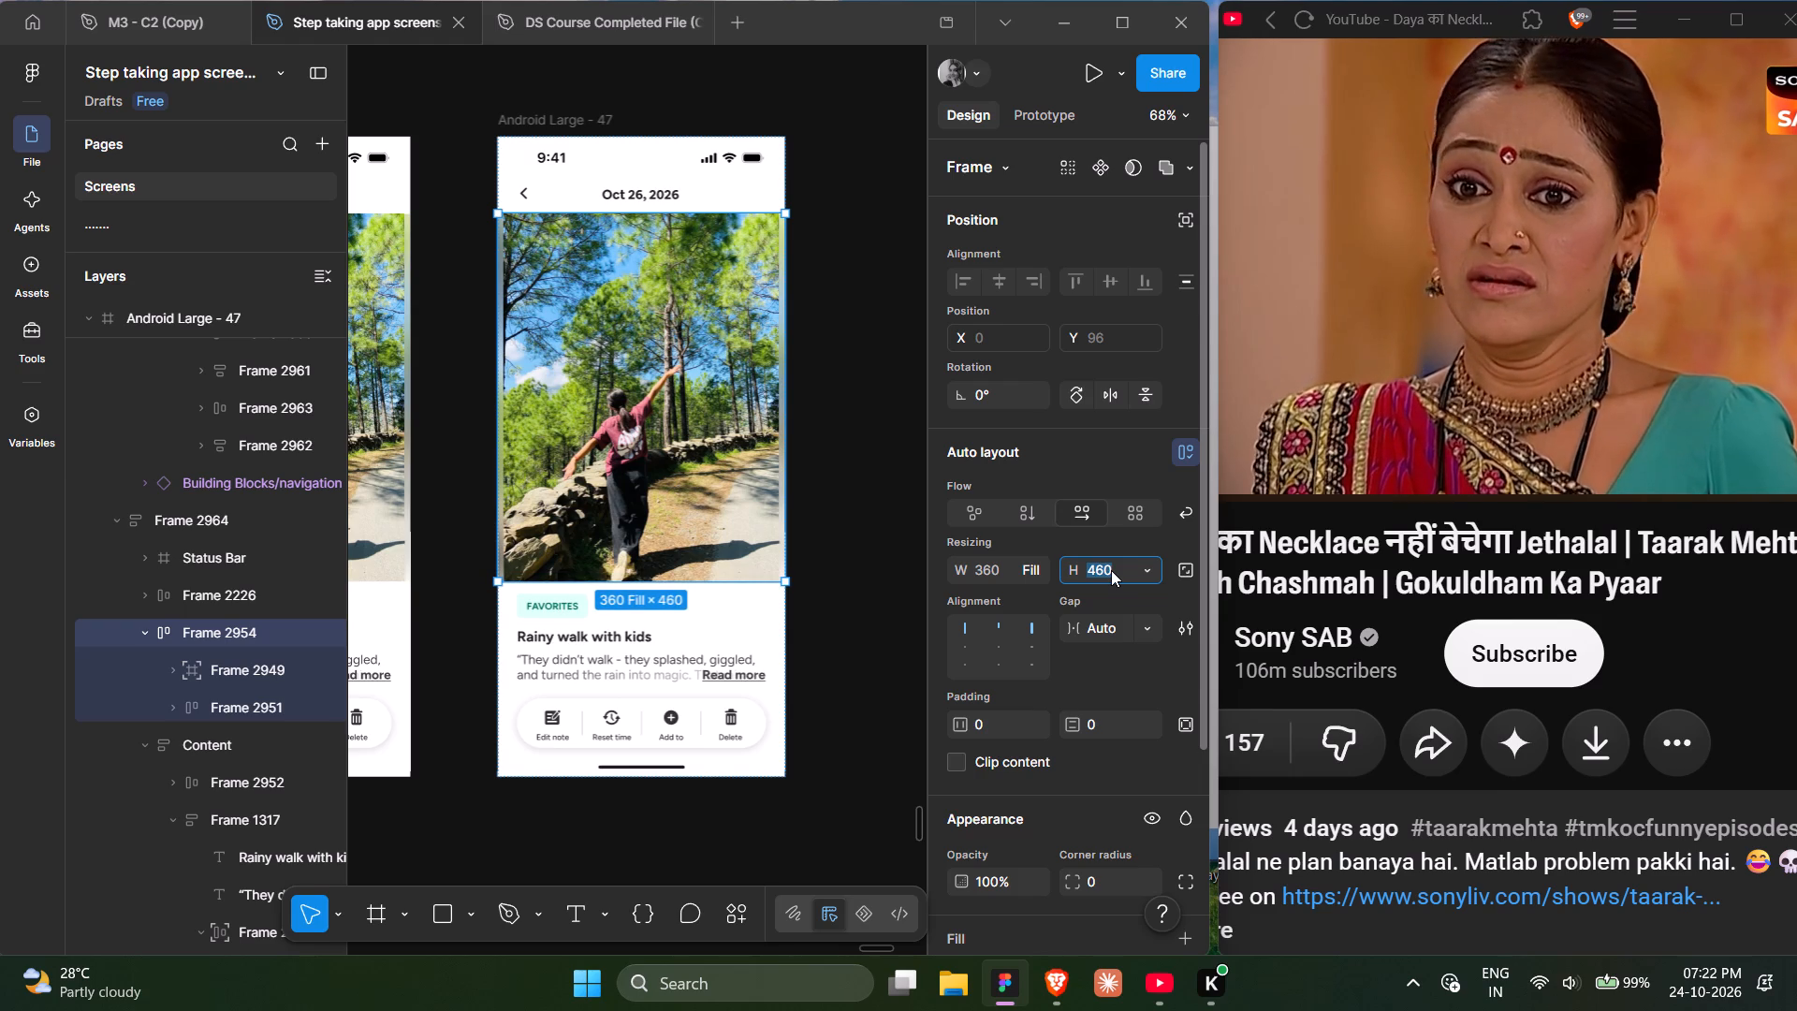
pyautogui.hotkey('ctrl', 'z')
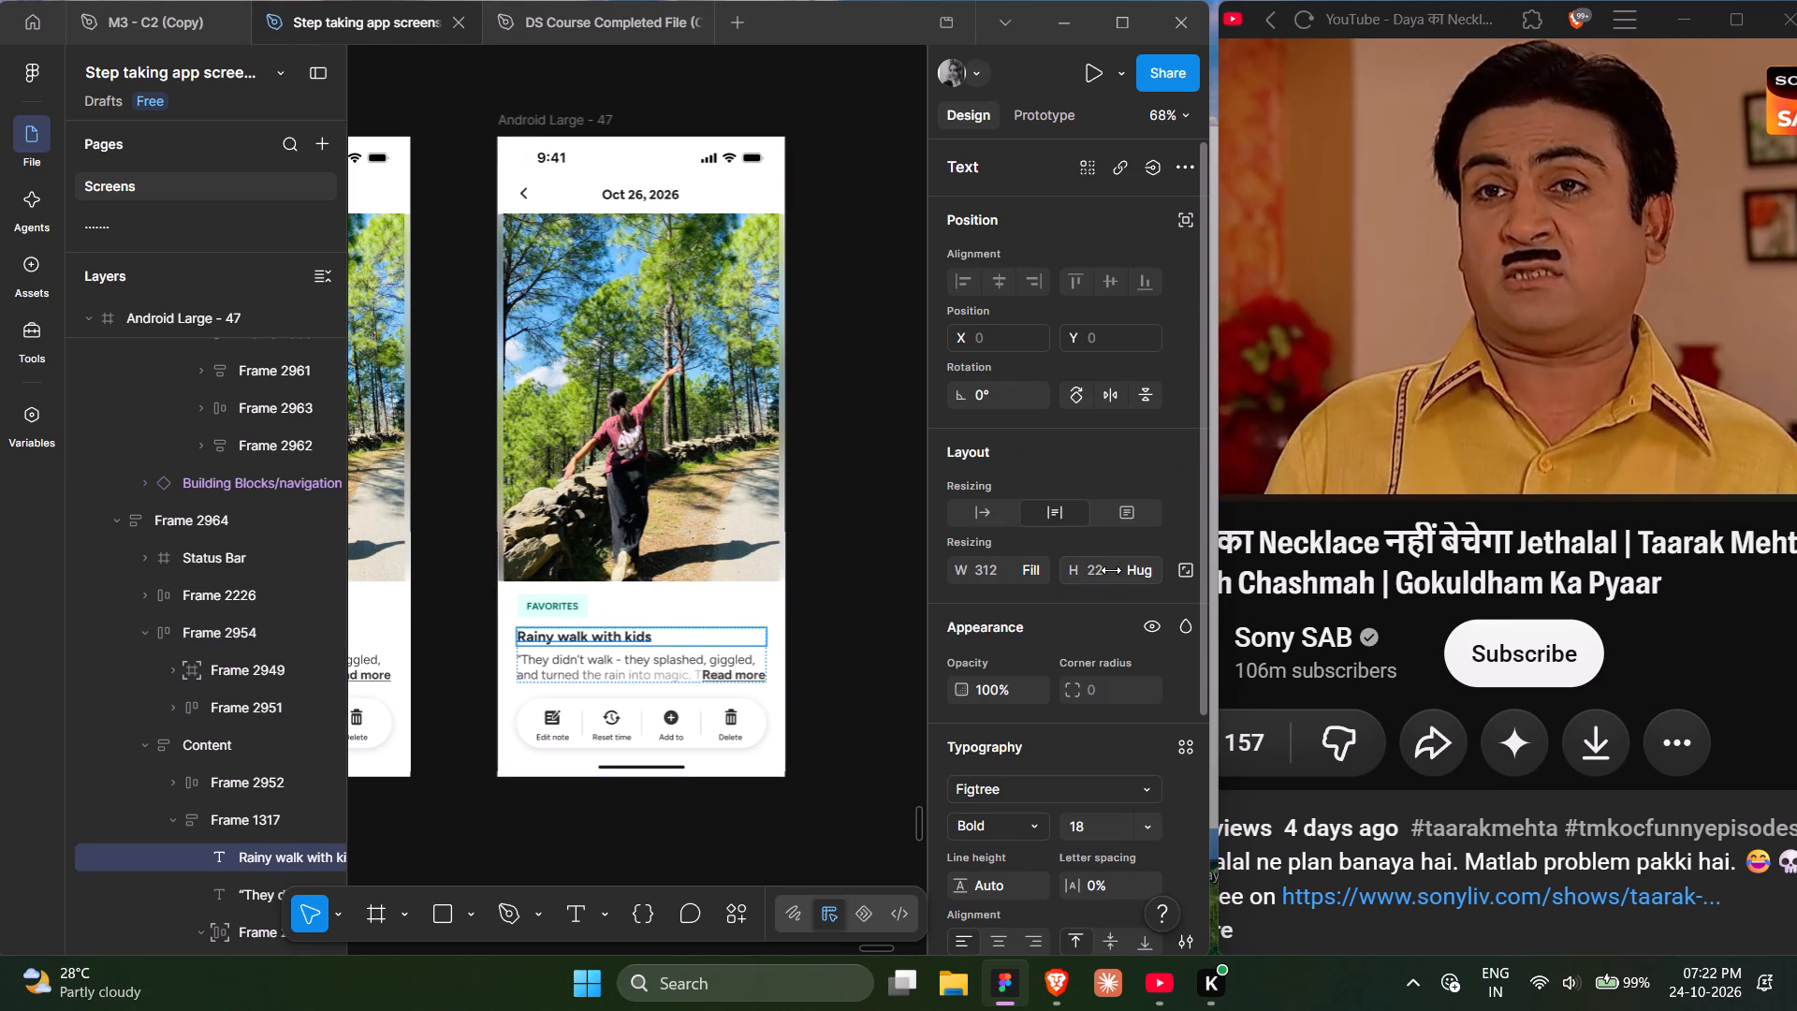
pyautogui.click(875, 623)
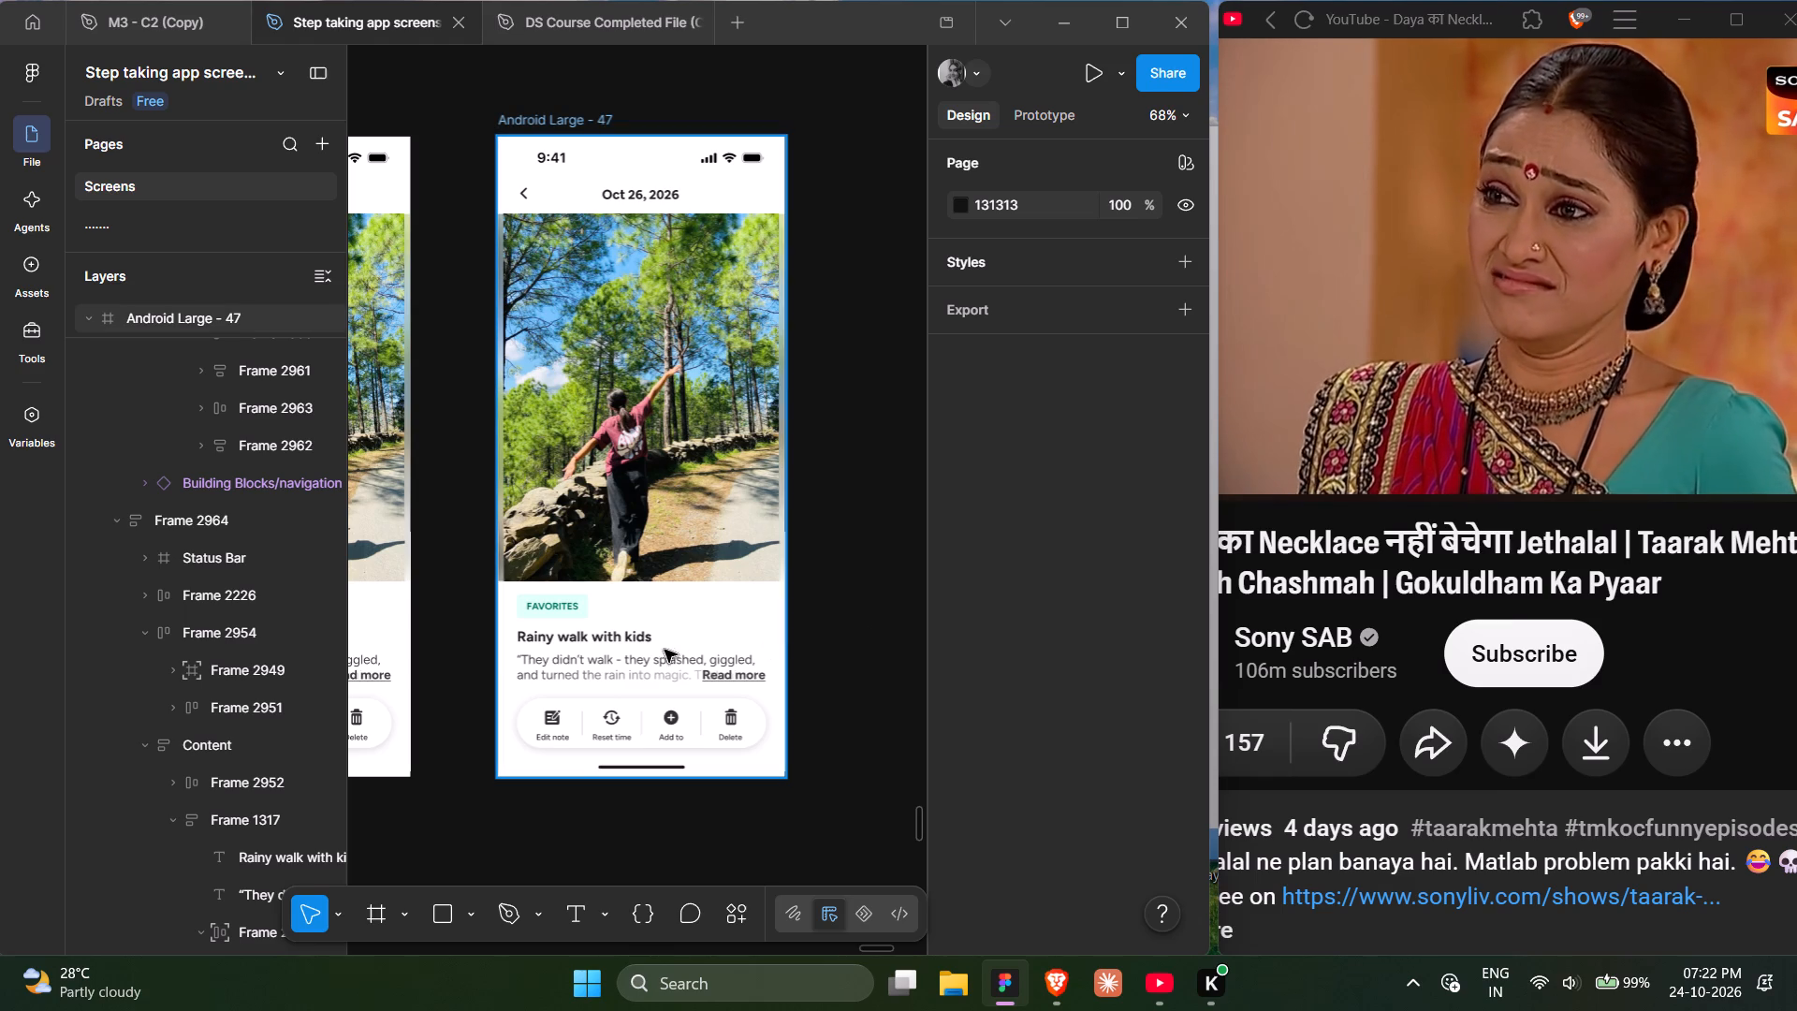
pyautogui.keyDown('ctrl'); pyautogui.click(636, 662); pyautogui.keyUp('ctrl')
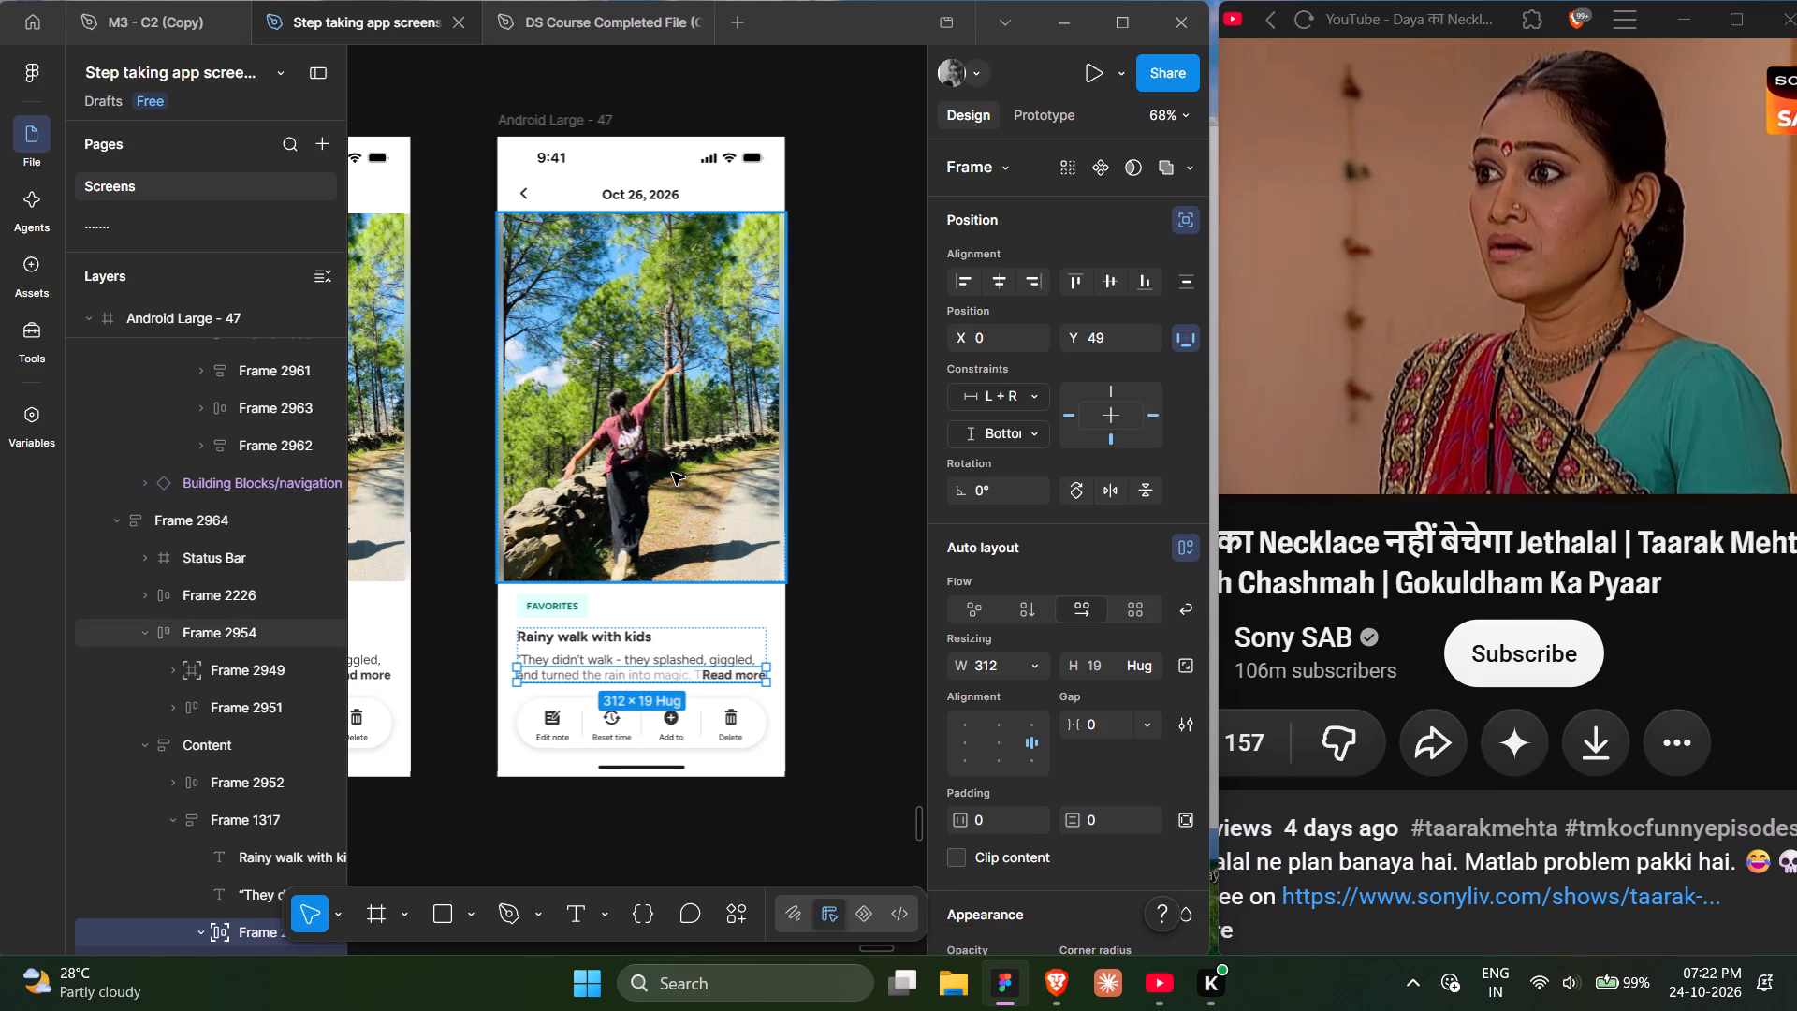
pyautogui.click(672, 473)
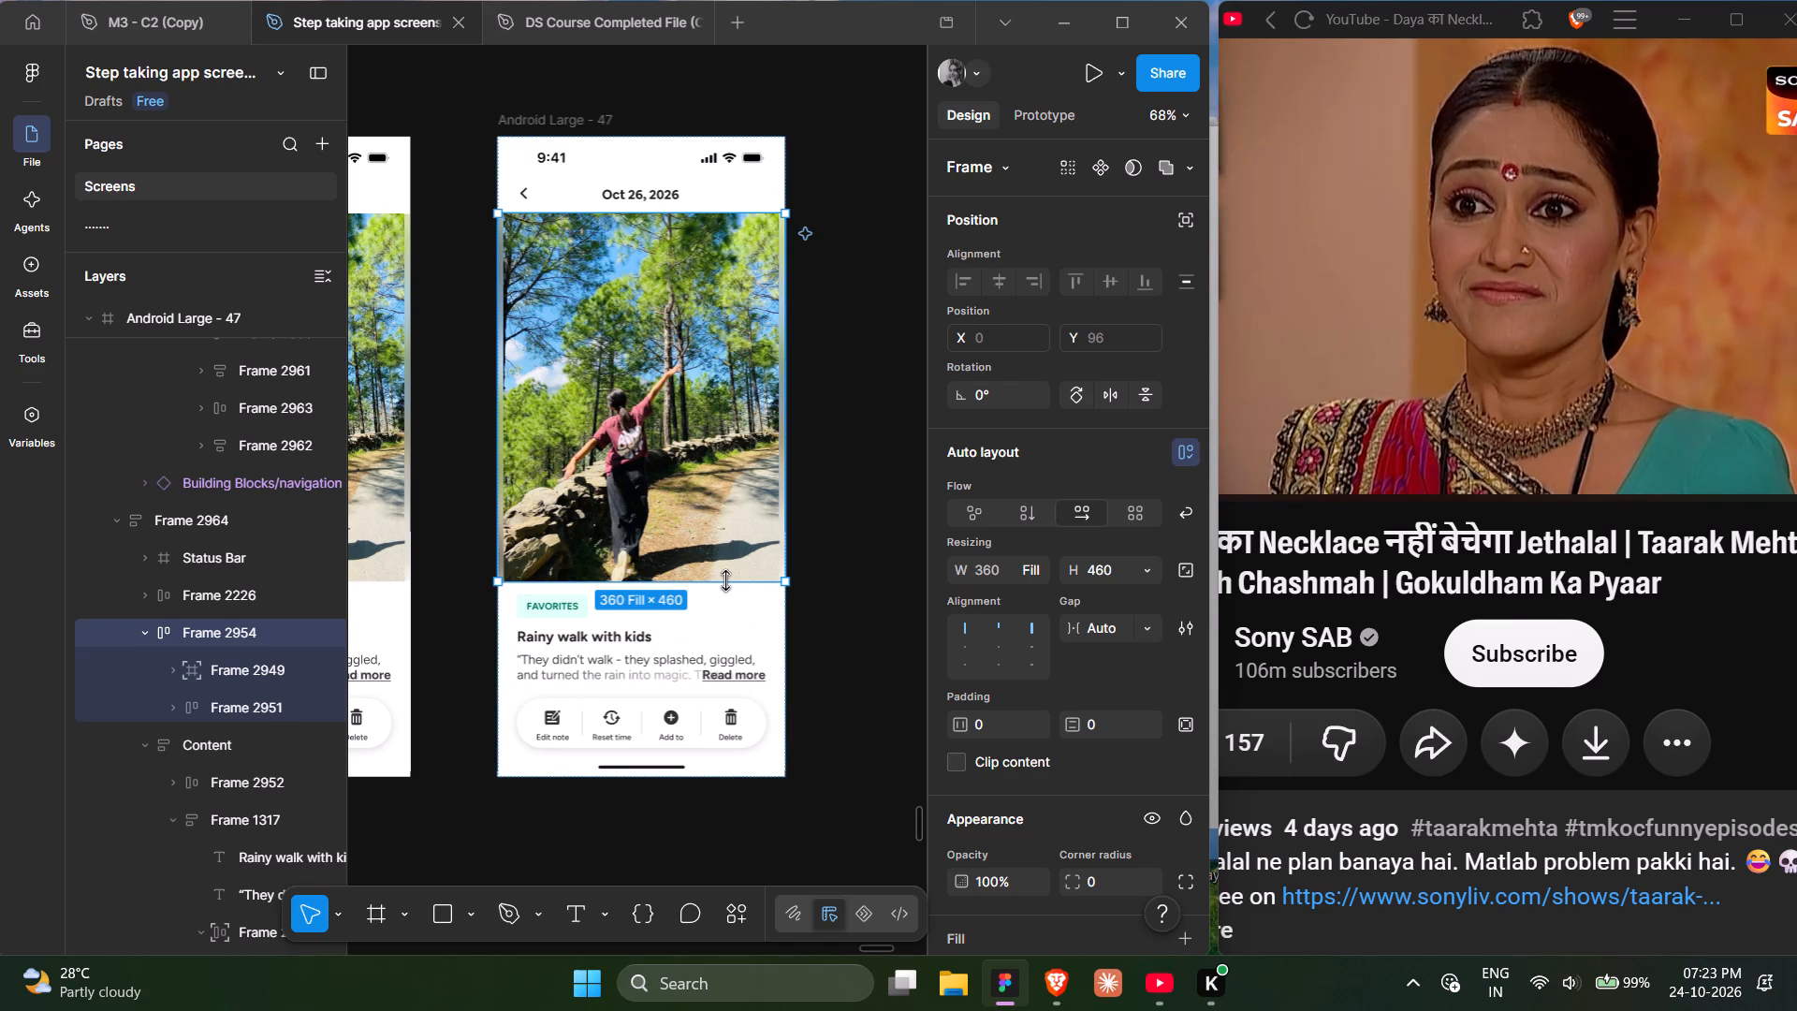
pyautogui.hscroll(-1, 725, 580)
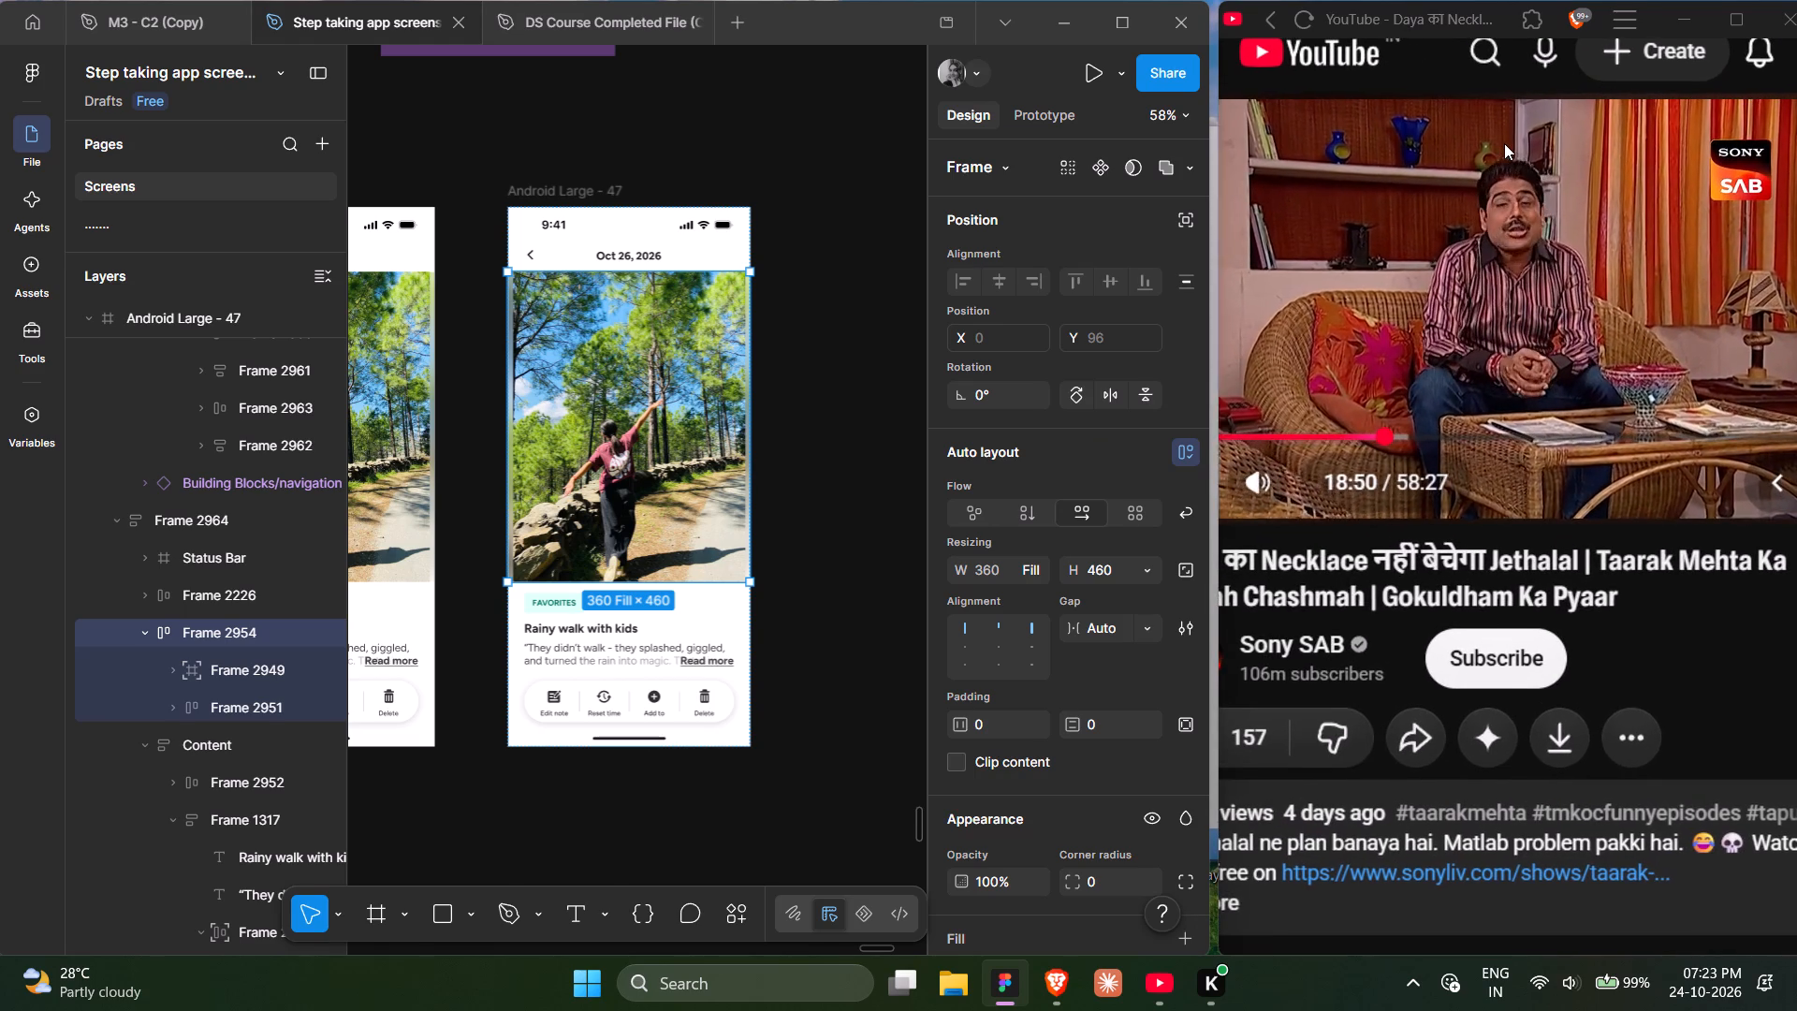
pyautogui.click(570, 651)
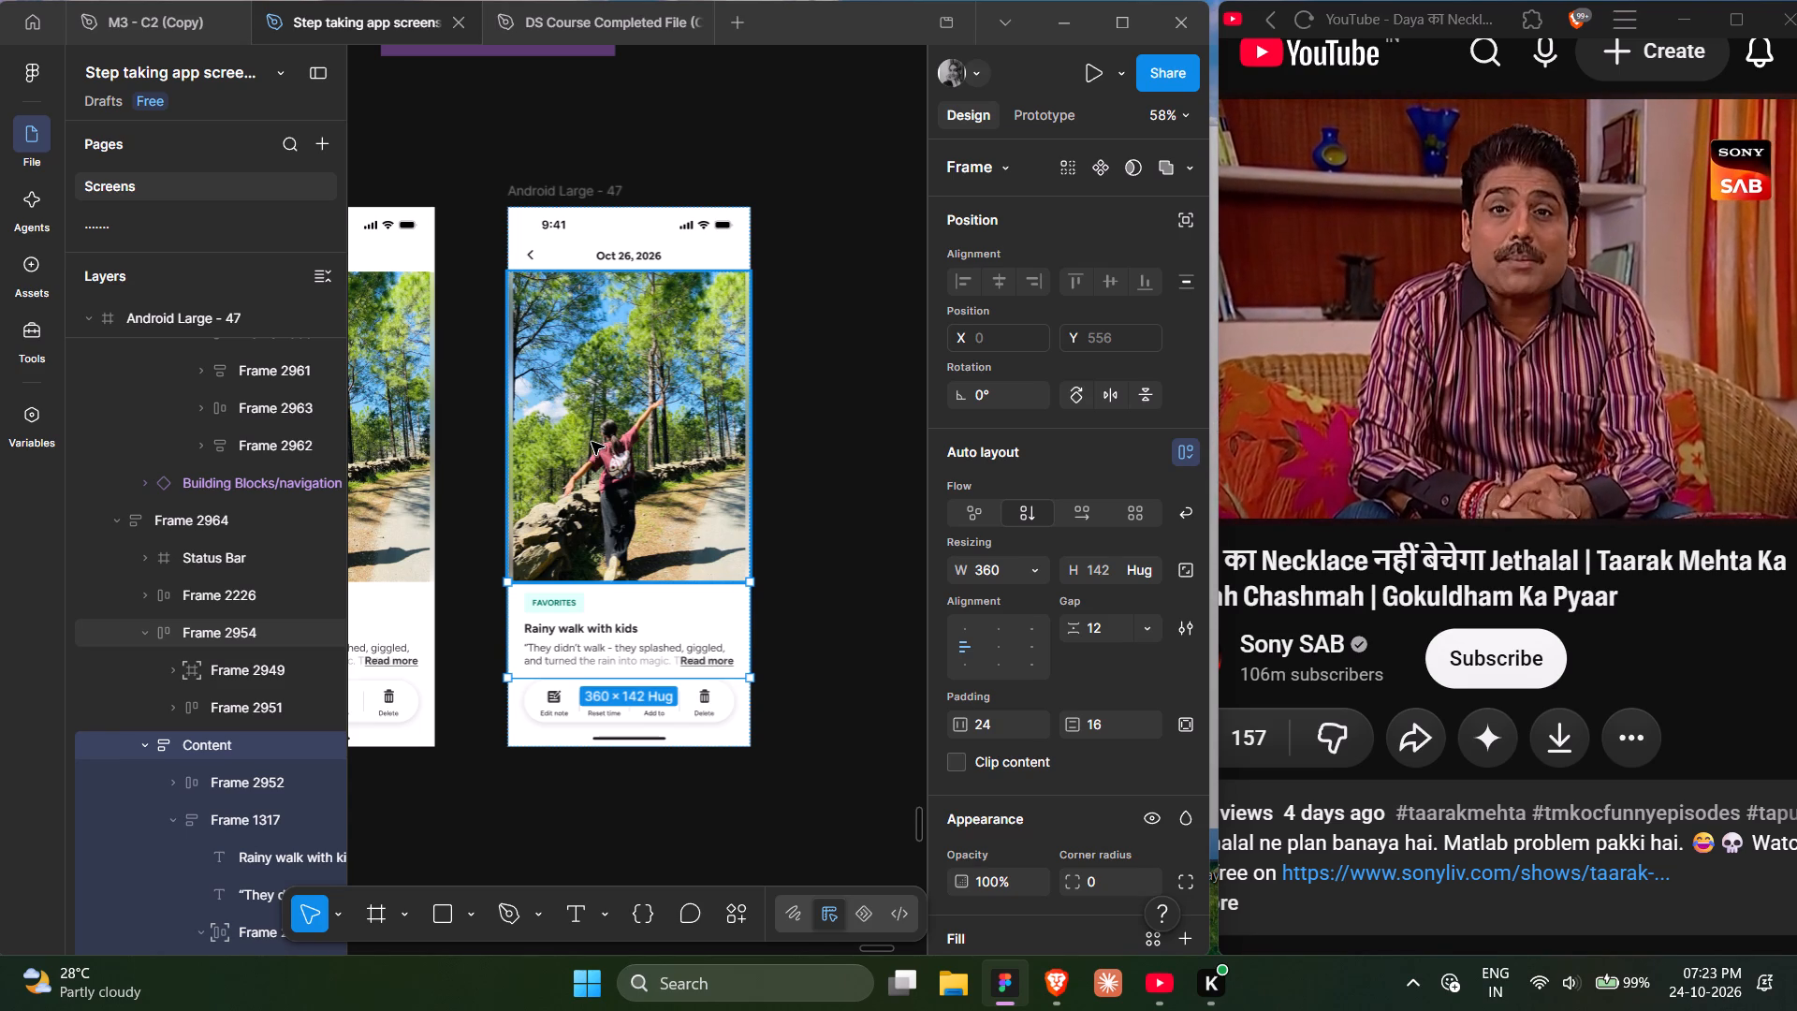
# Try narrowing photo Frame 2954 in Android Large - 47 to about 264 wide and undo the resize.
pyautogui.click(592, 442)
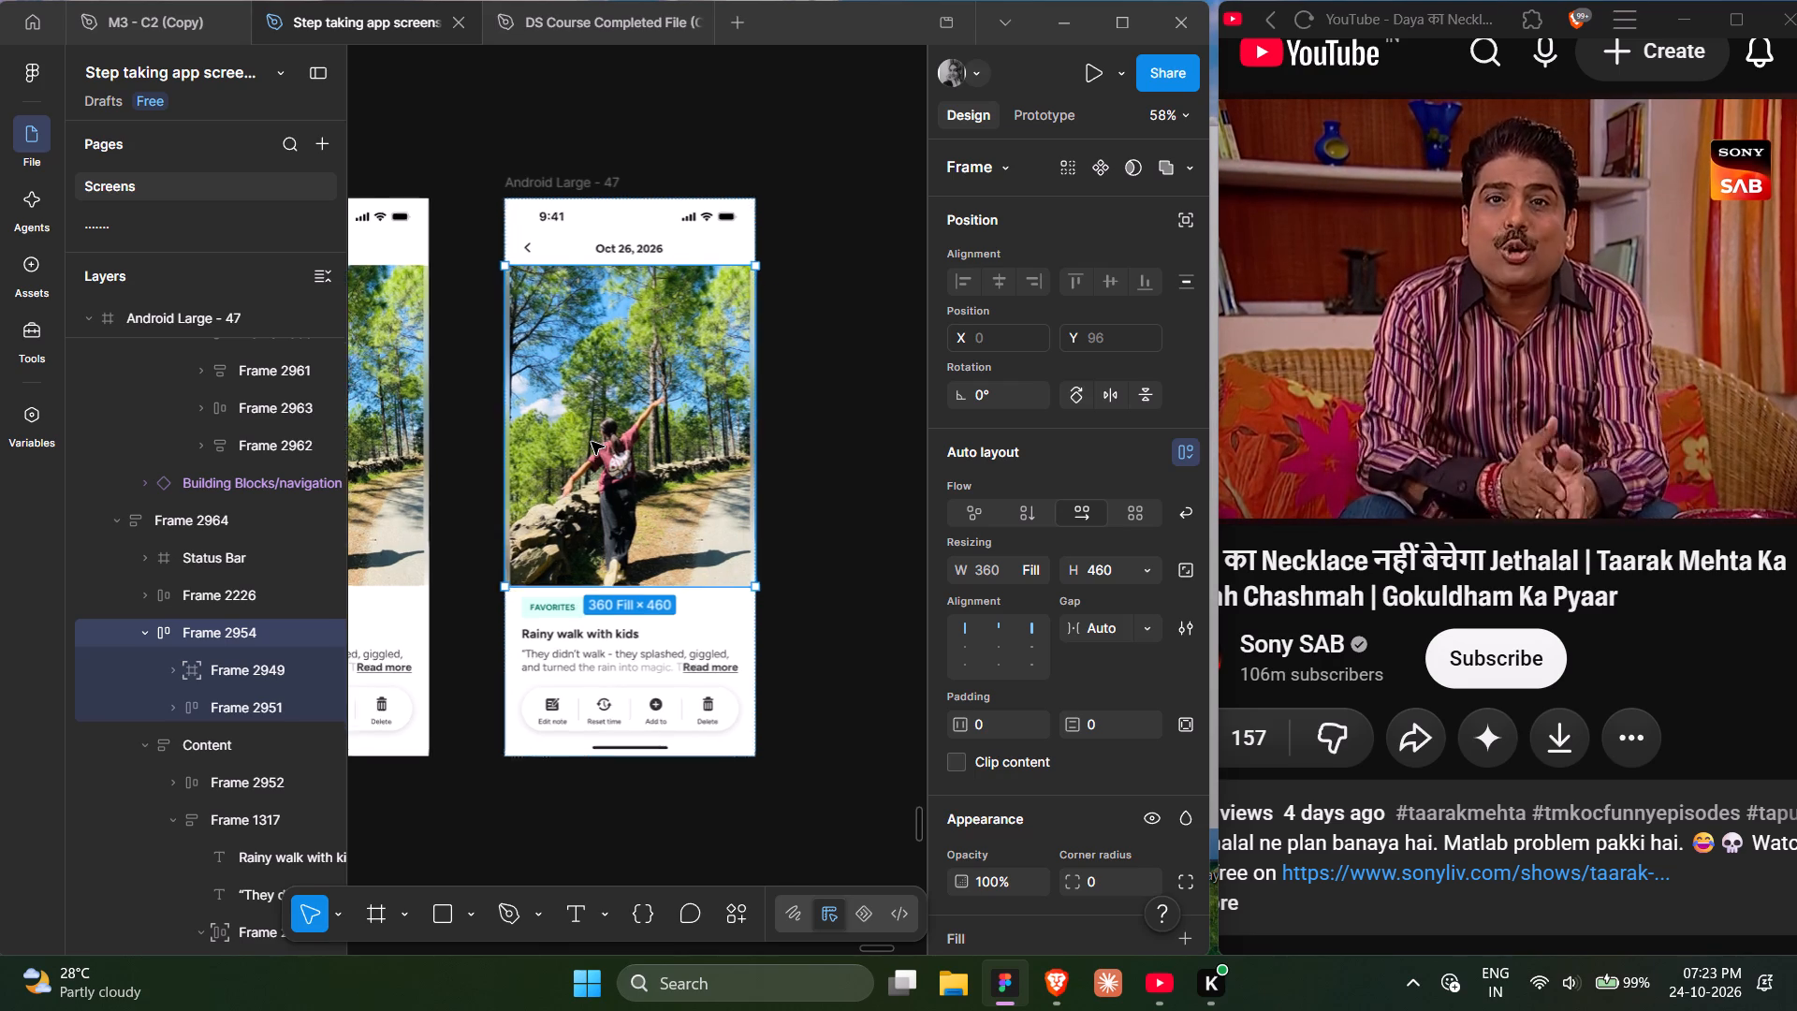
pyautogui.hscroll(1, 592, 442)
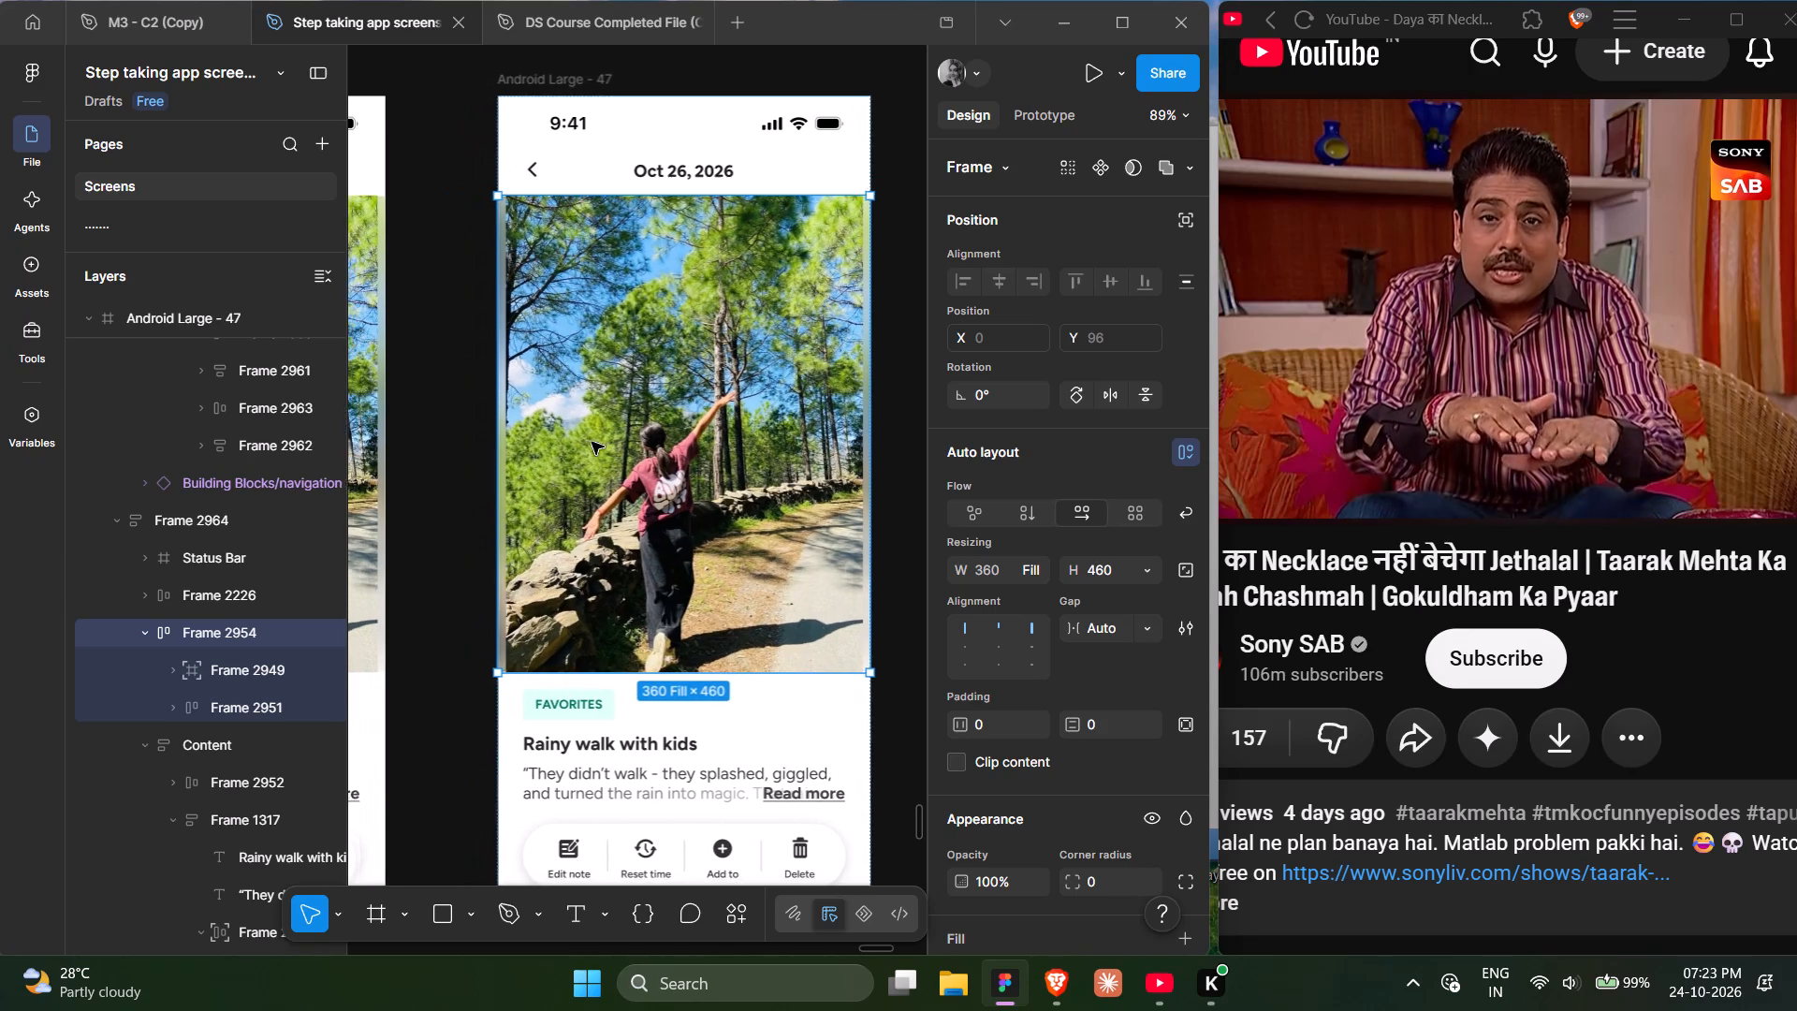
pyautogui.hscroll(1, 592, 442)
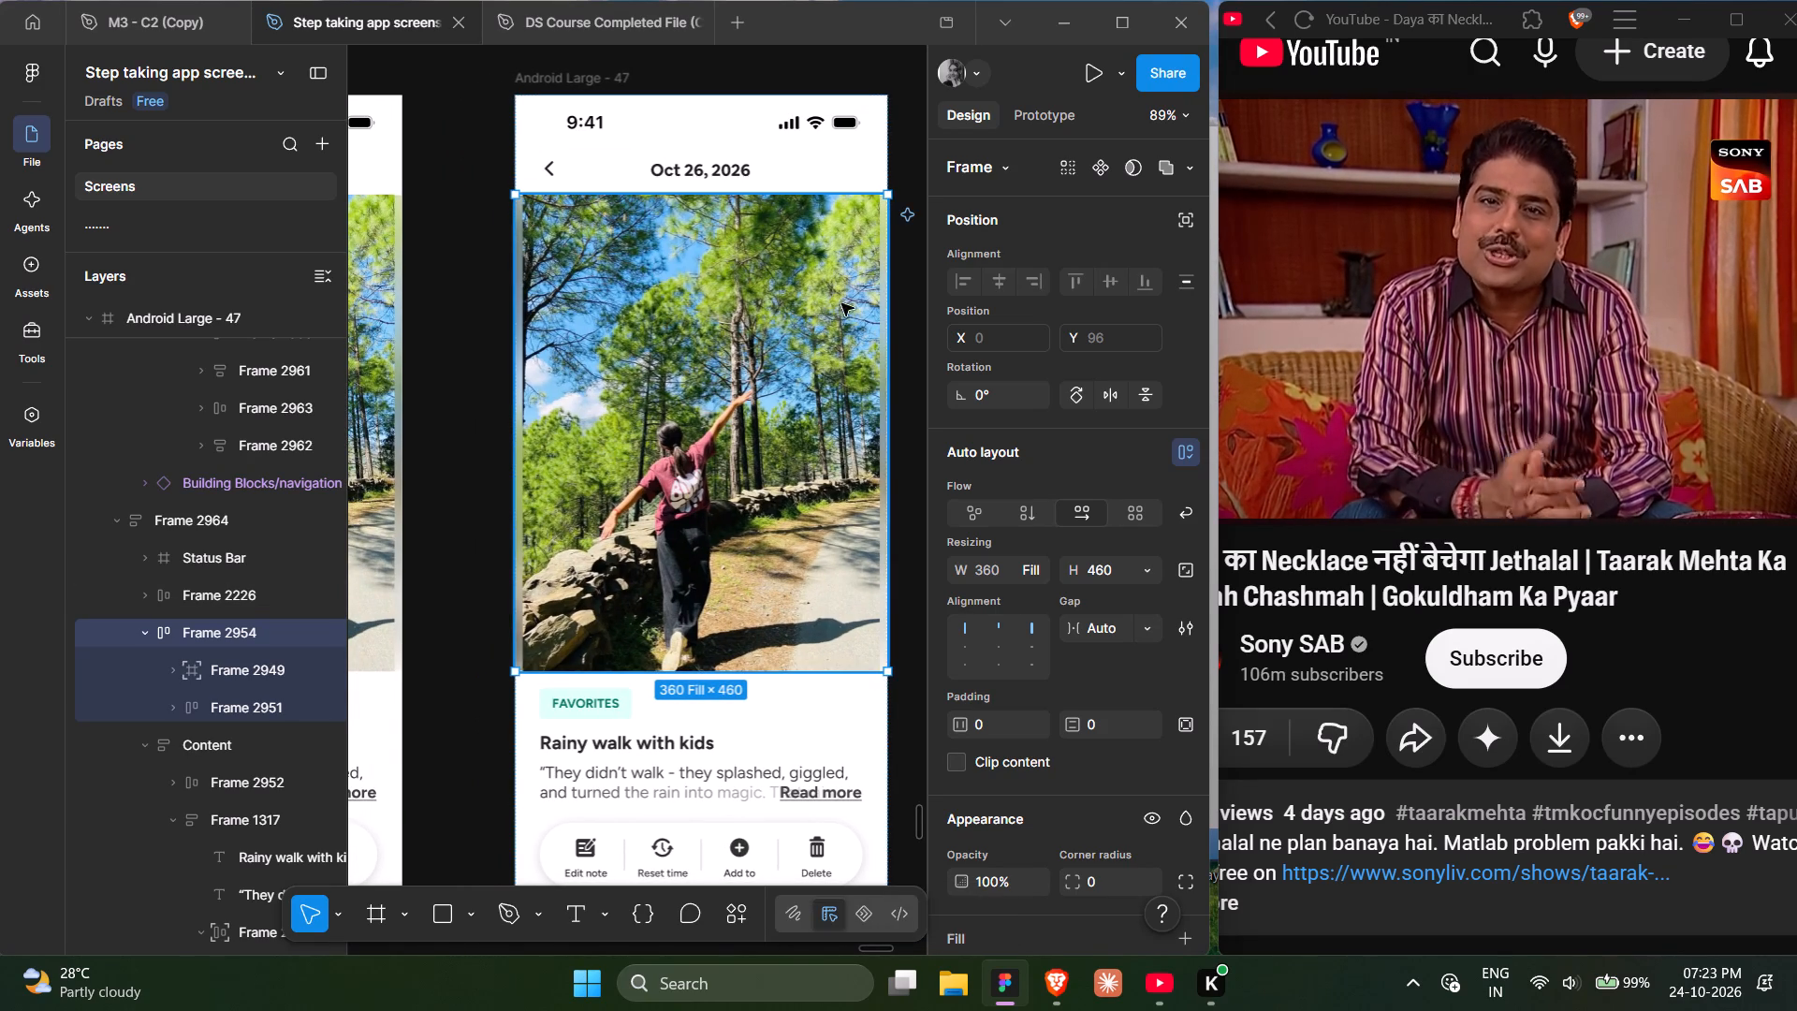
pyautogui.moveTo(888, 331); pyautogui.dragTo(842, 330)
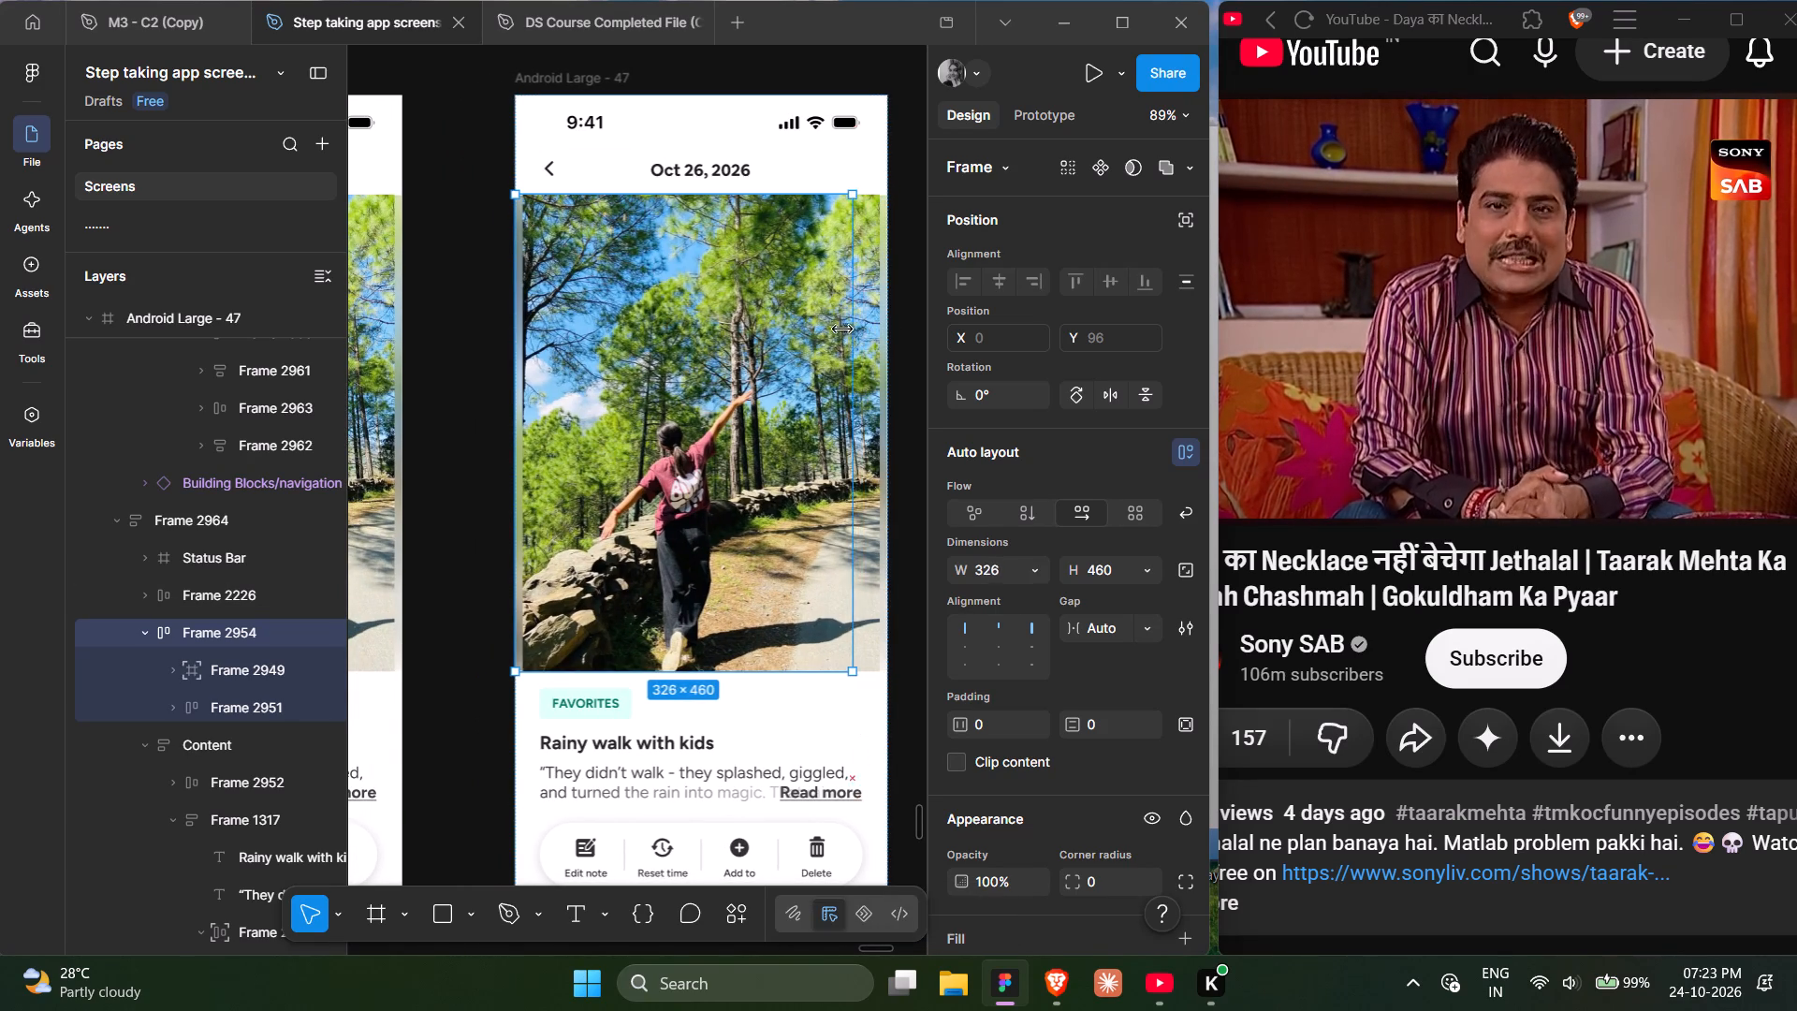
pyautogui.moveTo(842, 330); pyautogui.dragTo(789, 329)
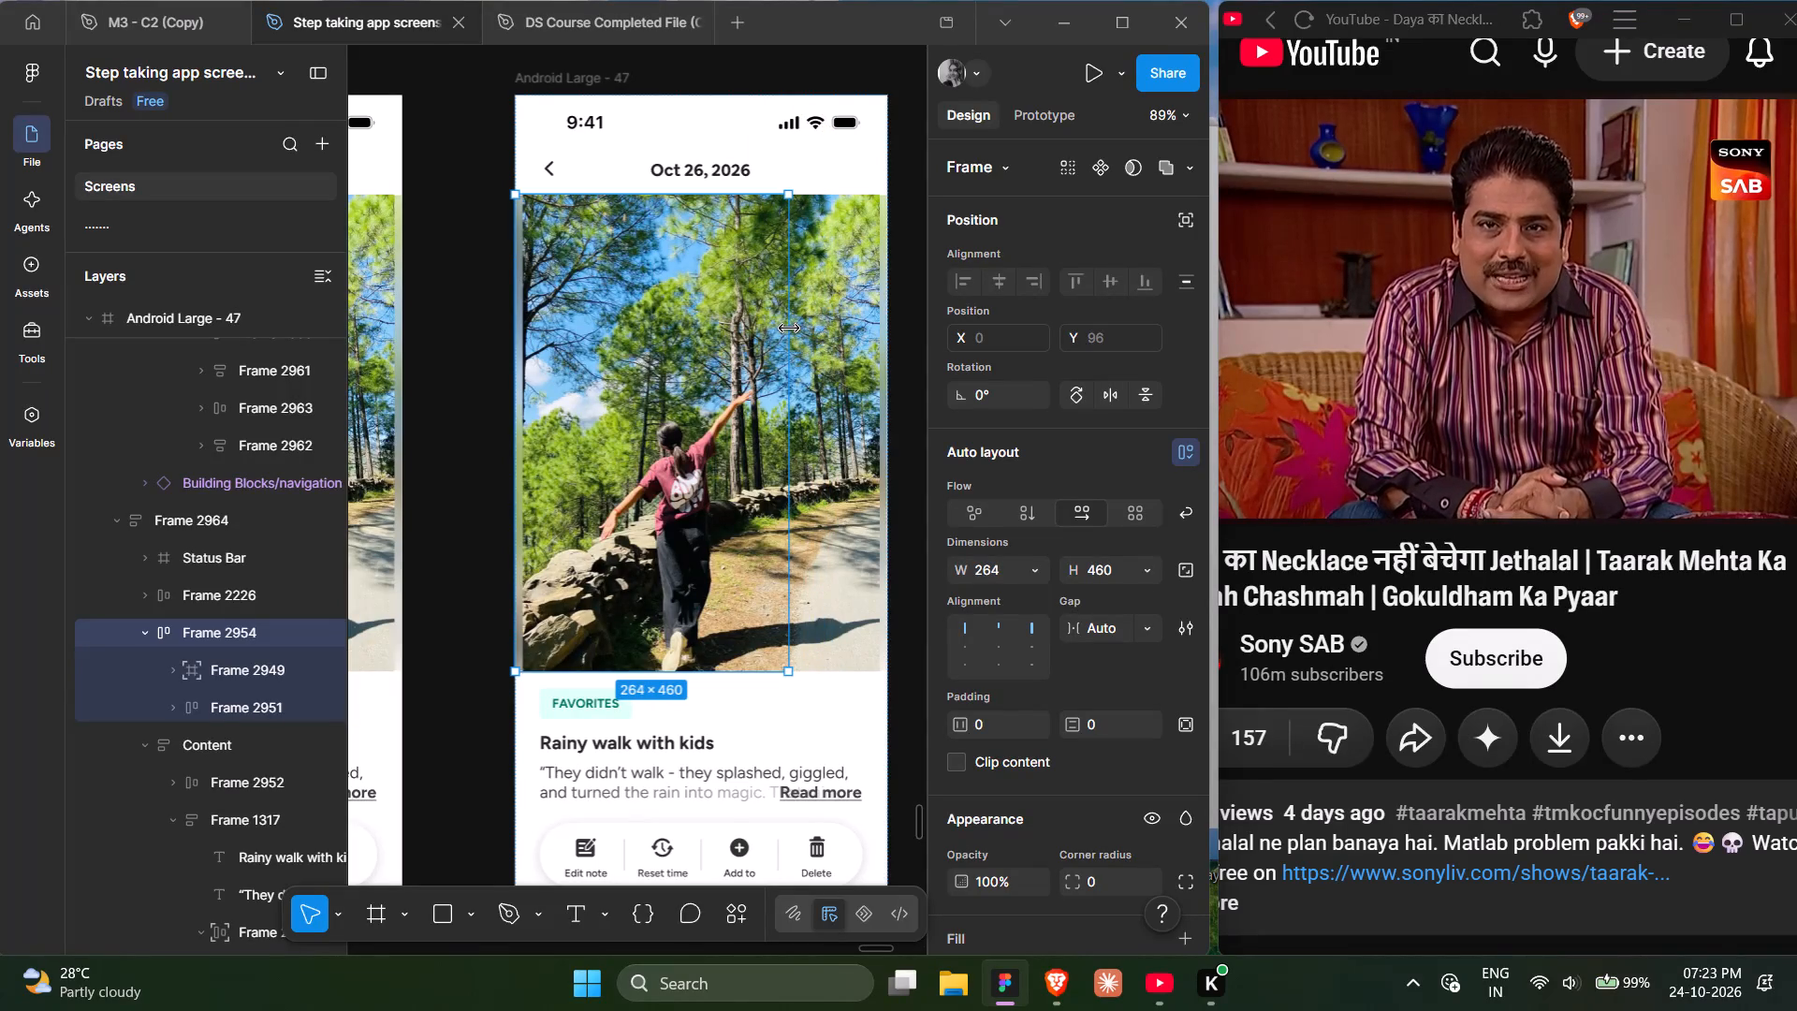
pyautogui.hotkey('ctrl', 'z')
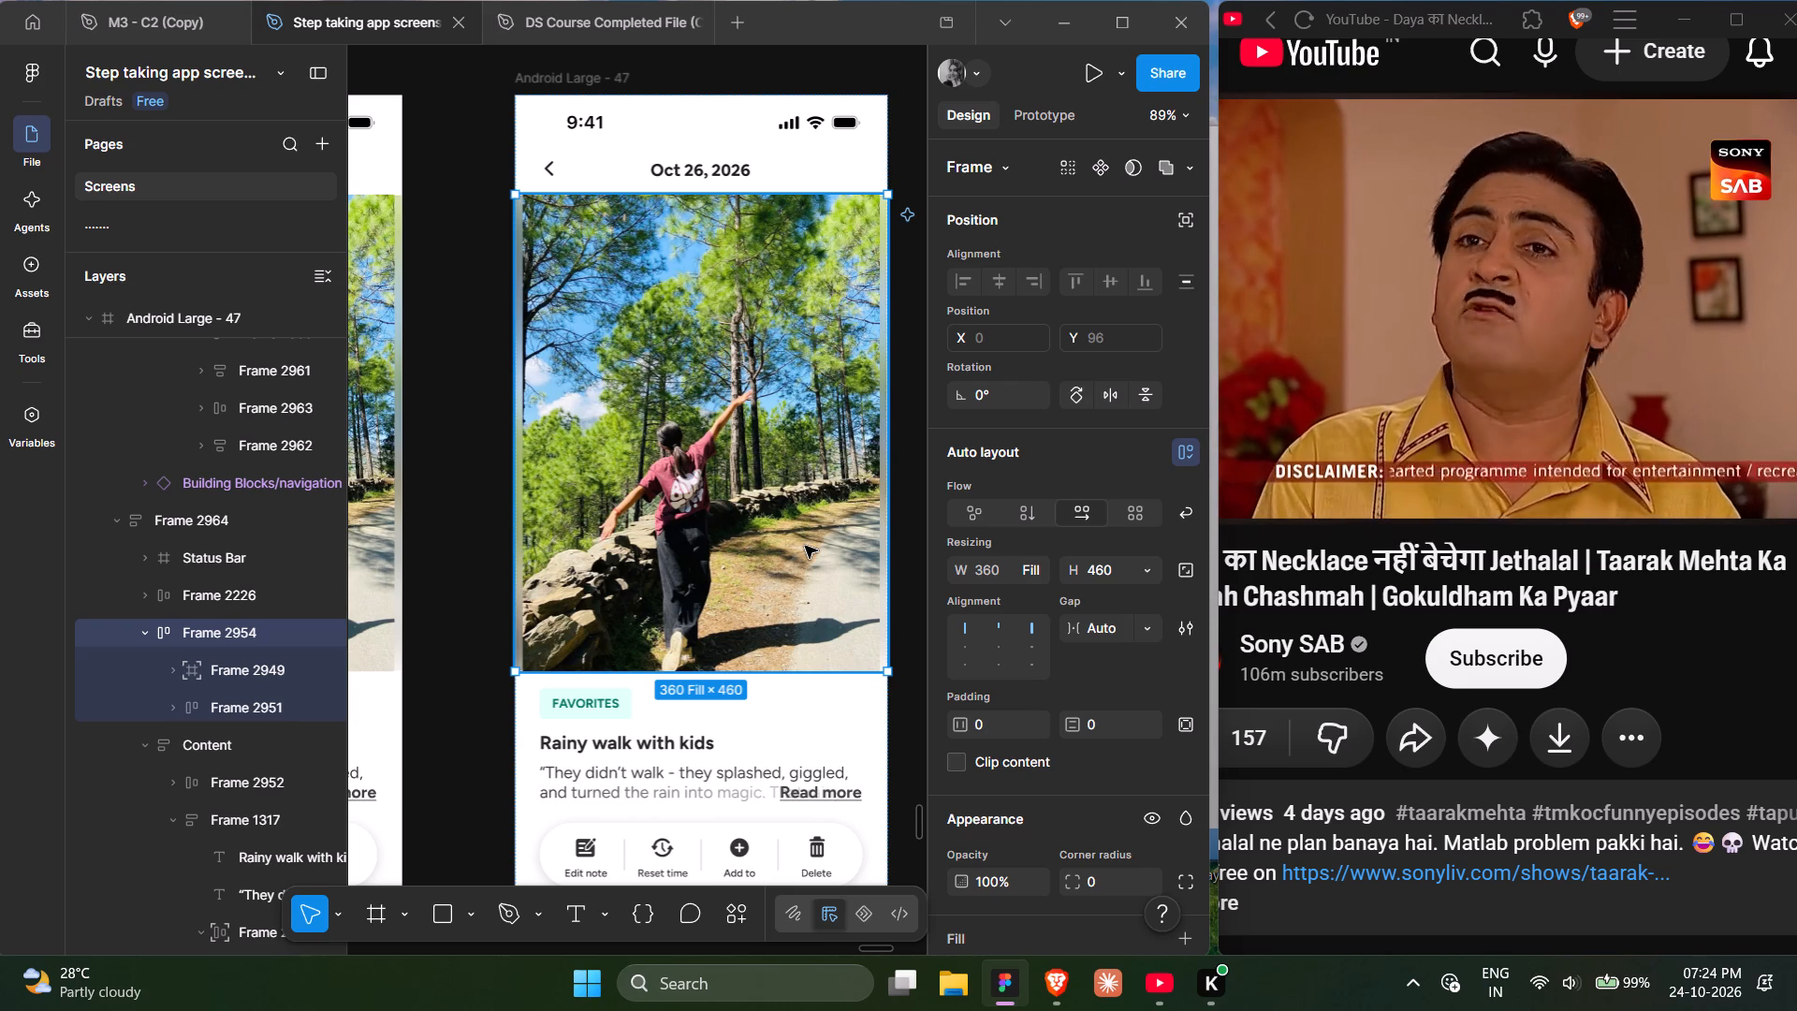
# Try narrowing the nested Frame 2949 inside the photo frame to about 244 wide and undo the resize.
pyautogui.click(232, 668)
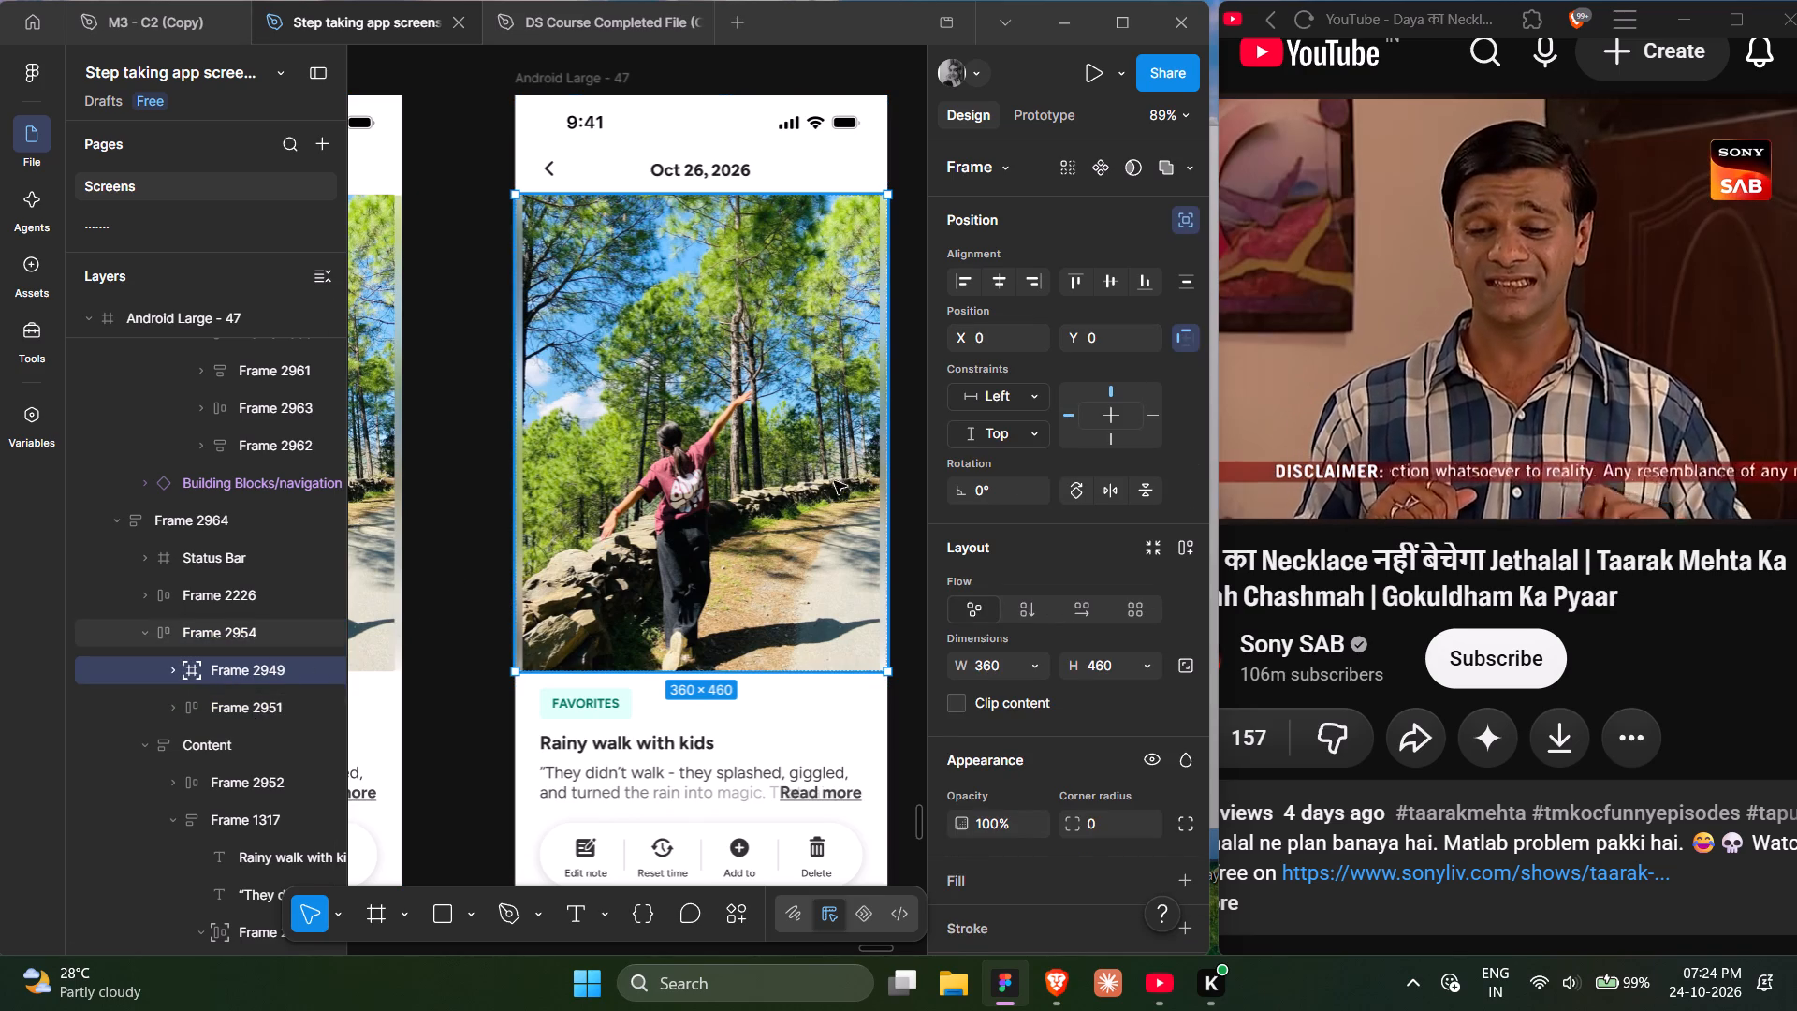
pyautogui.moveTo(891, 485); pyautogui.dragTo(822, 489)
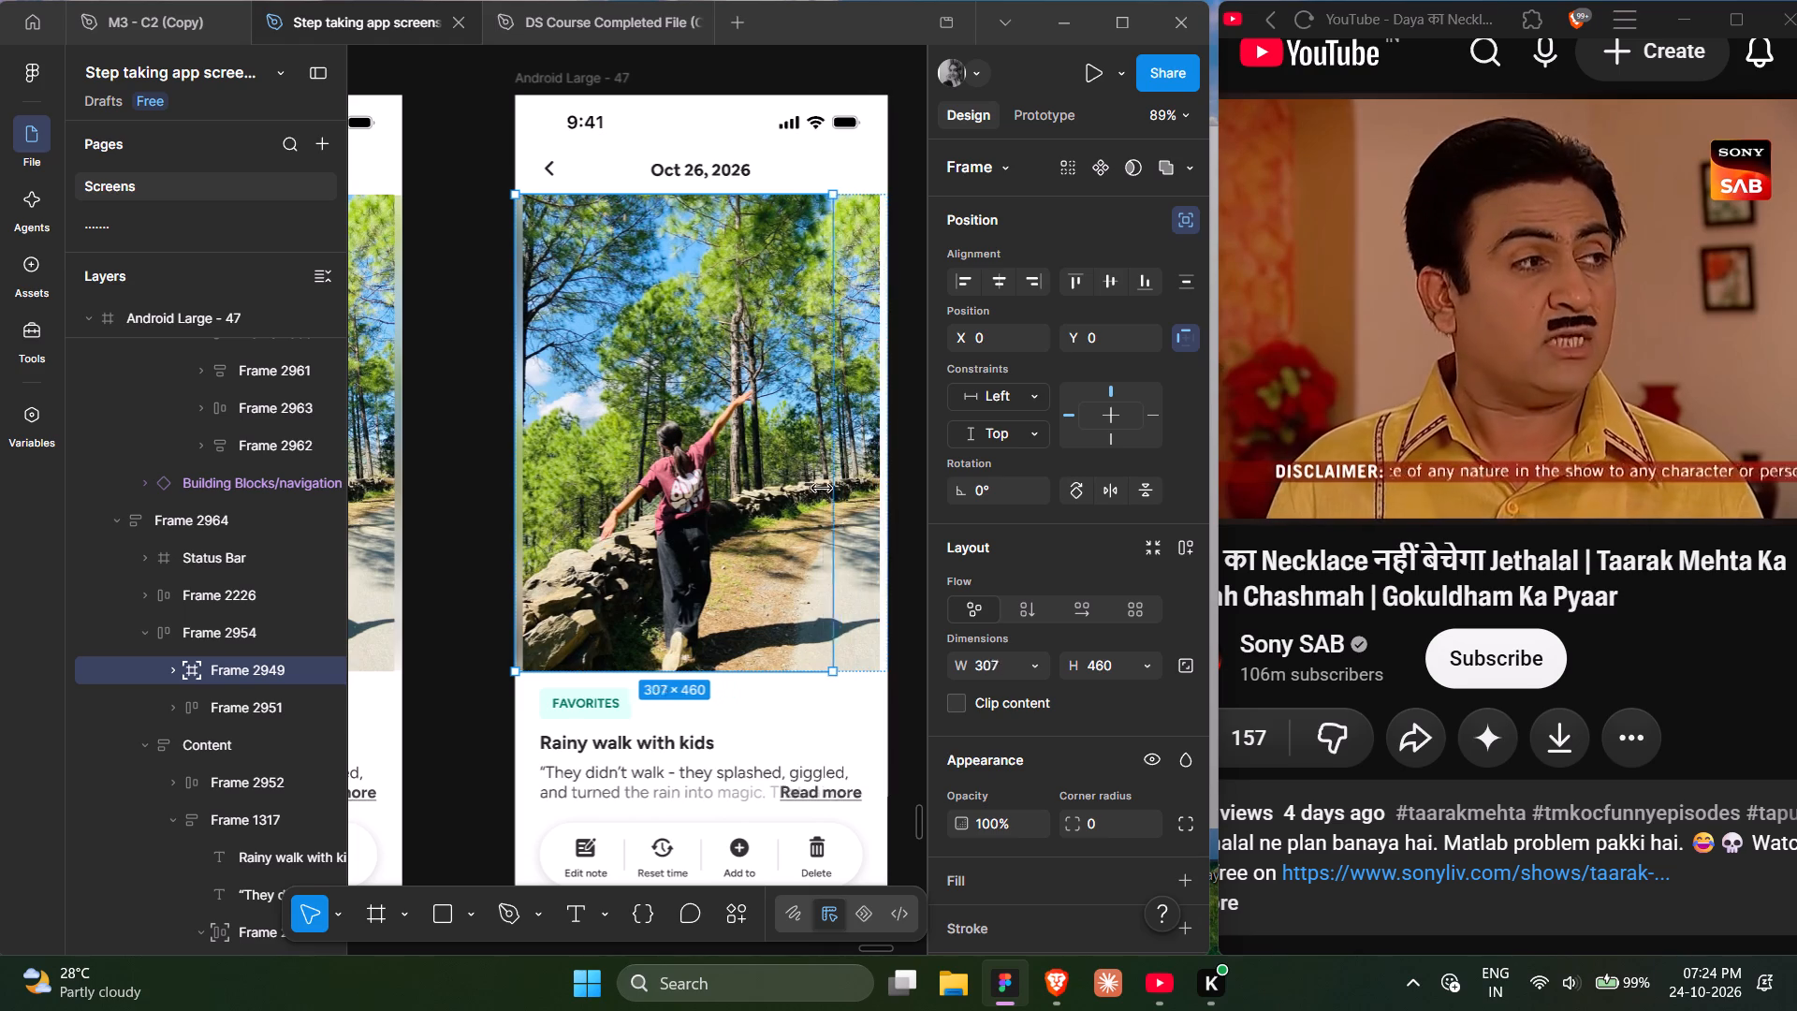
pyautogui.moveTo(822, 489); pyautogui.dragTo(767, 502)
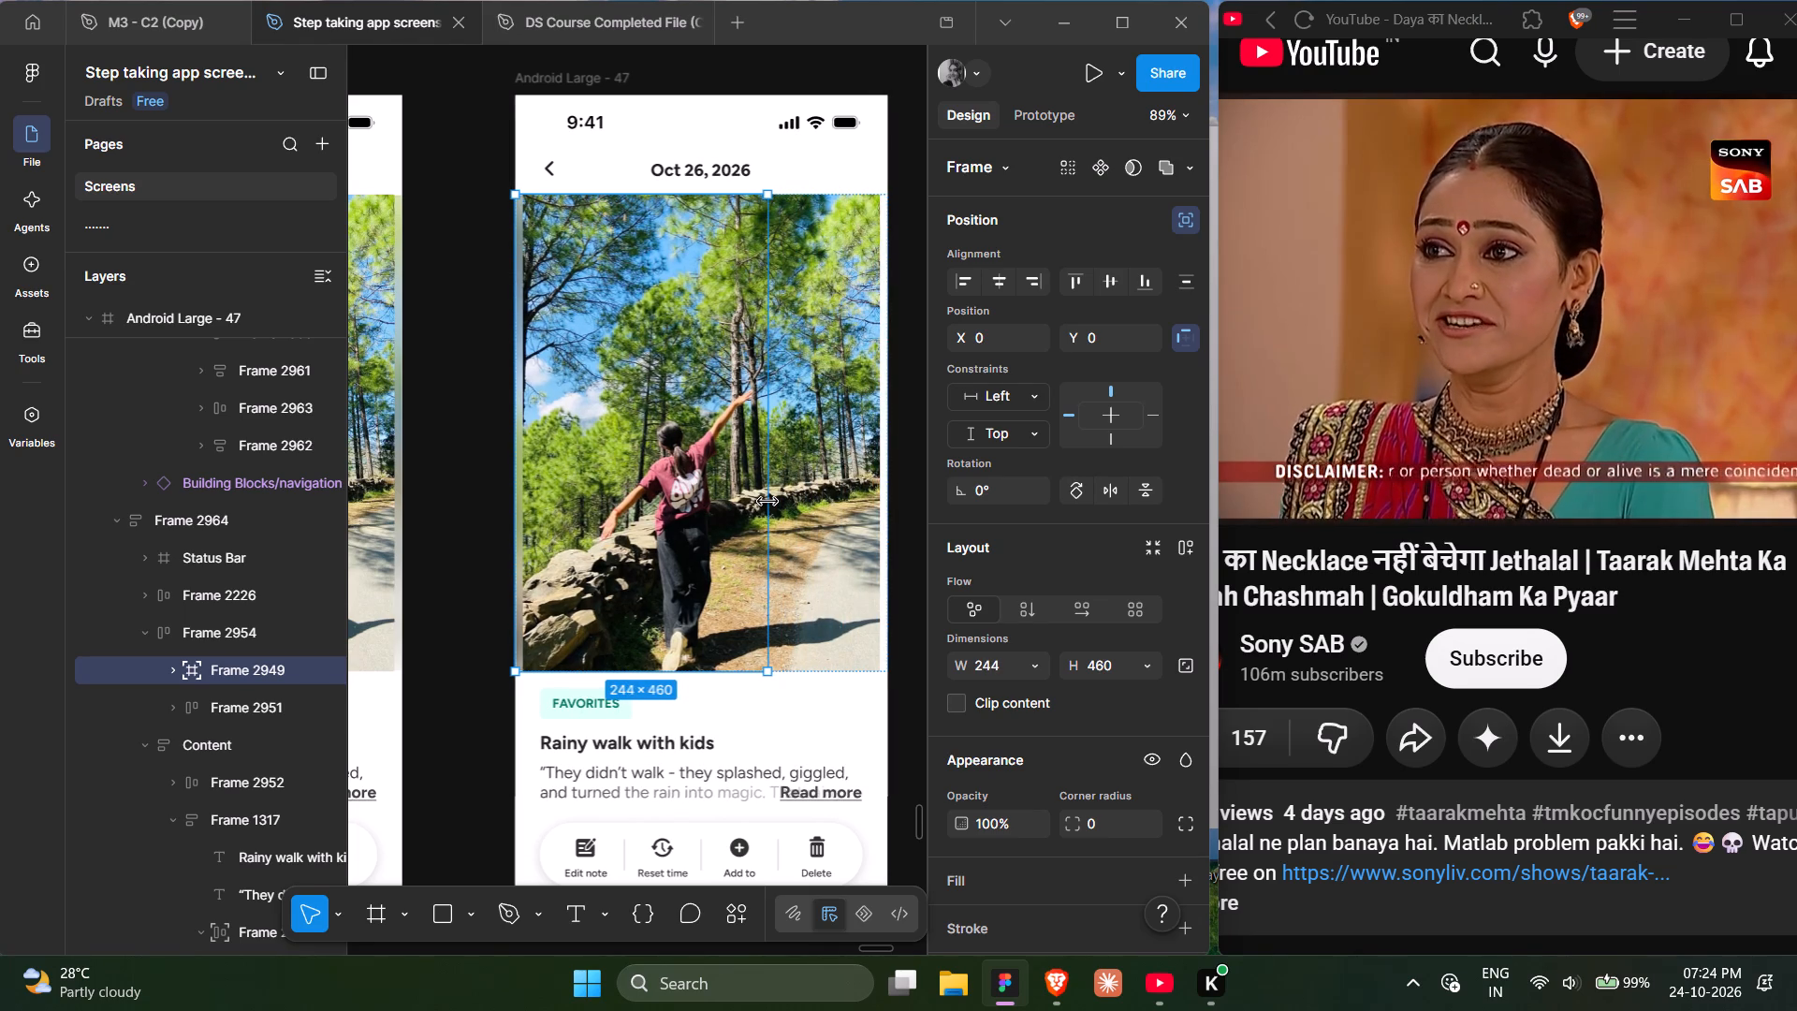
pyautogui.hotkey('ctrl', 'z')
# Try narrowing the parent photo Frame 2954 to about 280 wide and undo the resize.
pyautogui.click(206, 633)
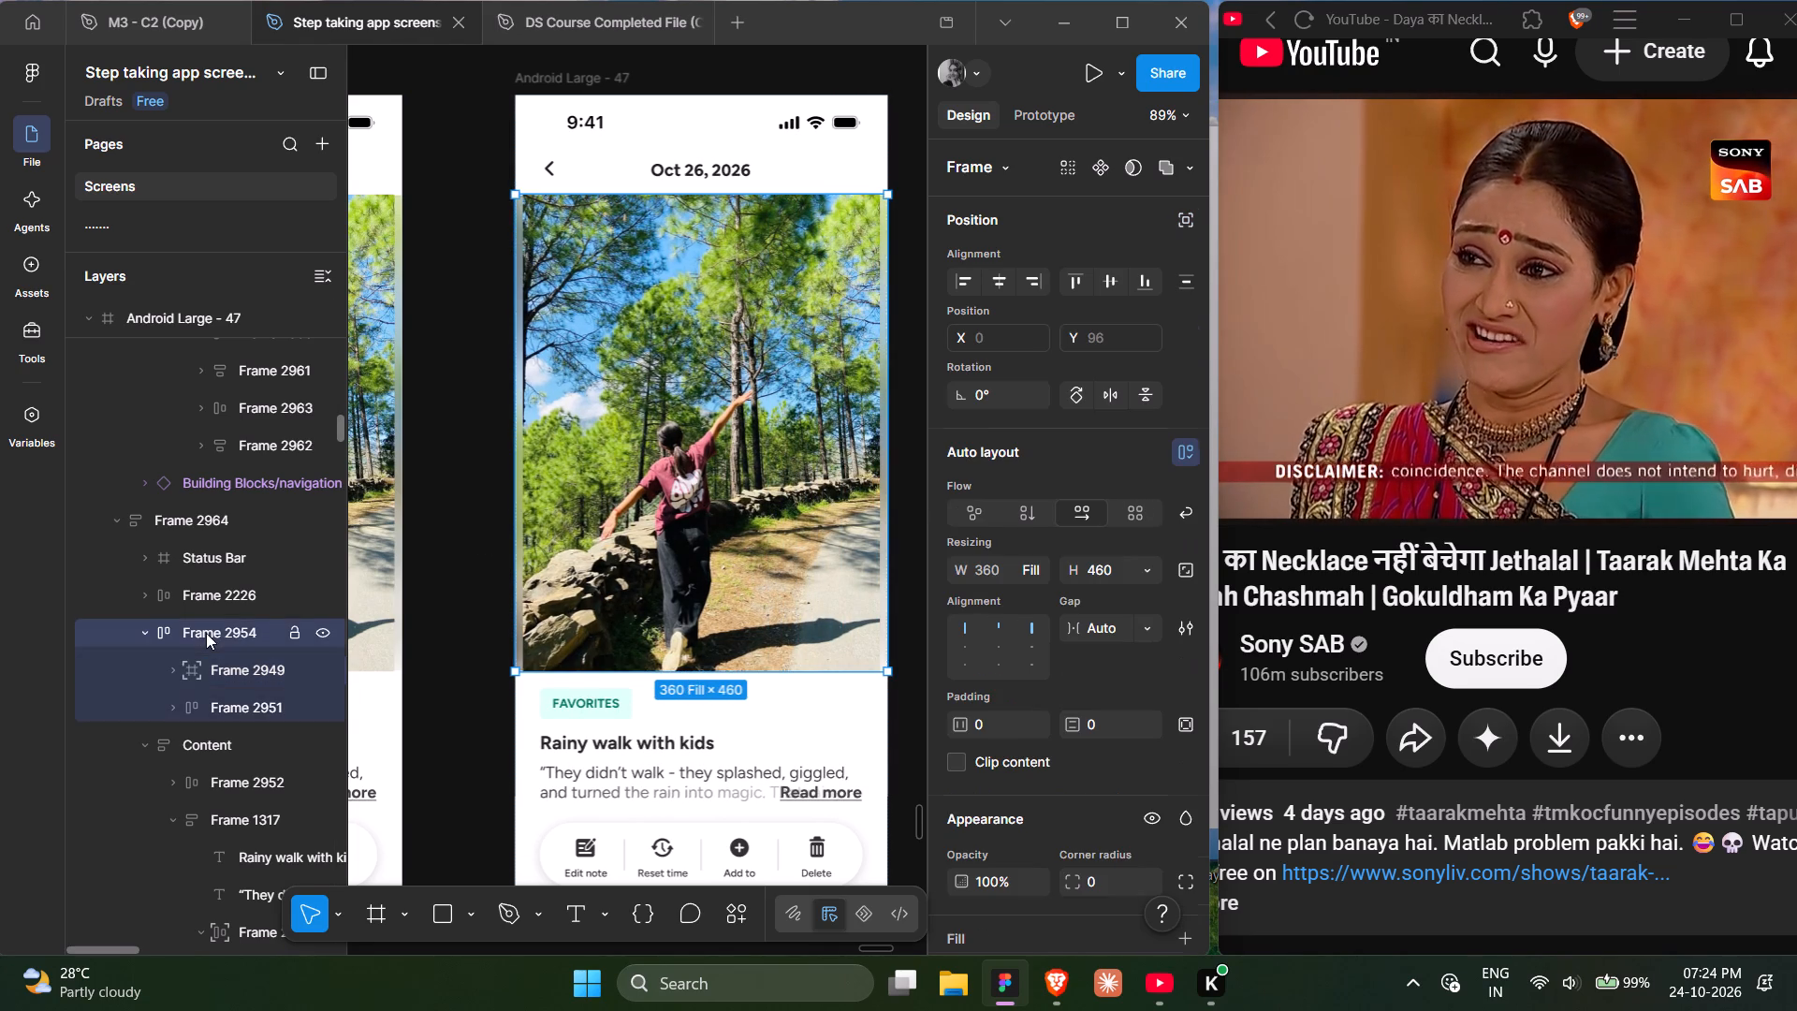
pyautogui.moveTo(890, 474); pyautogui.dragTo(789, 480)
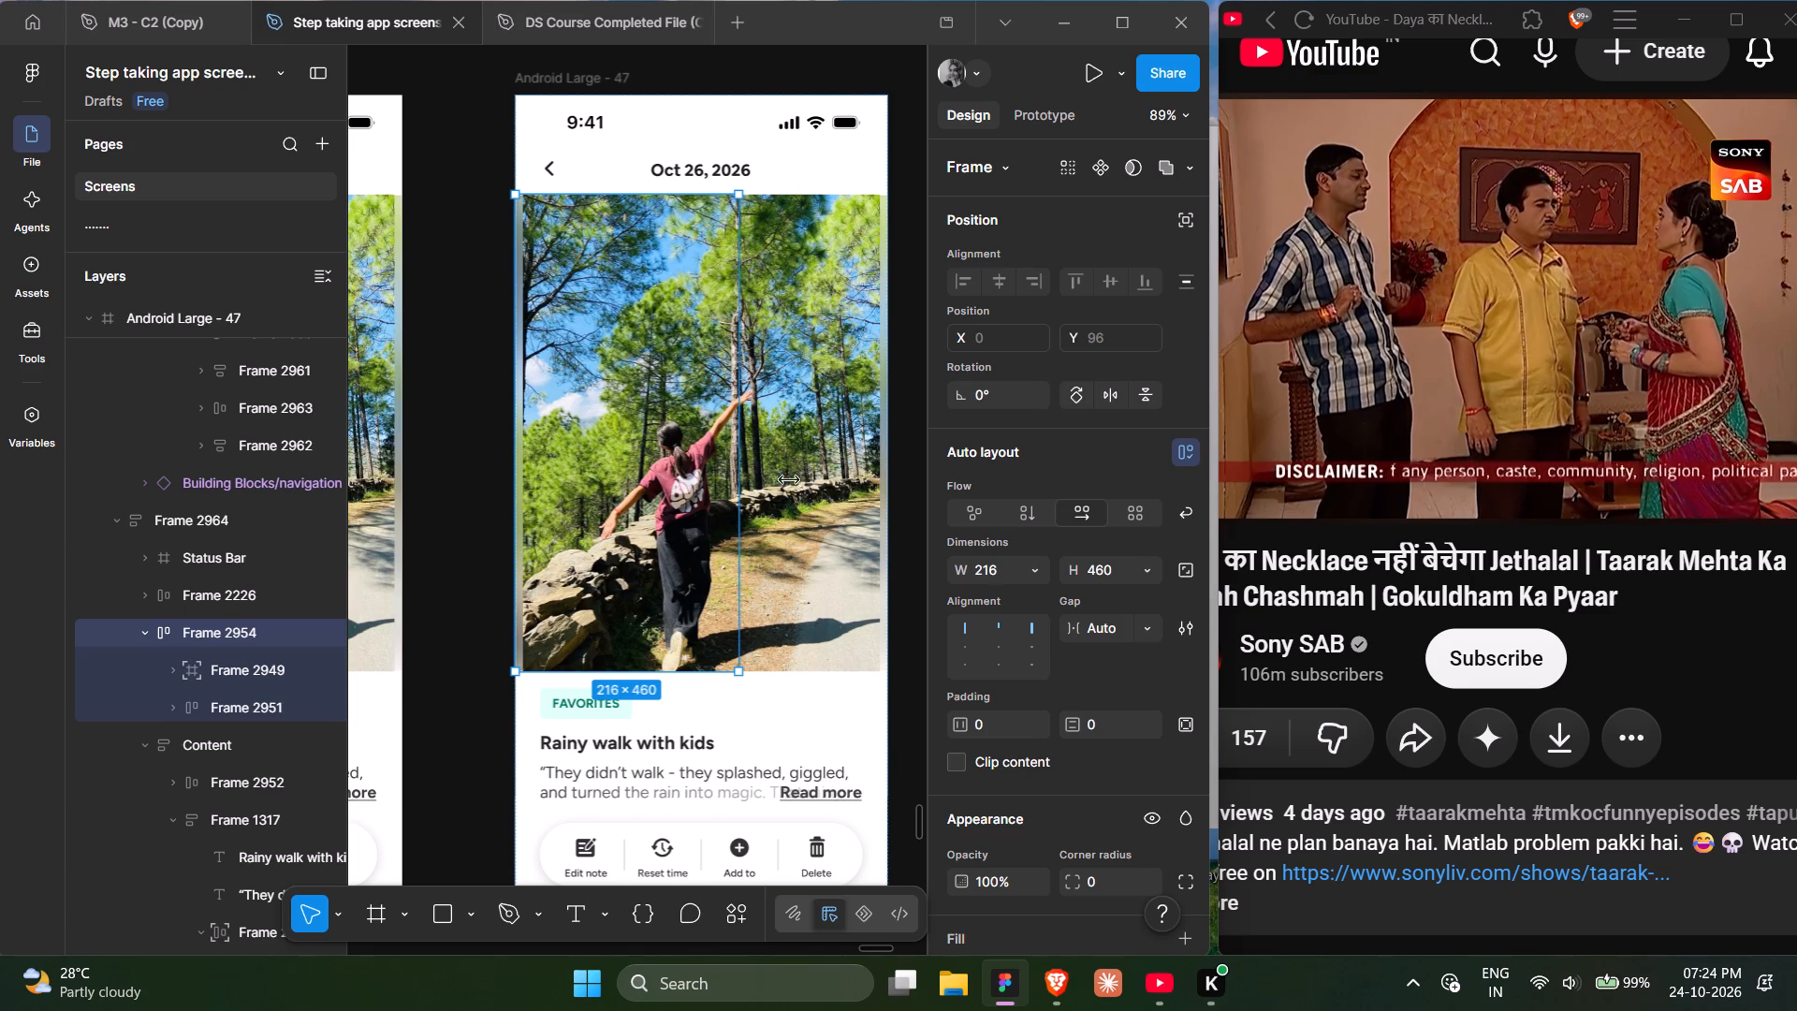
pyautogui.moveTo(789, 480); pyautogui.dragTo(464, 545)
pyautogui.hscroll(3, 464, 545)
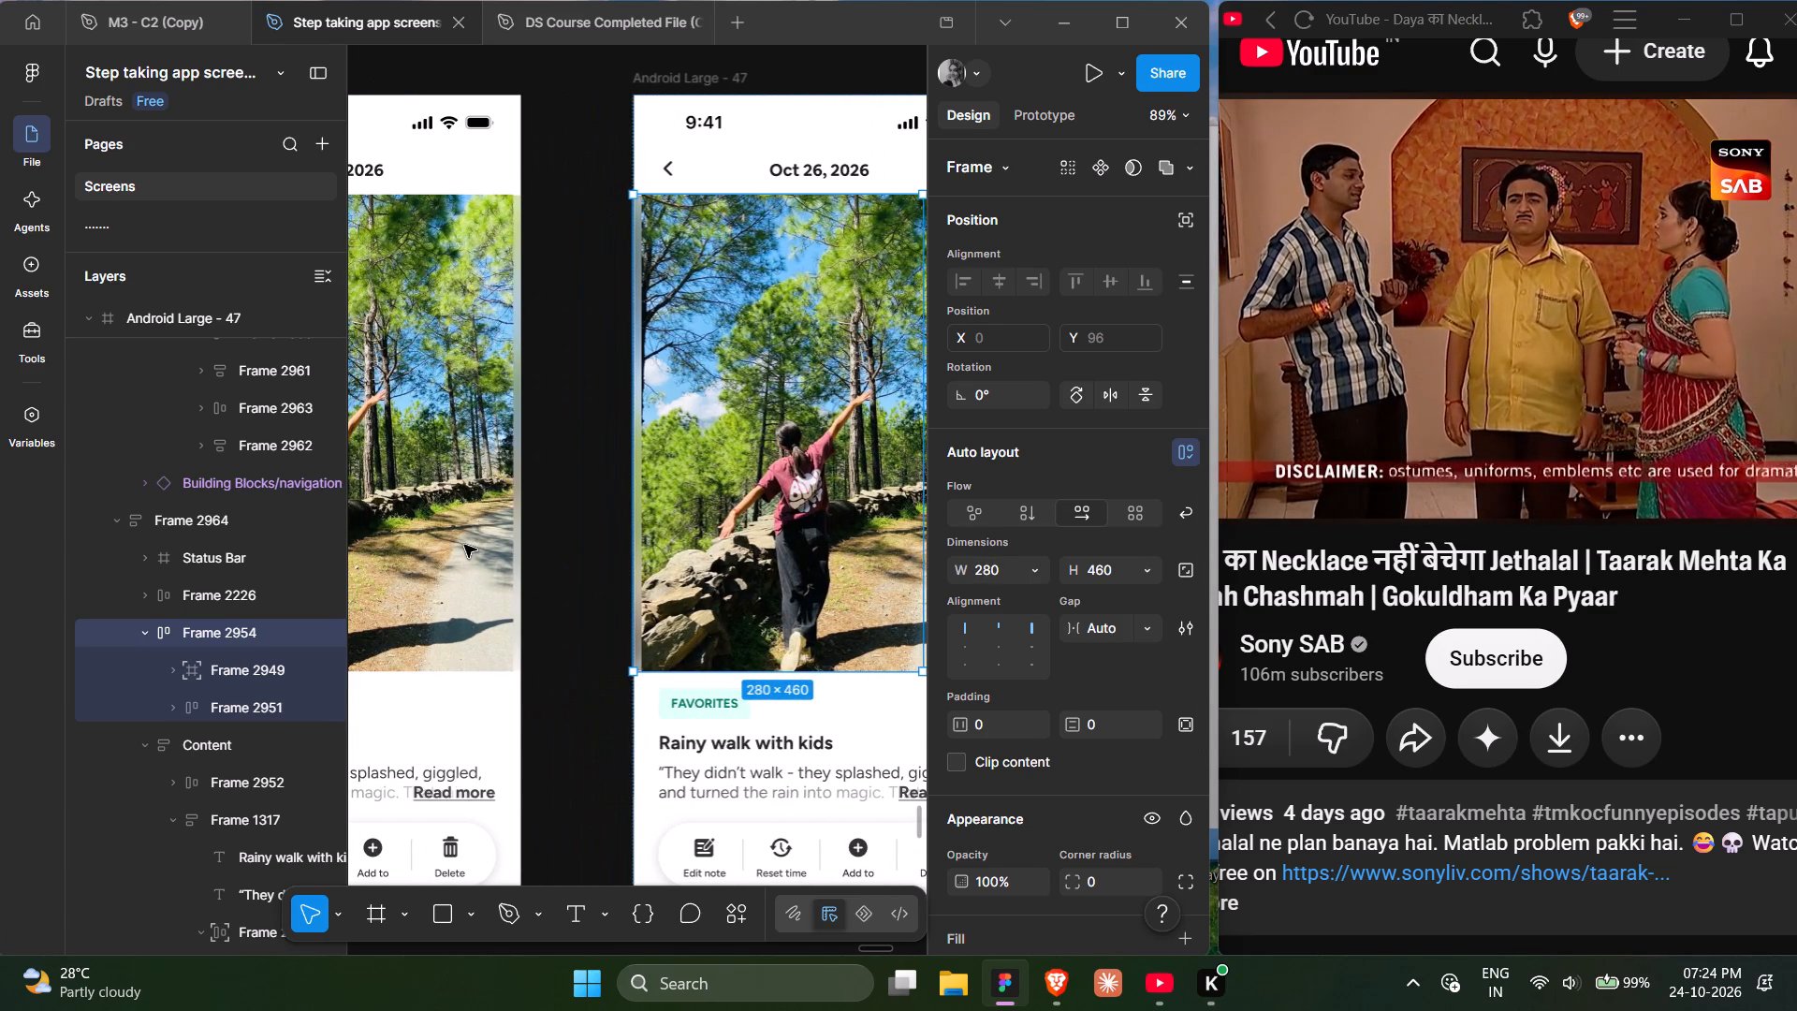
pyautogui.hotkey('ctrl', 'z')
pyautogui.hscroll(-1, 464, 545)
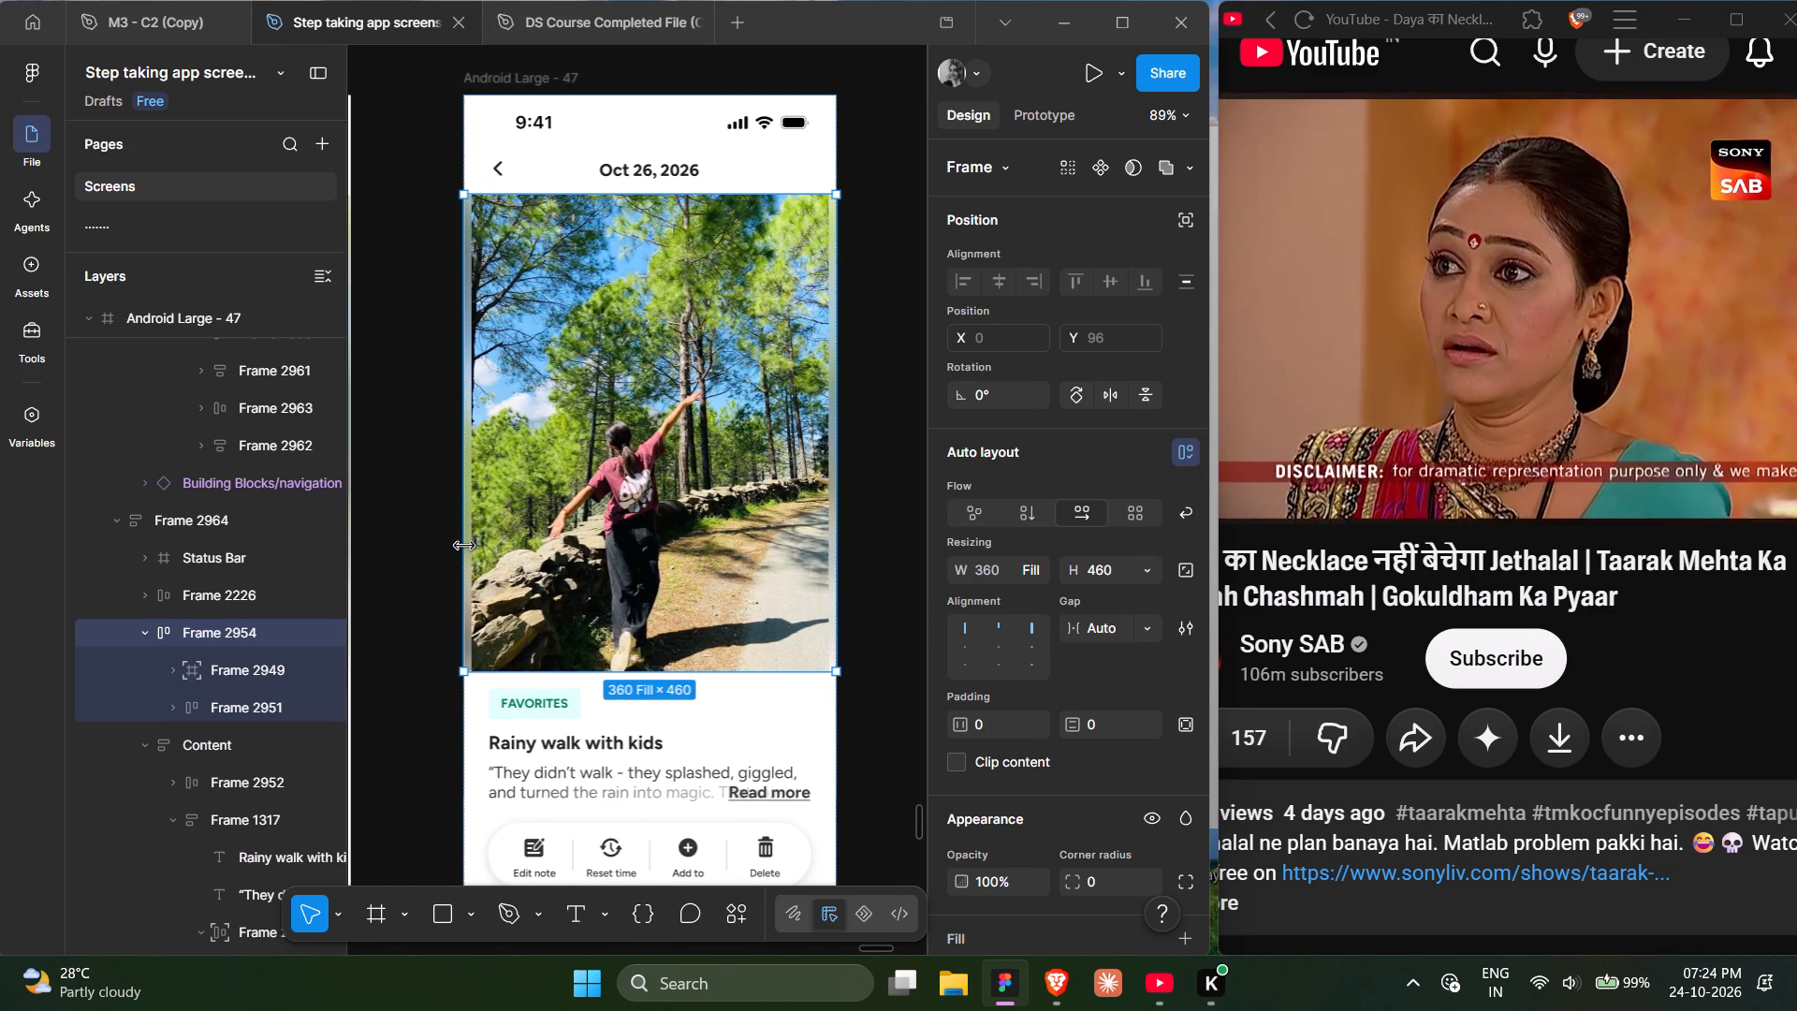
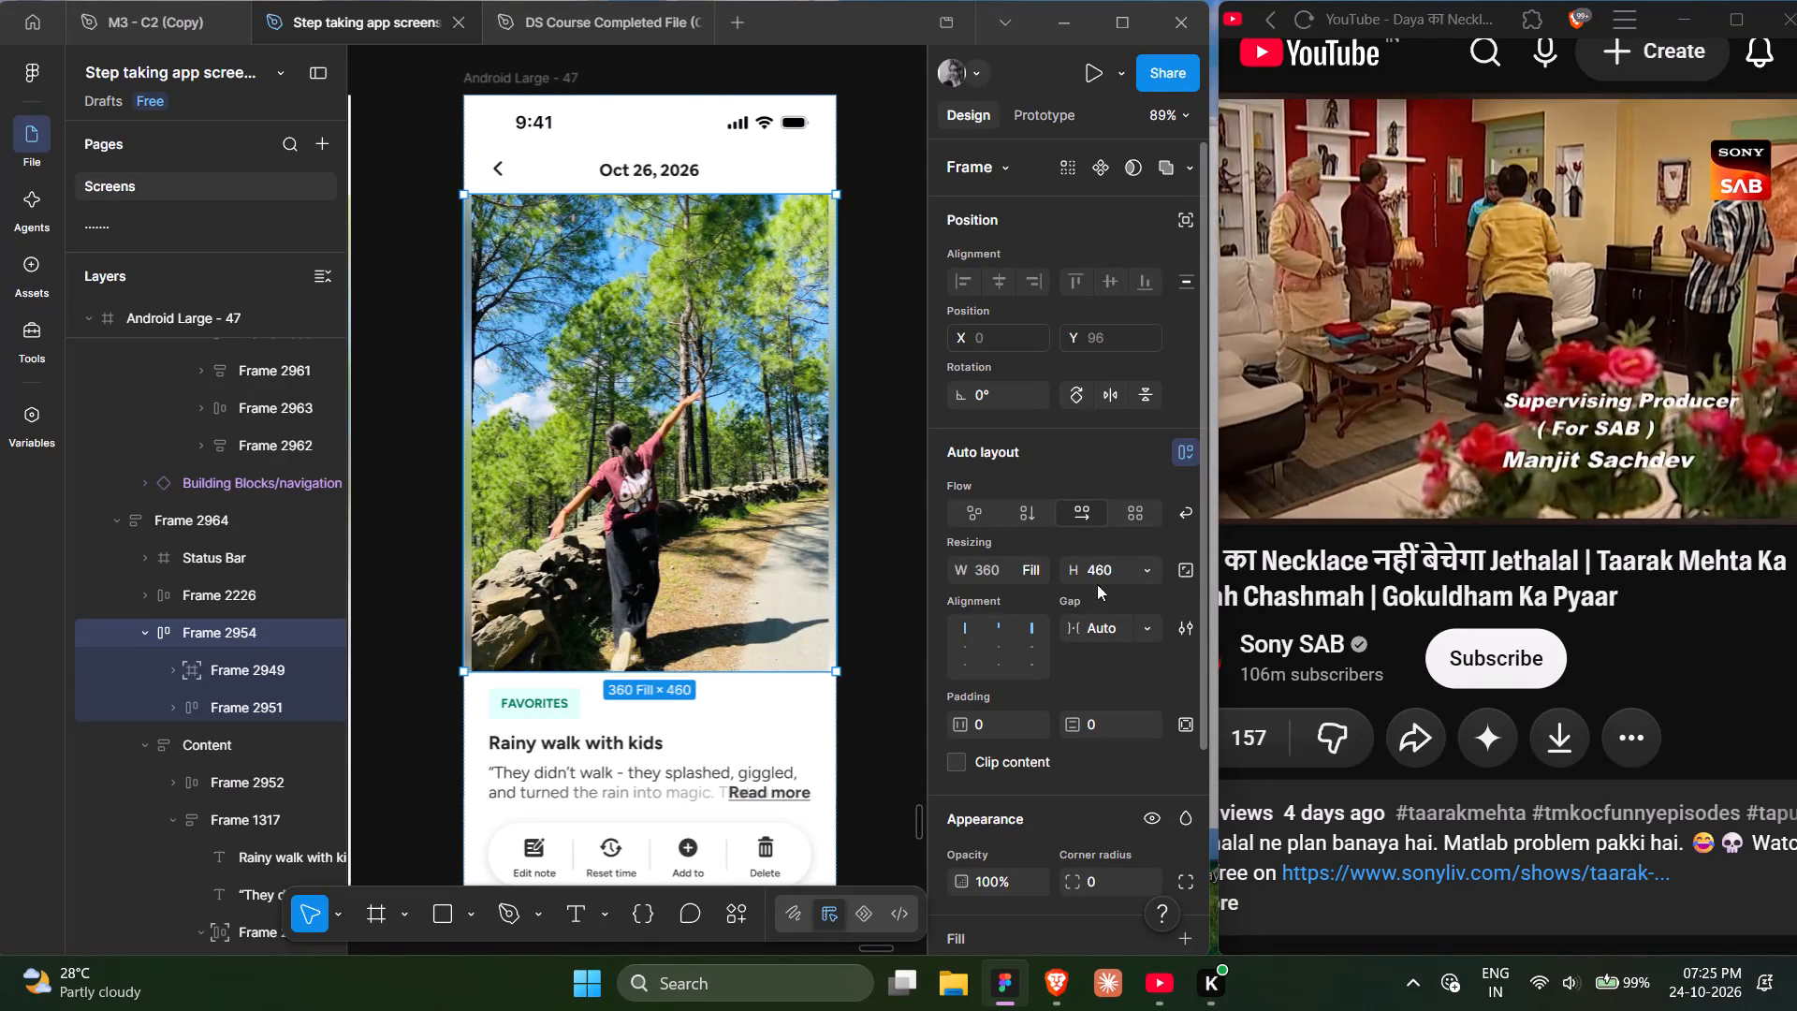
# Lock the aspect ratio of photo Frame 2954 in Android Large - 47.
pyautogui.click(1181, 571)
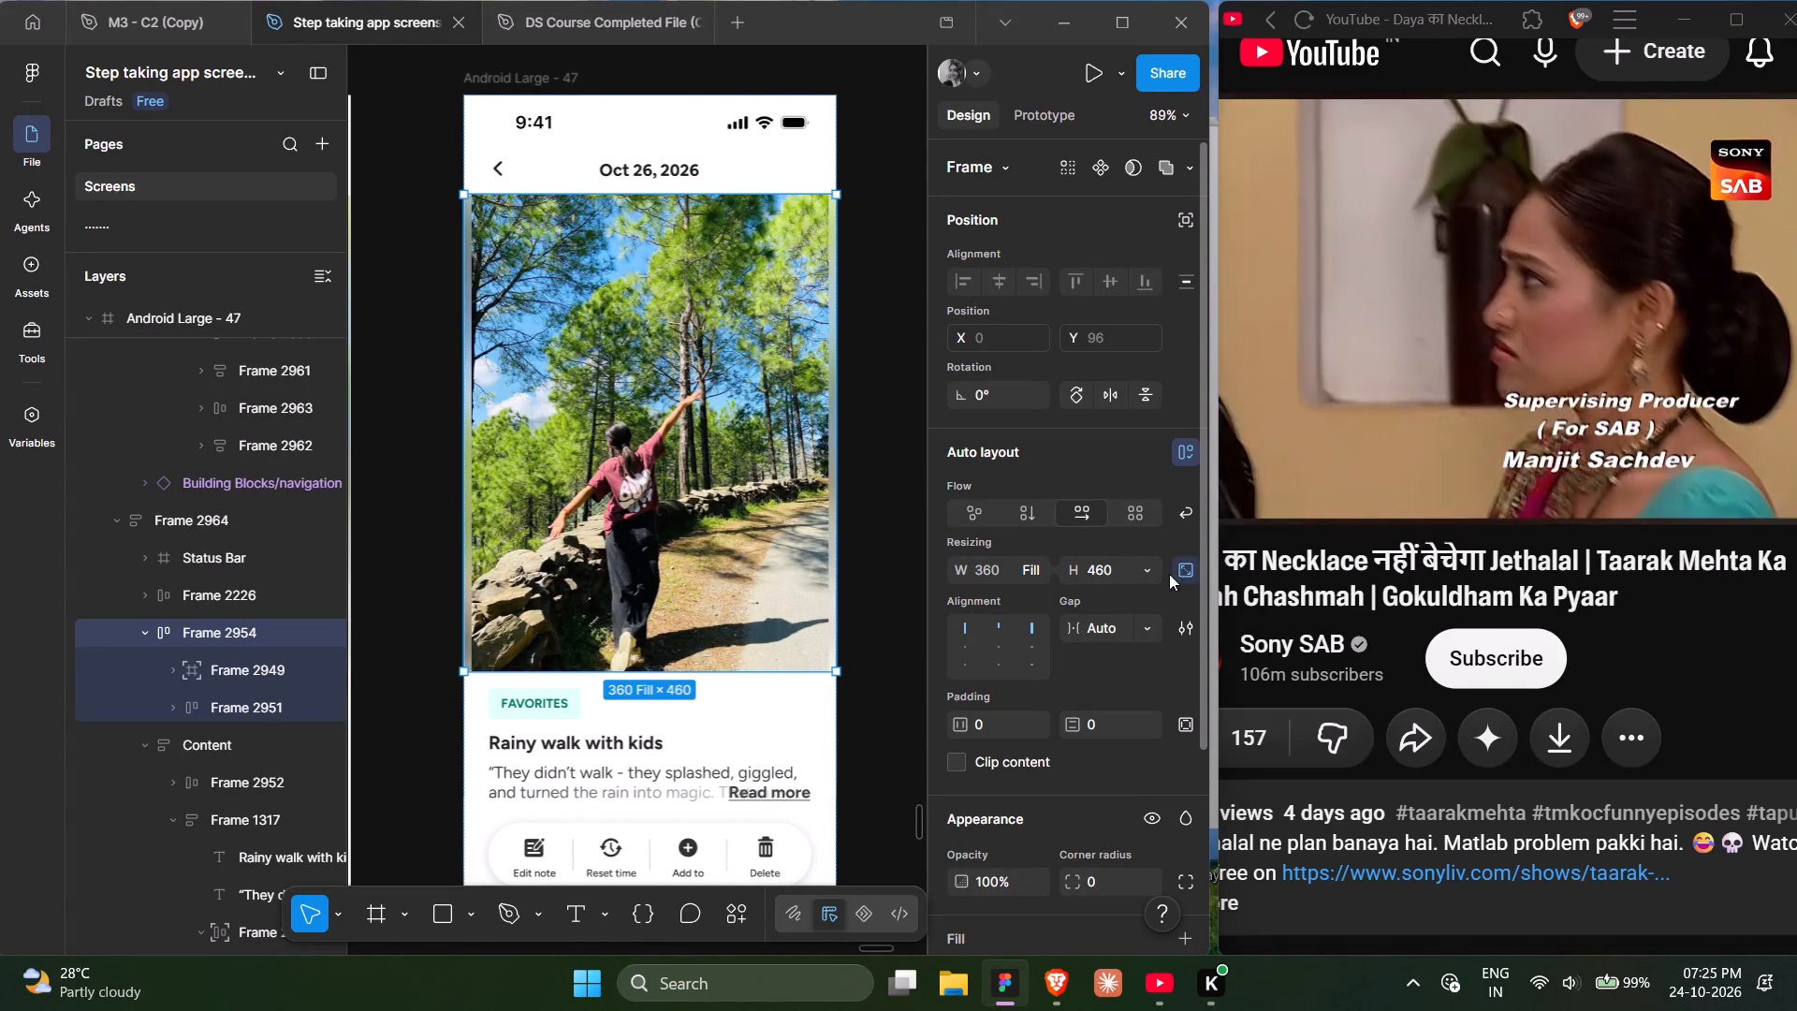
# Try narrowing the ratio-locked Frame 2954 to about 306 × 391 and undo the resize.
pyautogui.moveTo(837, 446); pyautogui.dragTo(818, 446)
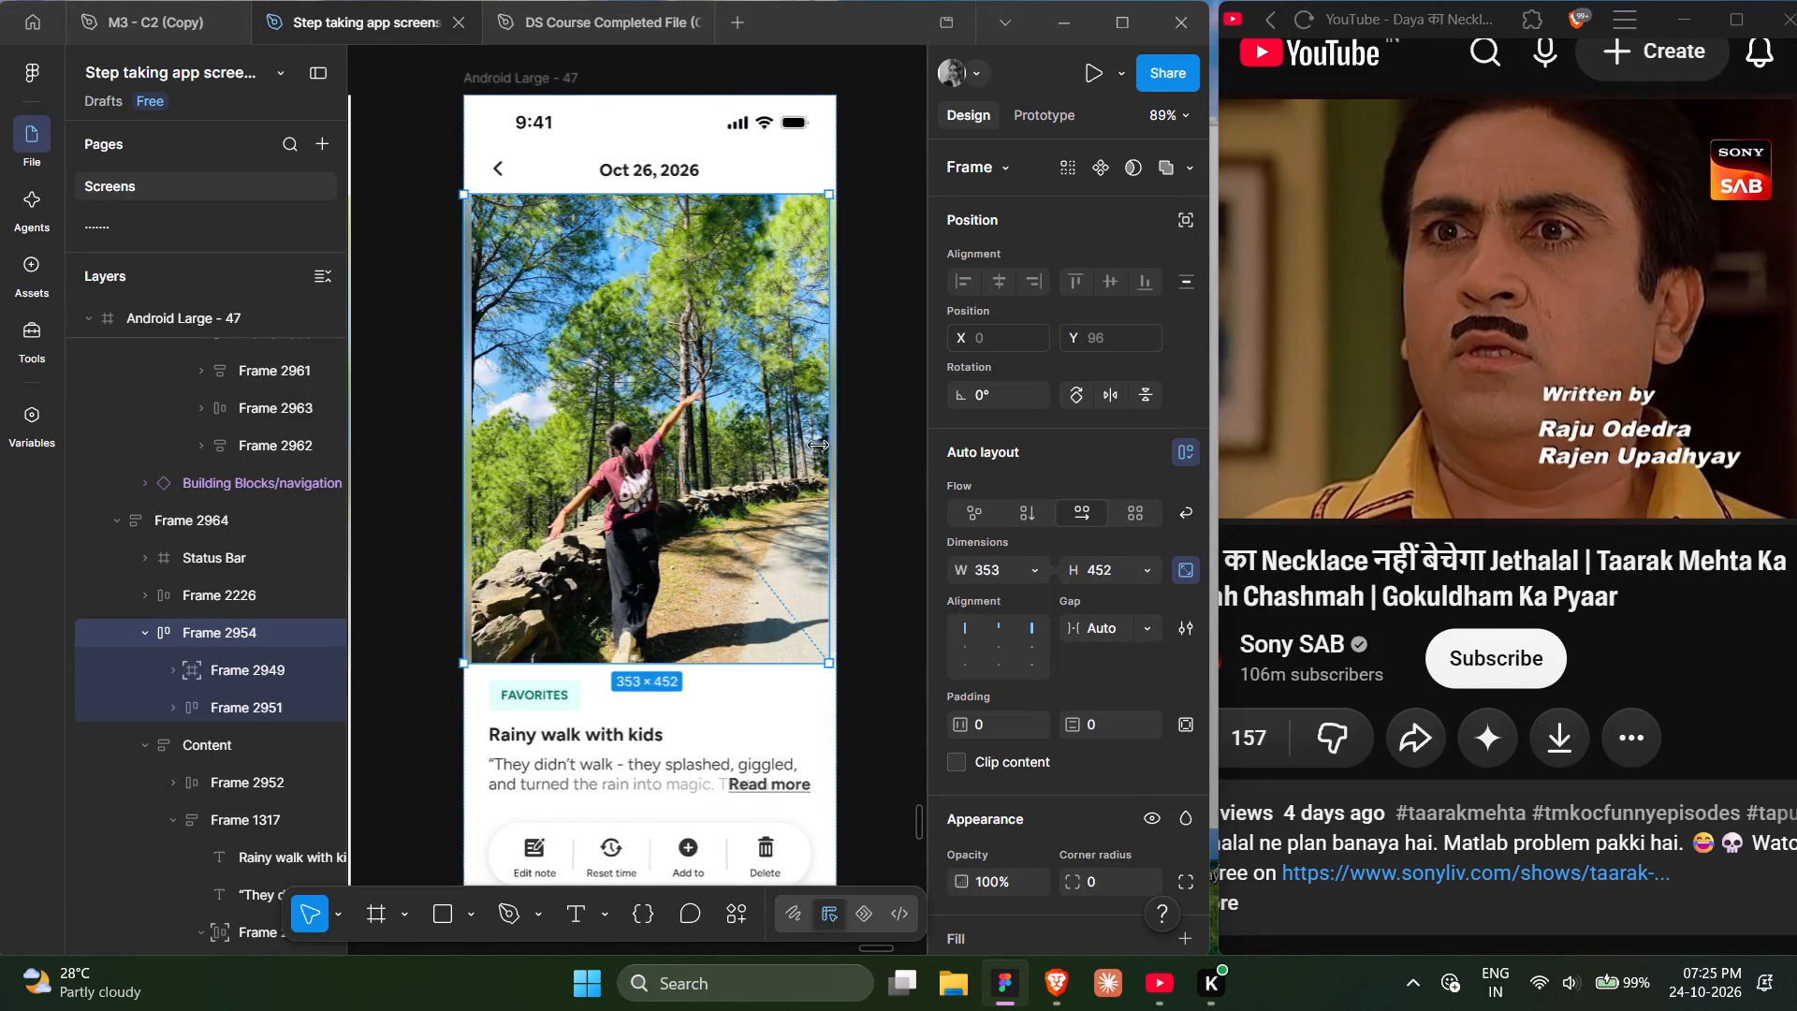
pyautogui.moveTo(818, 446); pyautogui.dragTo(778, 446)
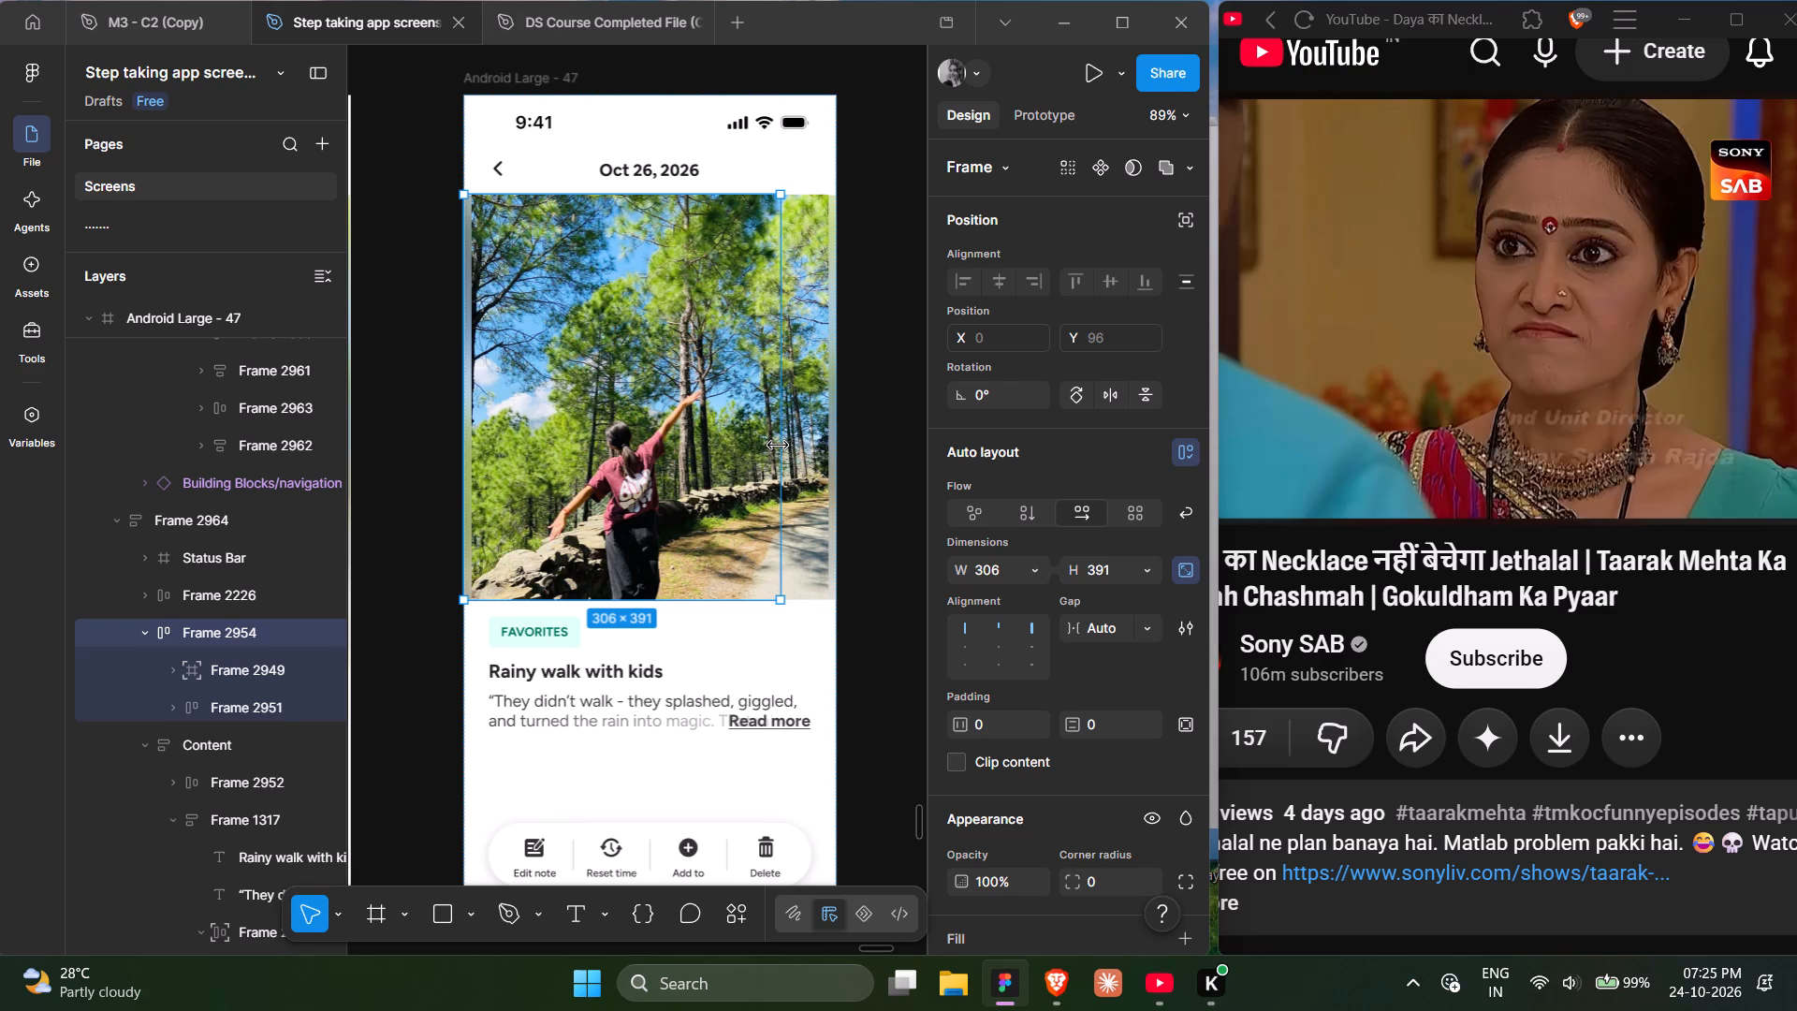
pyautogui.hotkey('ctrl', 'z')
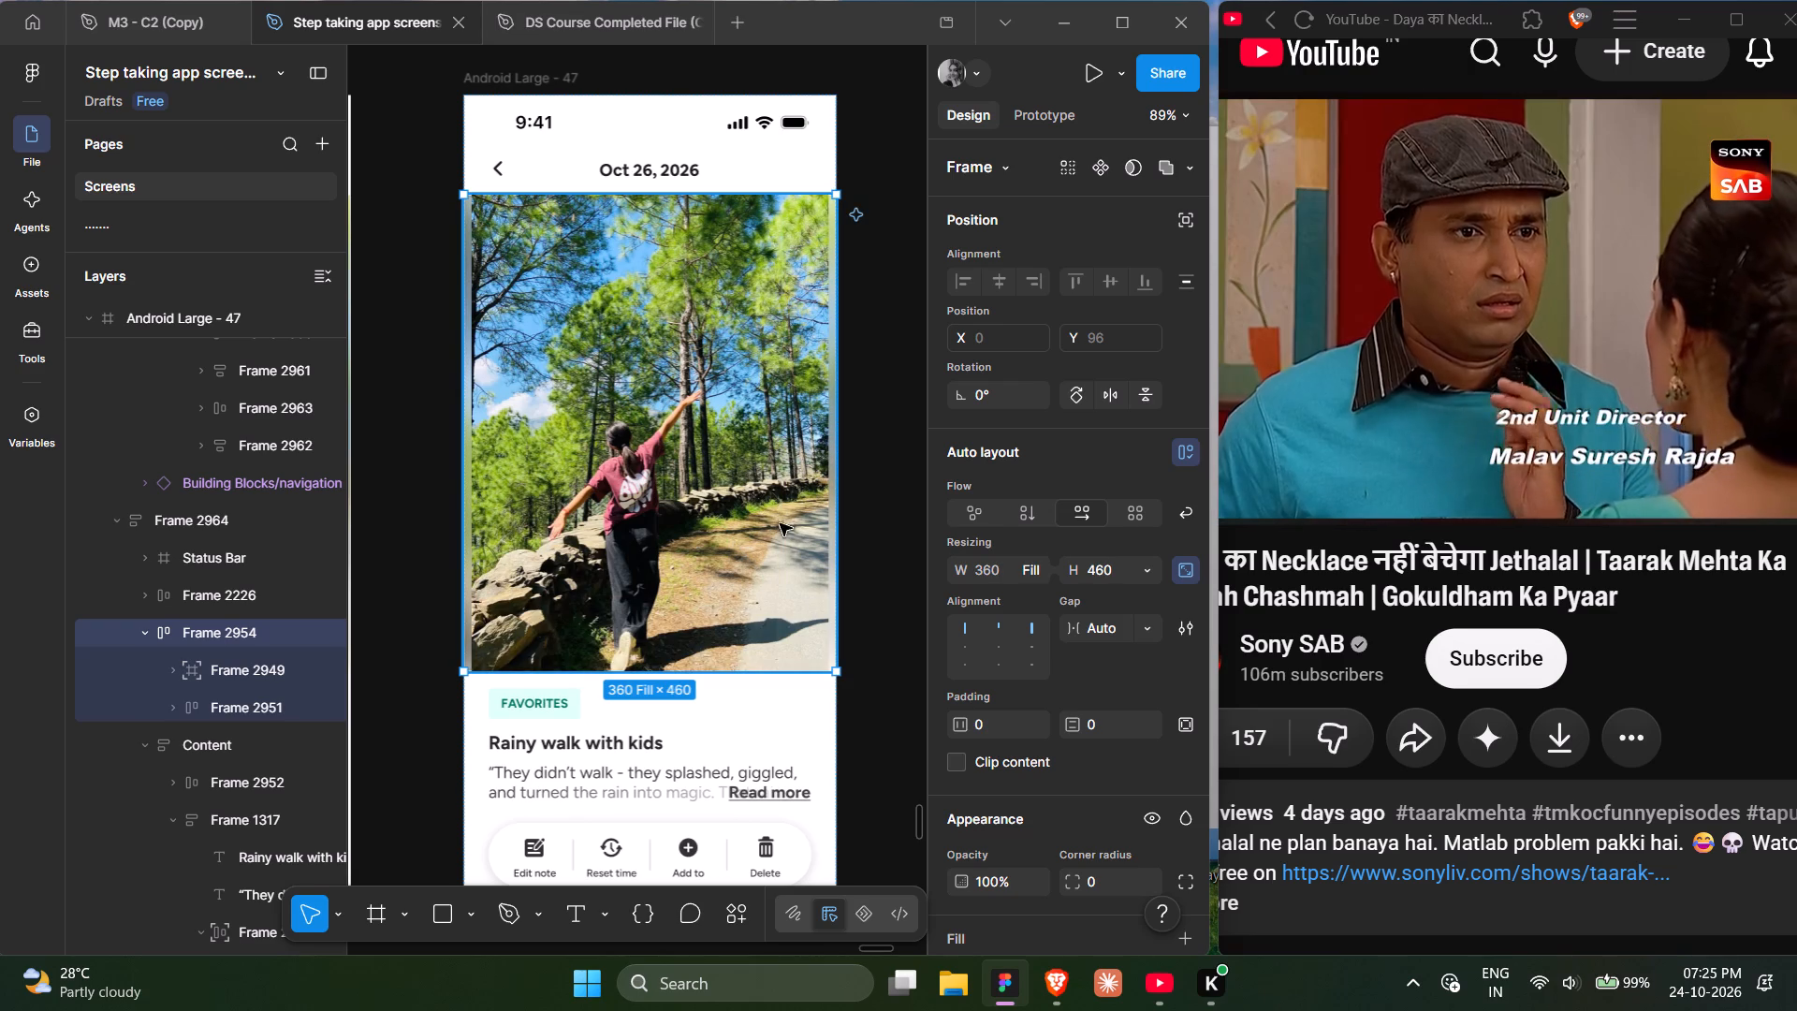
# Set the horizontal and vertical constraints of Frame 2949 and Frame 2951 inside Frame 2954 to Scale.
pyautogui.press('Return')
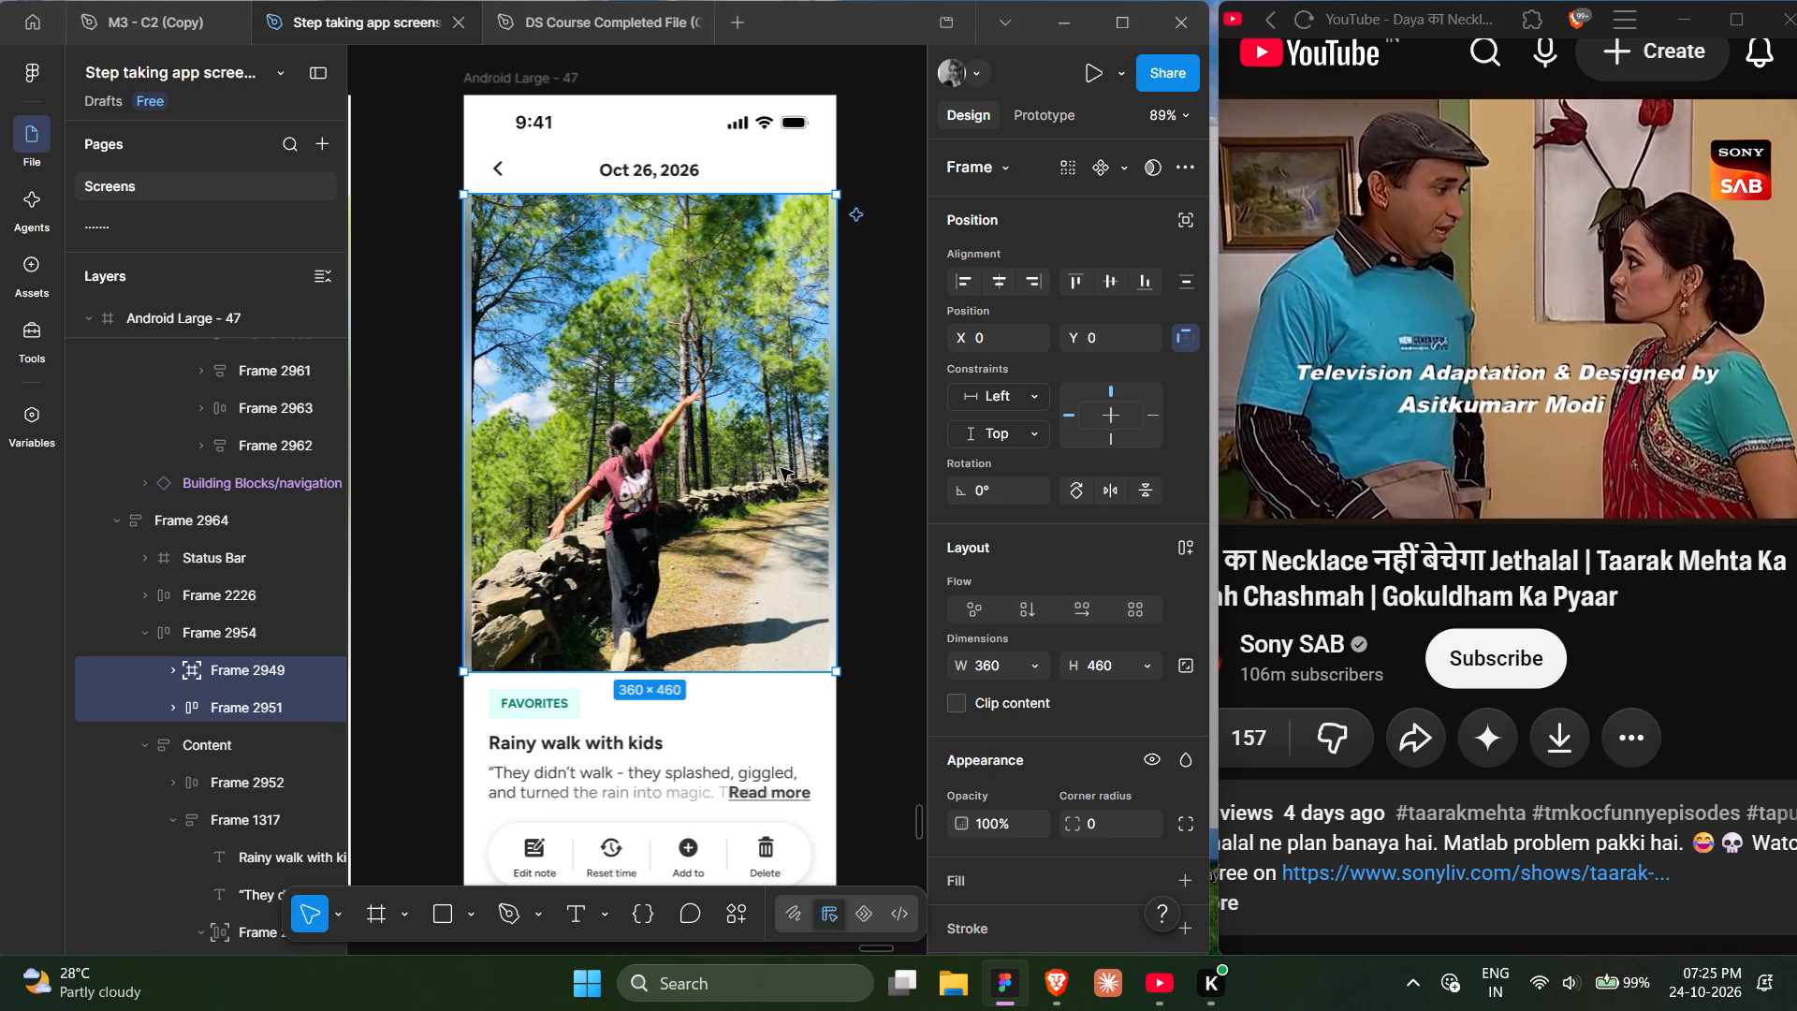
pyautogui.click(1037, 395)
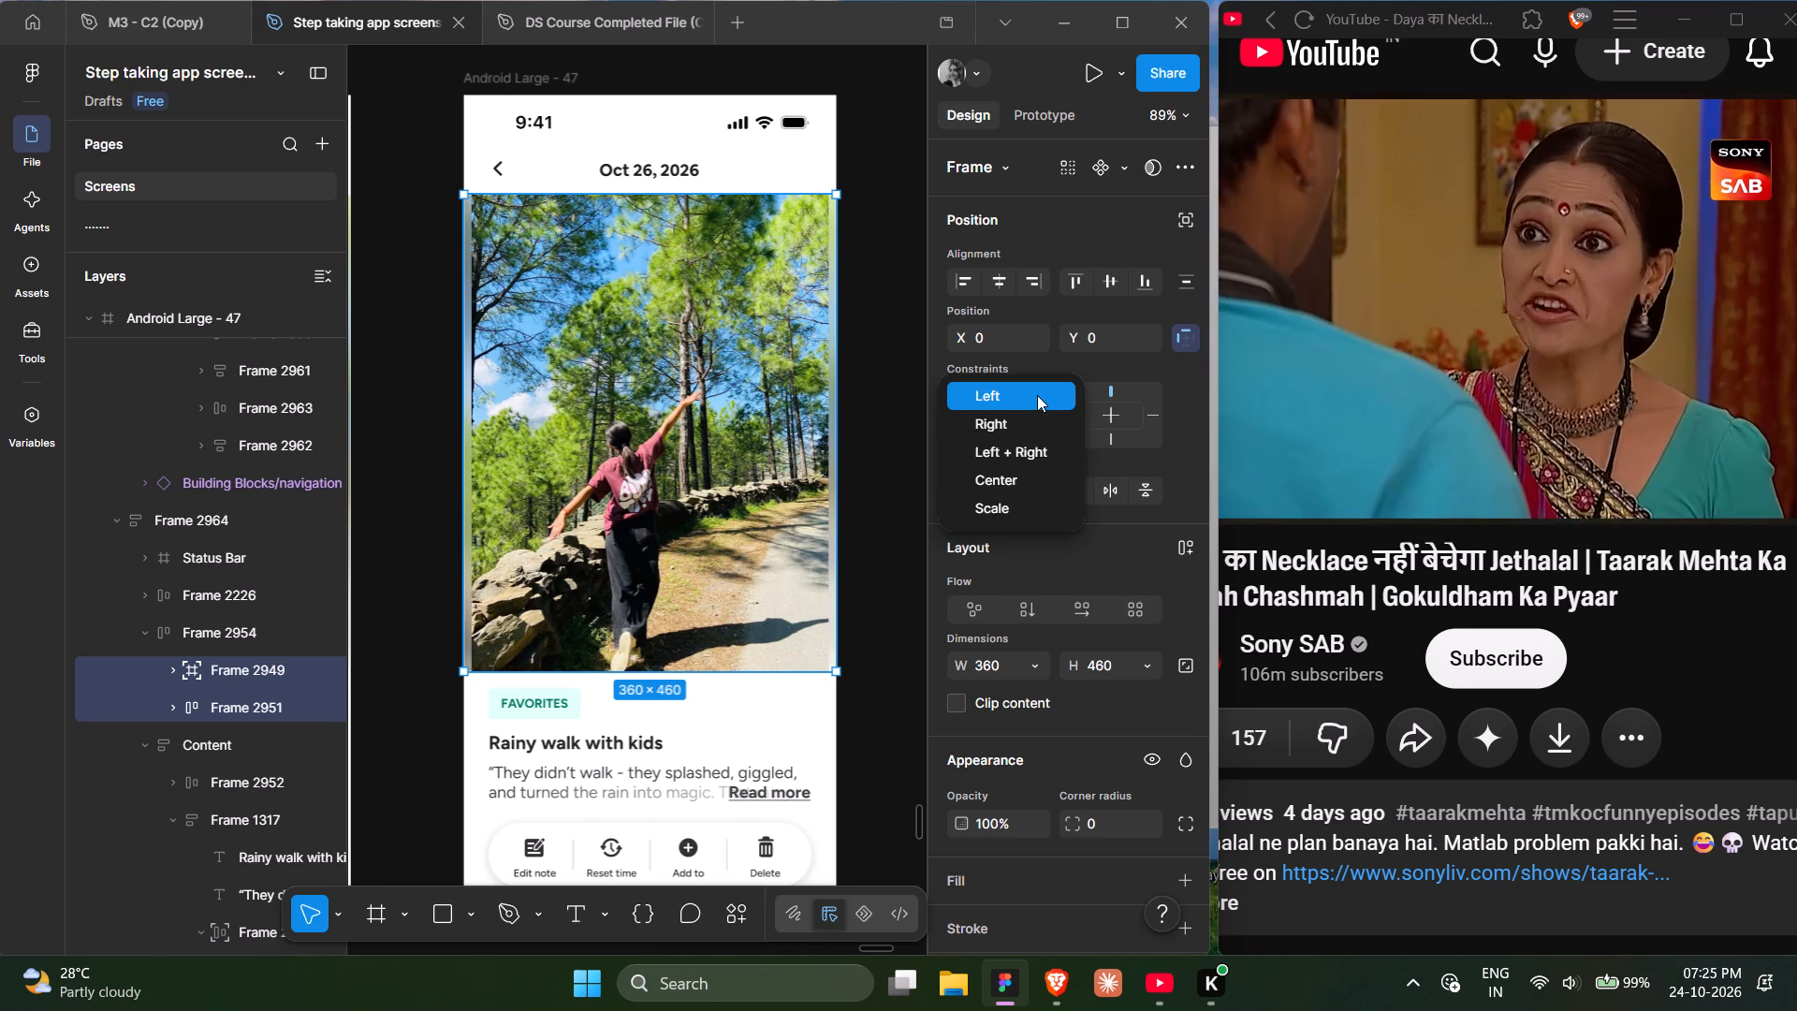
pyautogui.click(1025, 500)
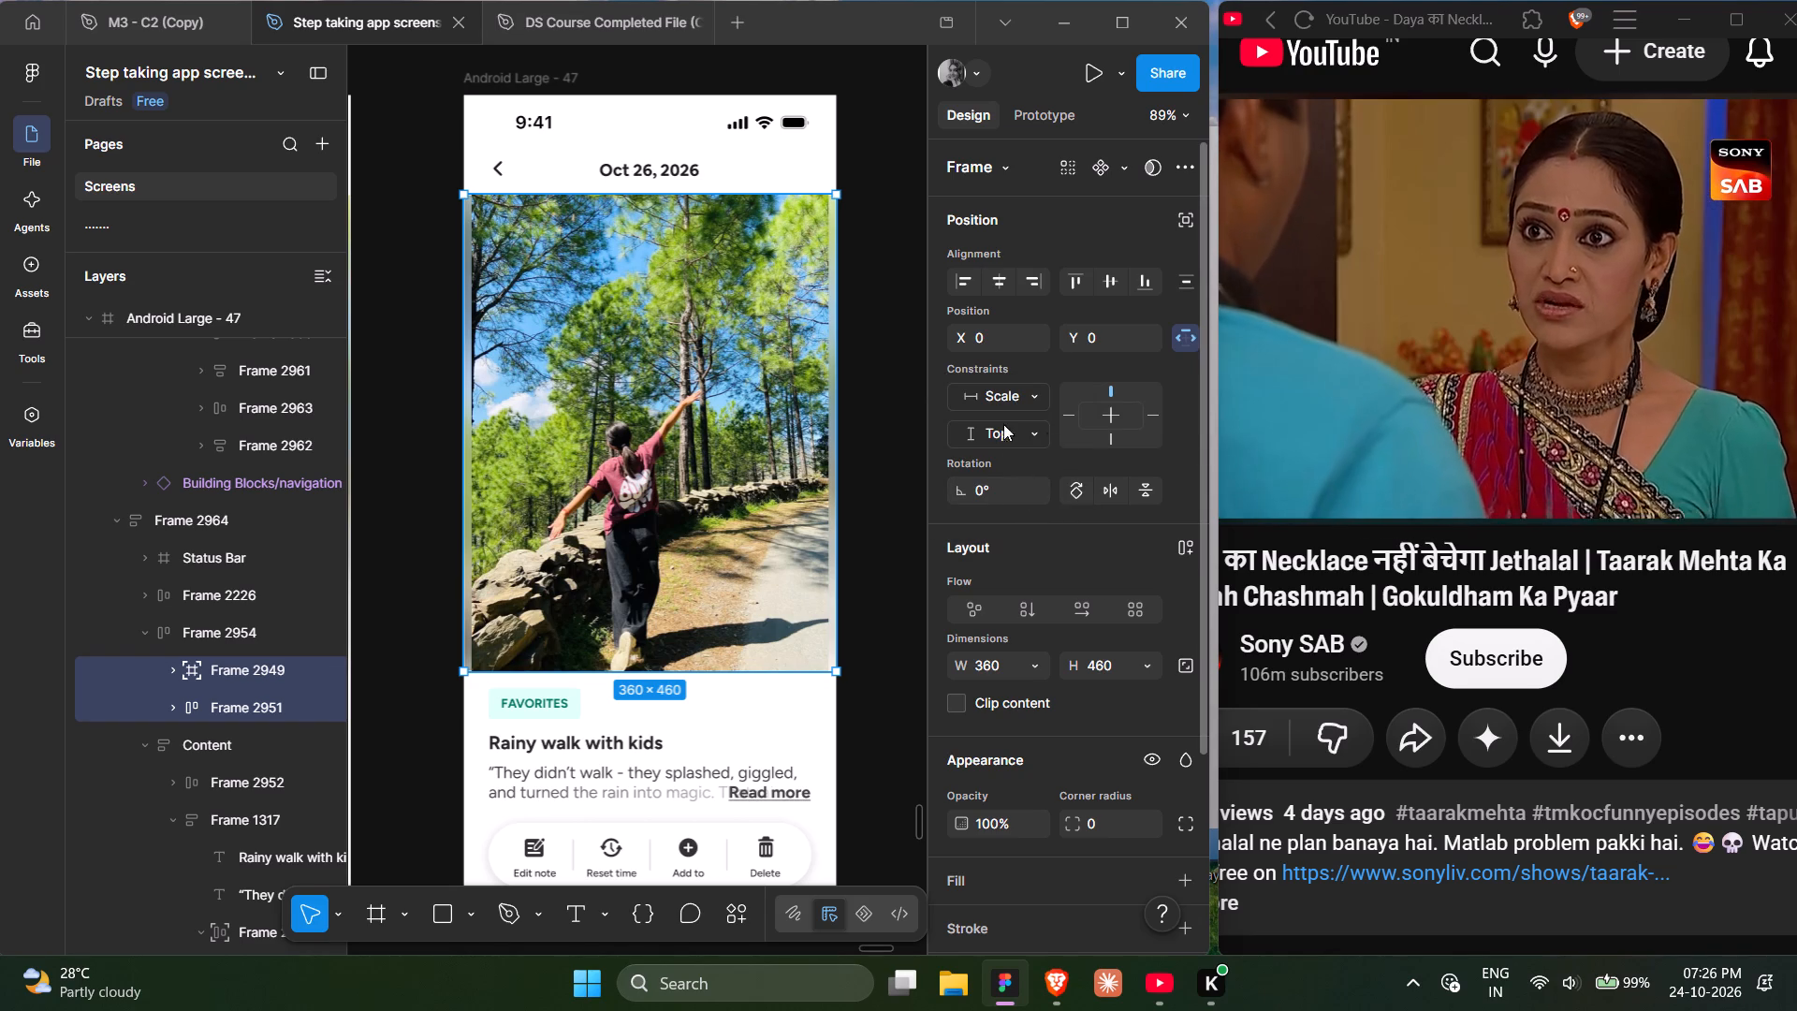
pyautogui.click(1037, 440)
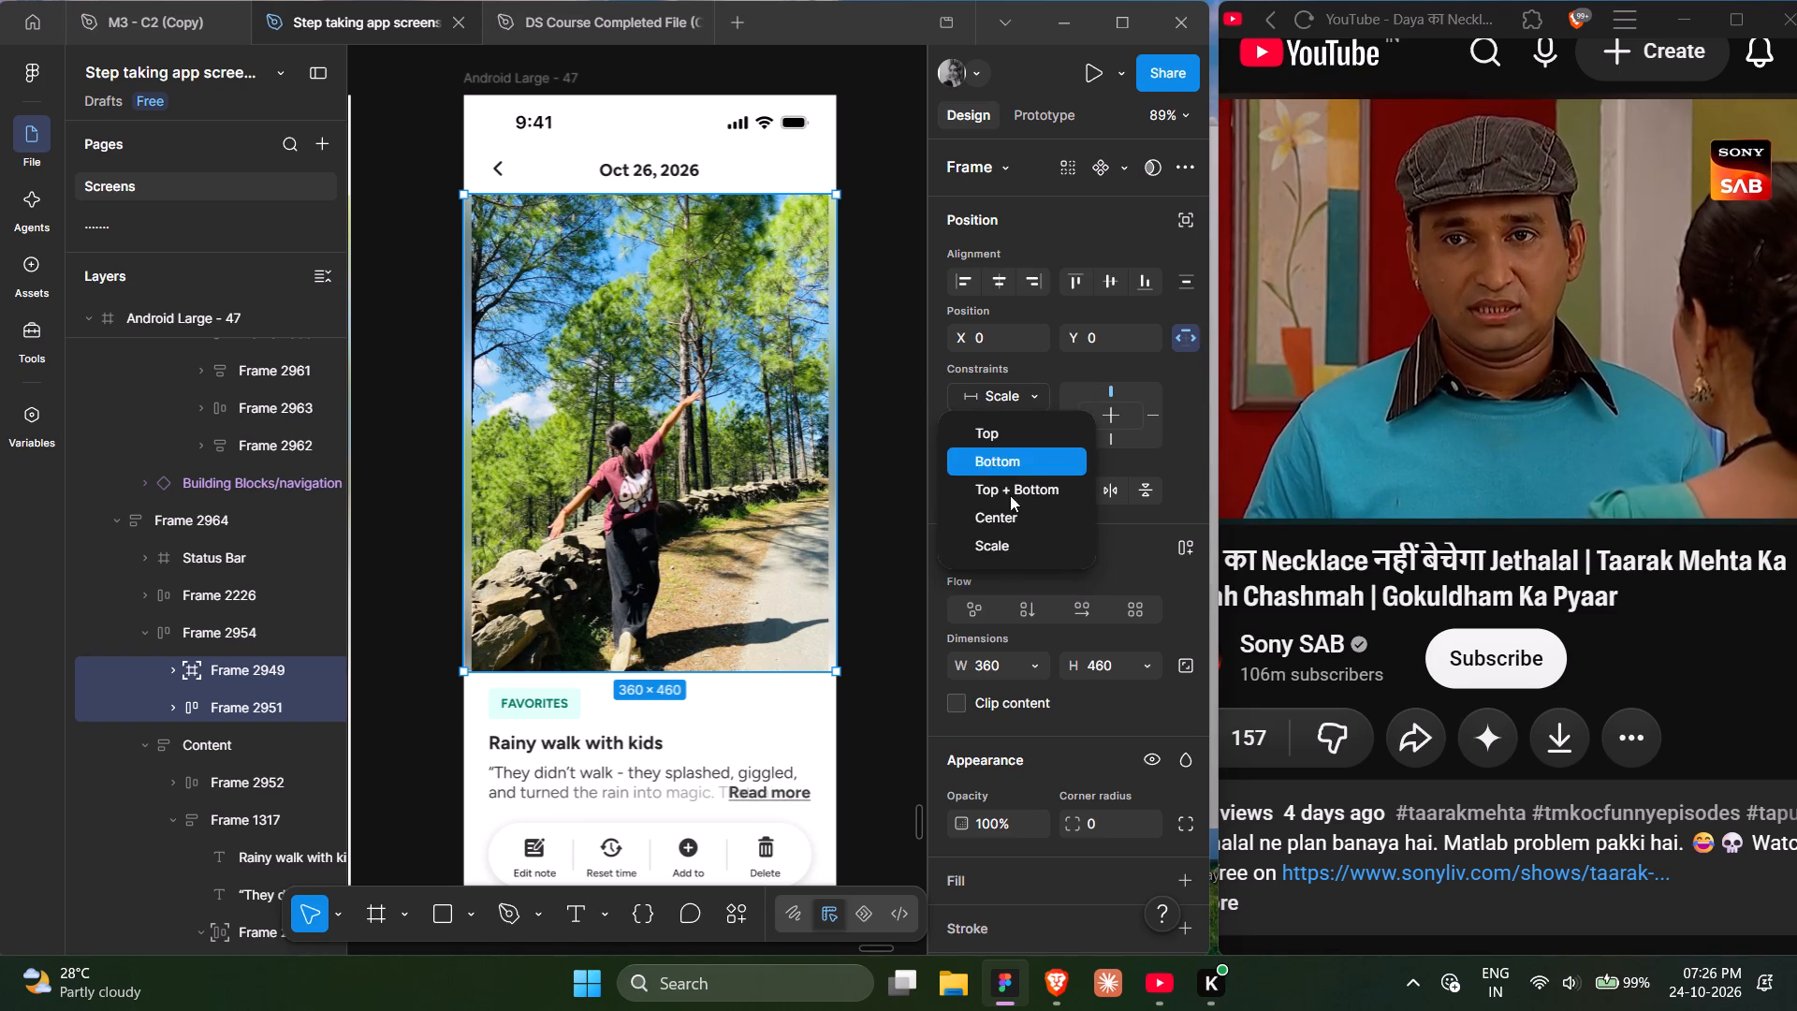
pyautogui.click(986, 549)
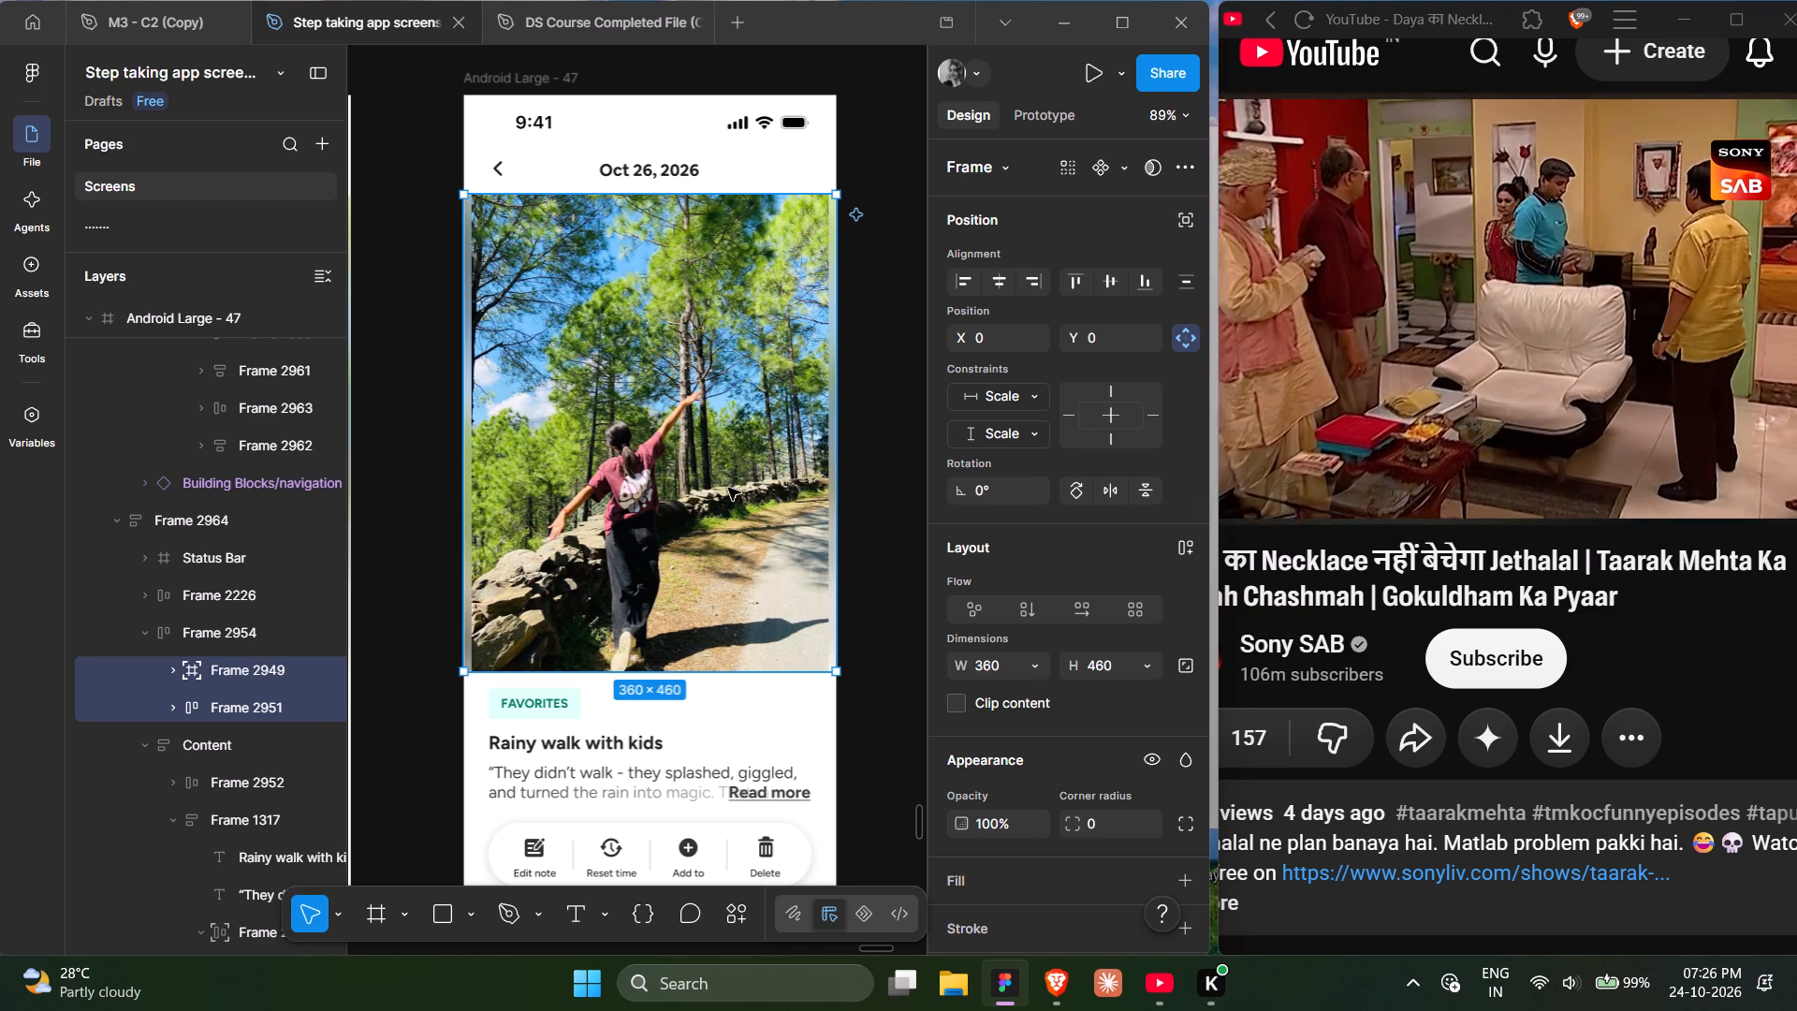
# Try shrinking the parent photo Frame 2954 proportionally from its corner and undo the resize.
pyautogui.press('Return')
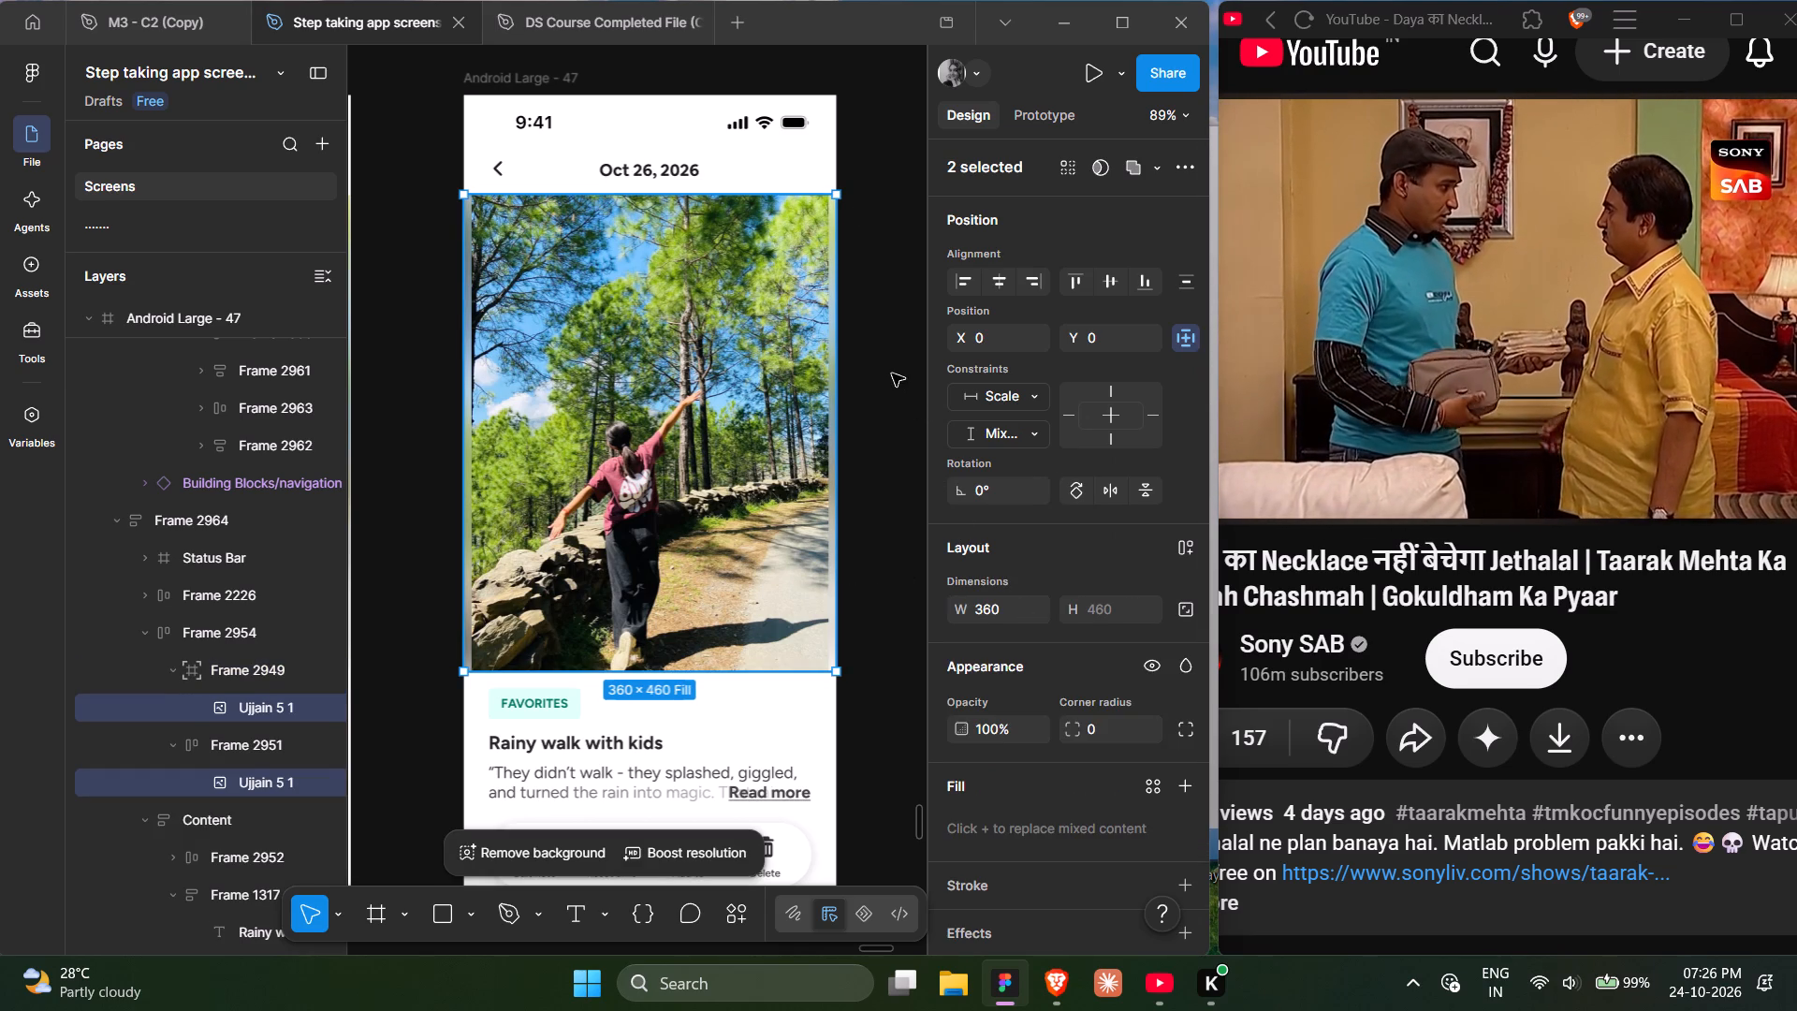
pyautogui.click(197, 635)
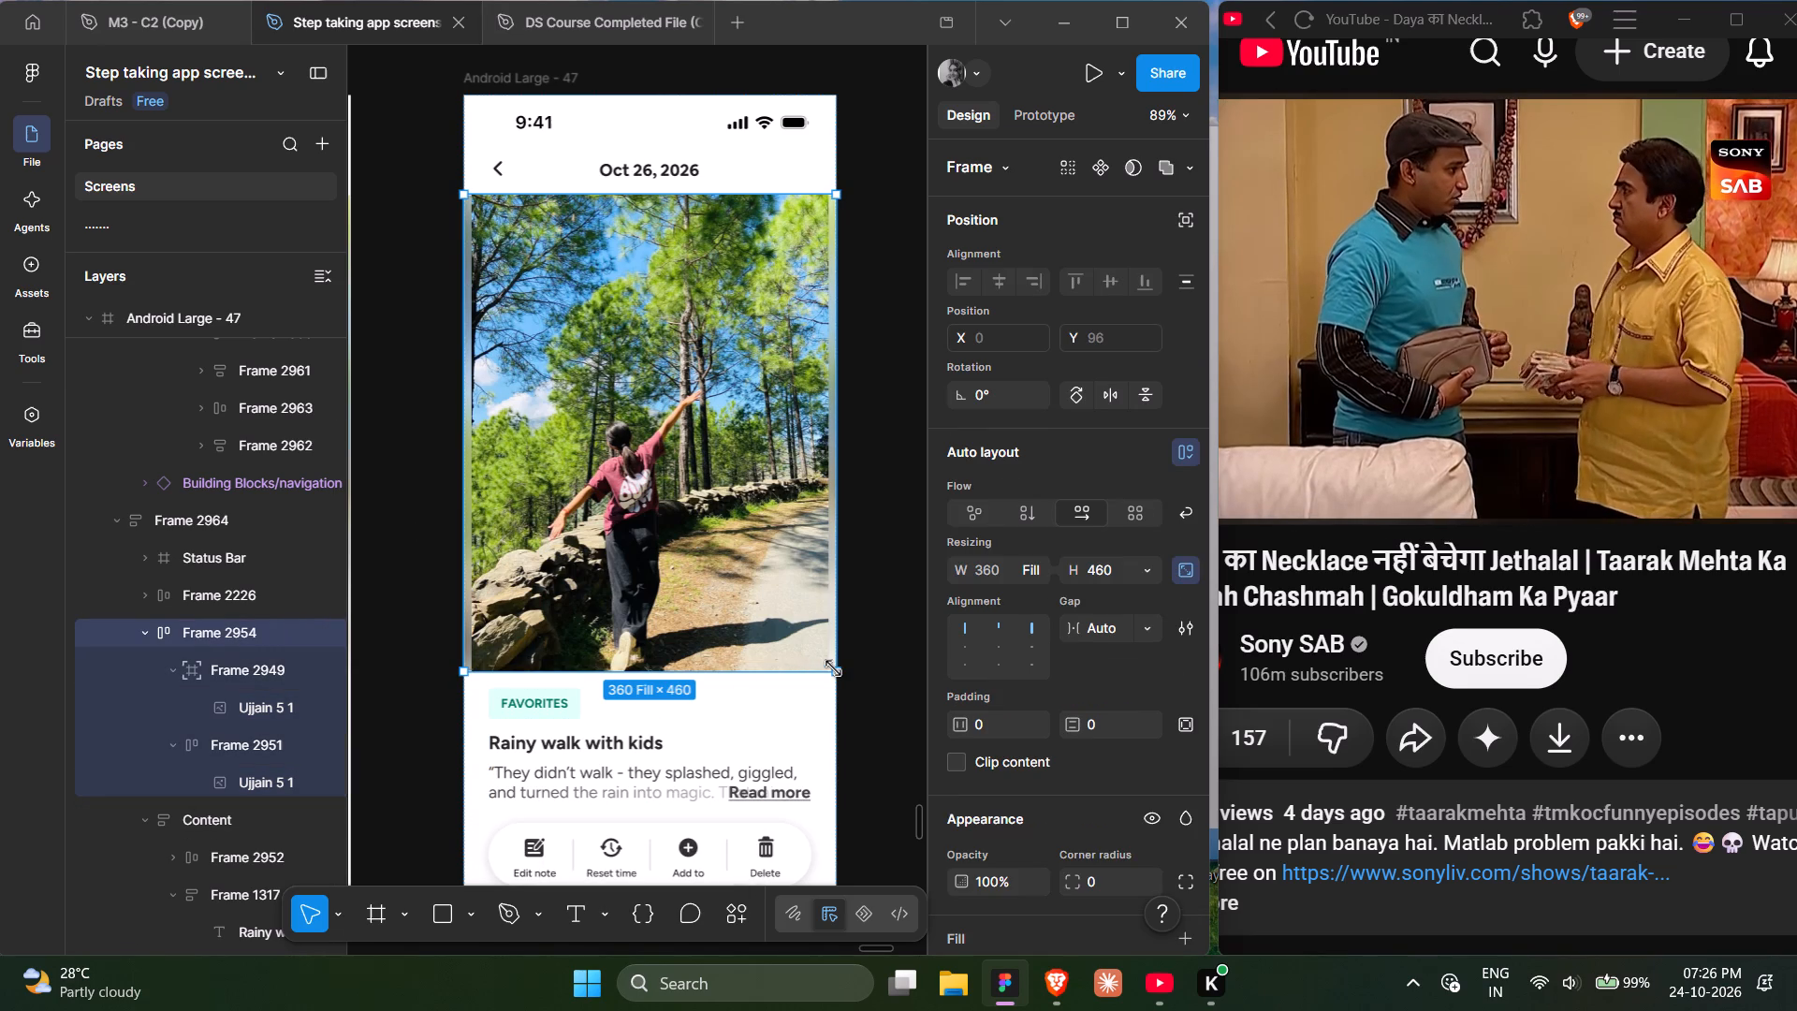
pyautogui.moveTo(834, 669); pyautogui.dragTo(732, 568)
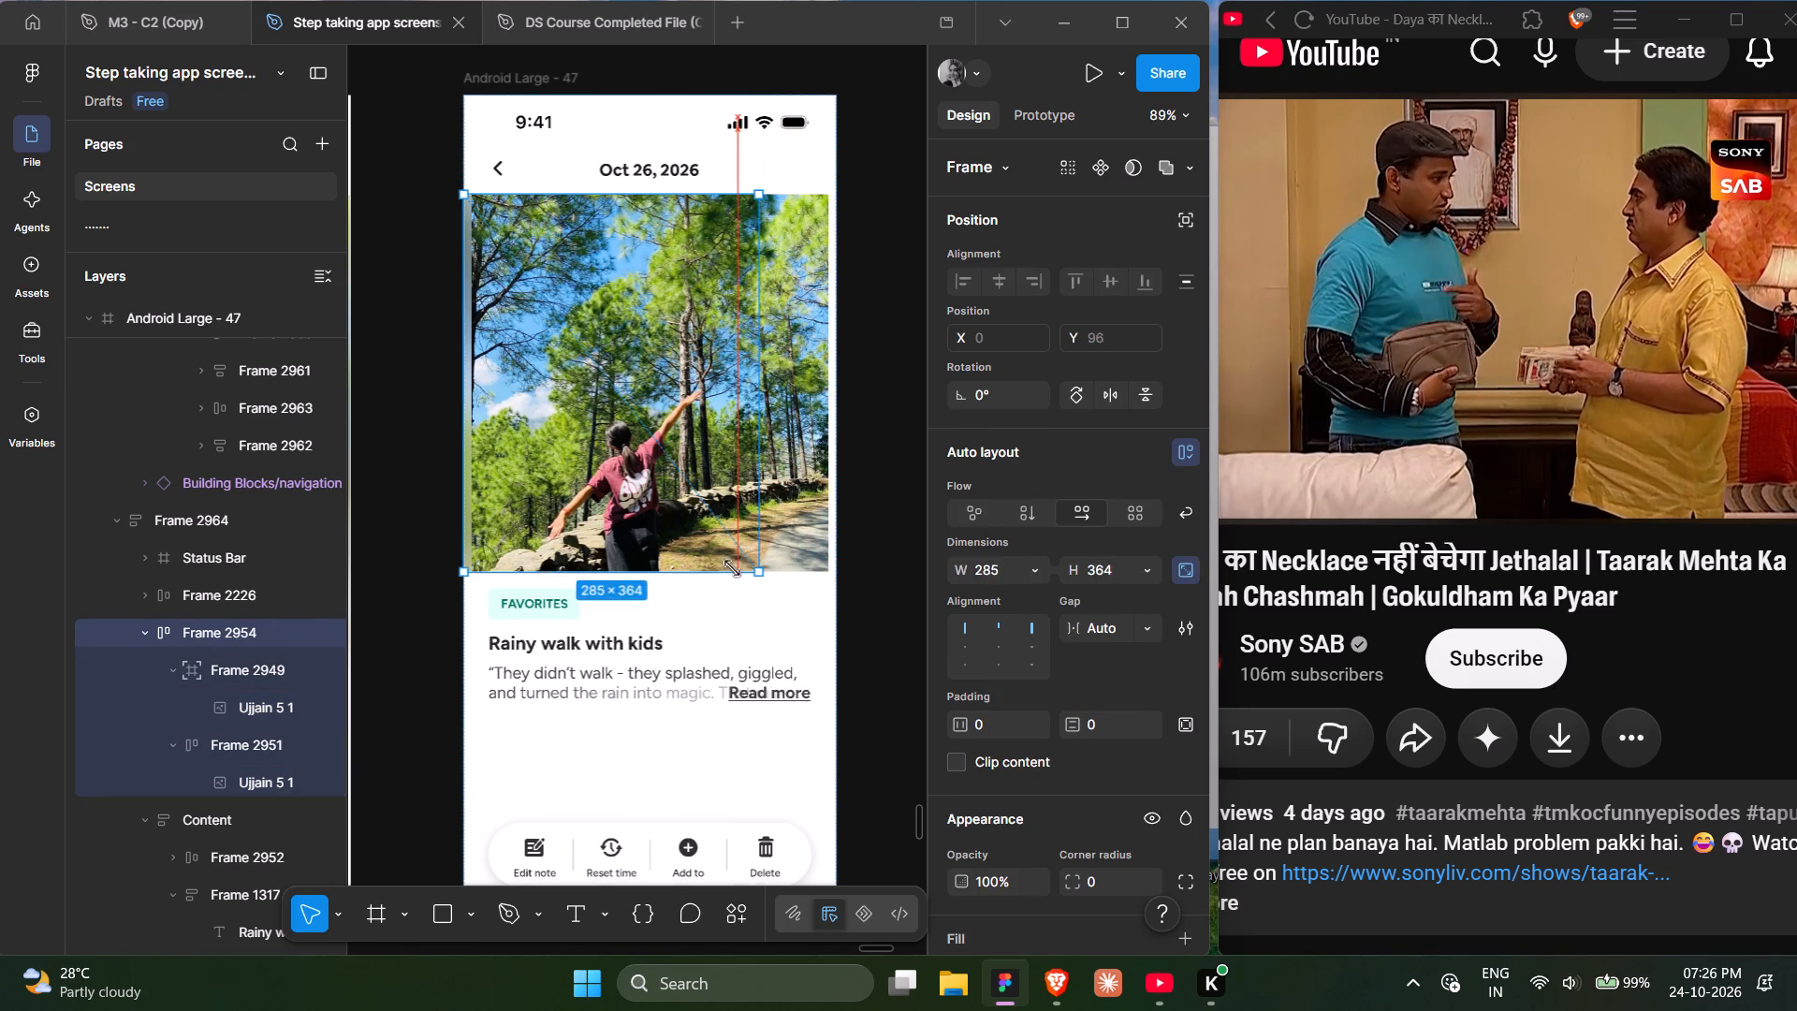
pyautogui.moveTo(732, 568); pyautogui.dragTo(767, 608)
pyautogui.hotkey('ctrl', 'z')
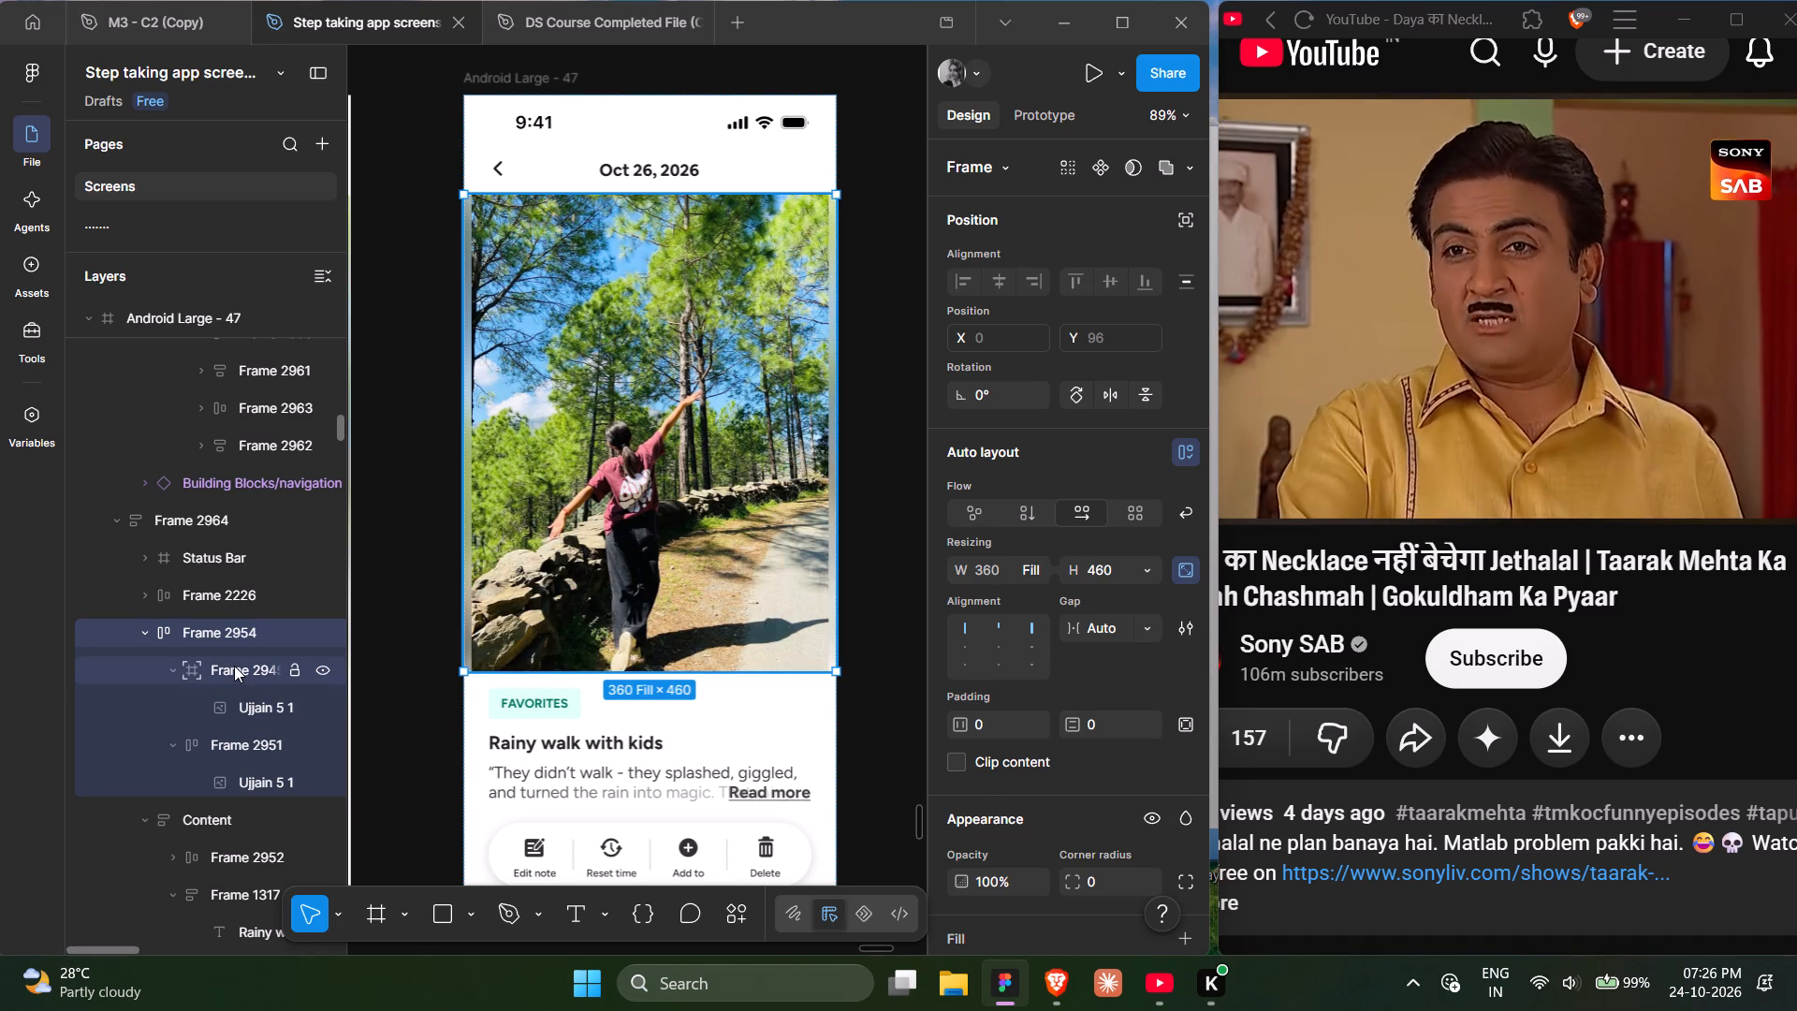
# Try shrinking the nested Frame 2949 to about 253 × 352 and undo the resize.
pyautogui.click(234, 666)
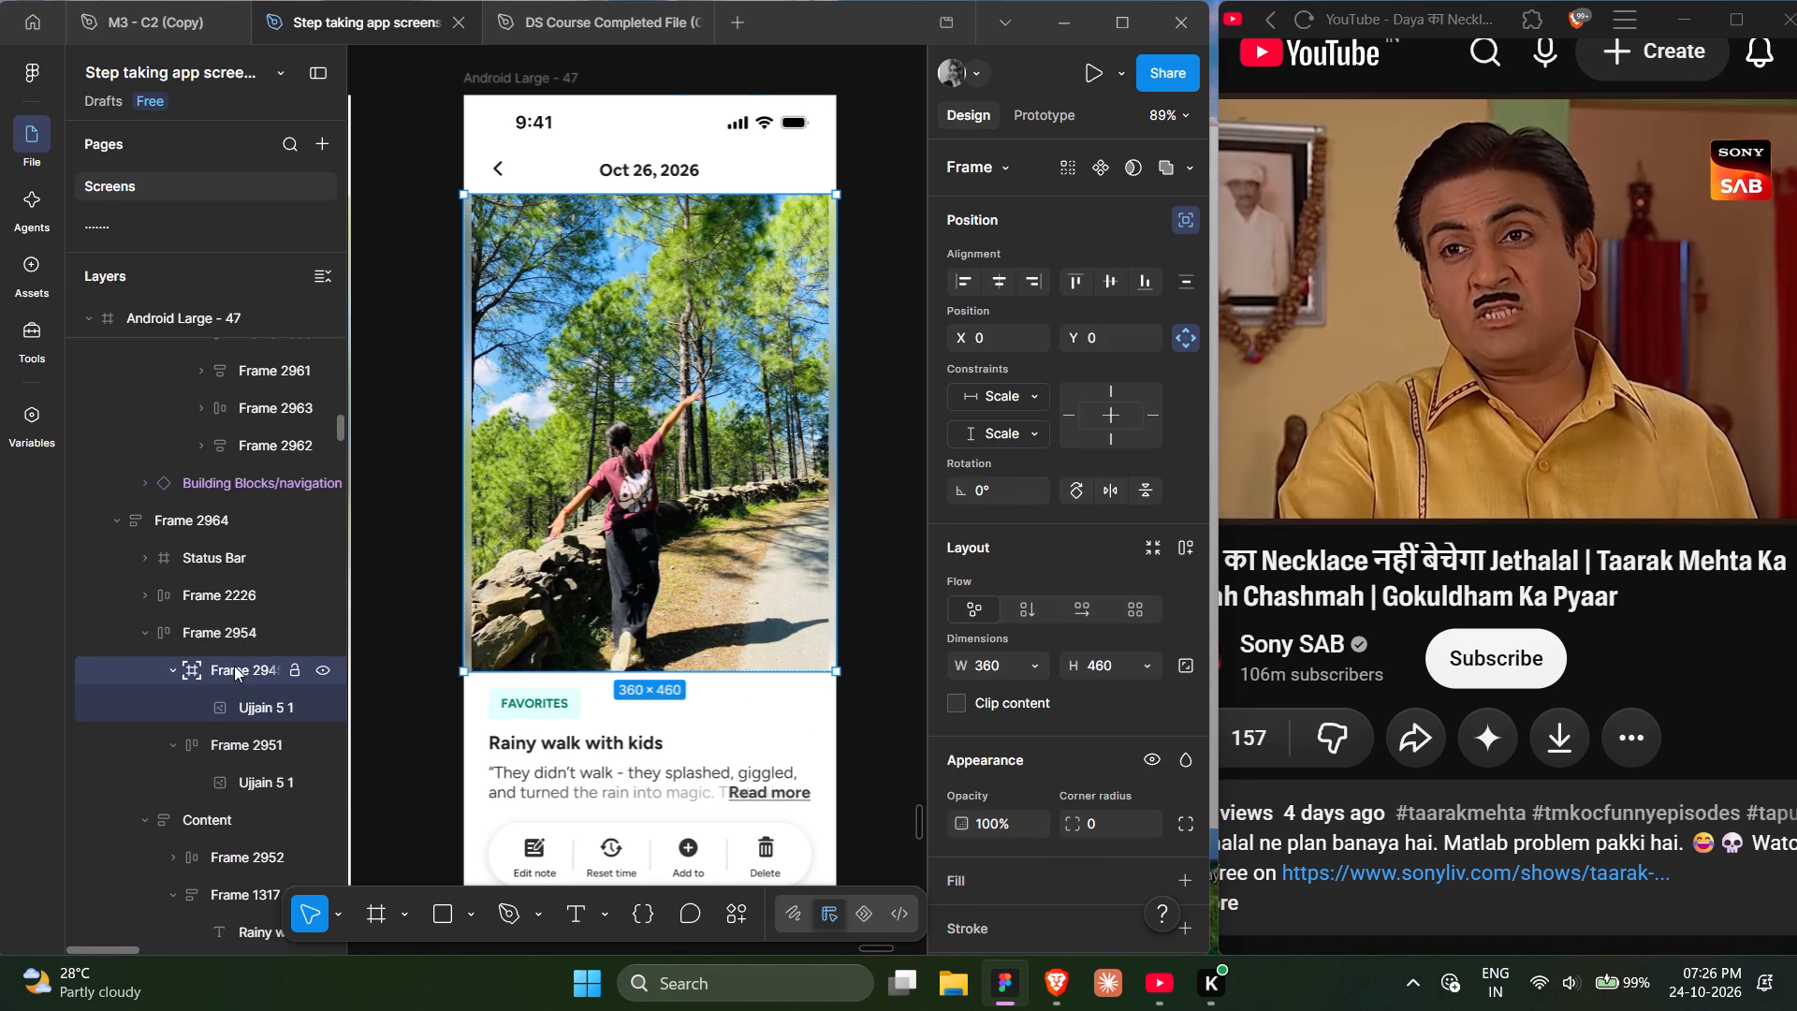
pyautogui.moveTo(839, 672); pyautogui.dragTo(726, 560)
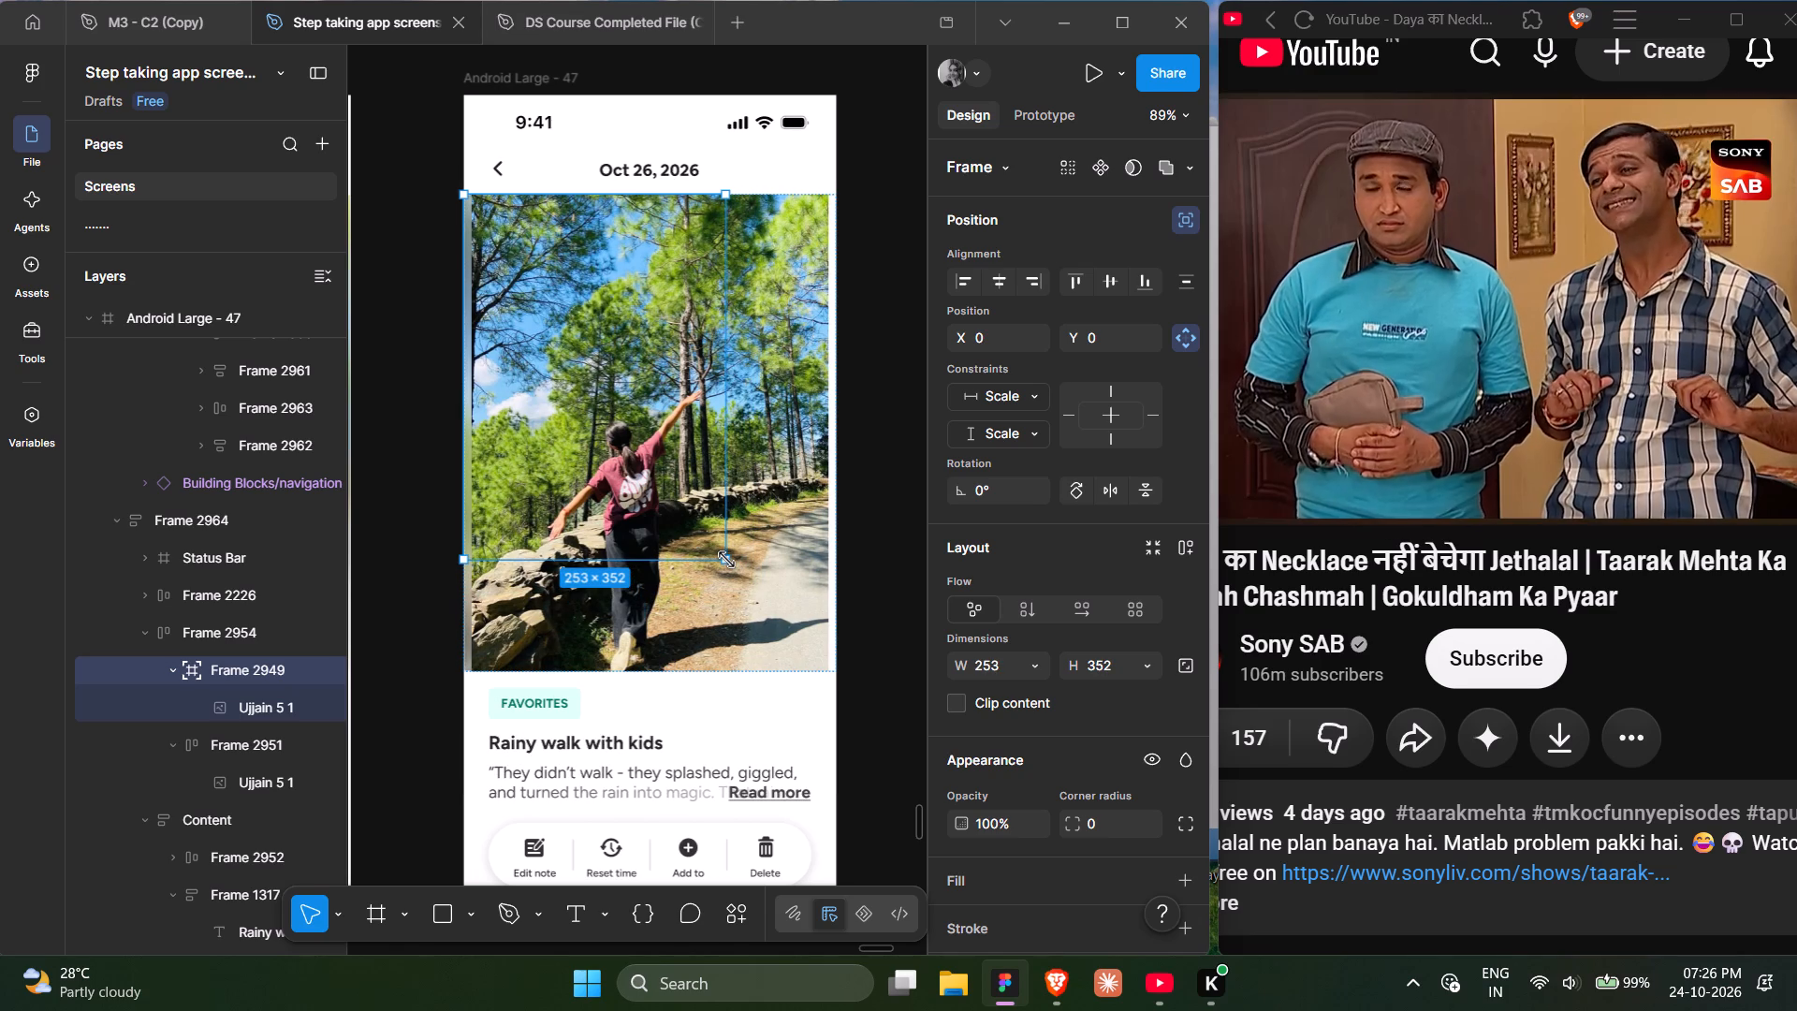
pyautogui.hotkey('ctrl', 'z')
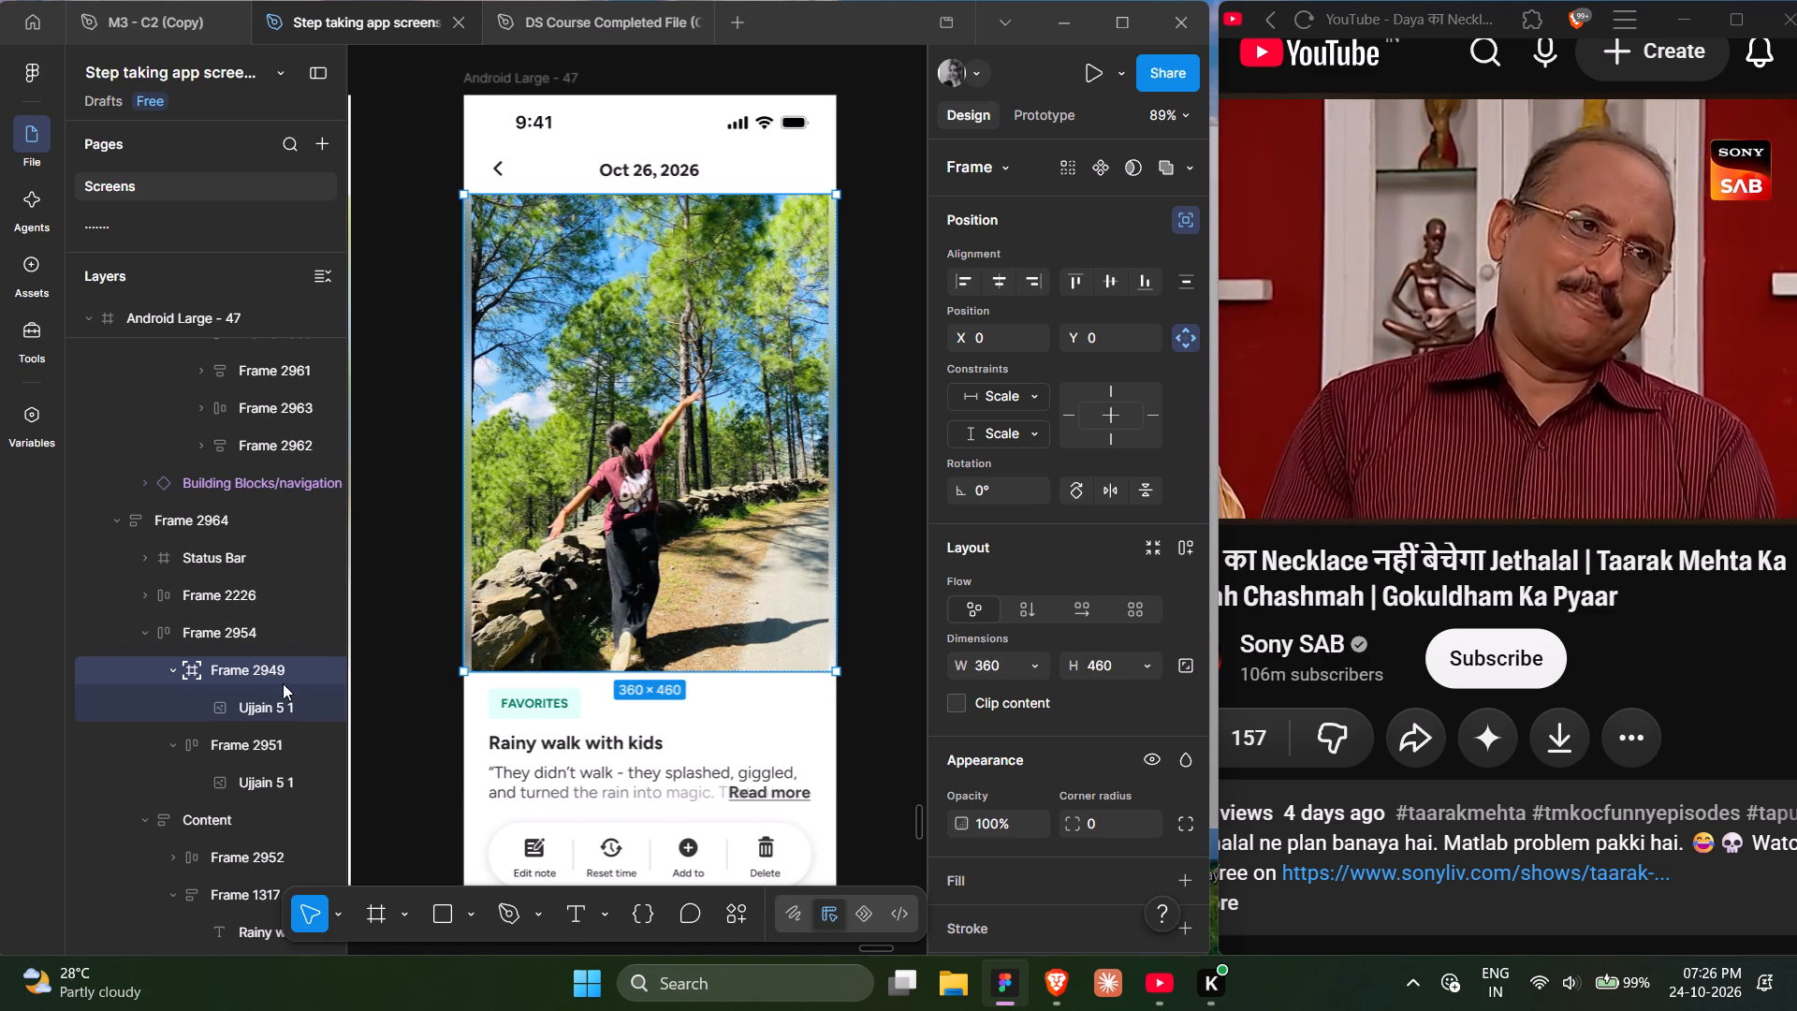
# Lock the aspect ratio of the Ujjain 5 1 image inside Frame 2949.
pyautogui.click(239, 704)
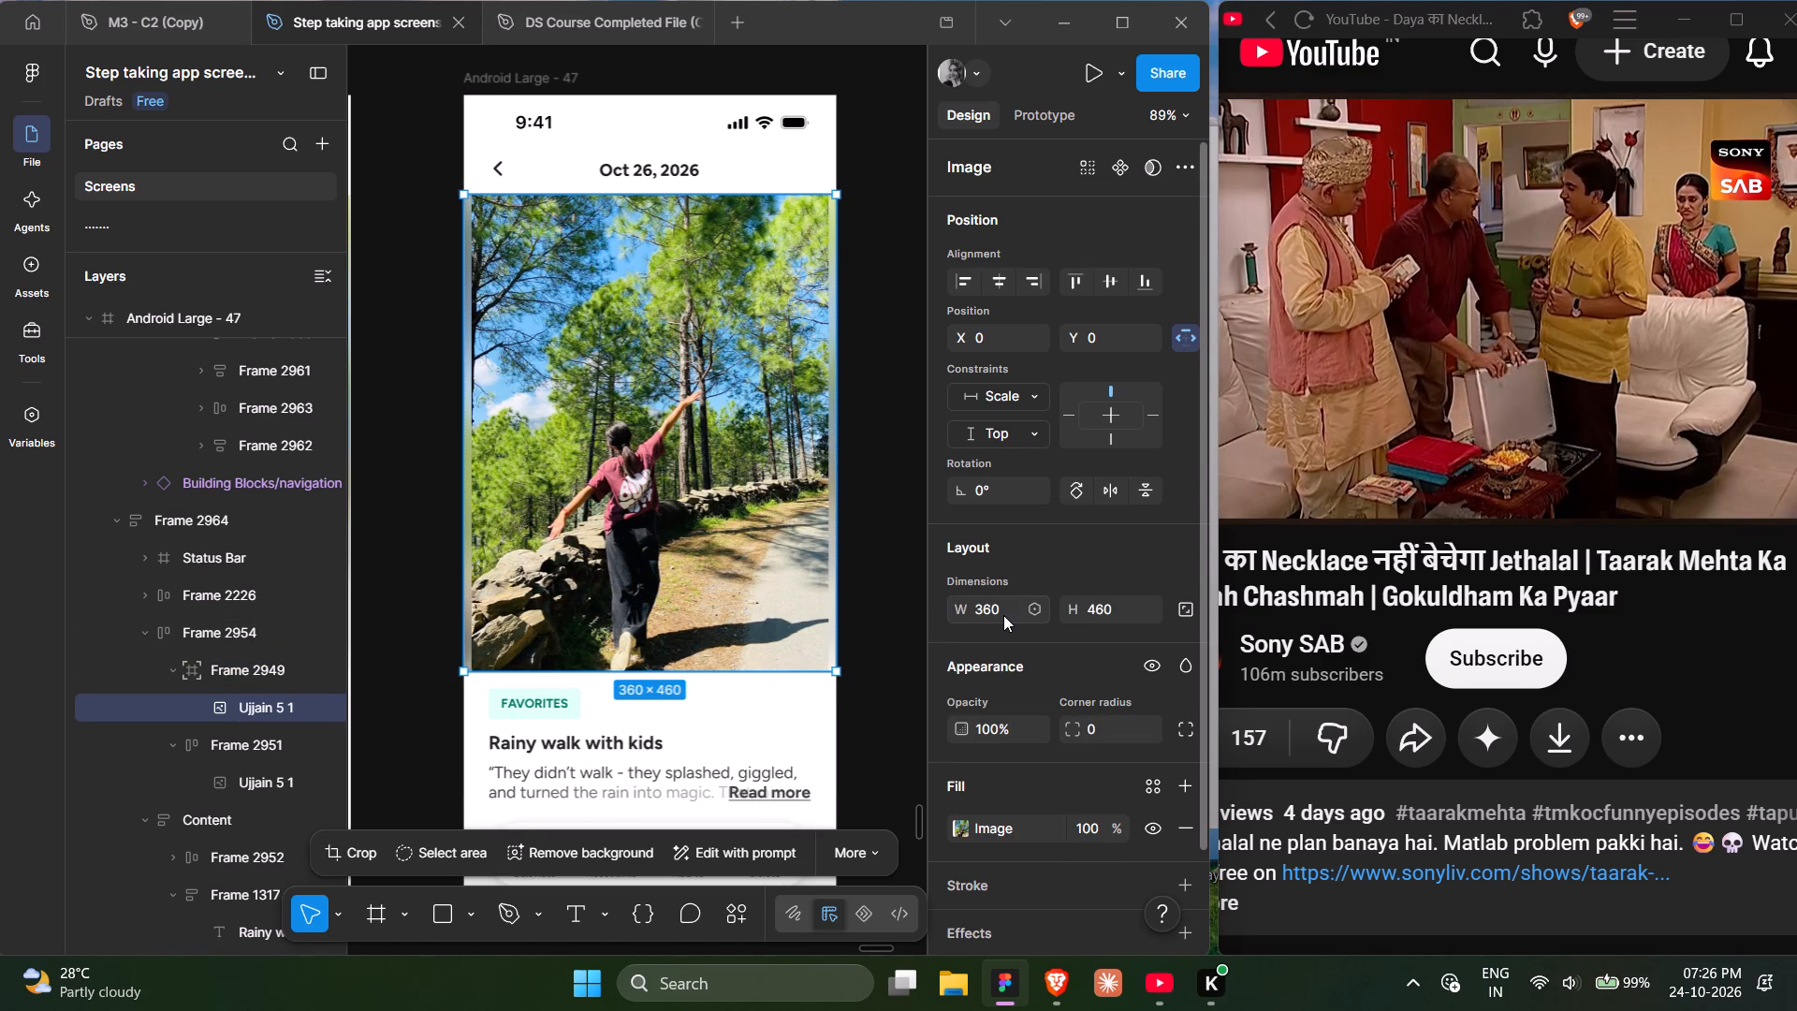
pyautogui.click(1184, 606)
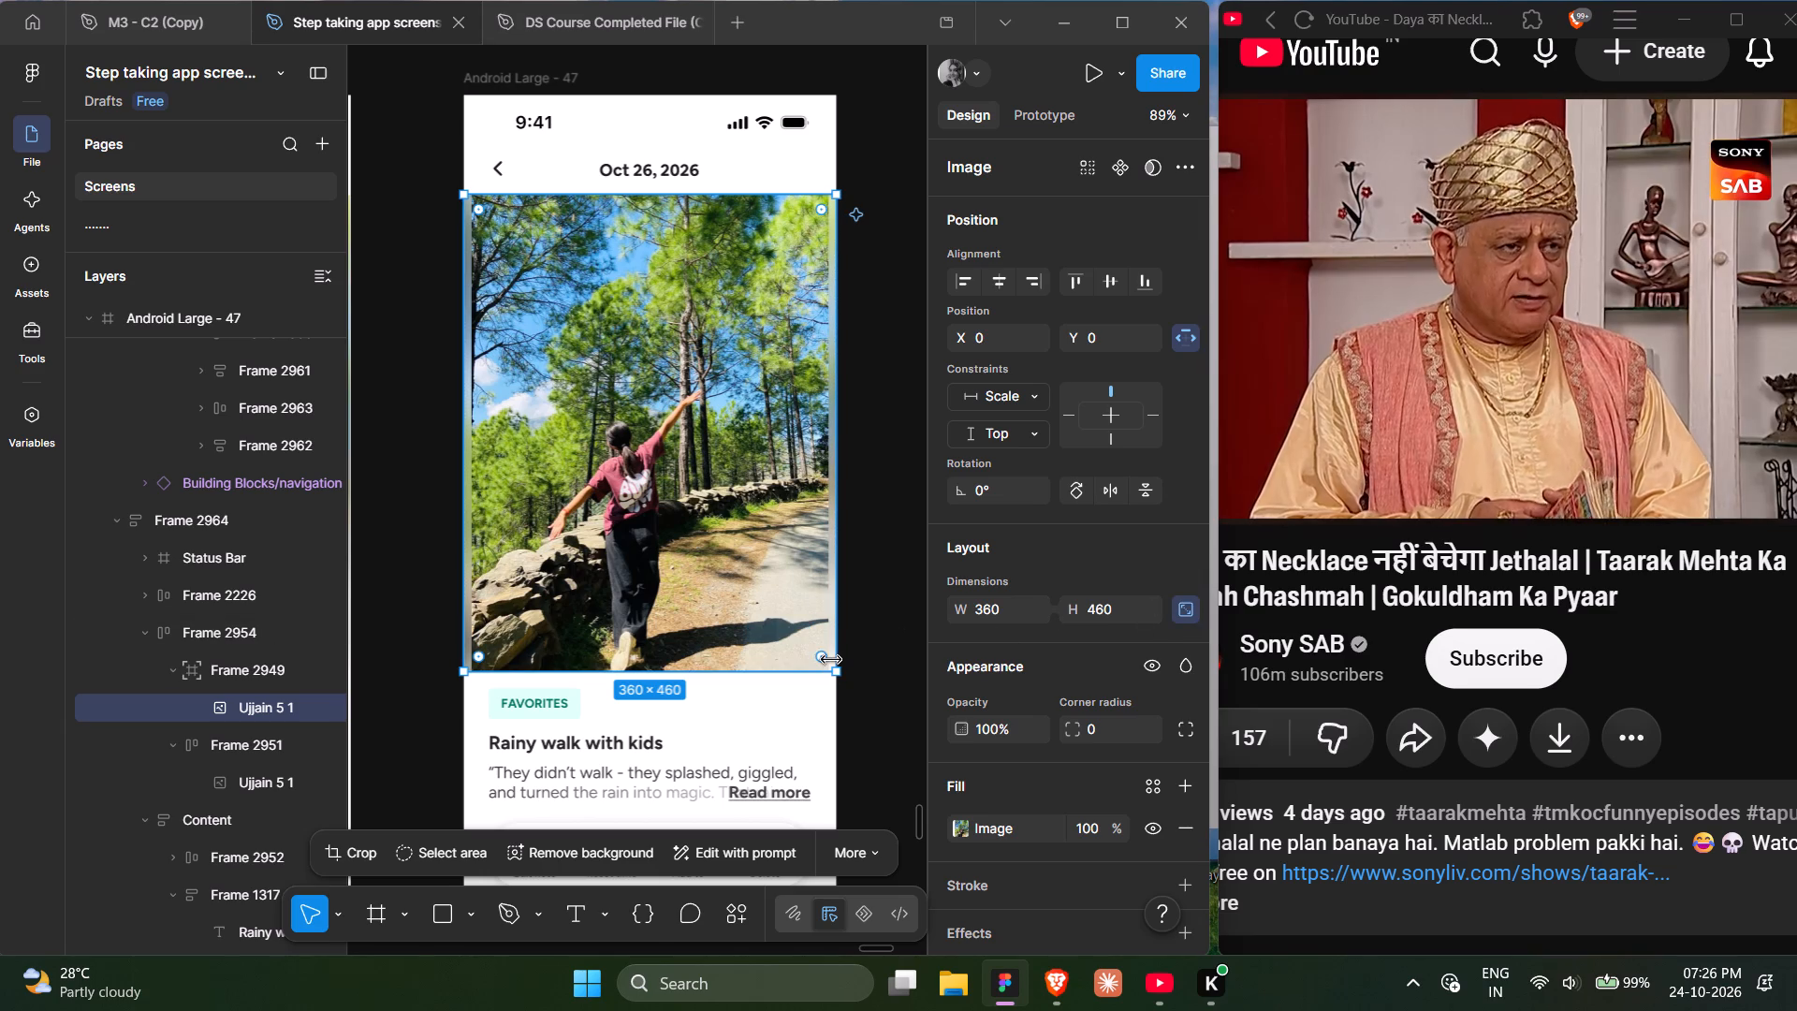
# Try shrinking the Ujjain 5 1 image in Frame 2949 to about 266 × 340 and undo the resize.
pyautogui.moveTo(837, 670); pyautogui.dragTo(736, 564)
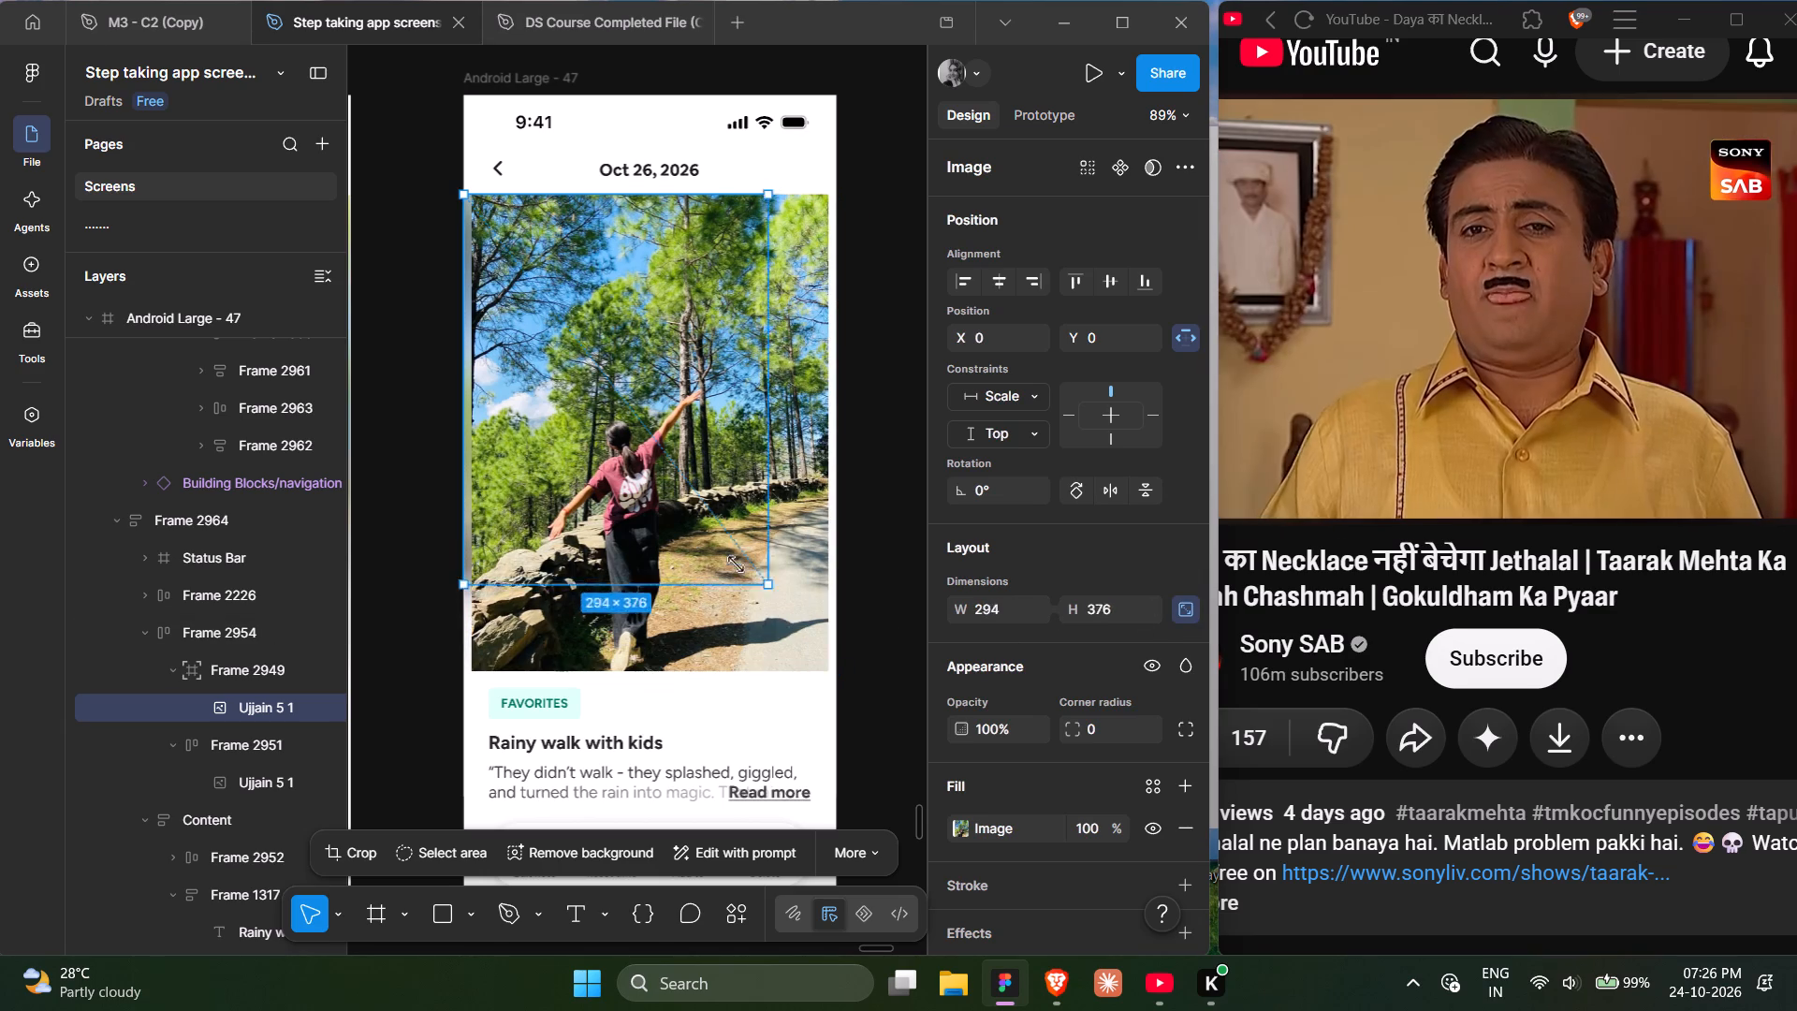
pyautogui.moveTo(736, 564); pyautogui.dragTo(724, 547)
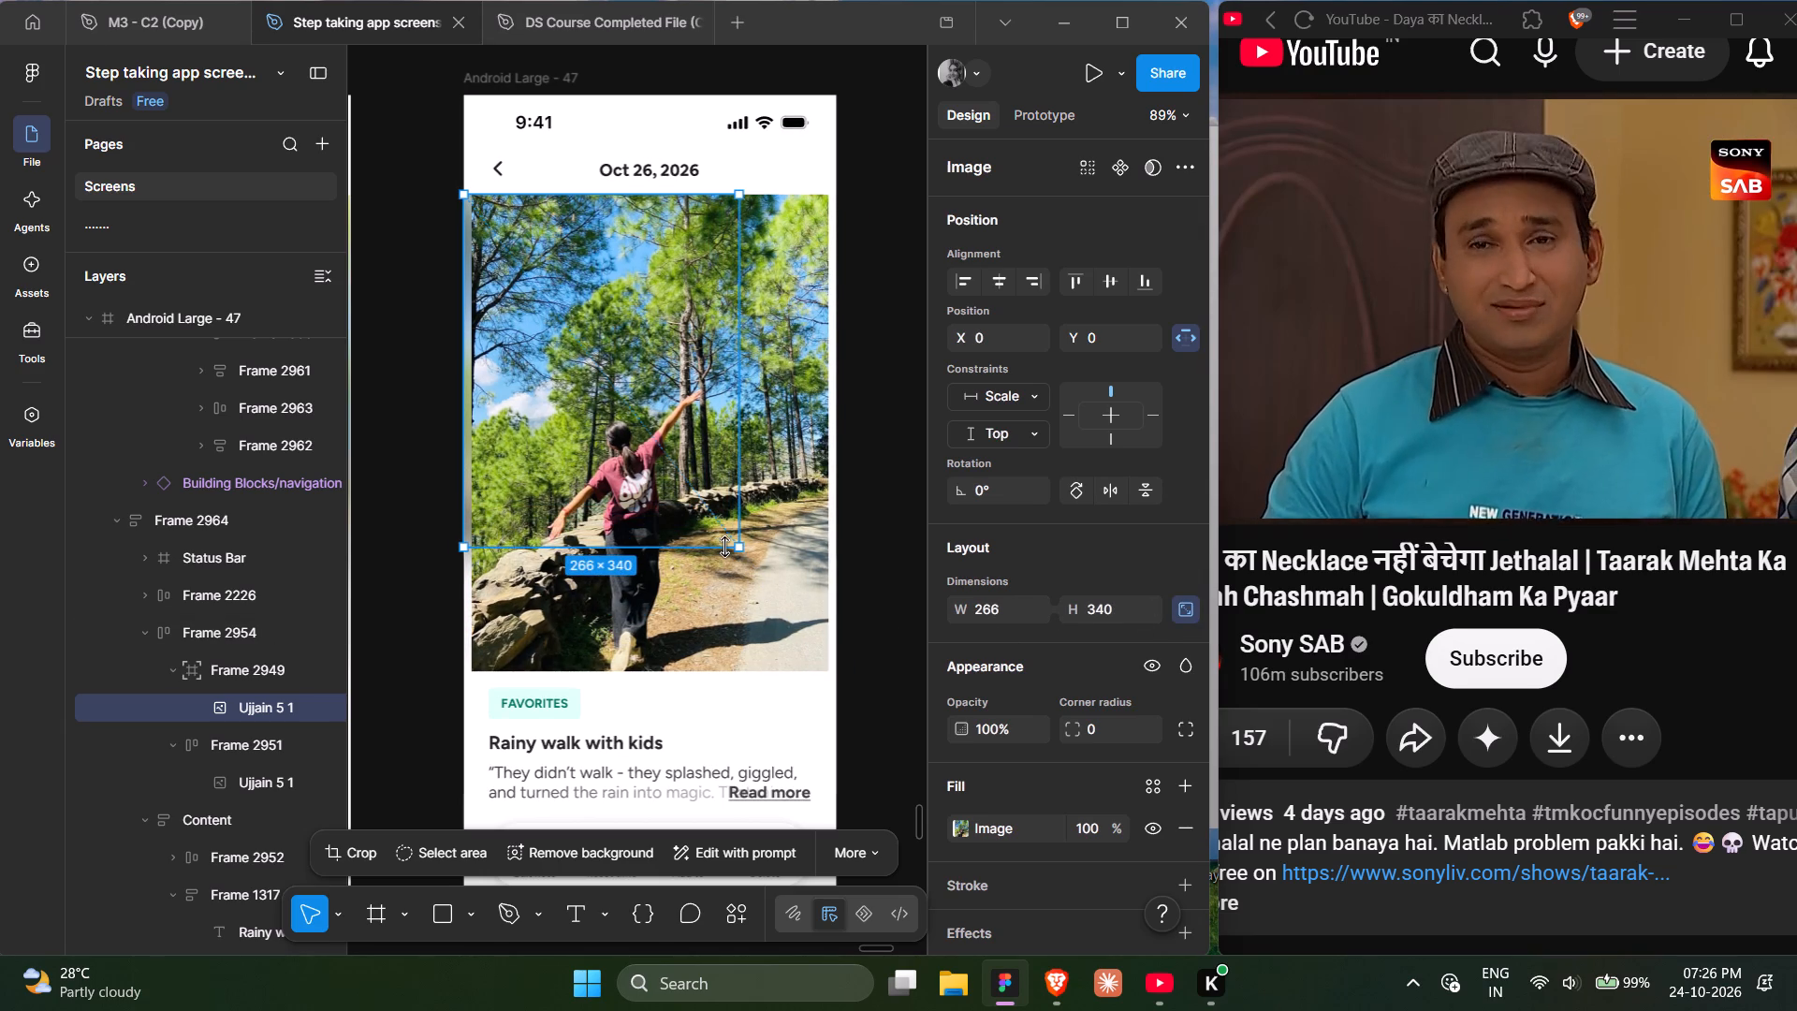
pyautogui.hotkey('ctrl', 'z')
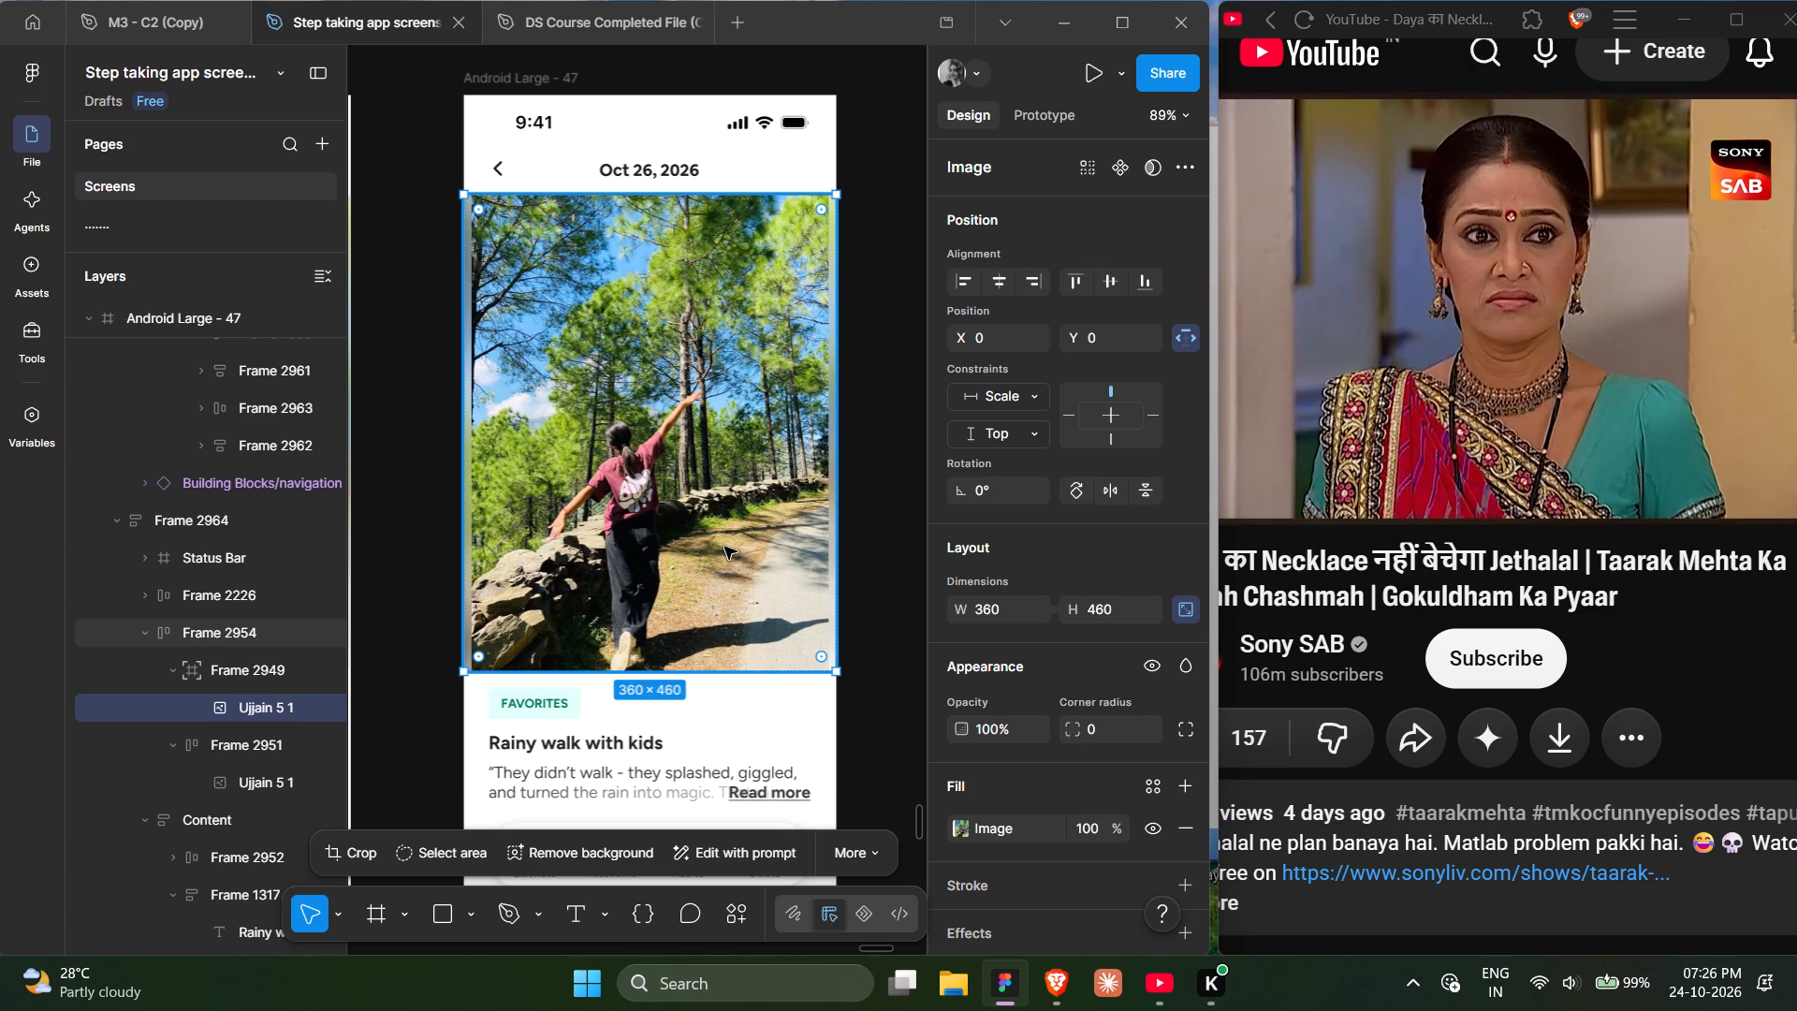
# Lock the aspect ratio of the Ujjain 5 1 image inside Frame 2951.
pyautogui.click(246, 779)
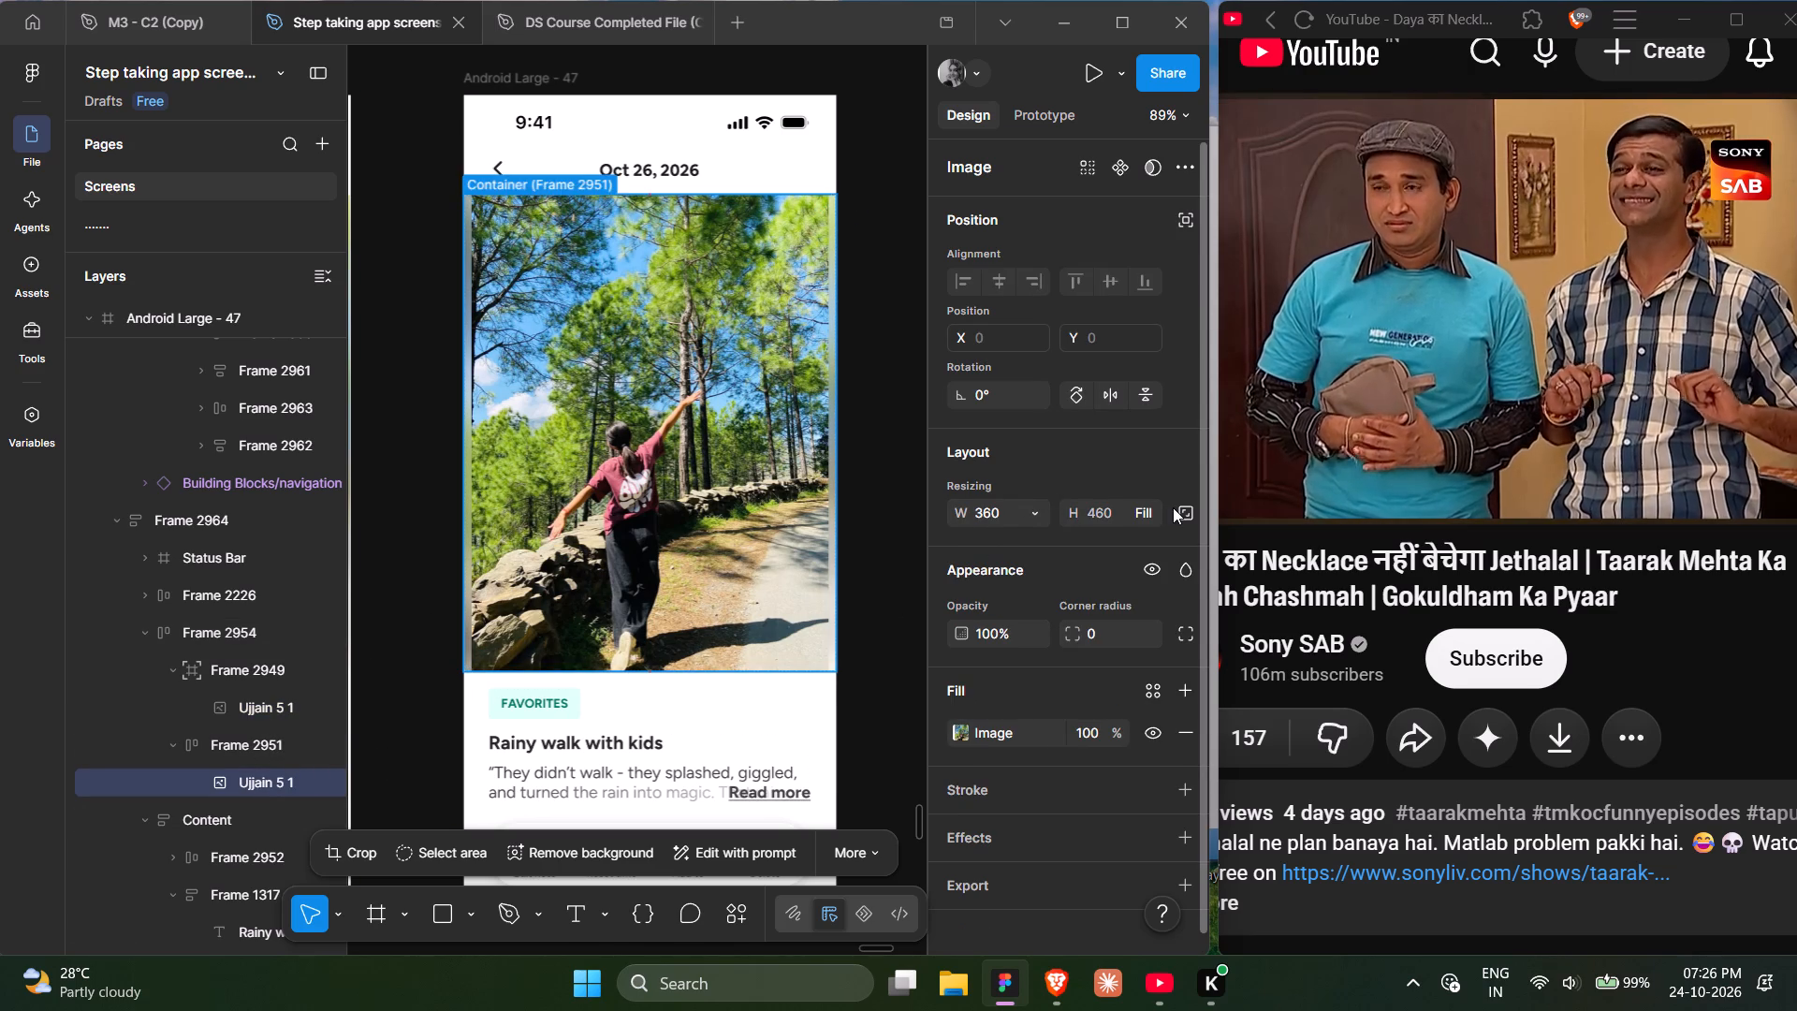
pyautogui.click(1176, 507)
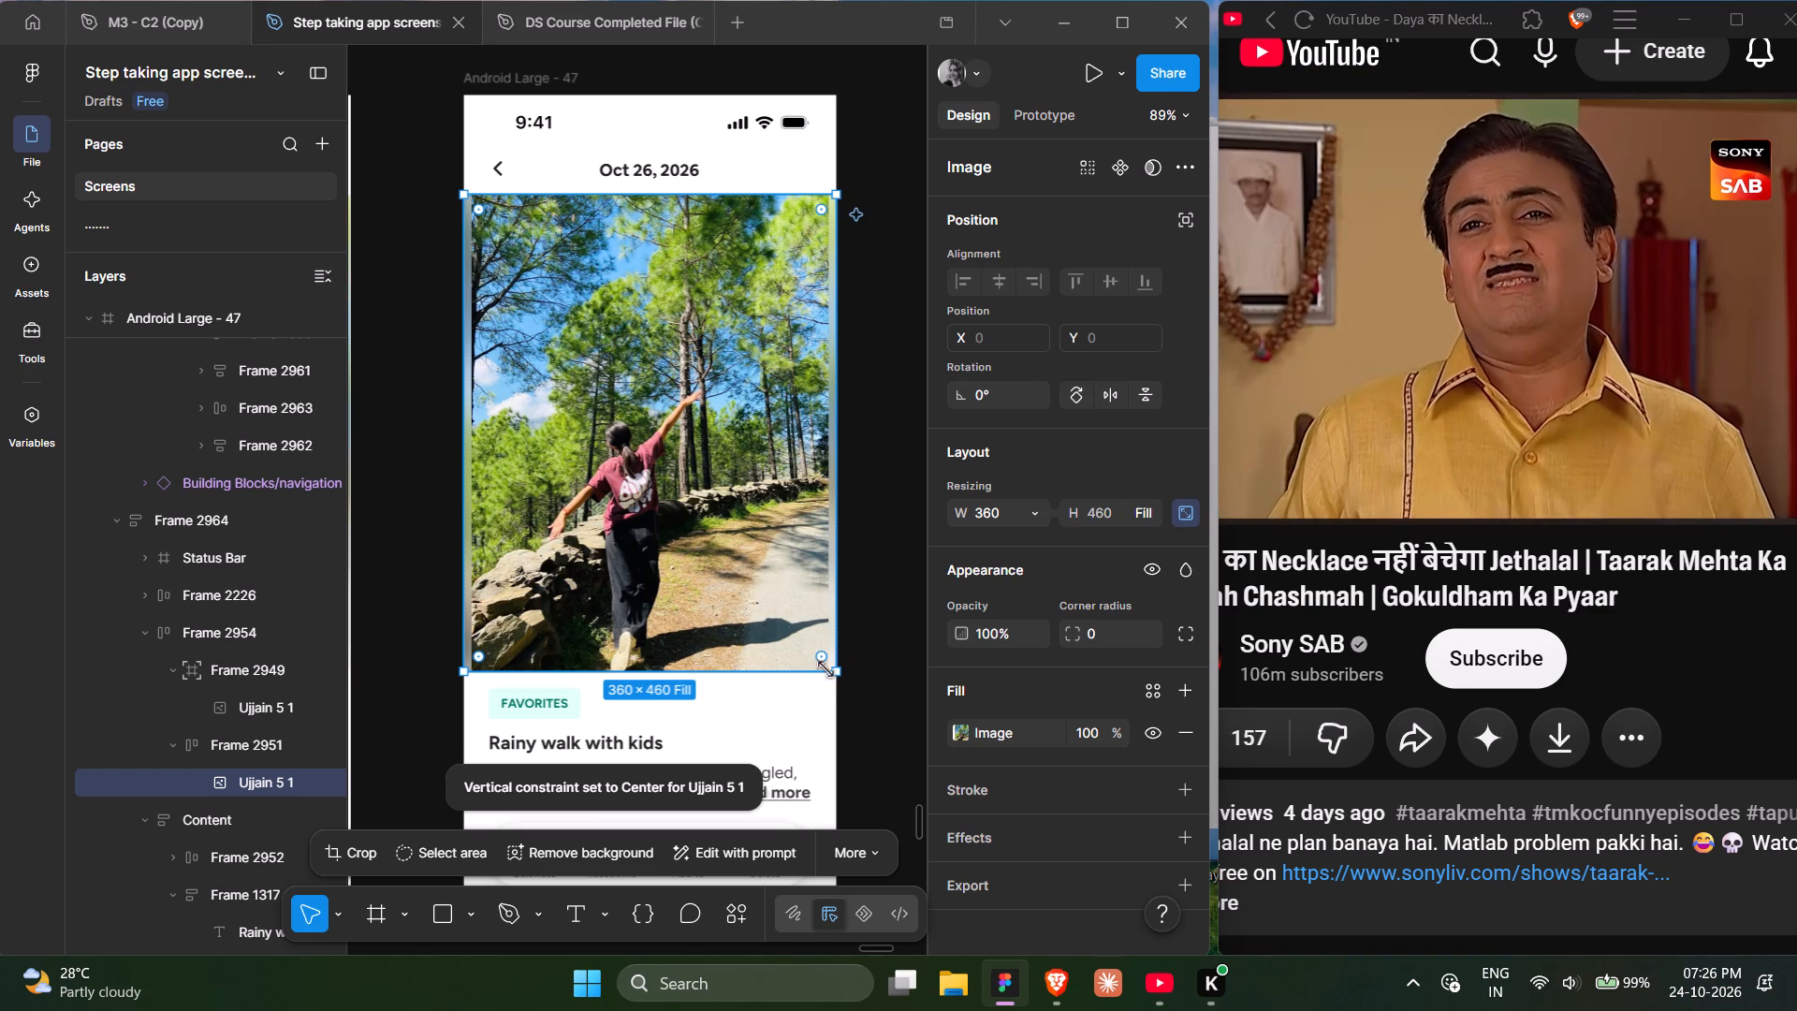
# Set the width of Frame 2951 to Fill container.
pyautogui.click(230, 743)
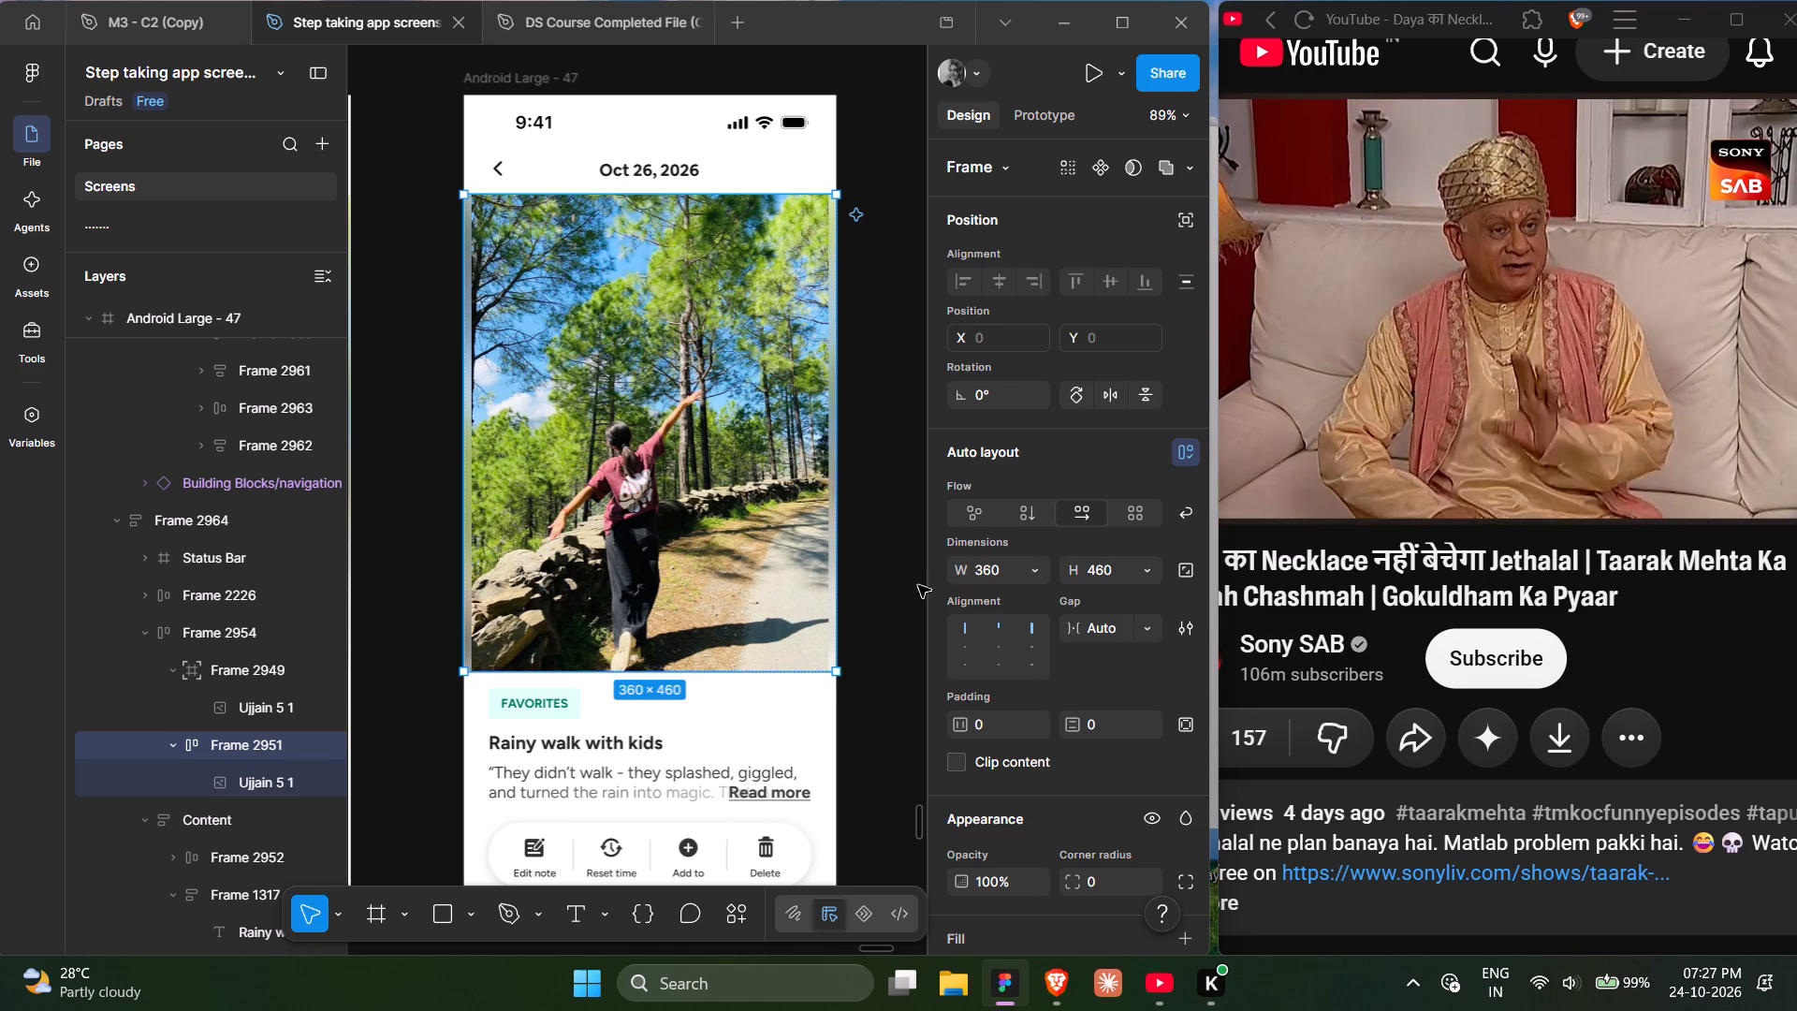
pyautogui.click(1033, 570)
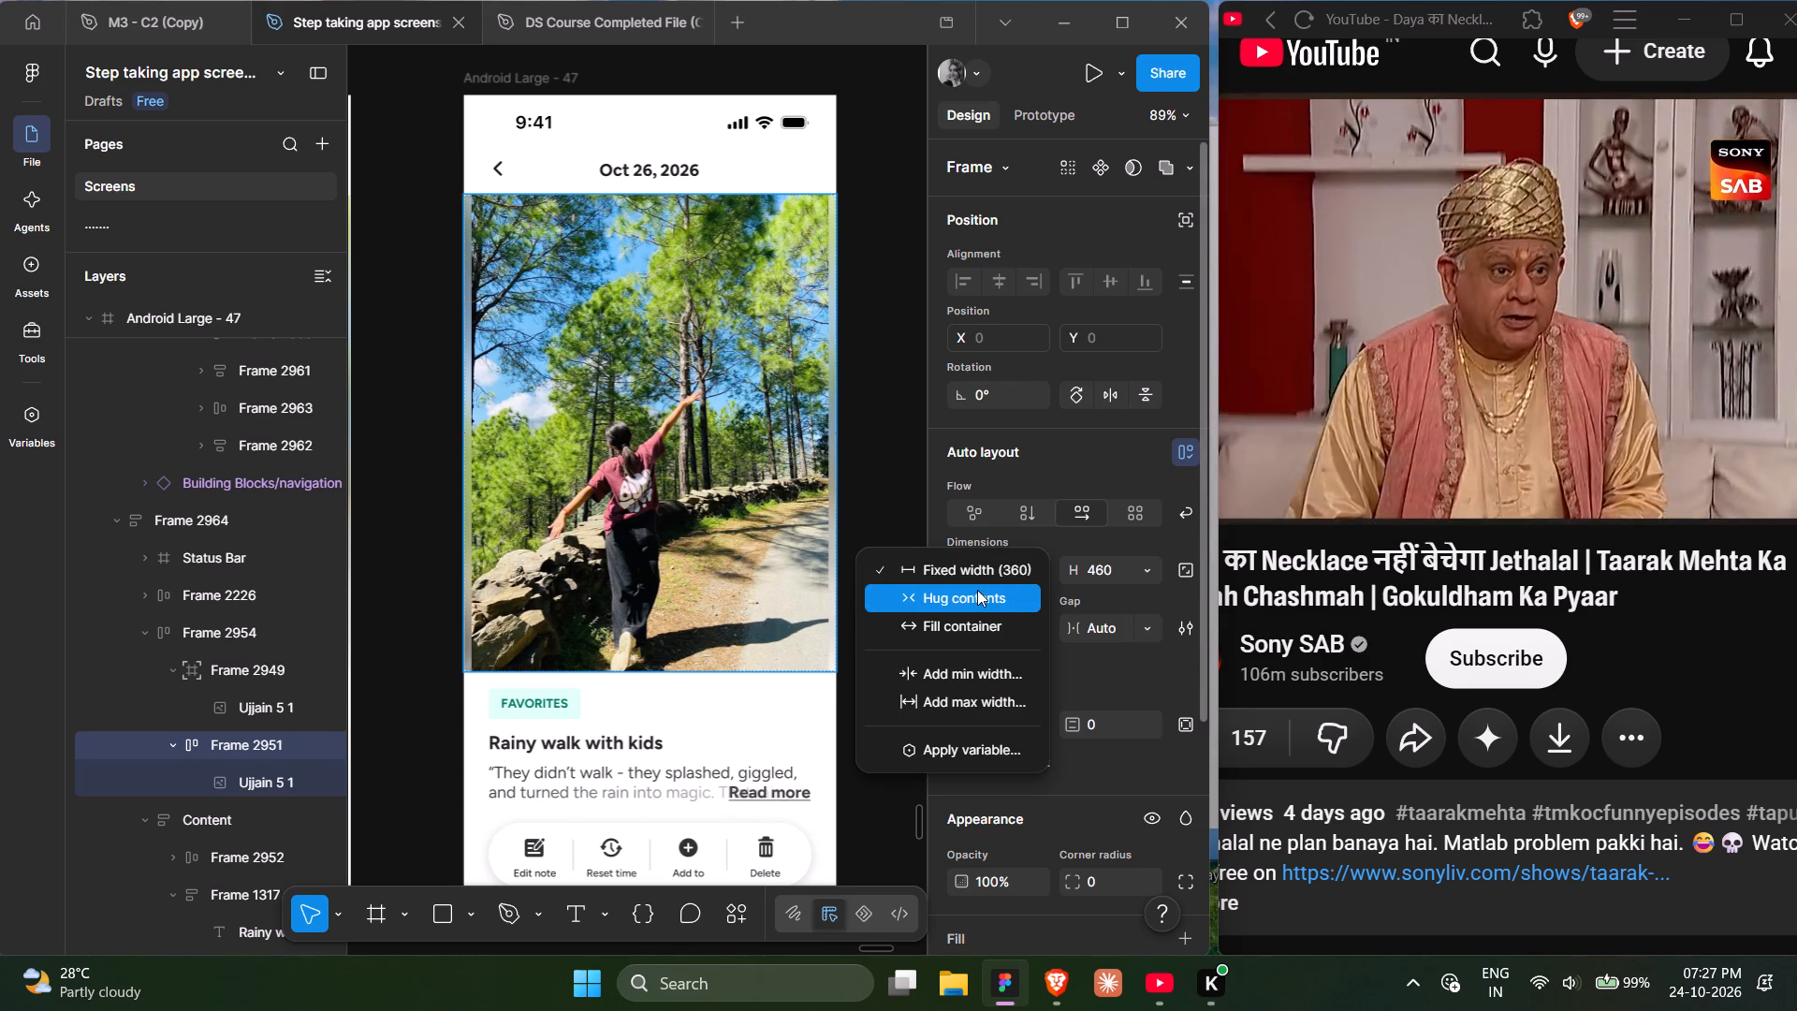
pyautogui.click(950, 624)
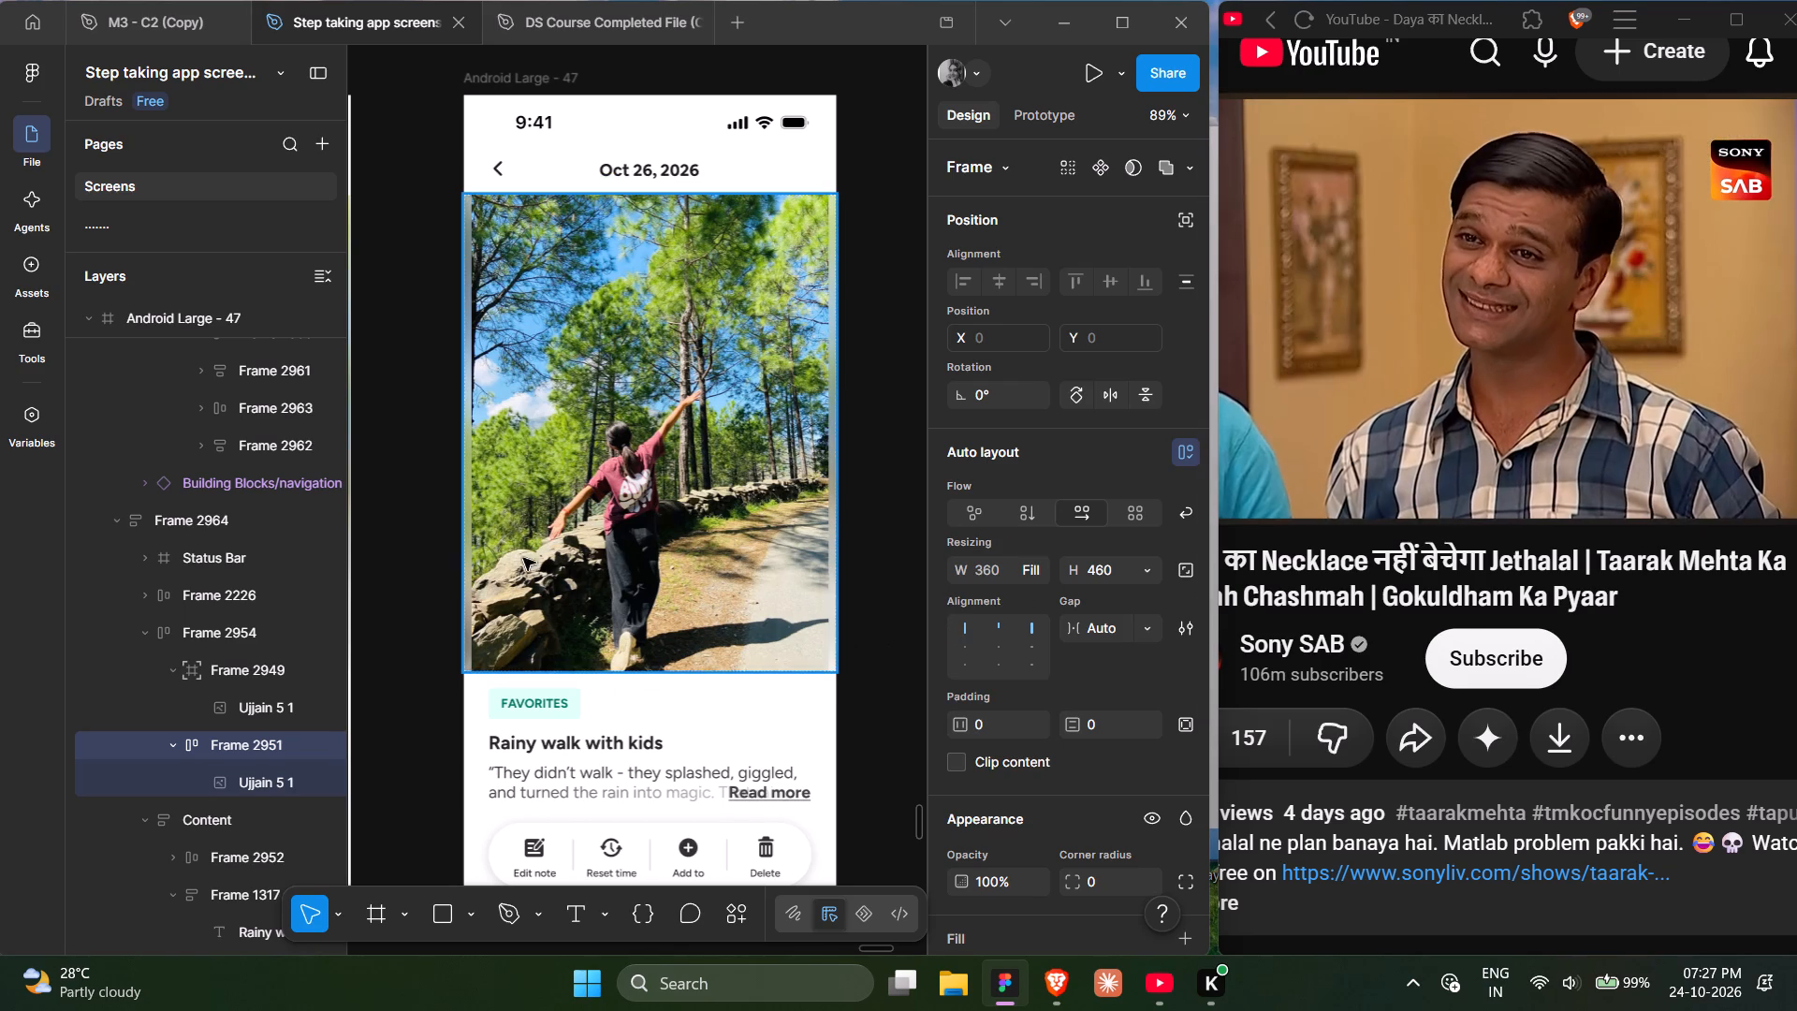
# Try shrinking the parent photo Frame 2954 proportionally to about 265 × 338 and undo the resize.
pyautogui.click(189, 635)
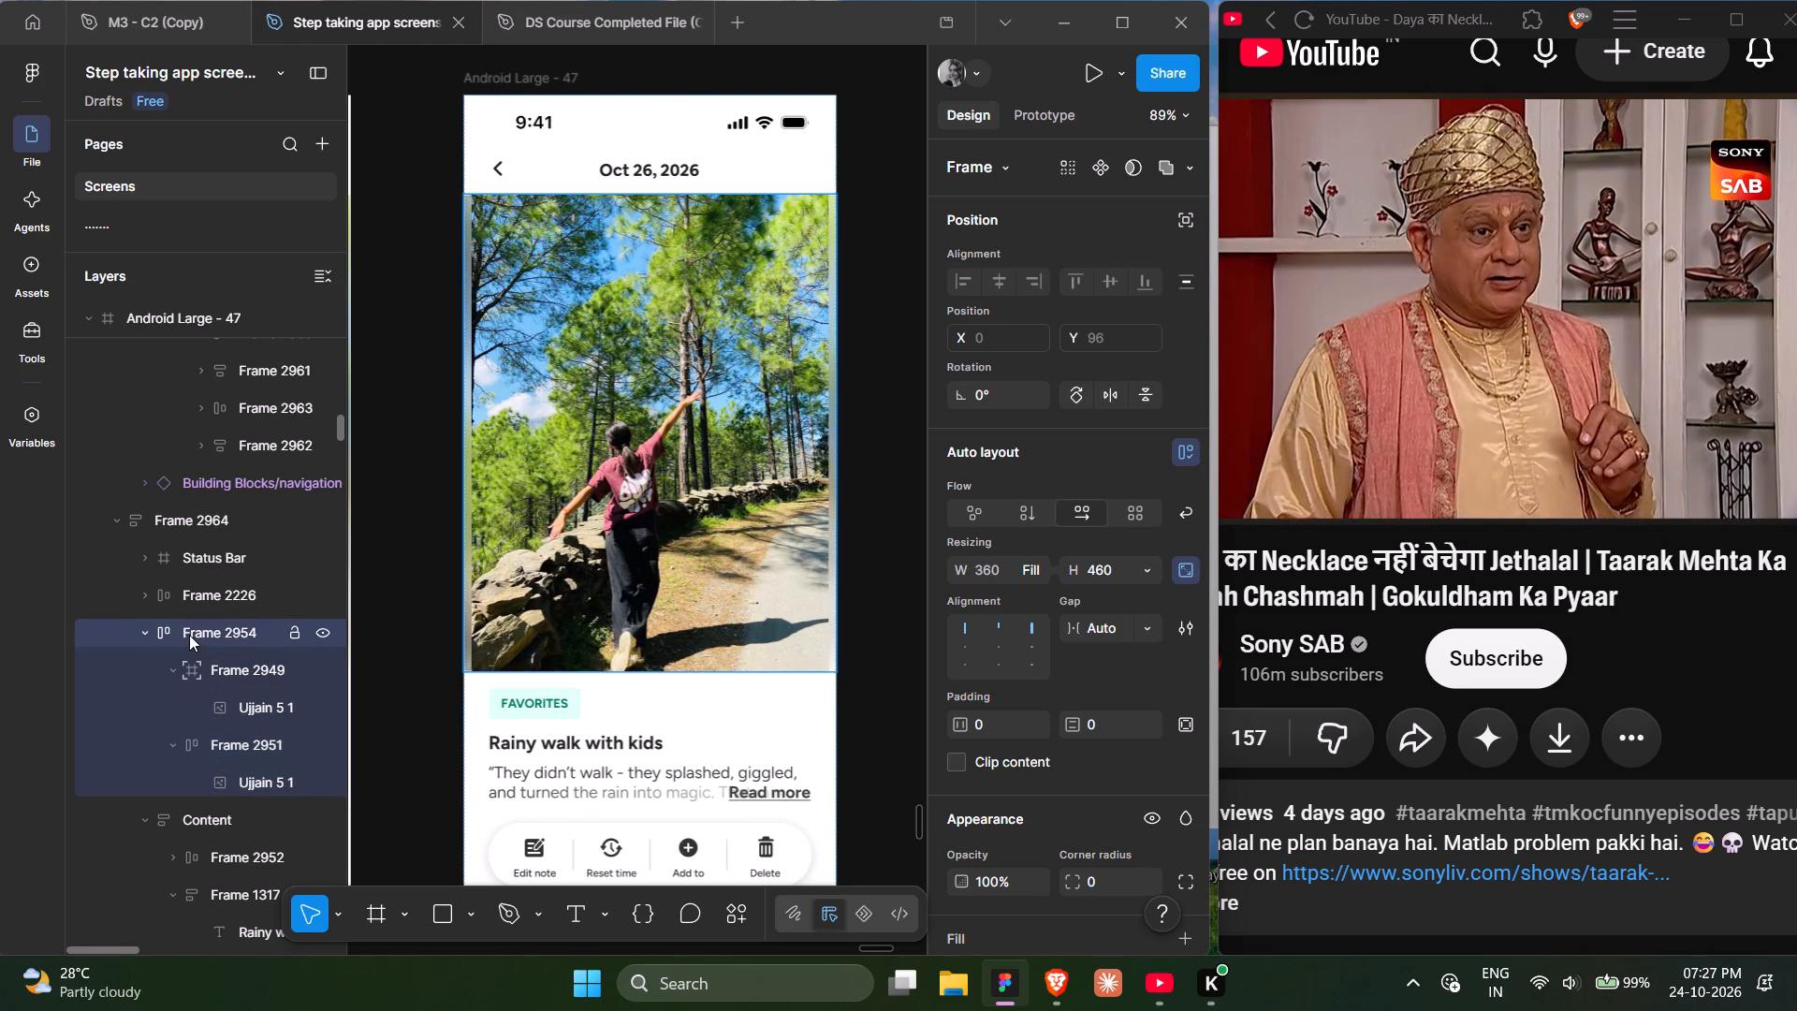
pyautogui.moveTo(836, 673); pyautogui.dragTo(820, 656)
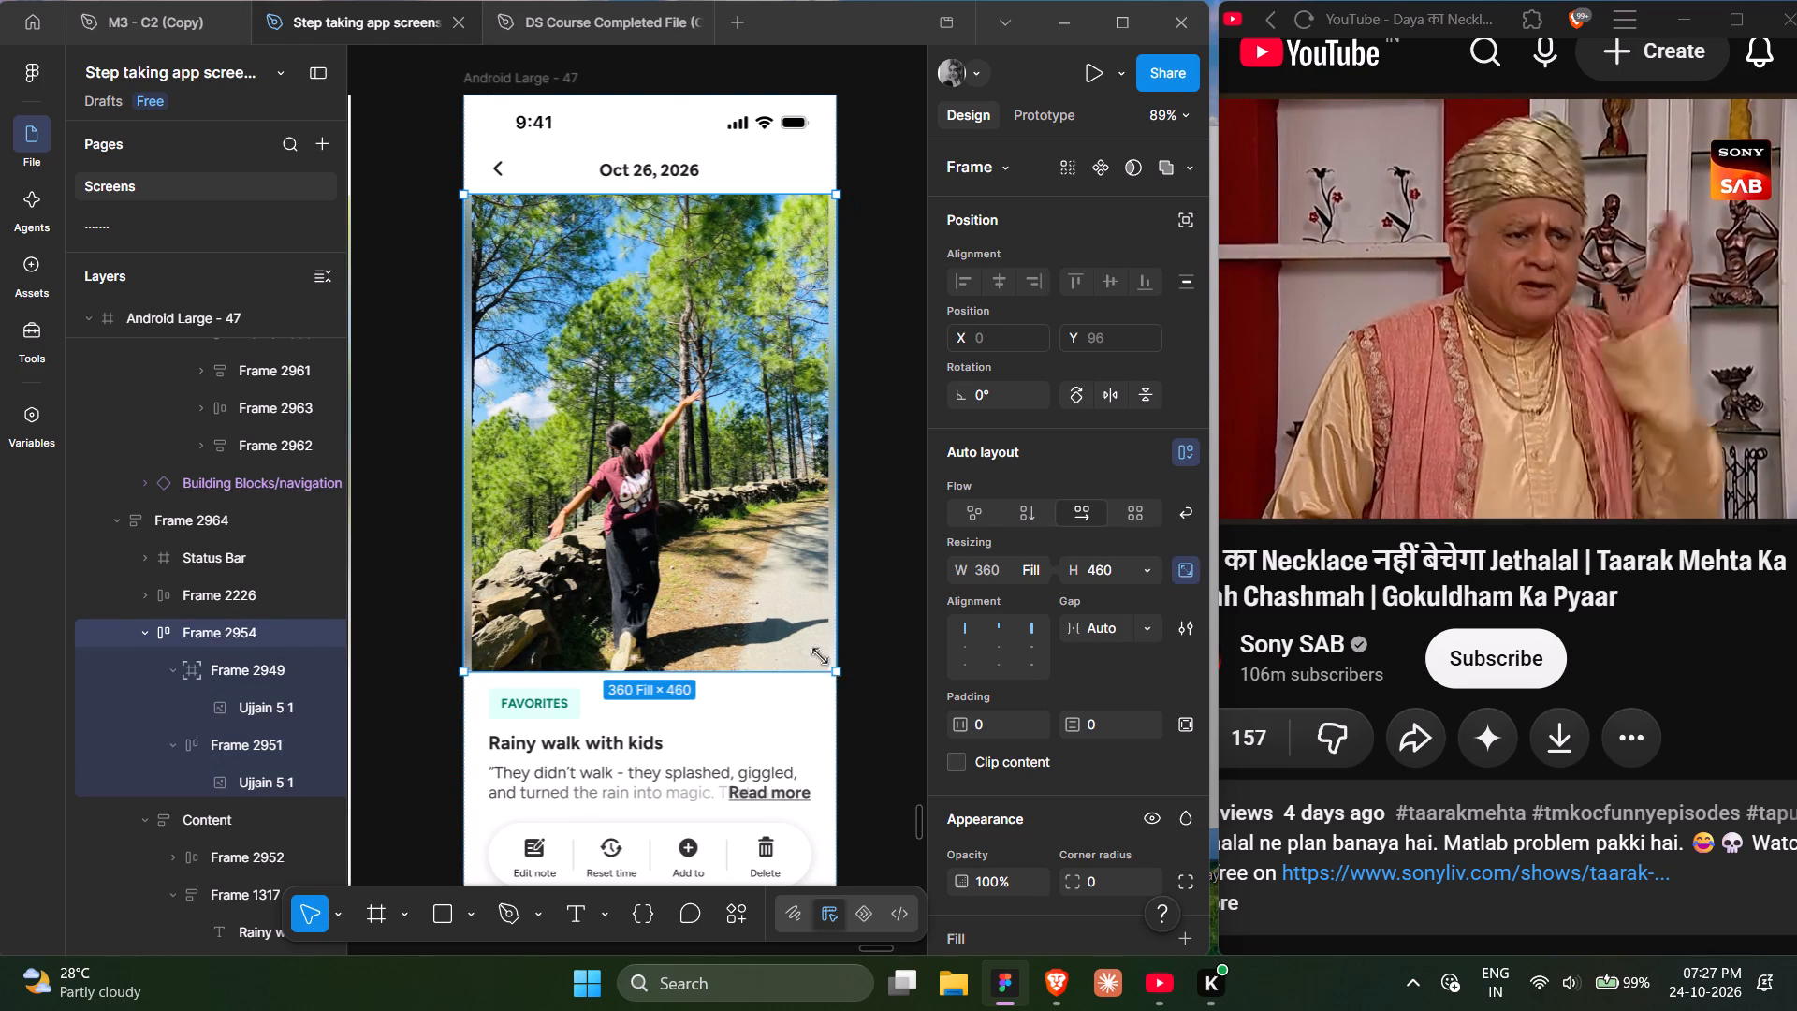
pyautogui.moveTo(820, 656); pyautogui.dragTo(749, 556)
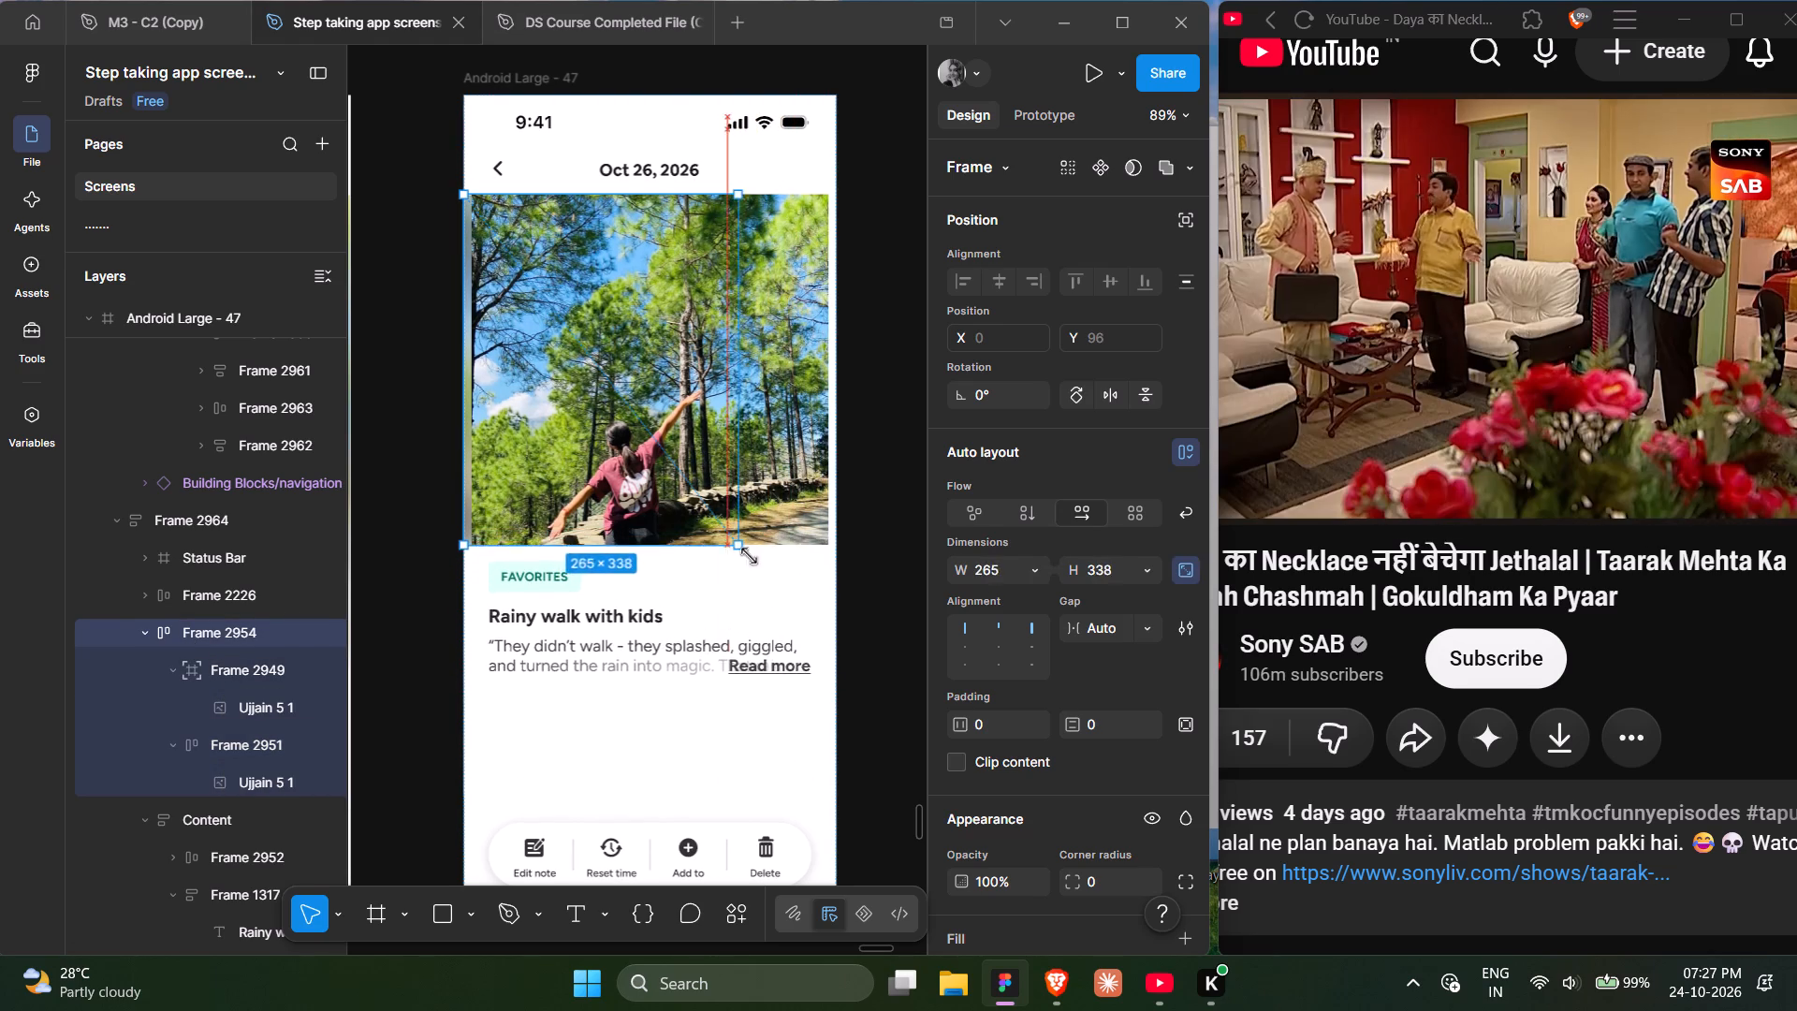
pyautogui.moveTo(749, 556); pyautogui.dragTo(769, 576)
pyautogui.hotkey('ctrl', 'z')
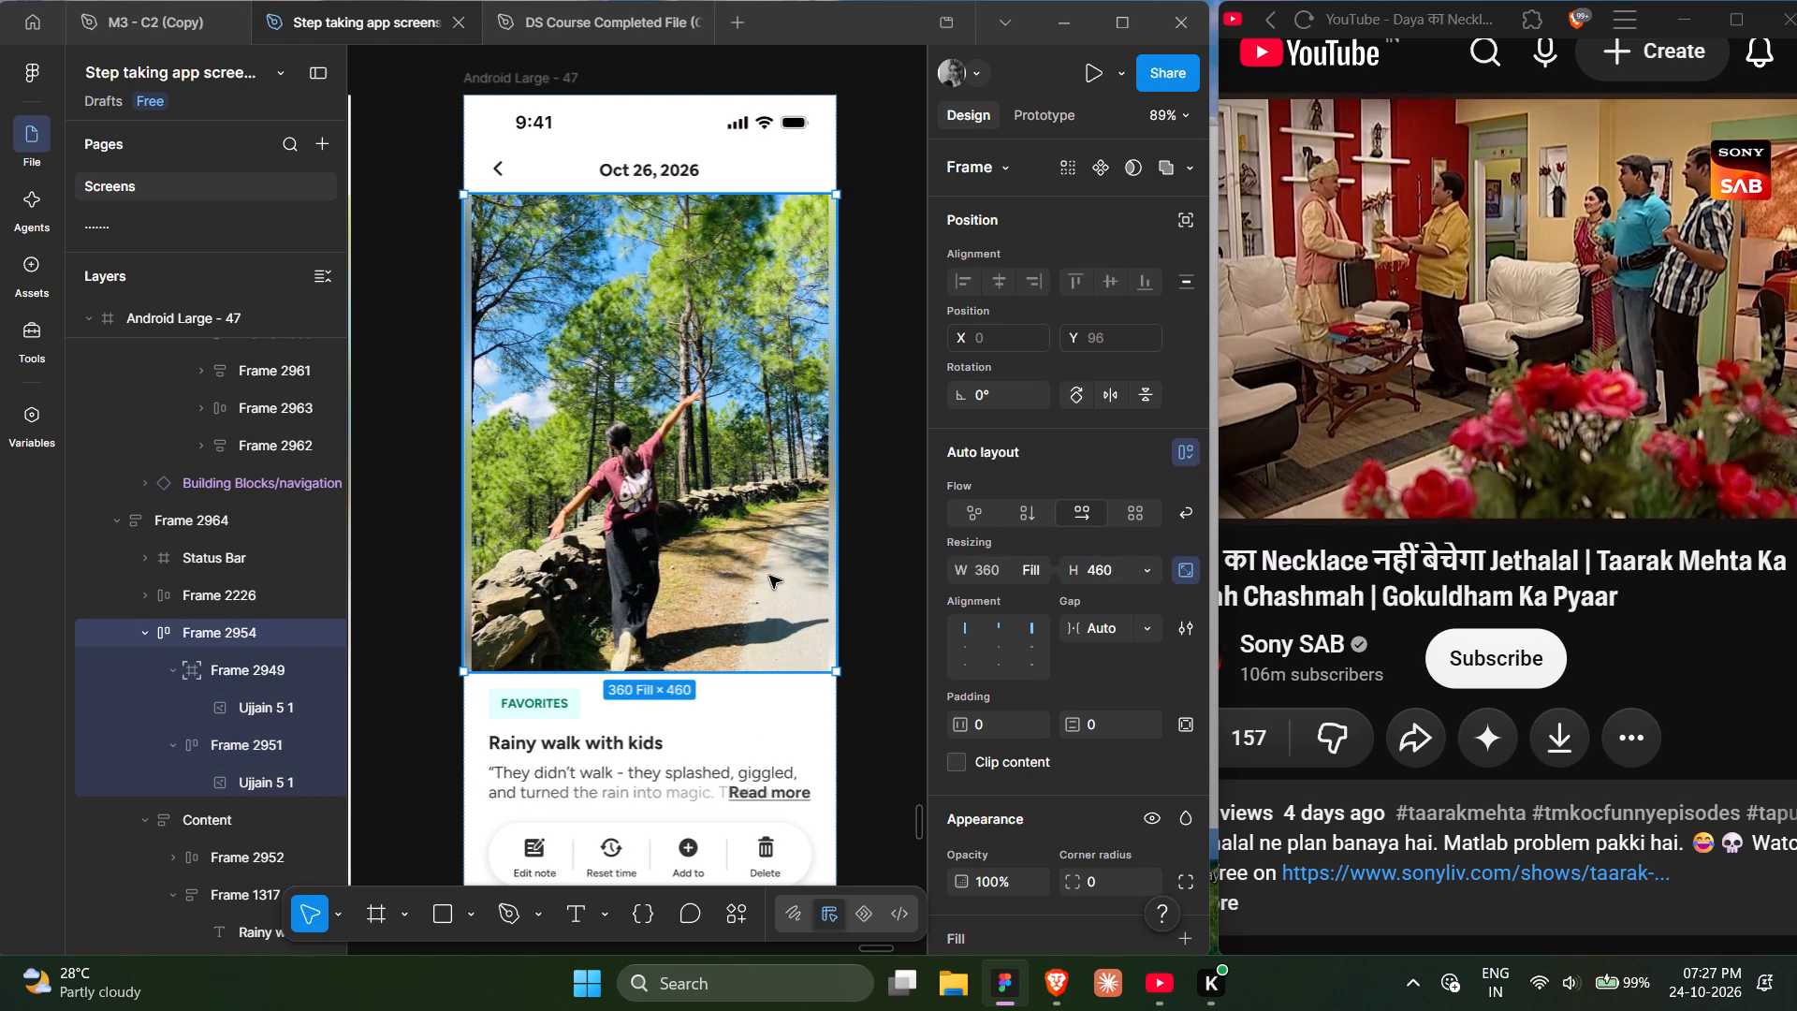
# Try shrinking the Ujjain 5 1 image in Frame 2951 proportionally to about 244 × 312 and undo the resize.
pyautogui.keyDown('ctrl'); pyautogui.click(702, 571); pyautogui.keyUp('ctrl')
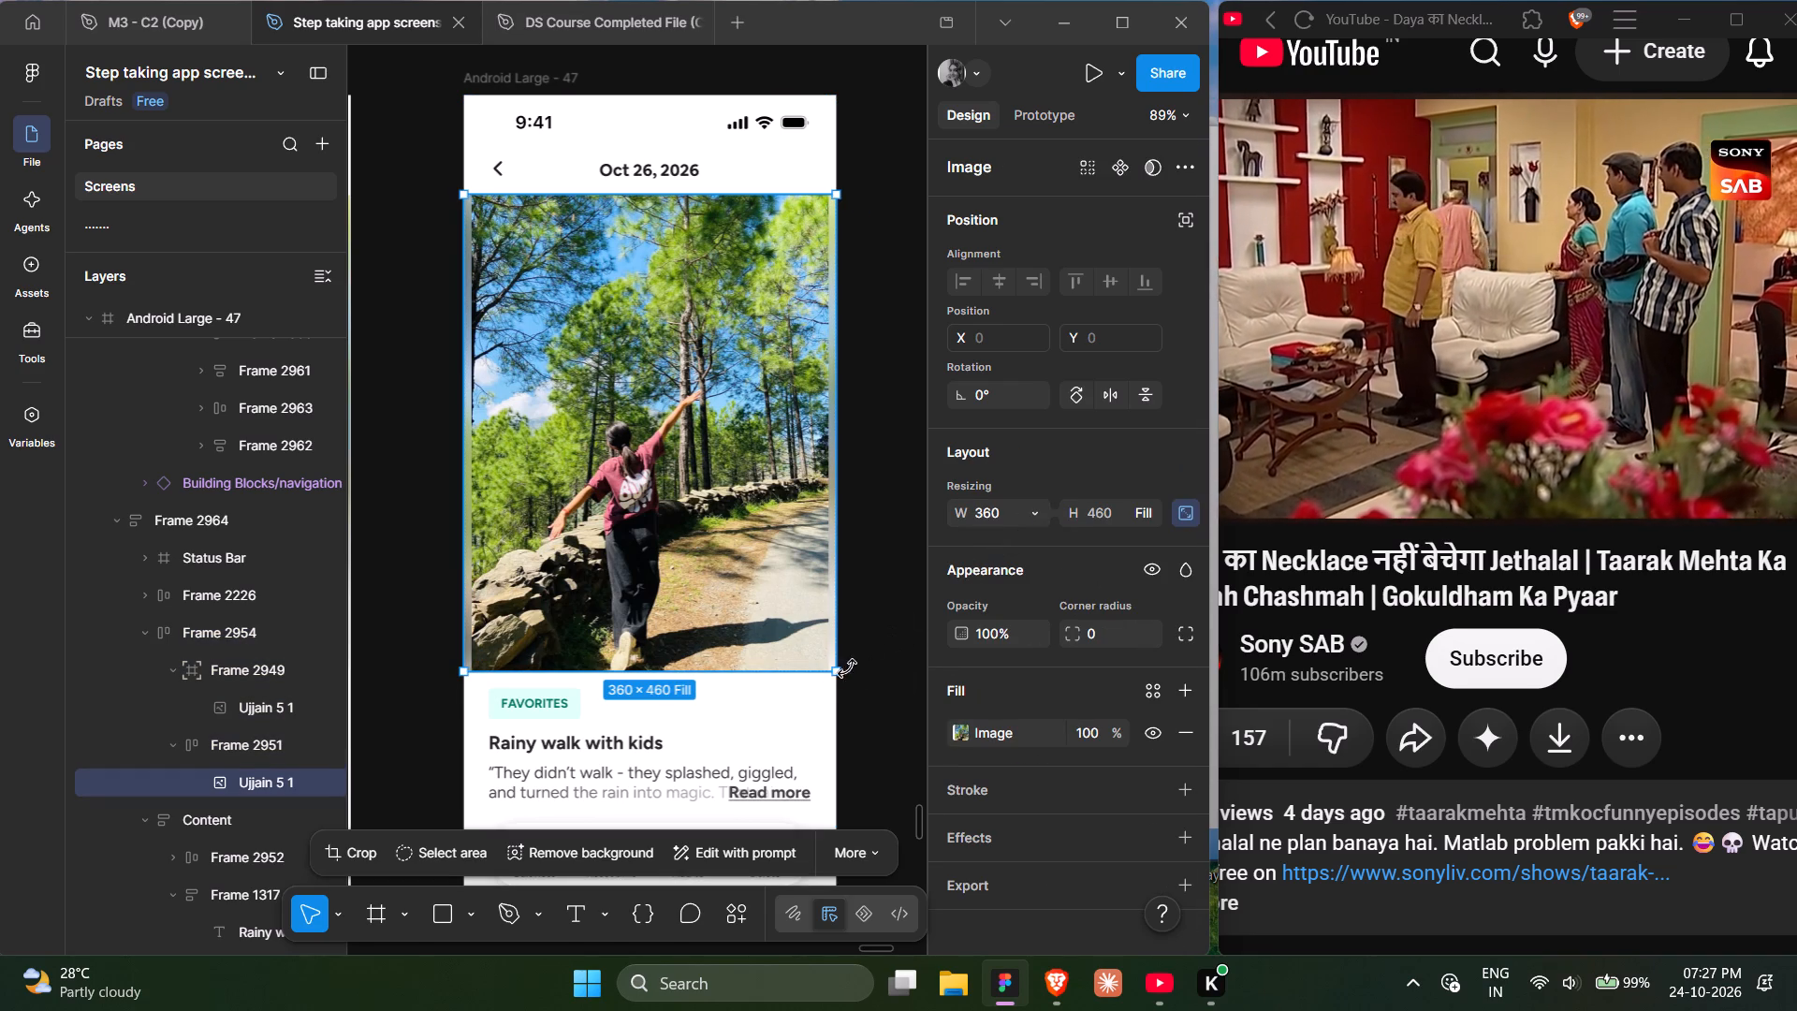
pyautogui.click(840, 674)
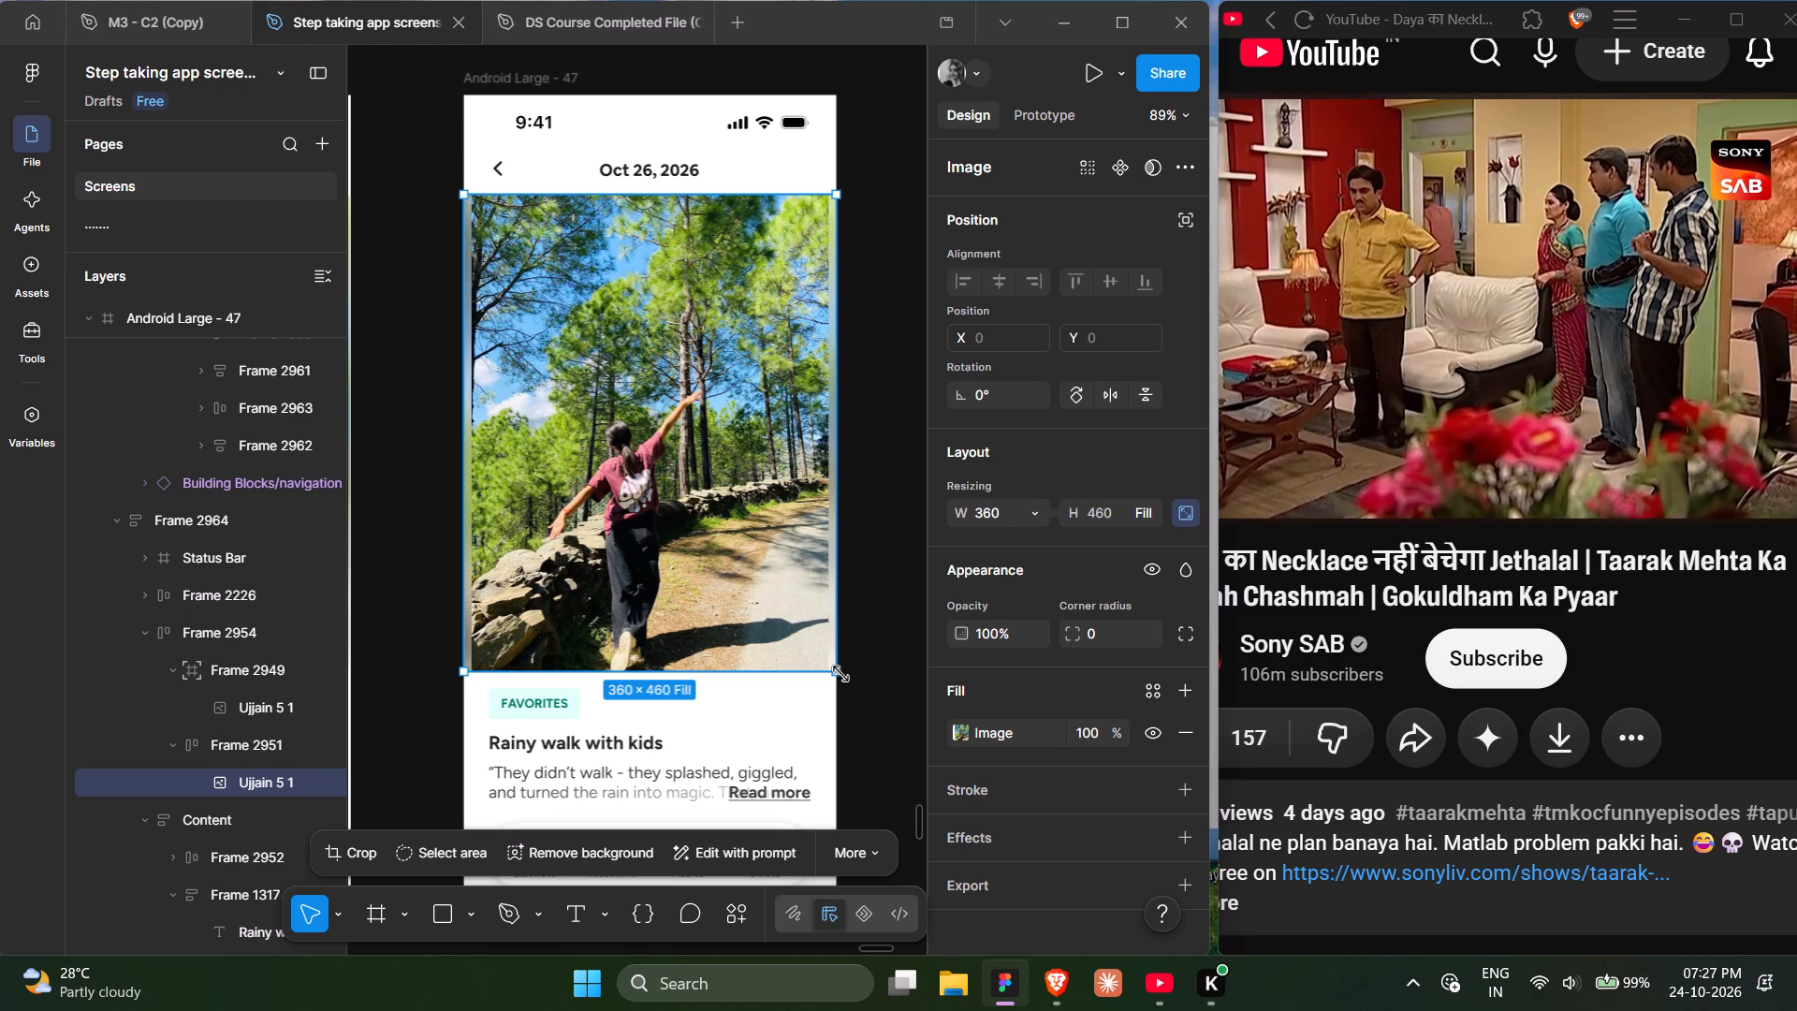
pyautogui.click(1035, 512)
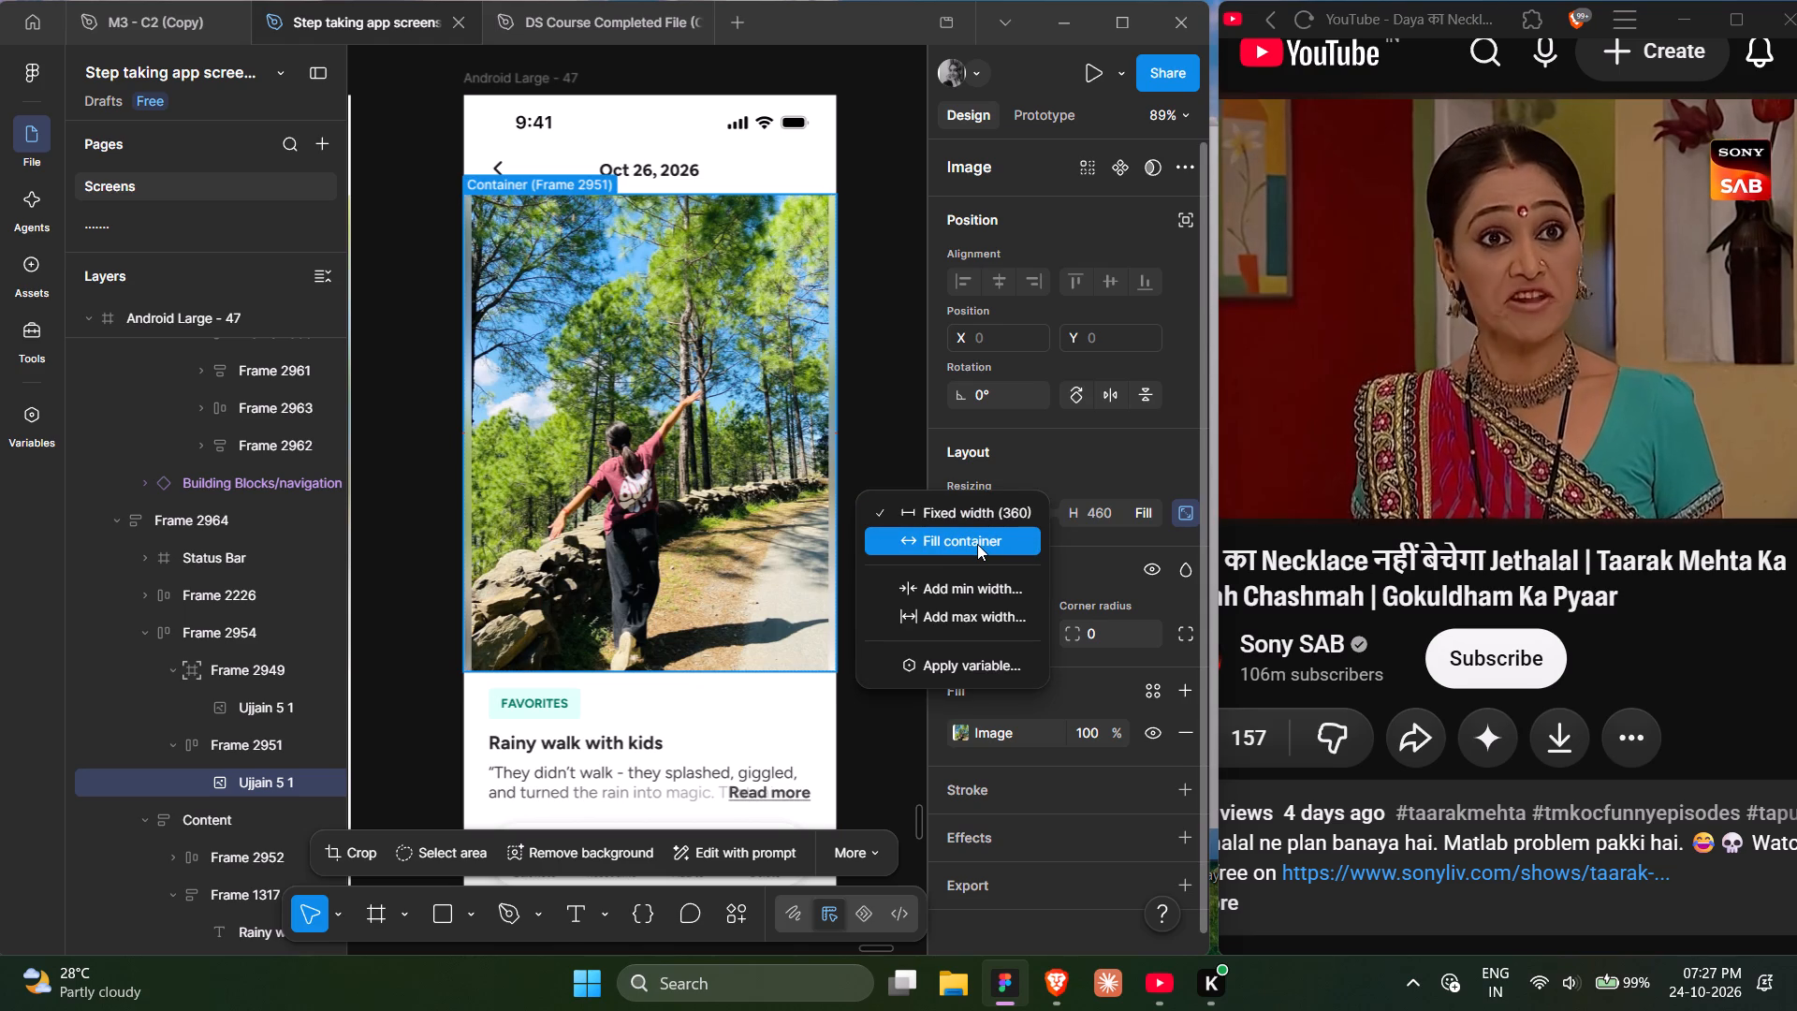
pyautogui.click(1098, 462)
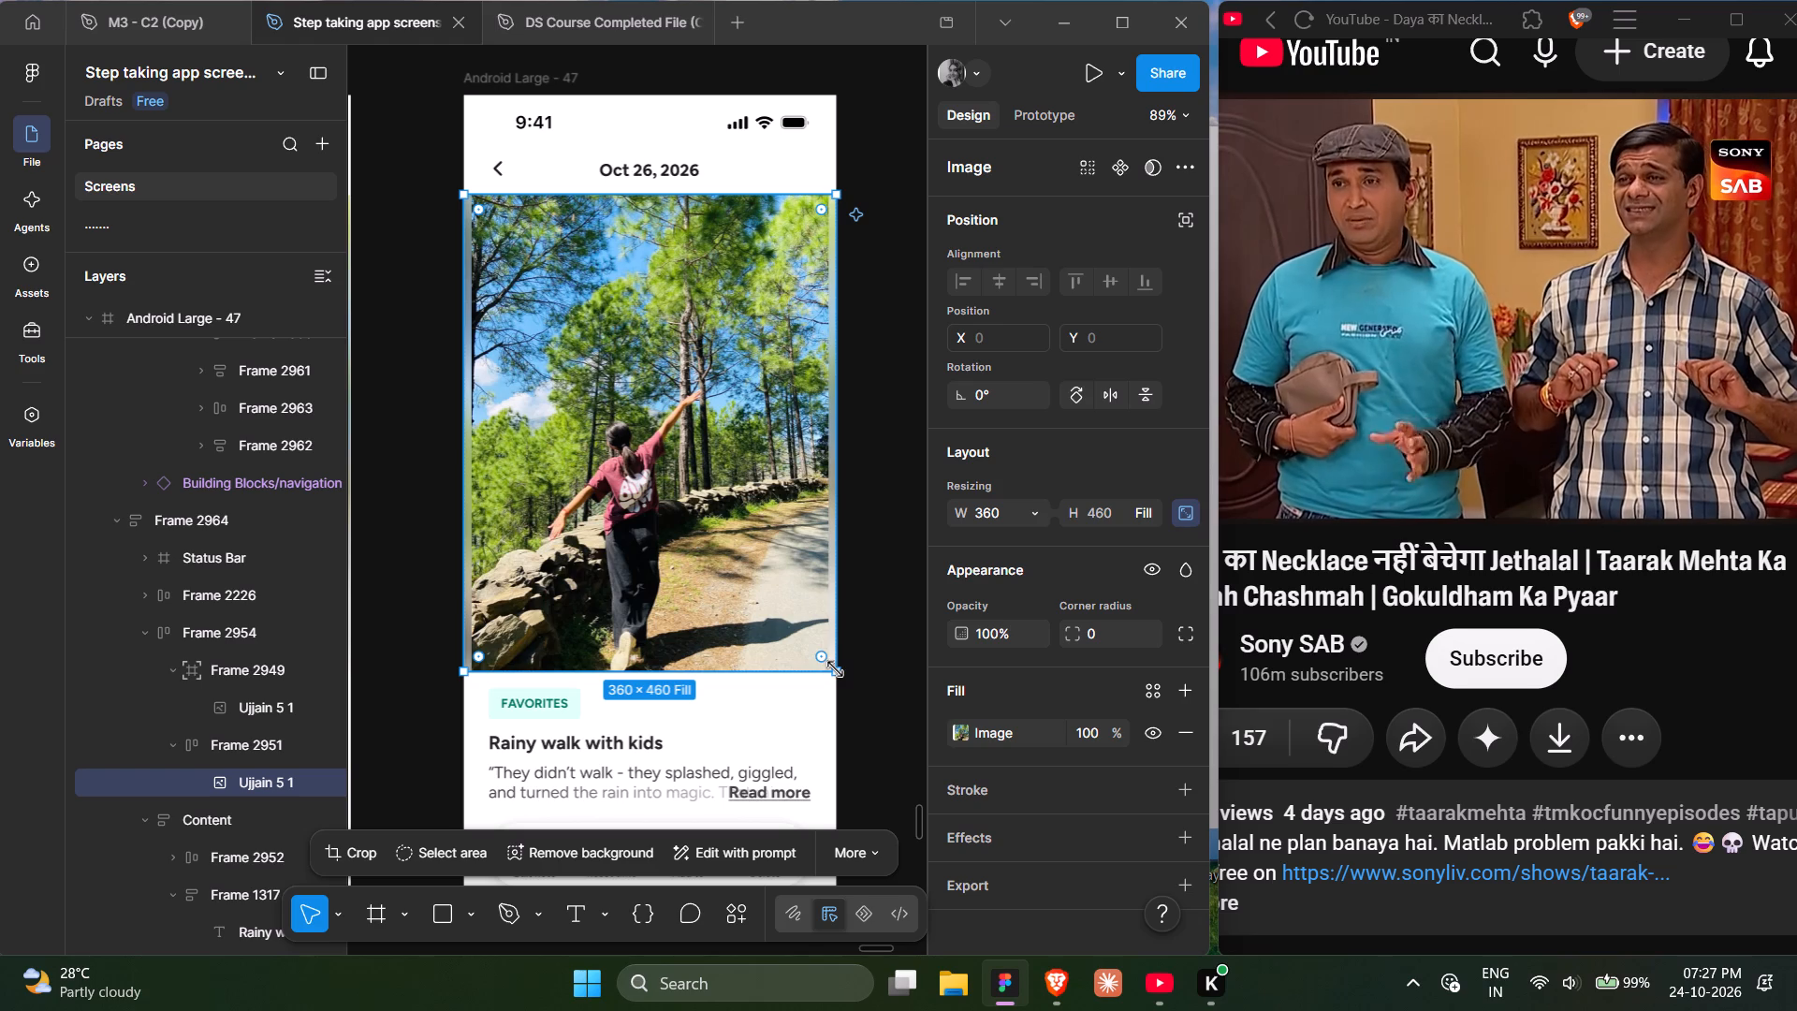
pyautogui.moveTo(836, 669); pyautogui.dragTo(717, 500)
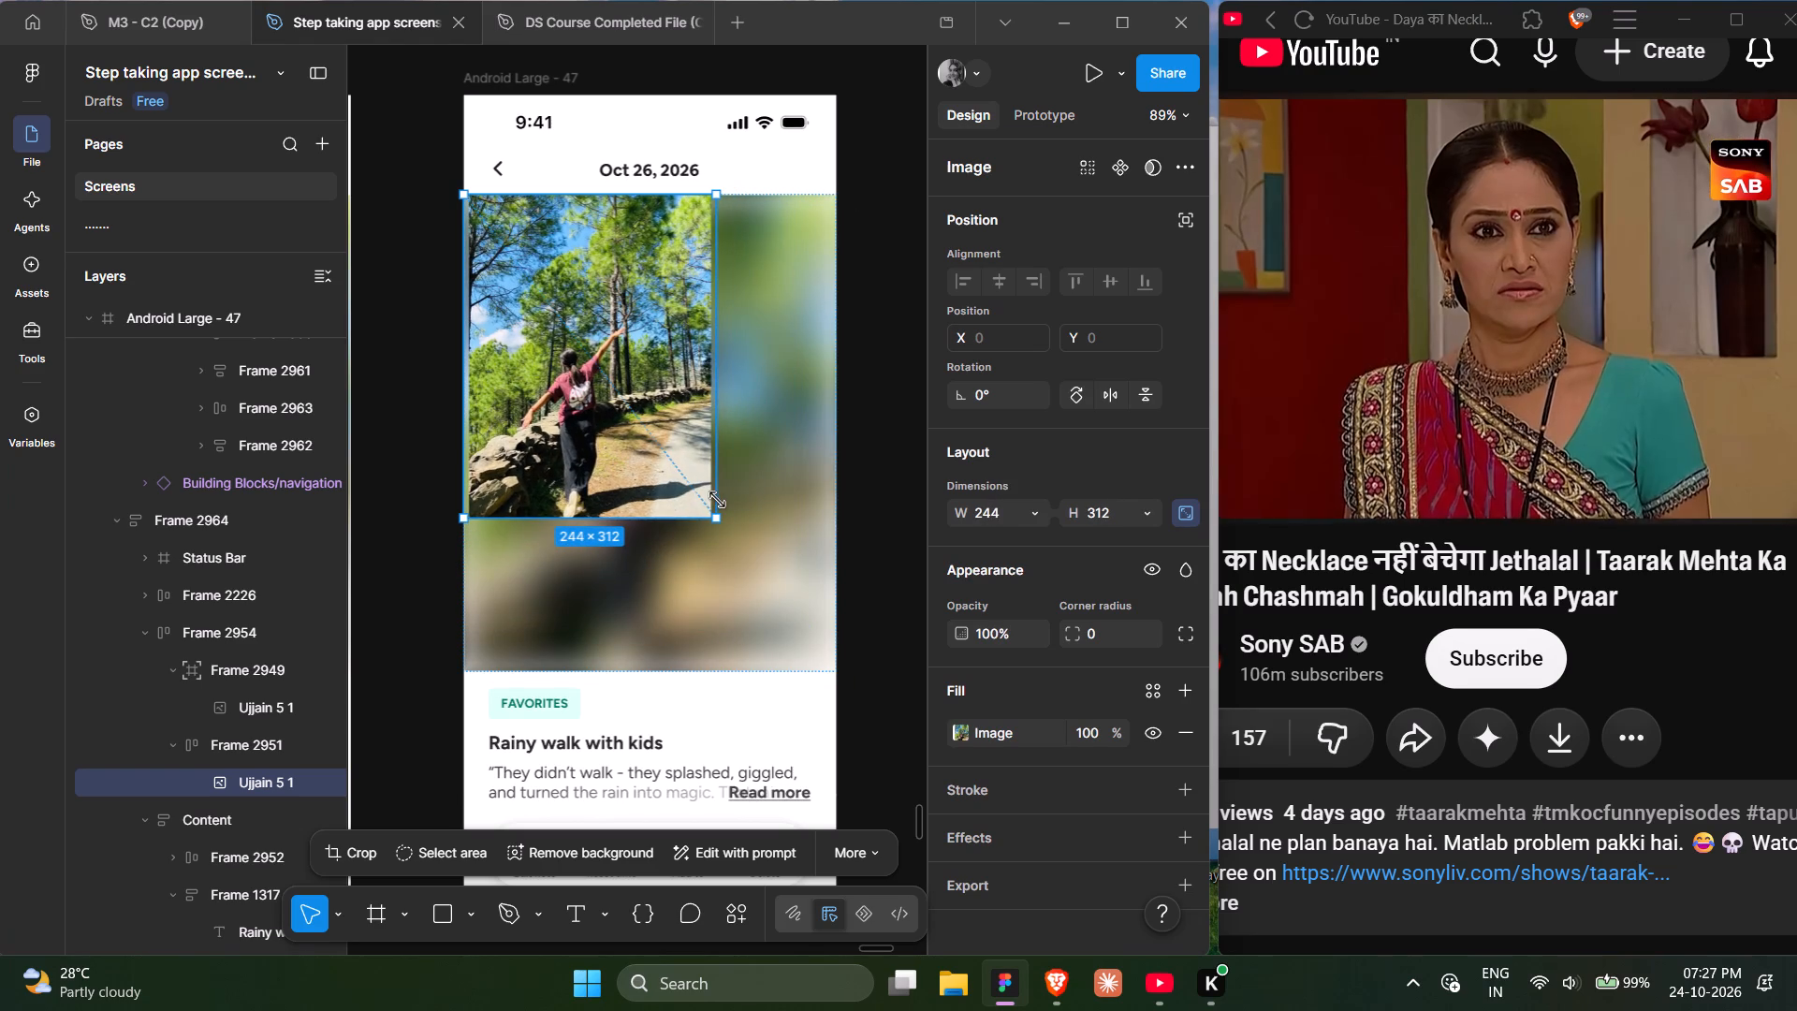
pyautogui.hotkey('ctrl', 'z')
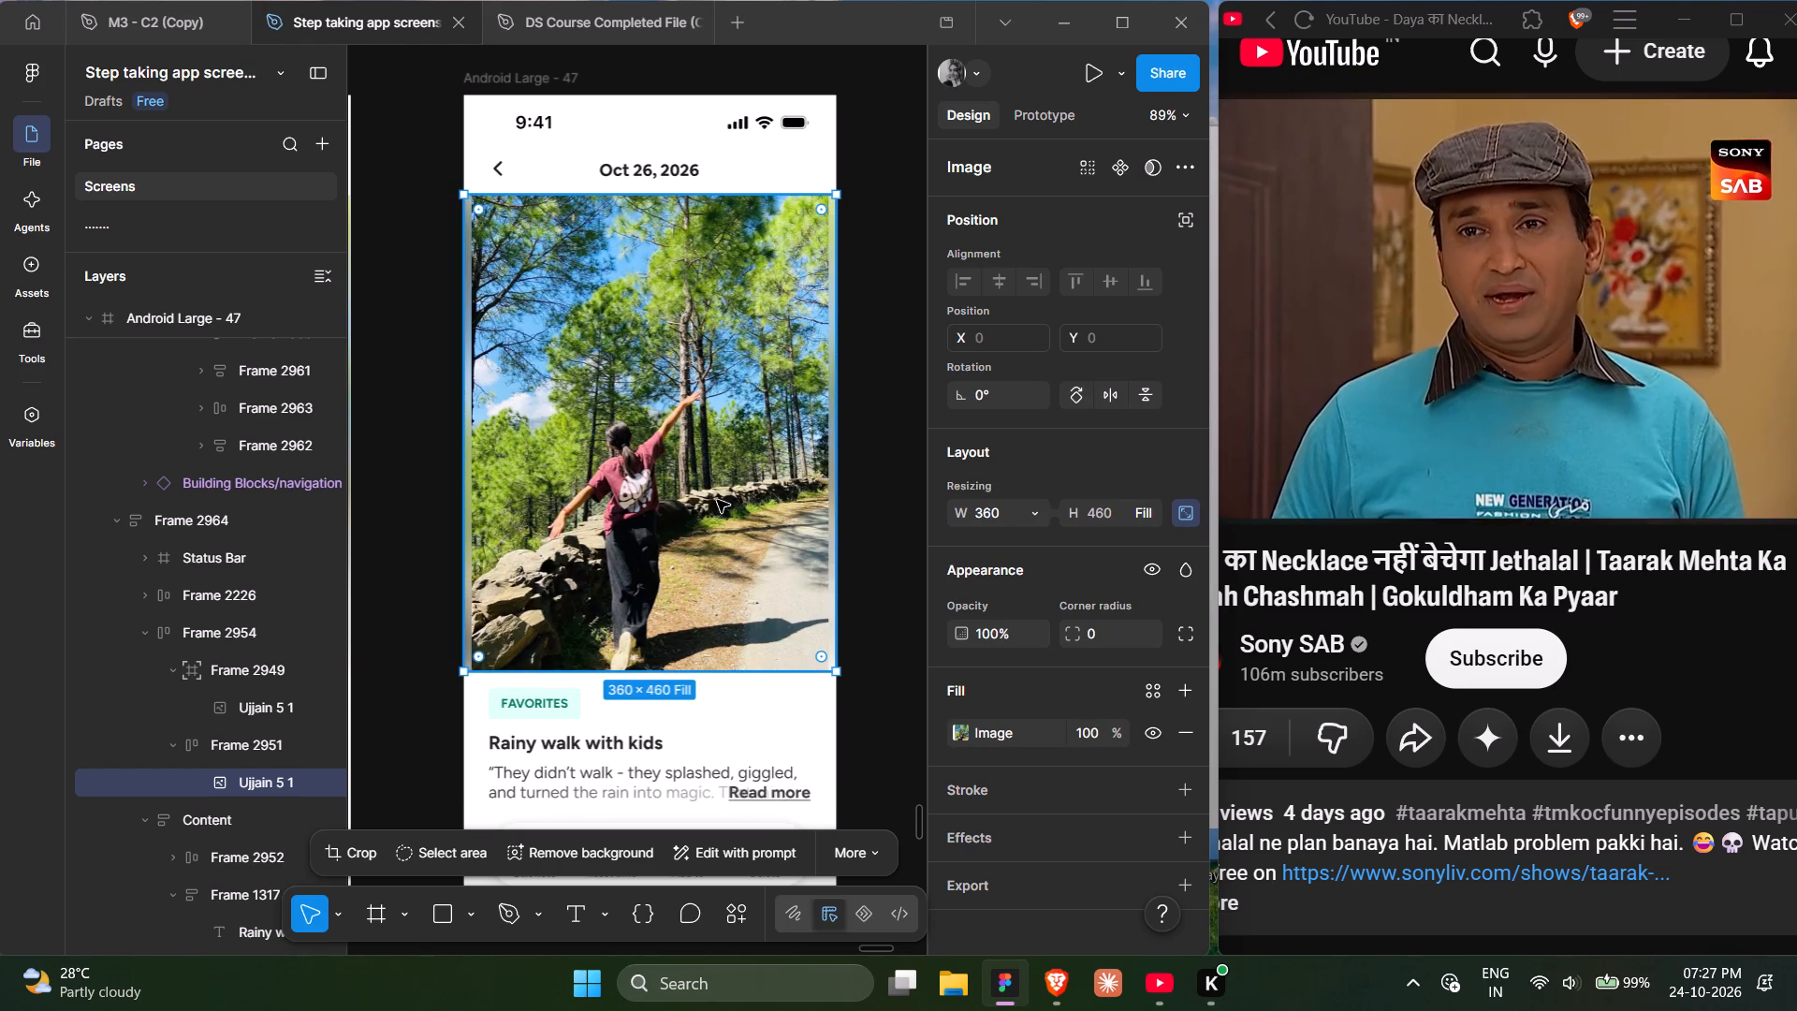
# Set the width of the Ujjain 5 1 image in Frame 2951 to Fill container.
pyautogui.click(1030, 515)
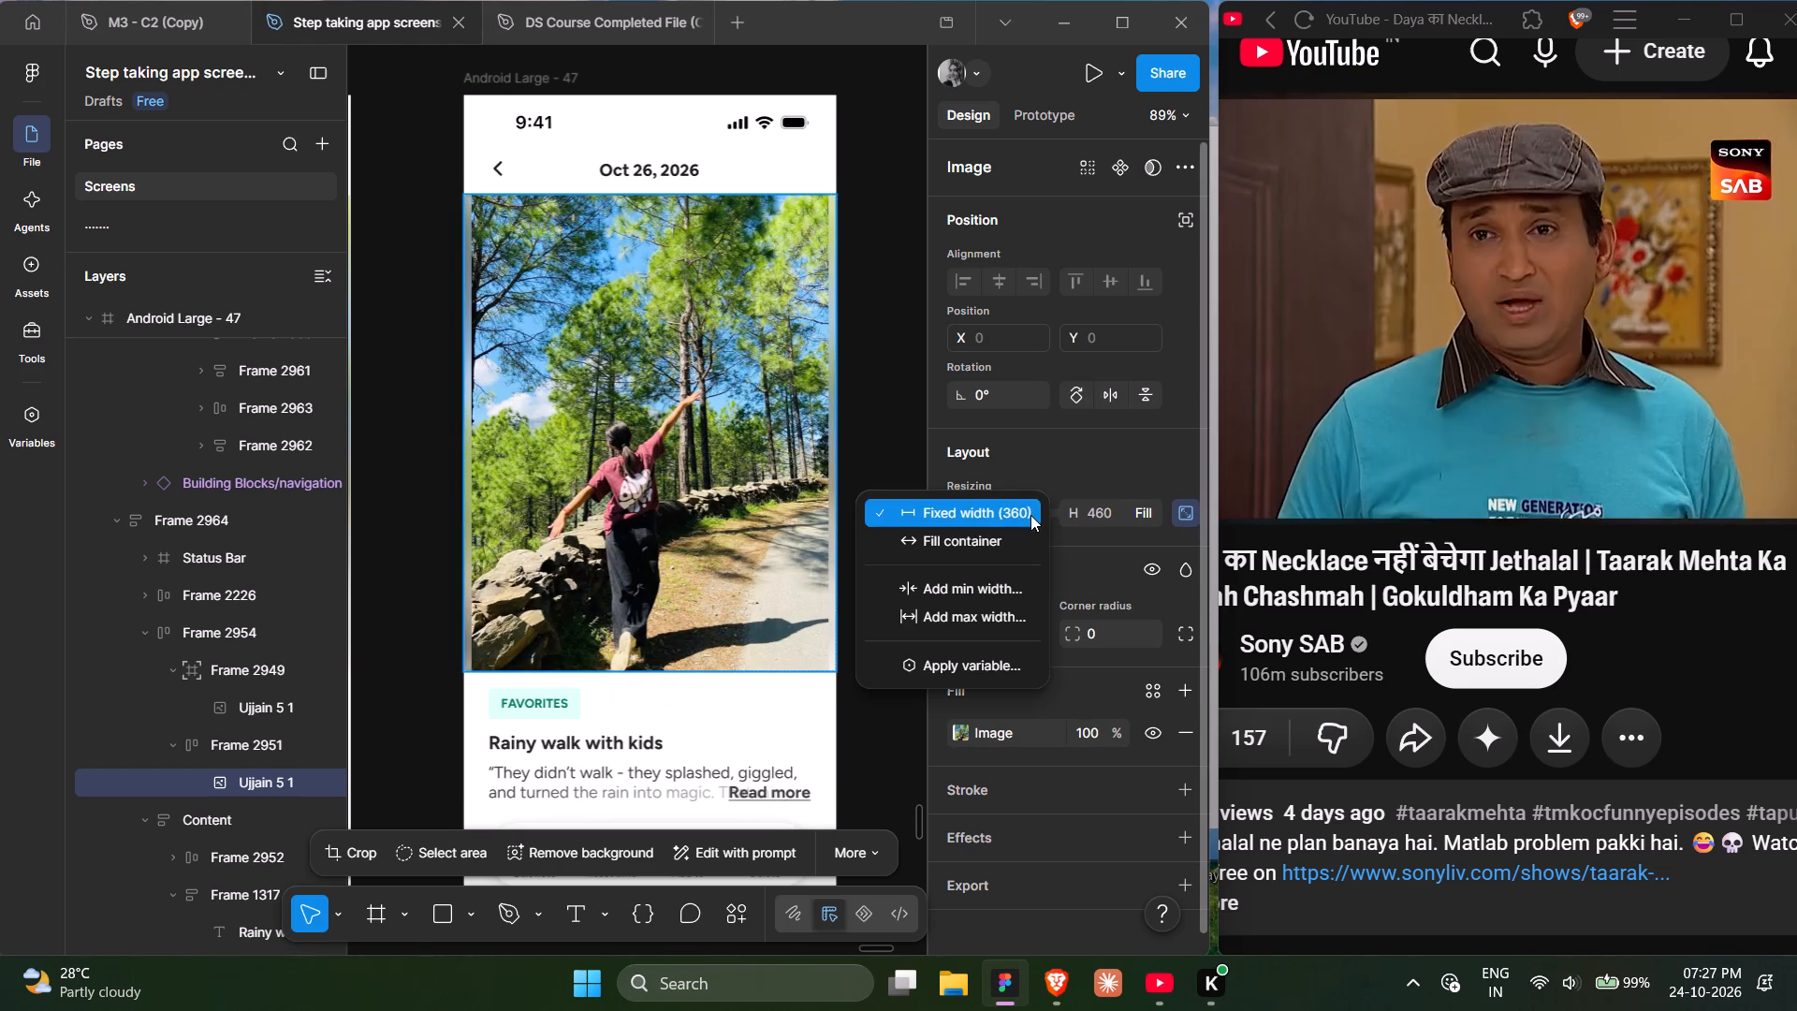
pyautogui.click(969, 541)
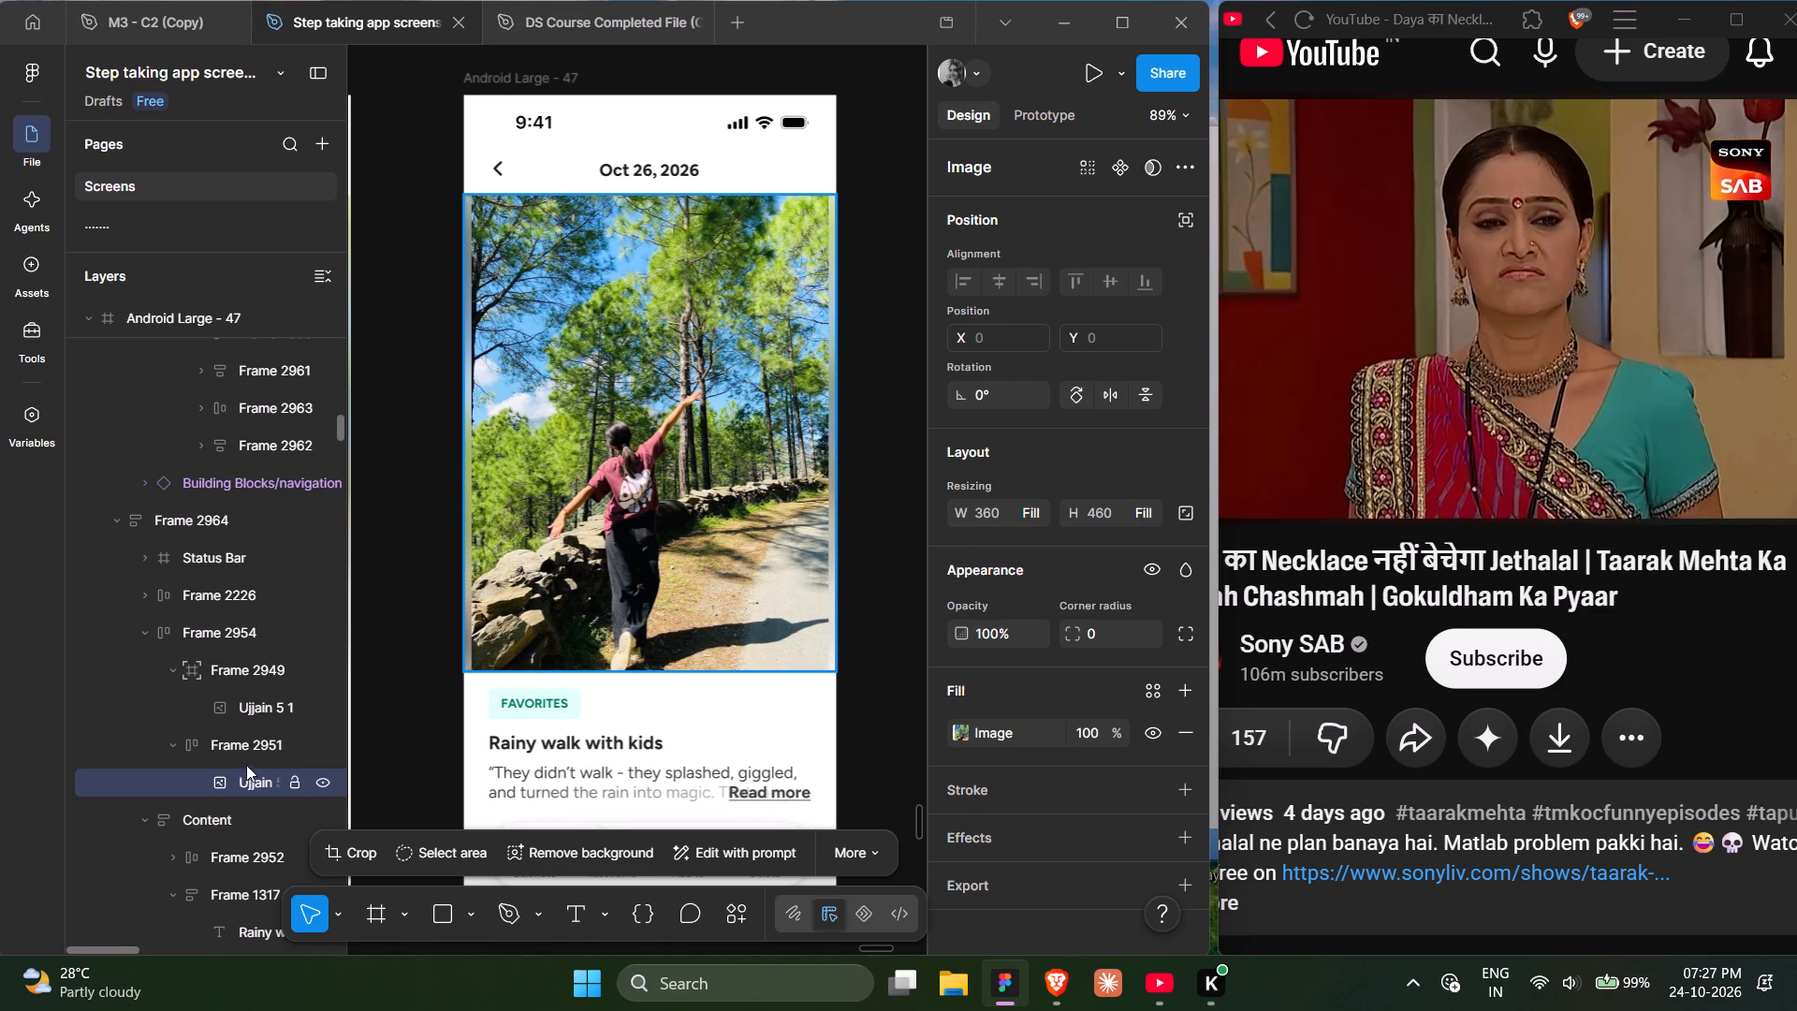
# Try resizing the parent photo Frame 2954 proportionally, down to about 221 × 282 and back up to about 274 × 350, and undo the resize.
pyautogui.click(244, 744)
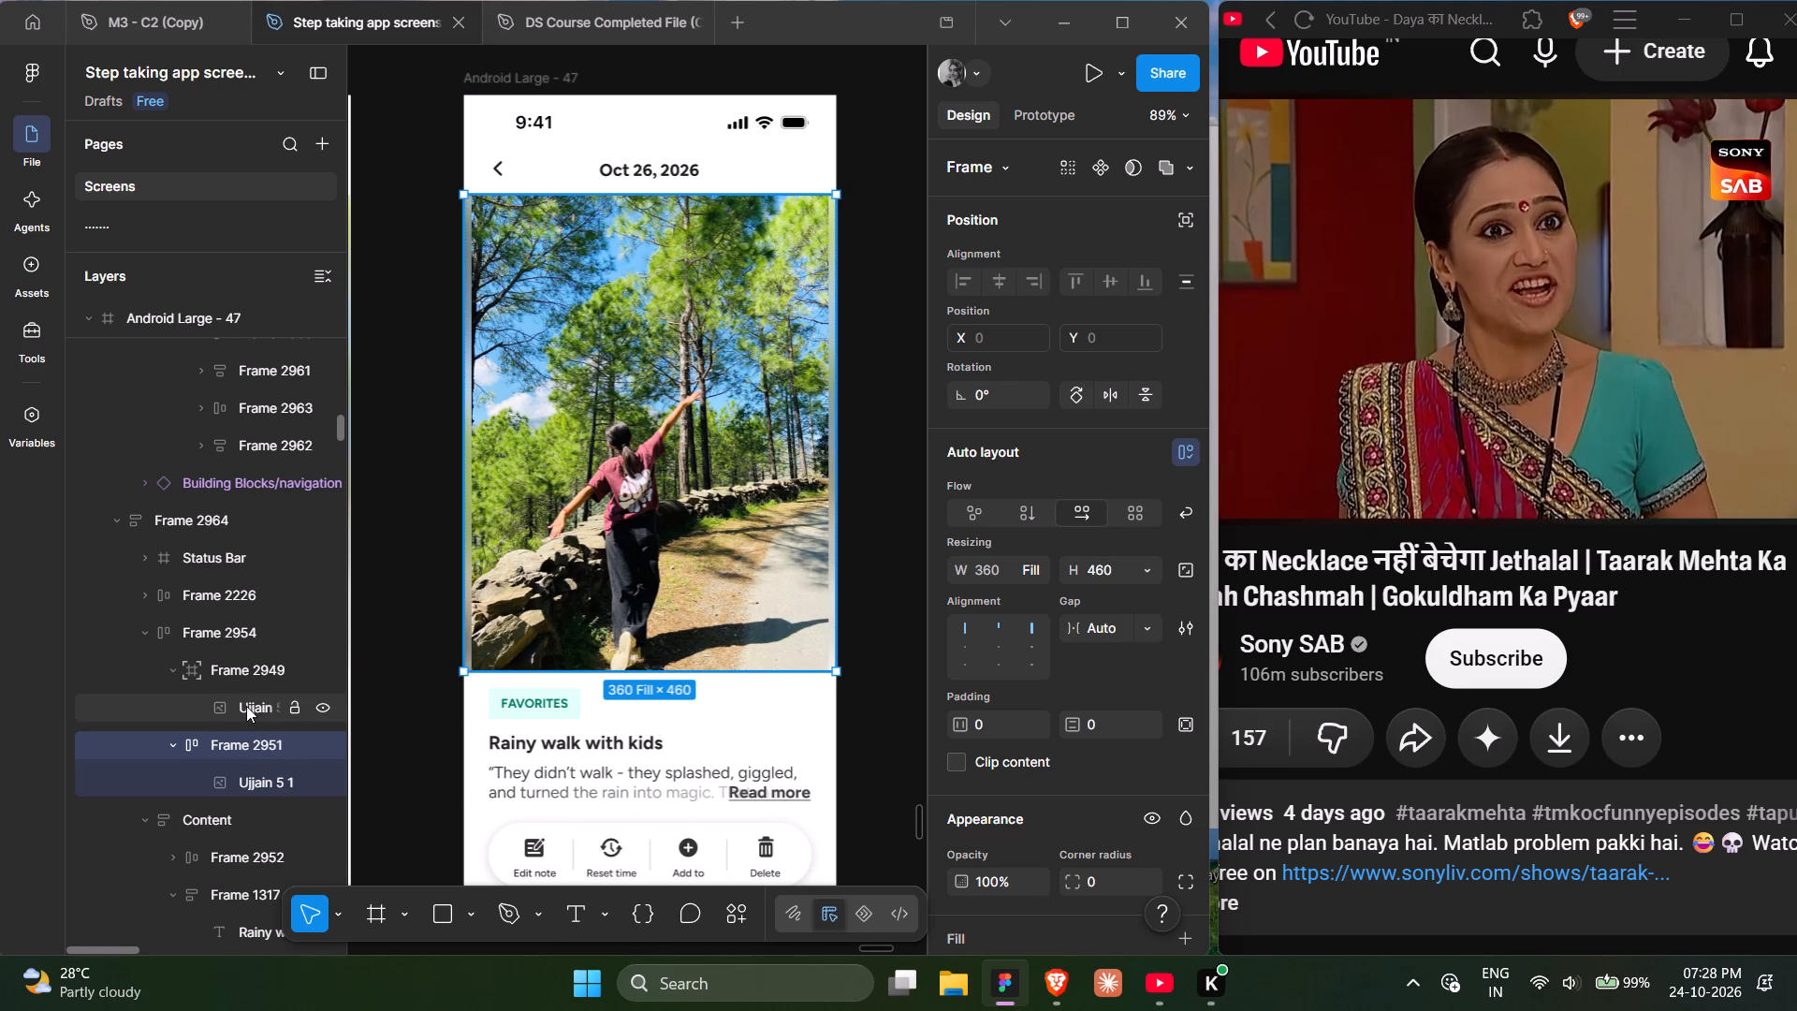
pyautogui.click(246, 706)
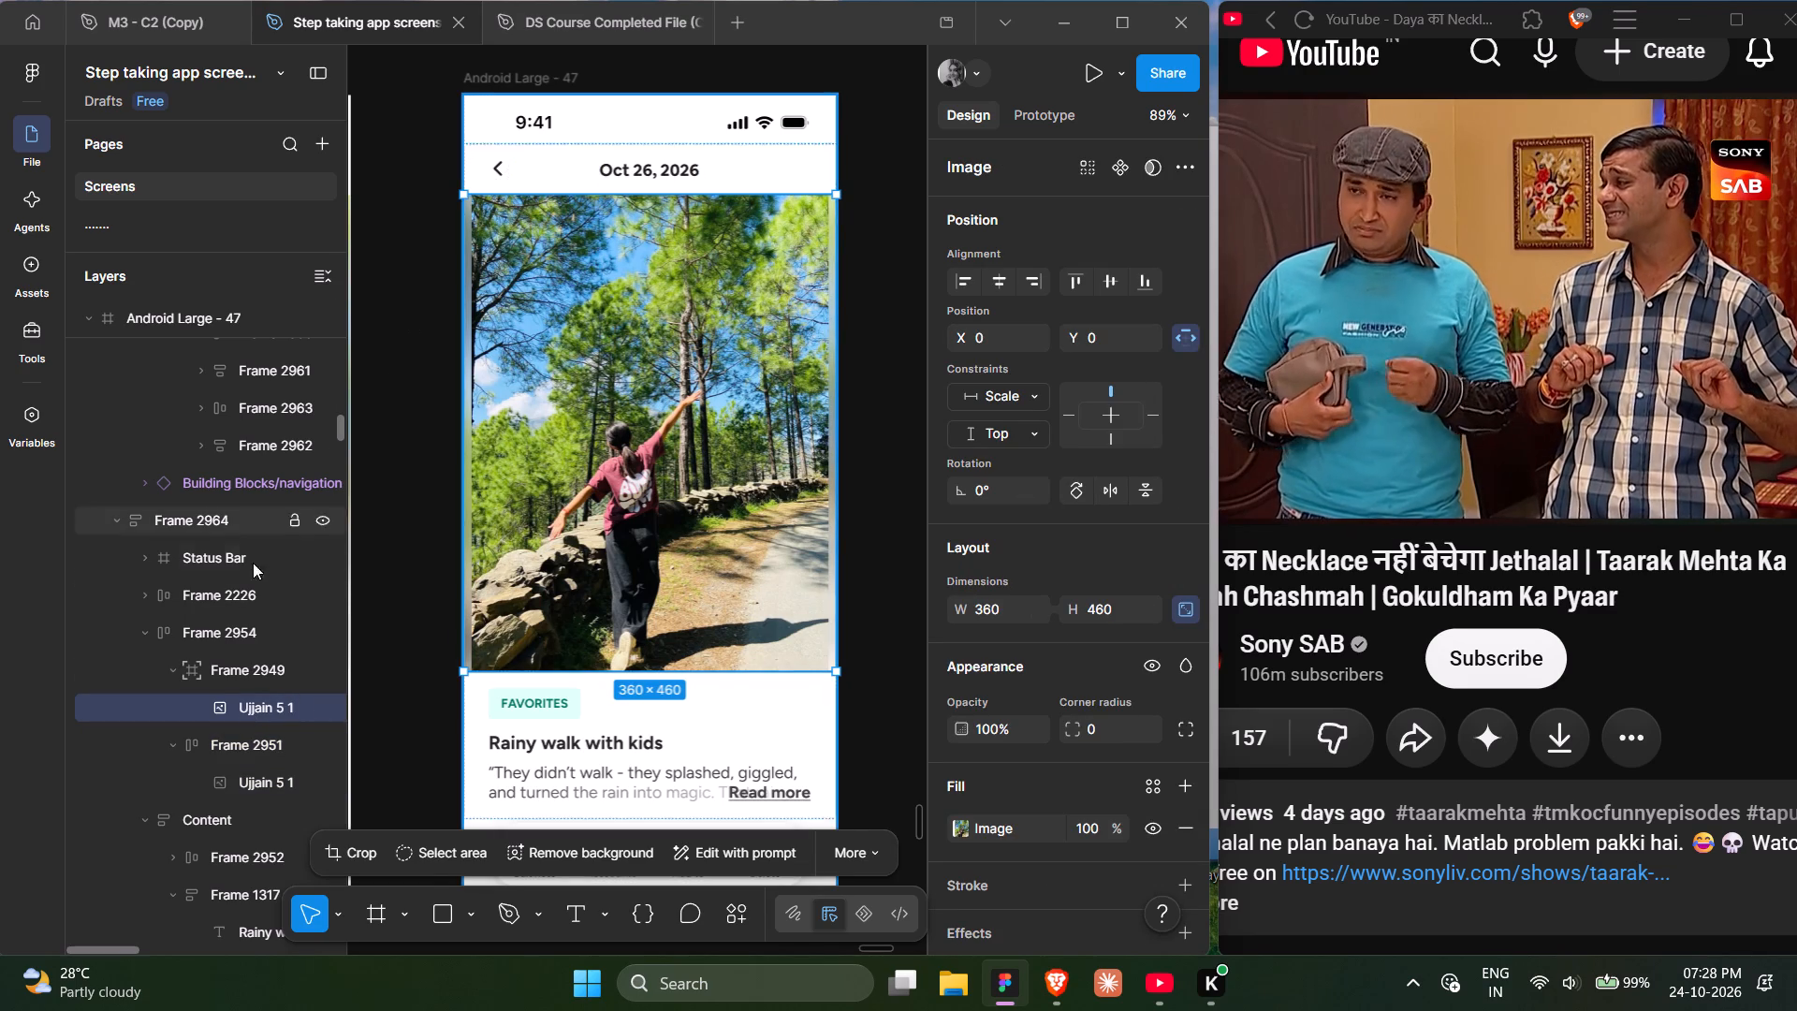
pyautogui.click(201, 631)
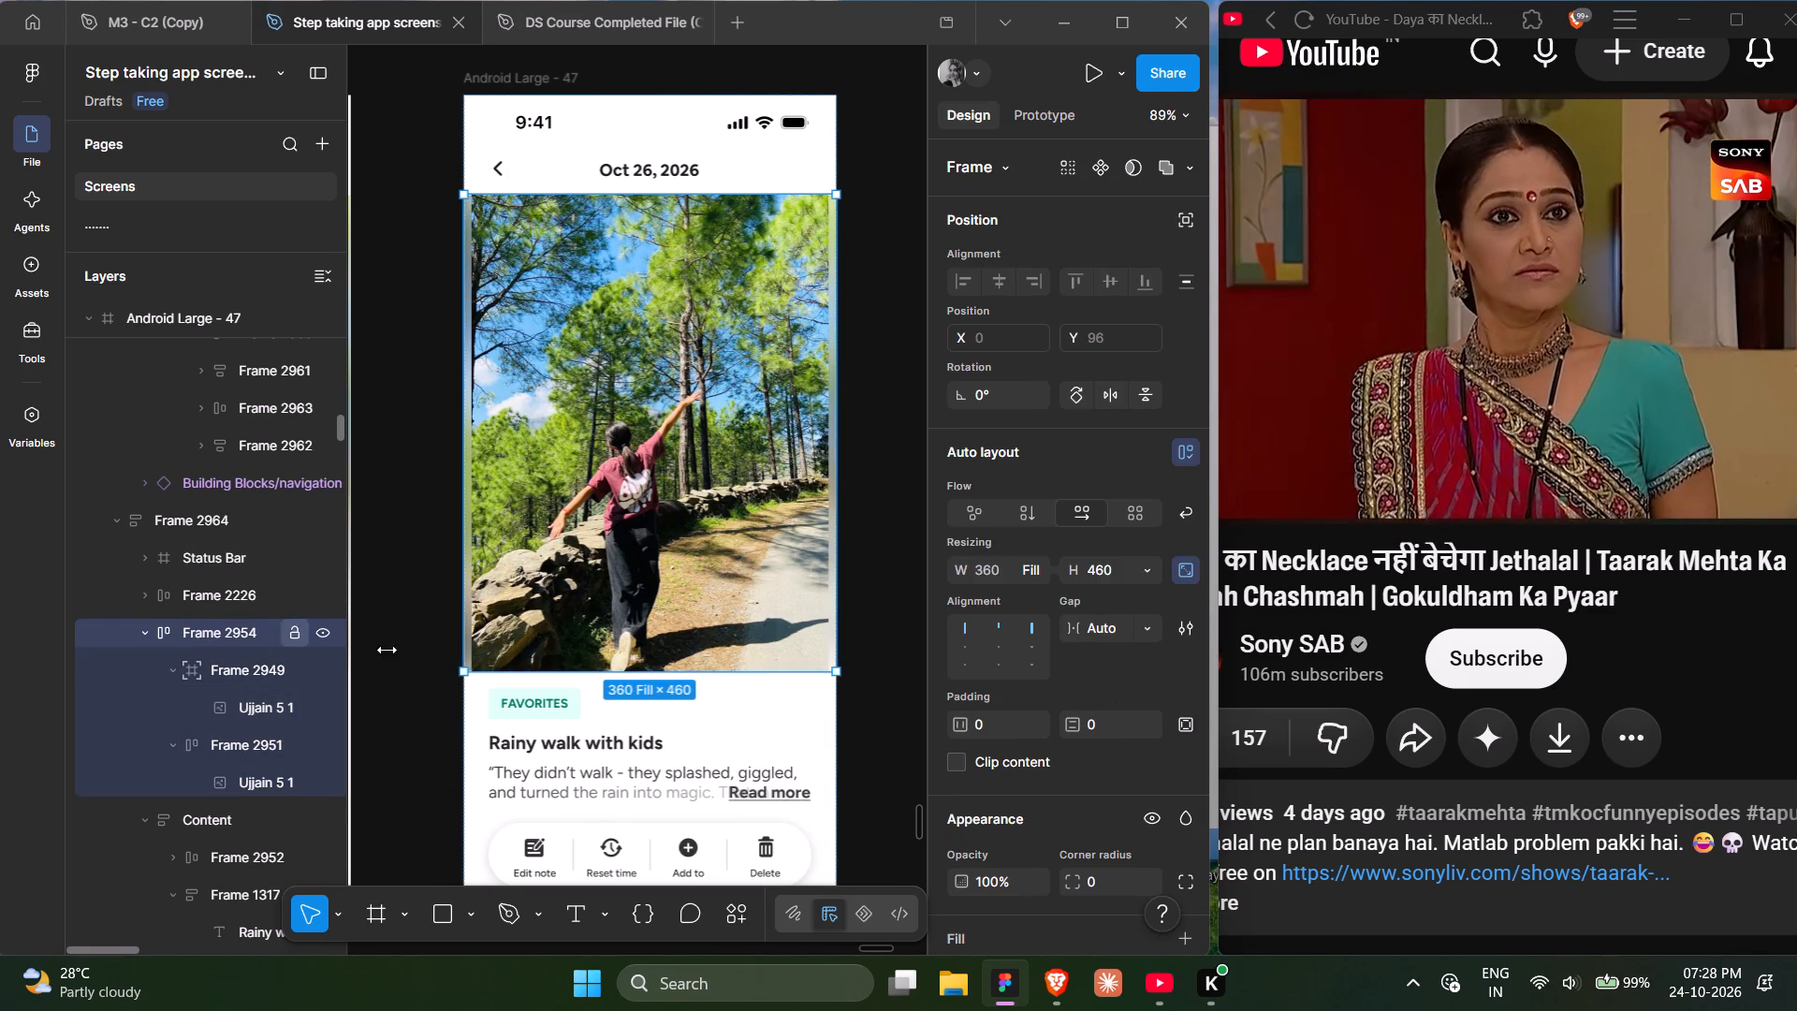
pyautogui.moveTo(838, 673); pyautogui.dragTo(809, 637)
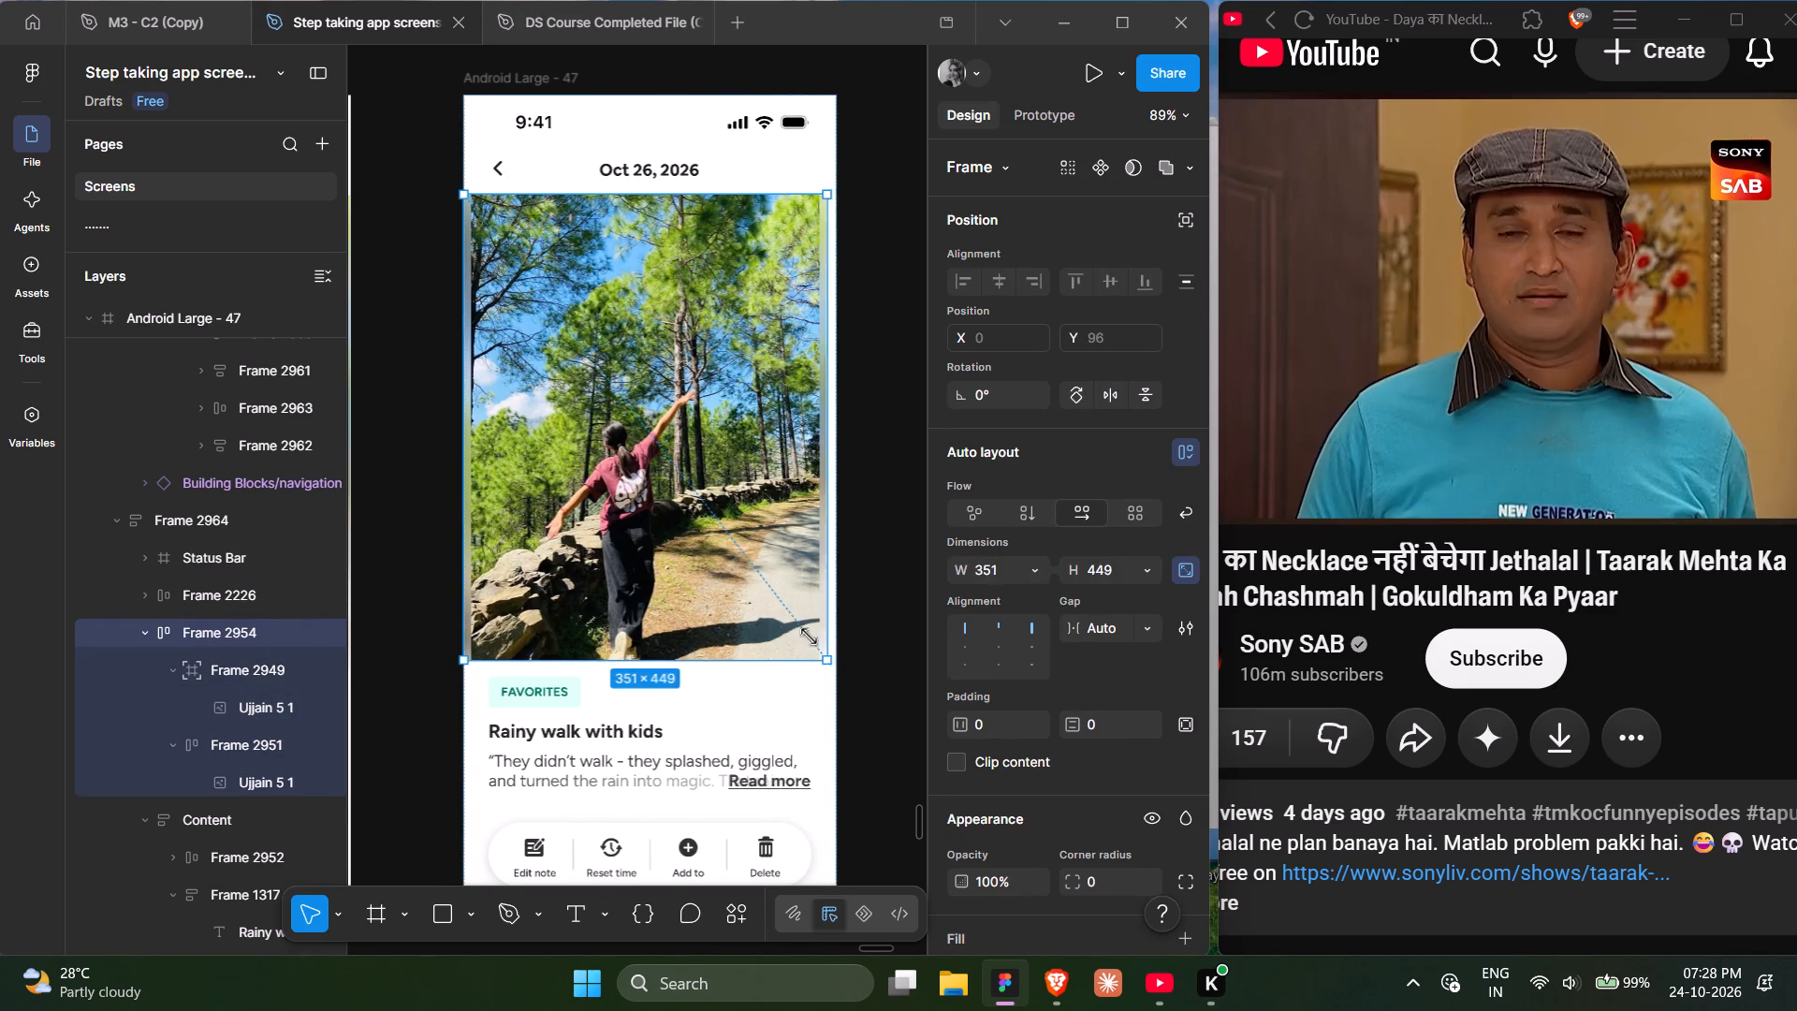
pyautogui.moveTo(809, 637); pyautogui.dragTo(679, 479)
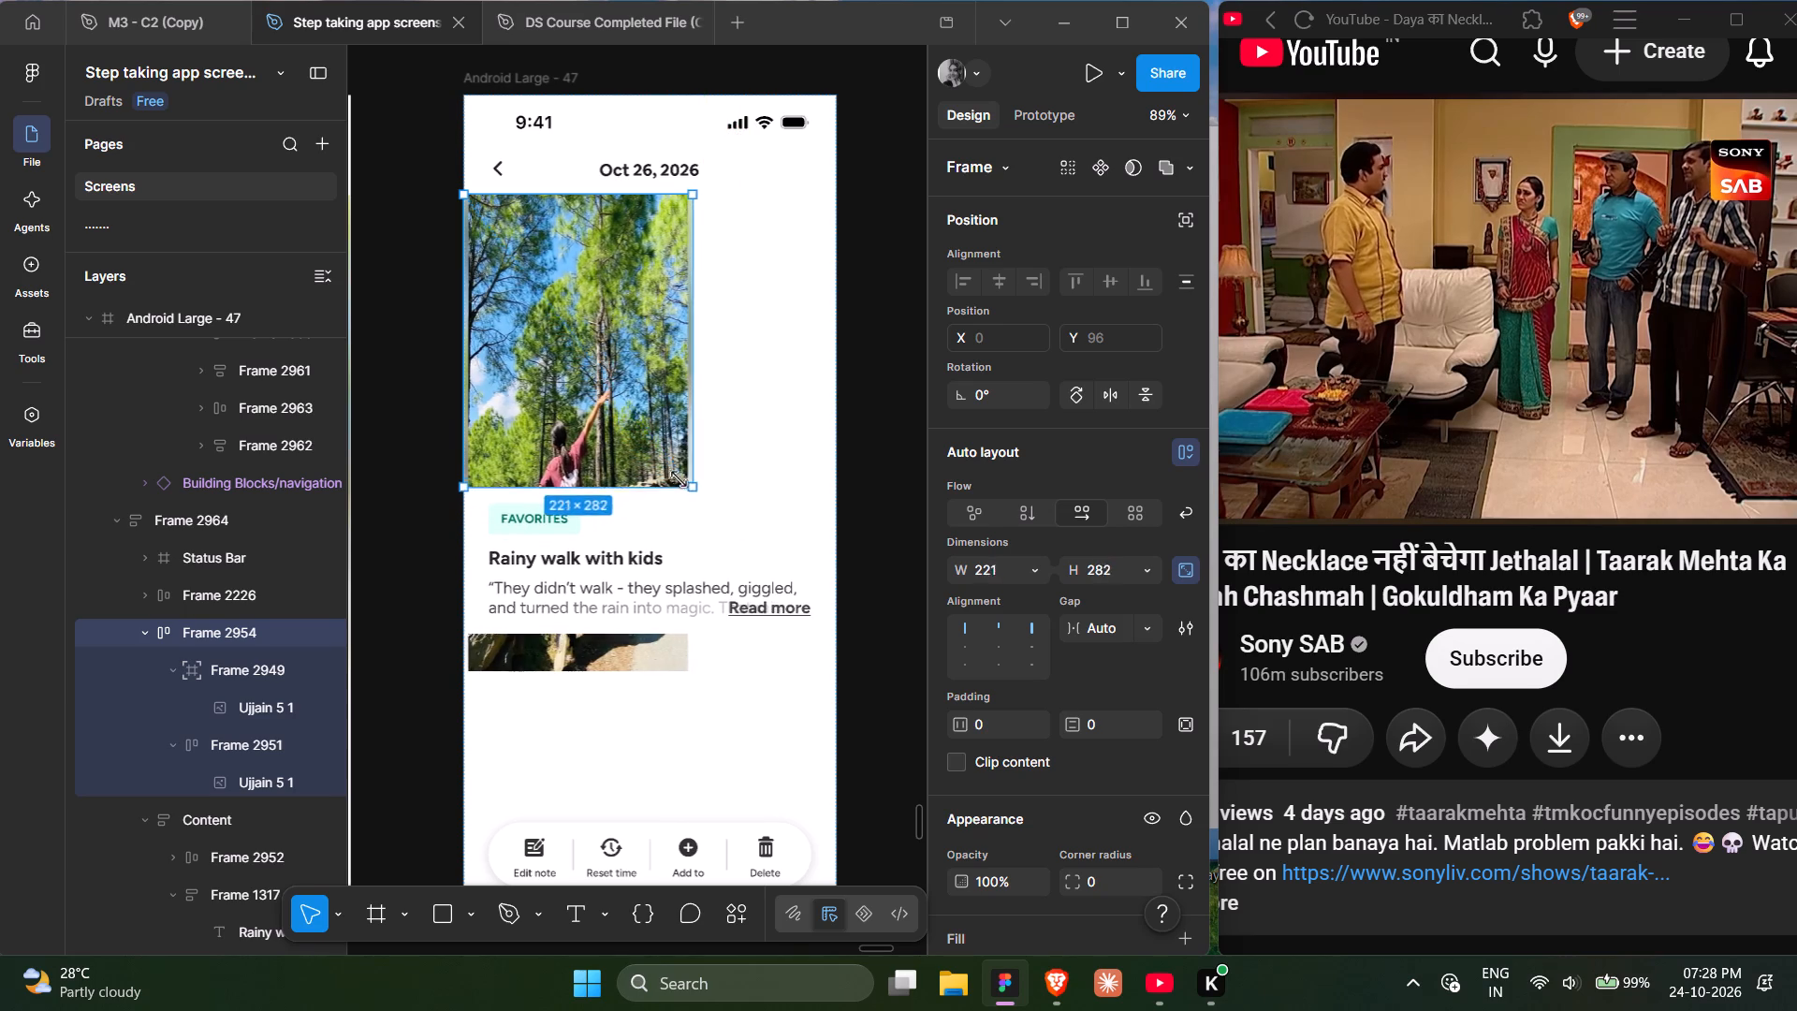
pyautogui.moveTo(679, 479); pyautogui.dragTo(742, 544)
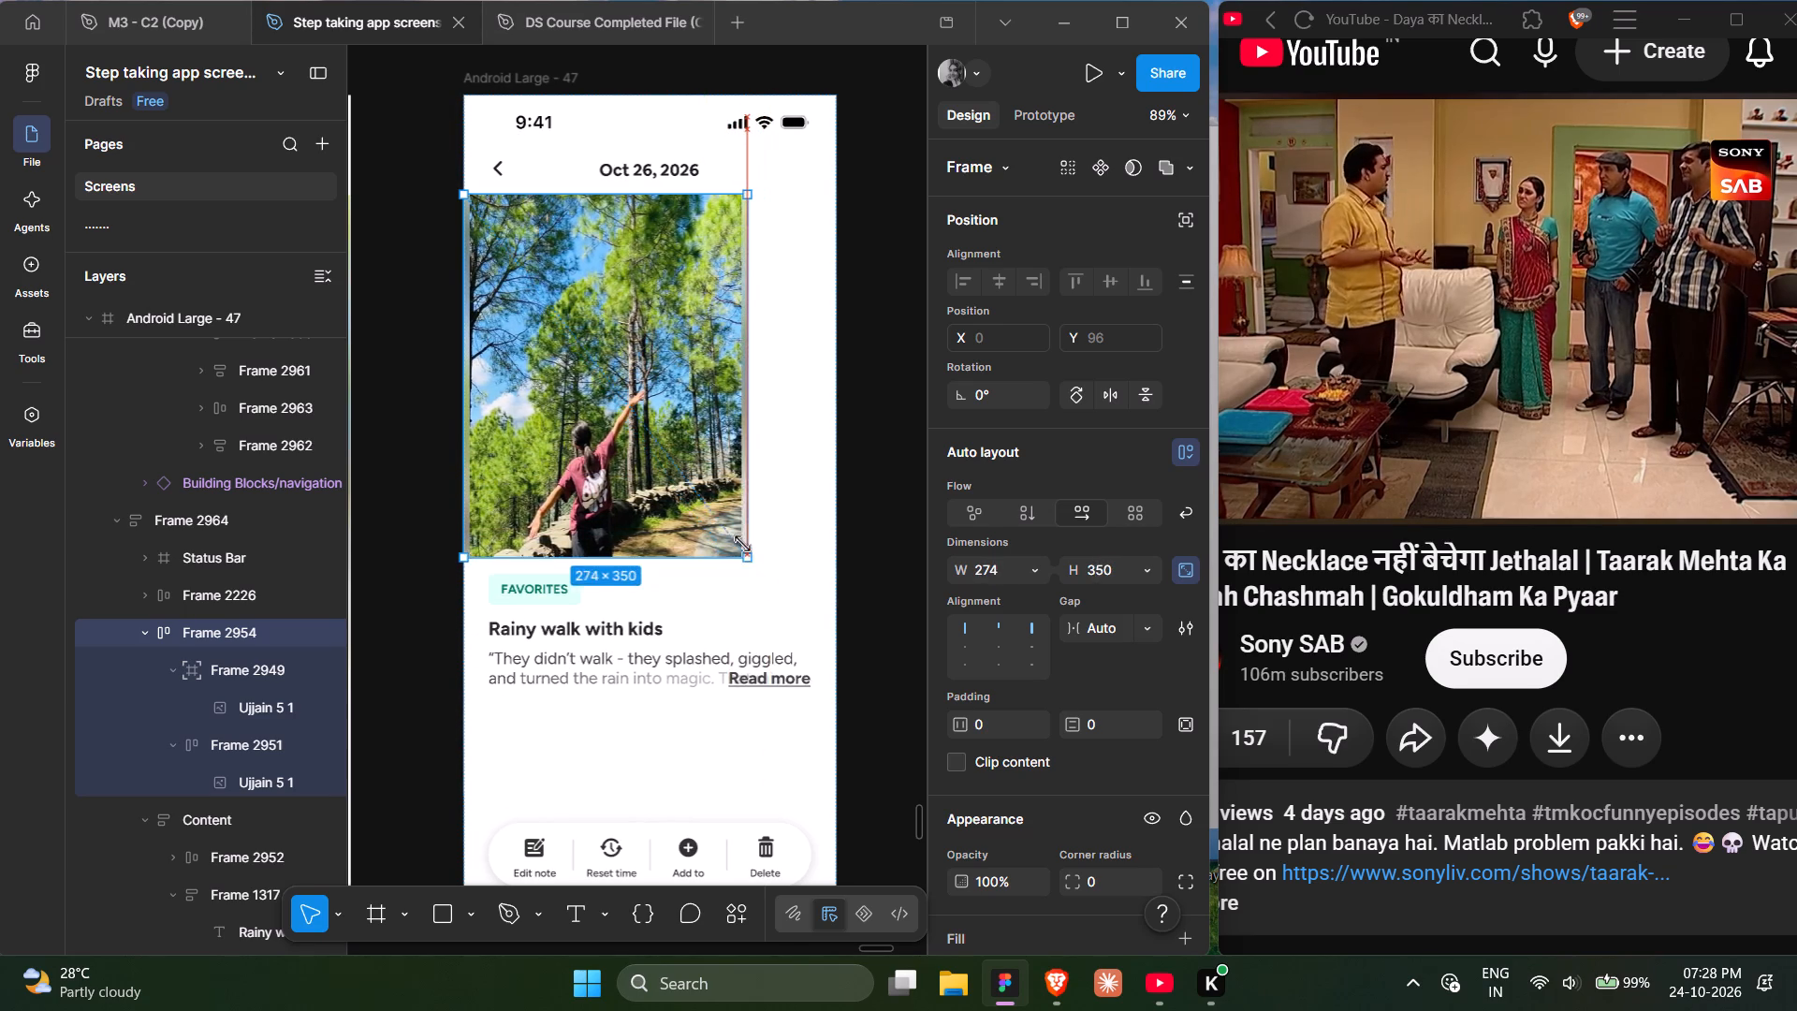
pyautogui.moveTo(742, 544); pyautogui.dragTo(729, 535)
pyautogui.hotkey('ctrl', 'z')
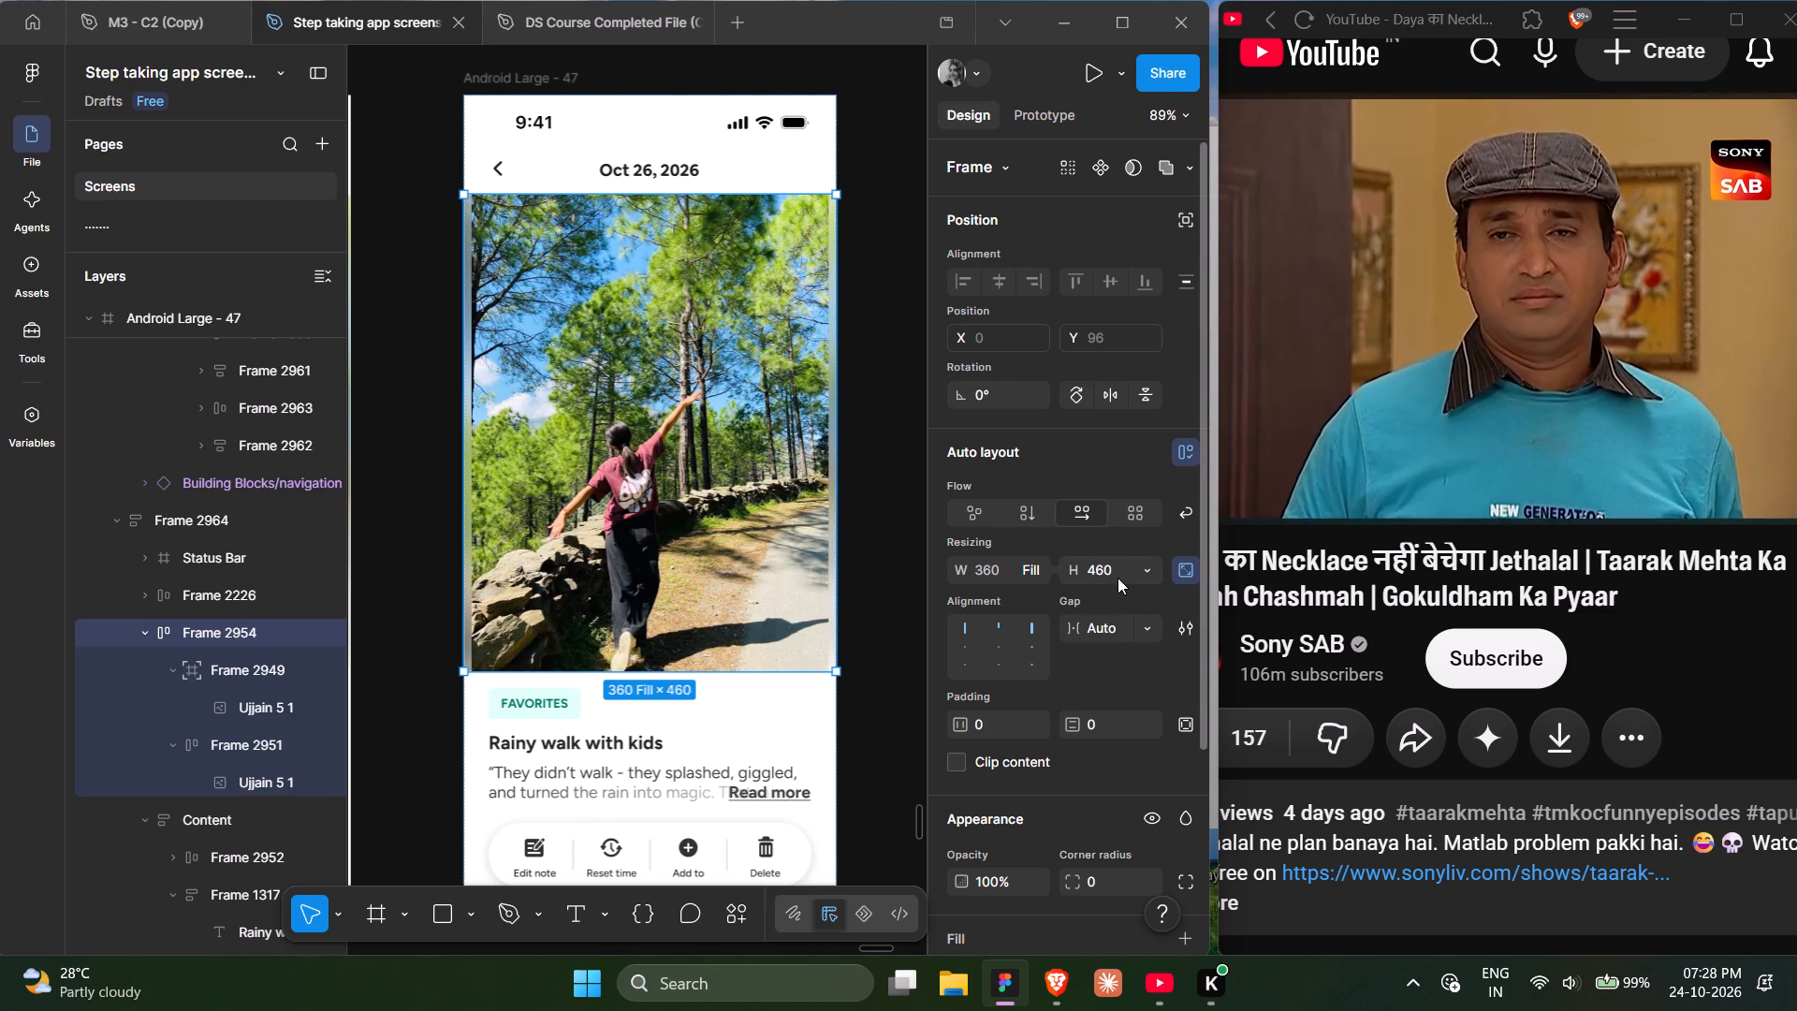
# Check the layers nested in Frame 2954, and set the height of Frame 2954 to Hug contents.
pyautogui.press('Return')
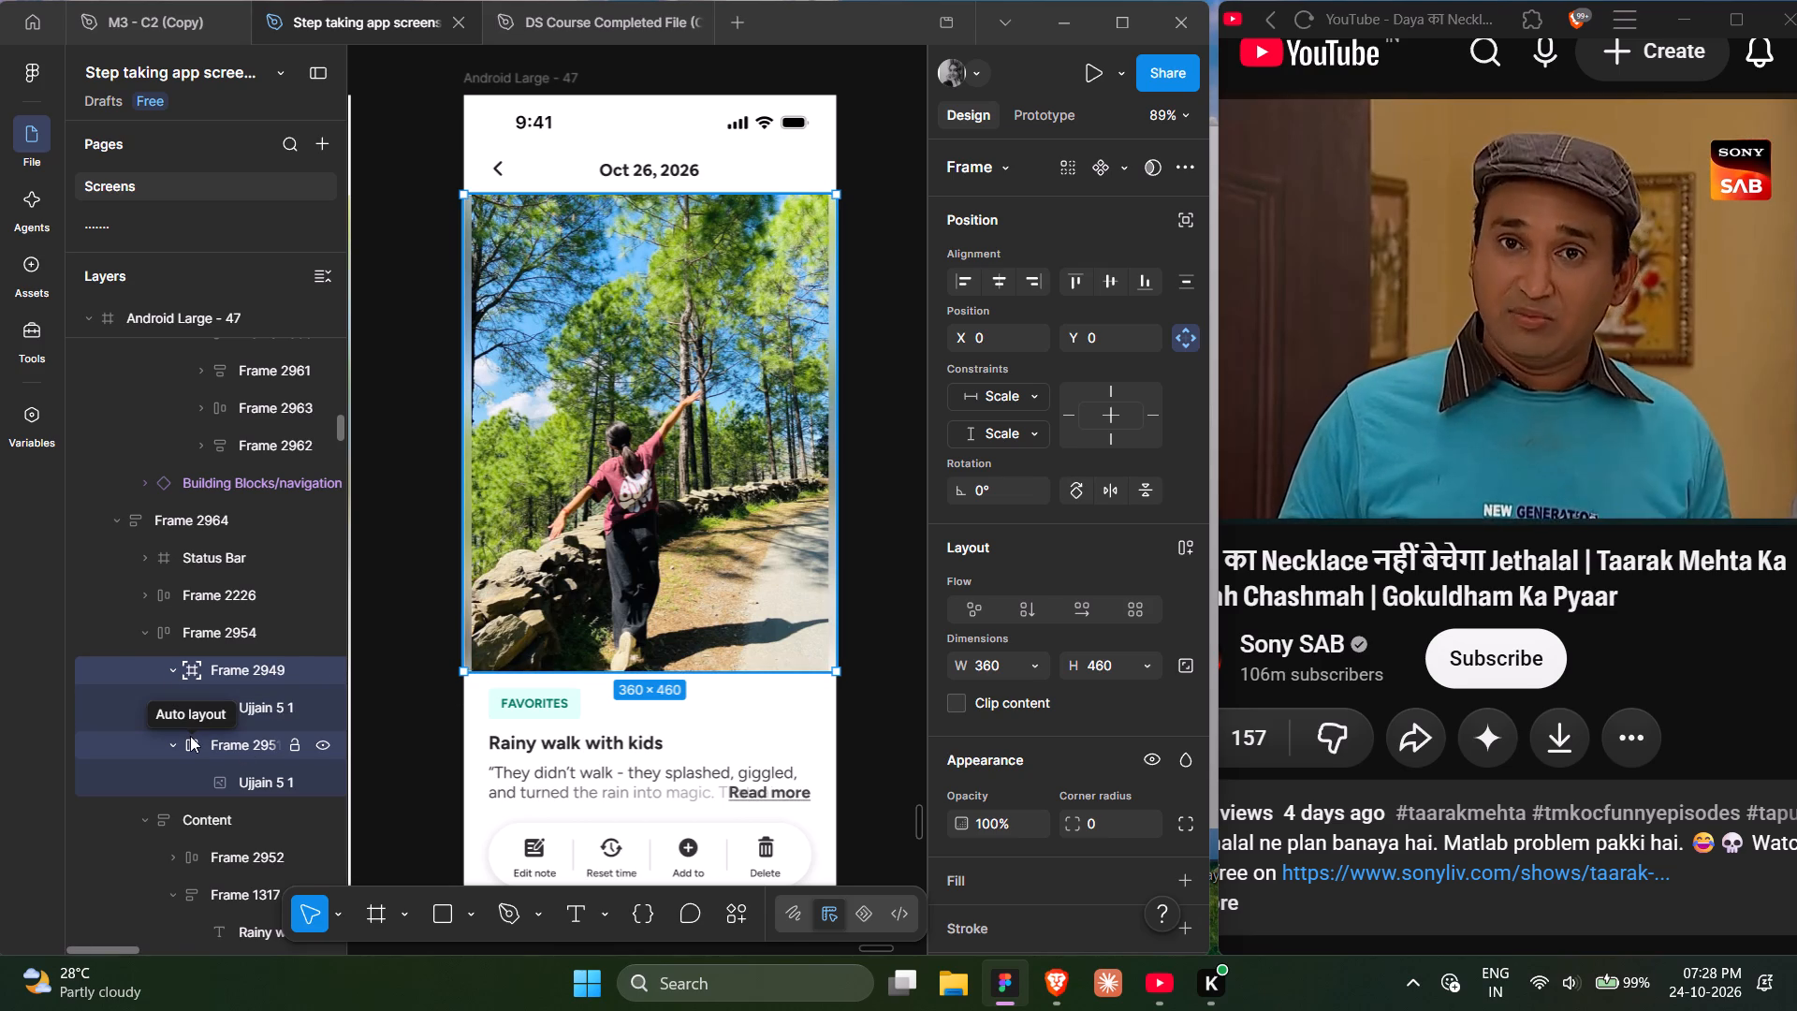
pyautogui.press('Return')
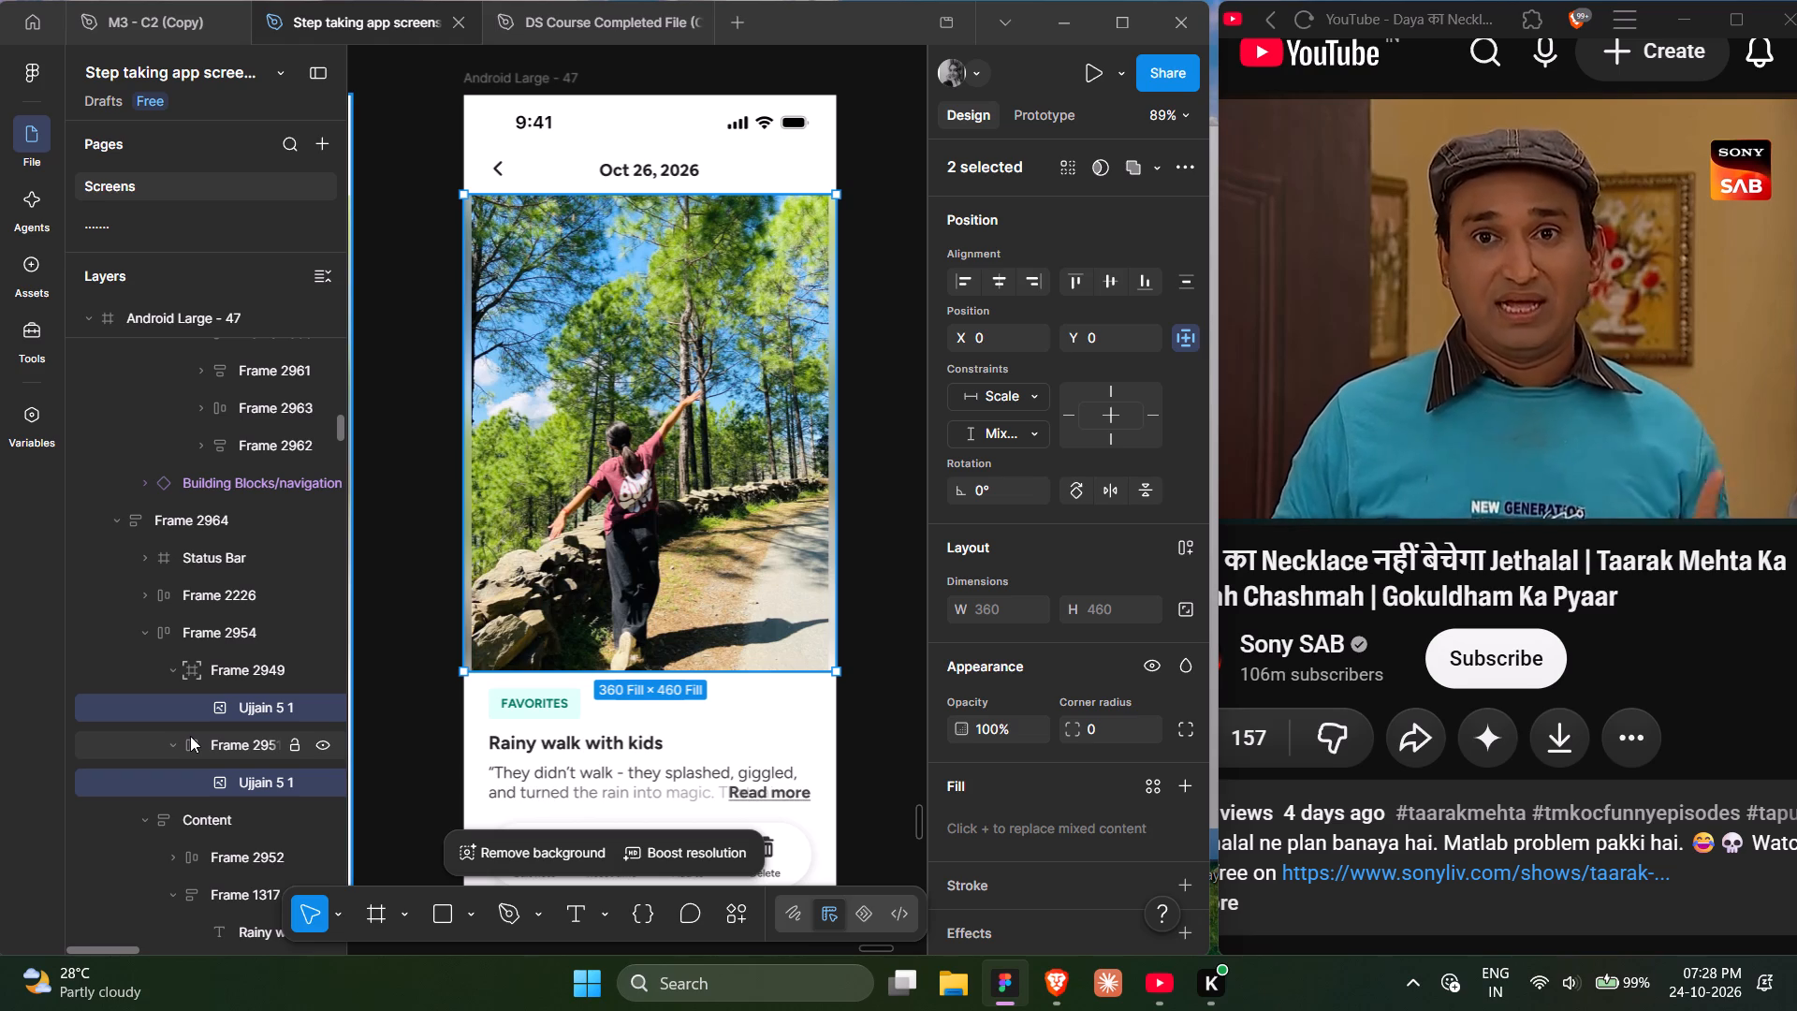
pyautogui.hotkey('shift', 'Return')
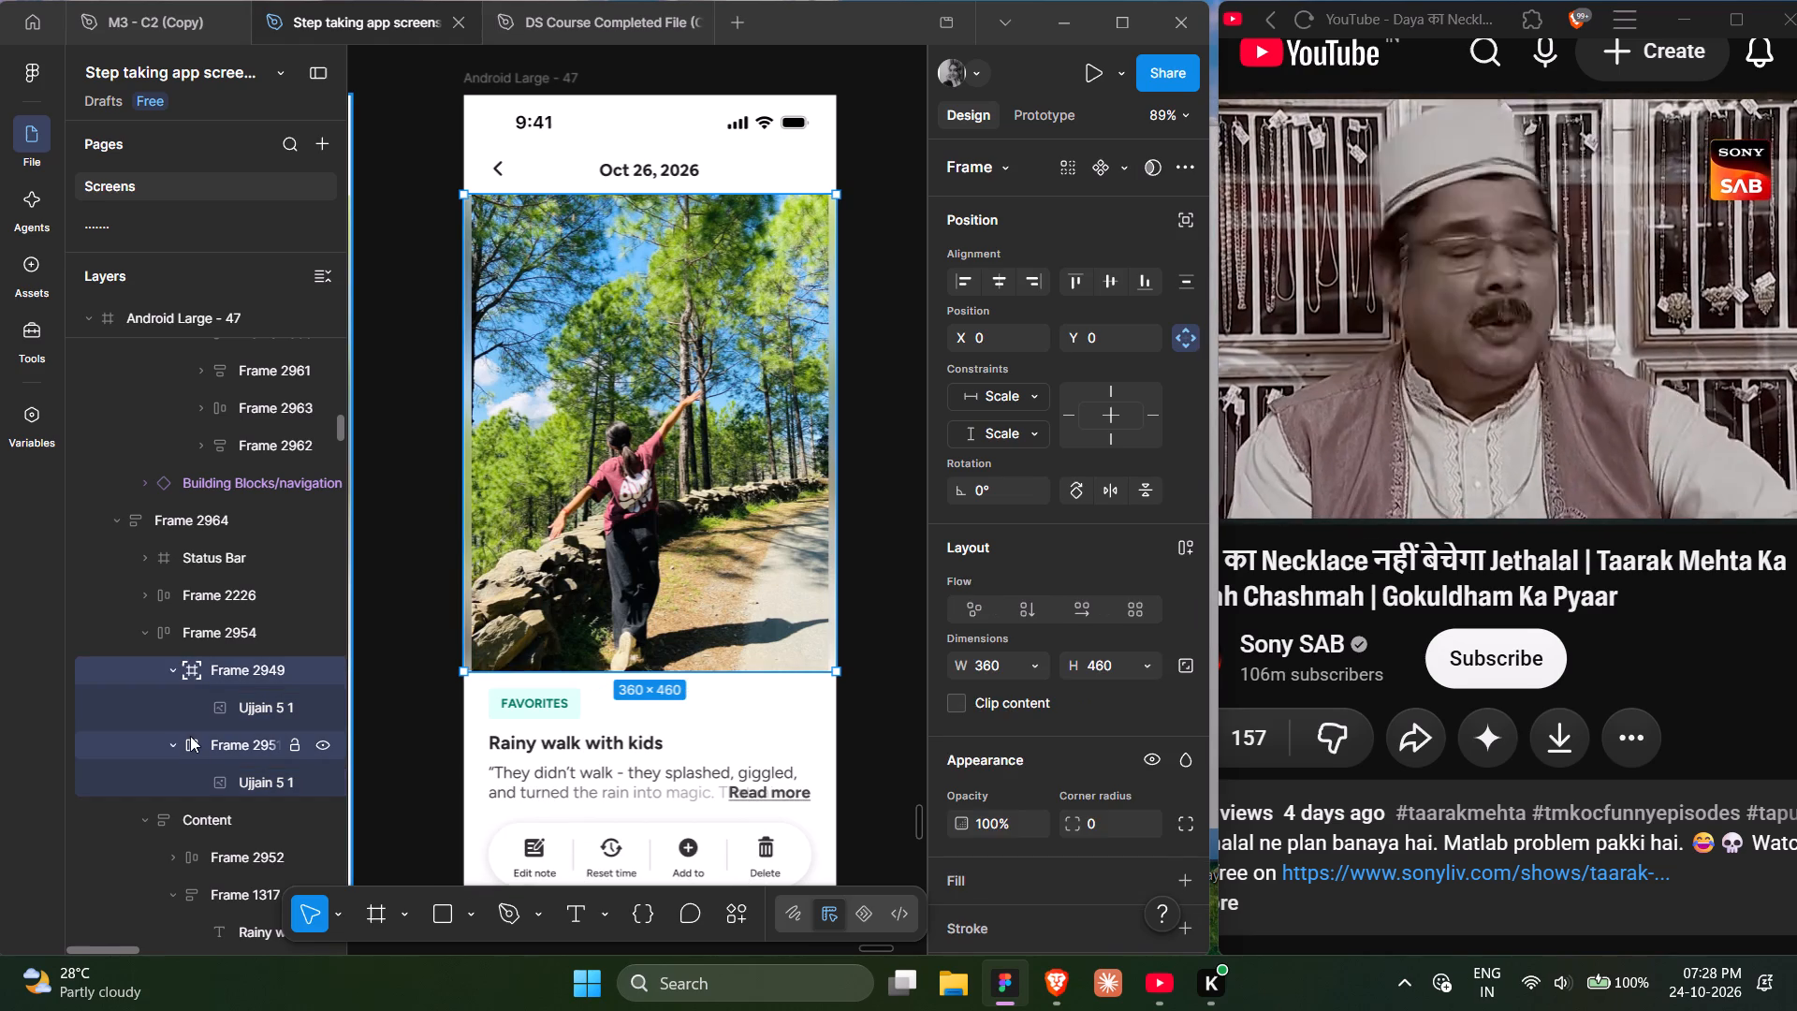
pyautogui.hotkey('shift', 'Return')
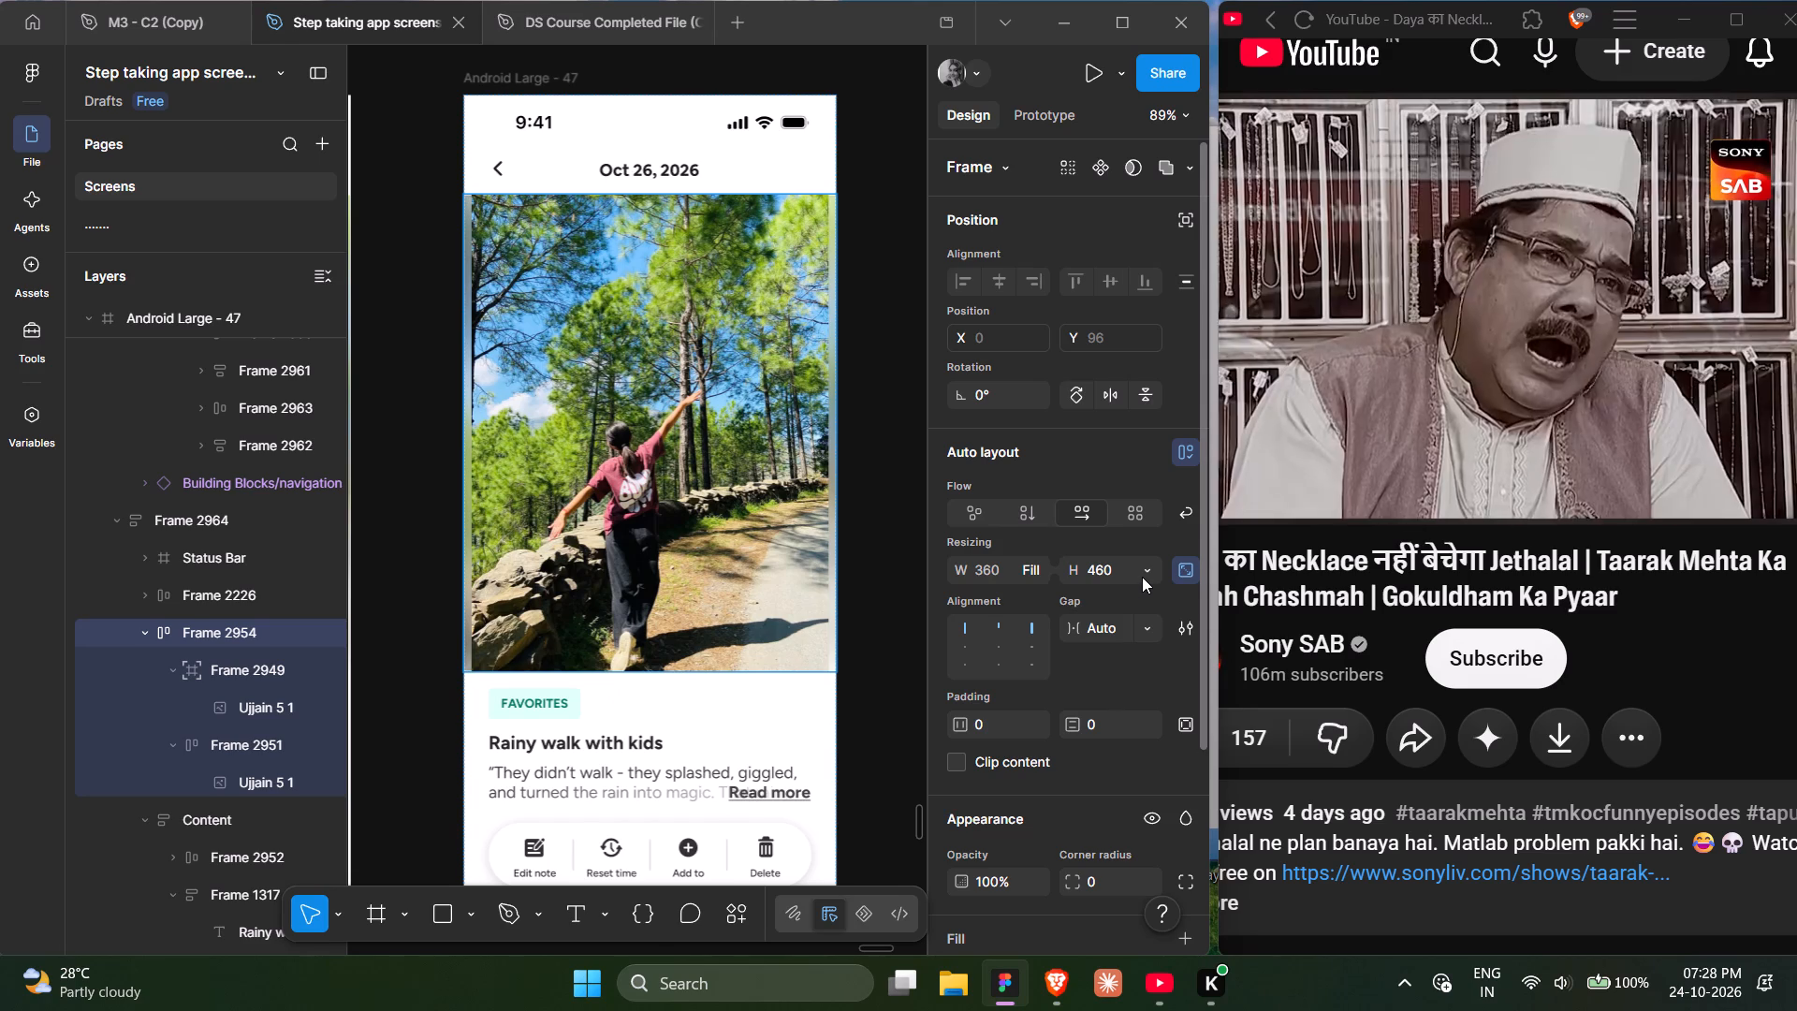
pyautogui.click(1142, 577)
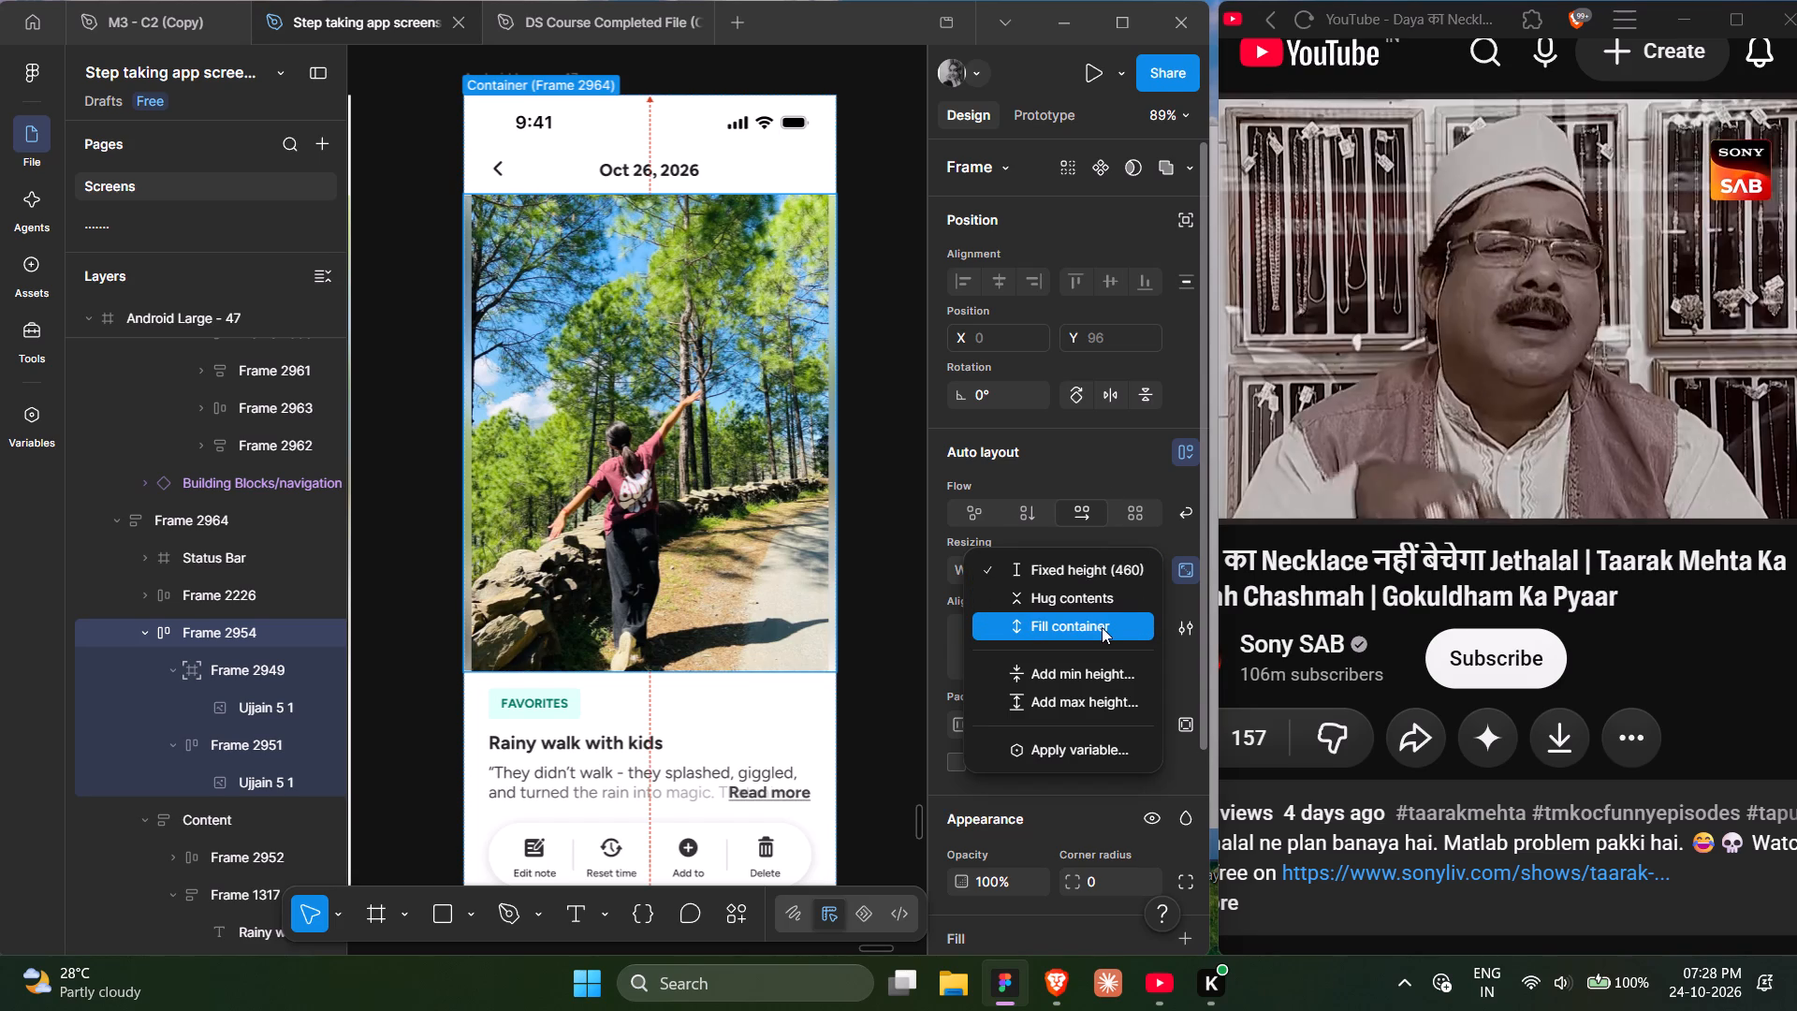
pyautogui.click(1091, 594)
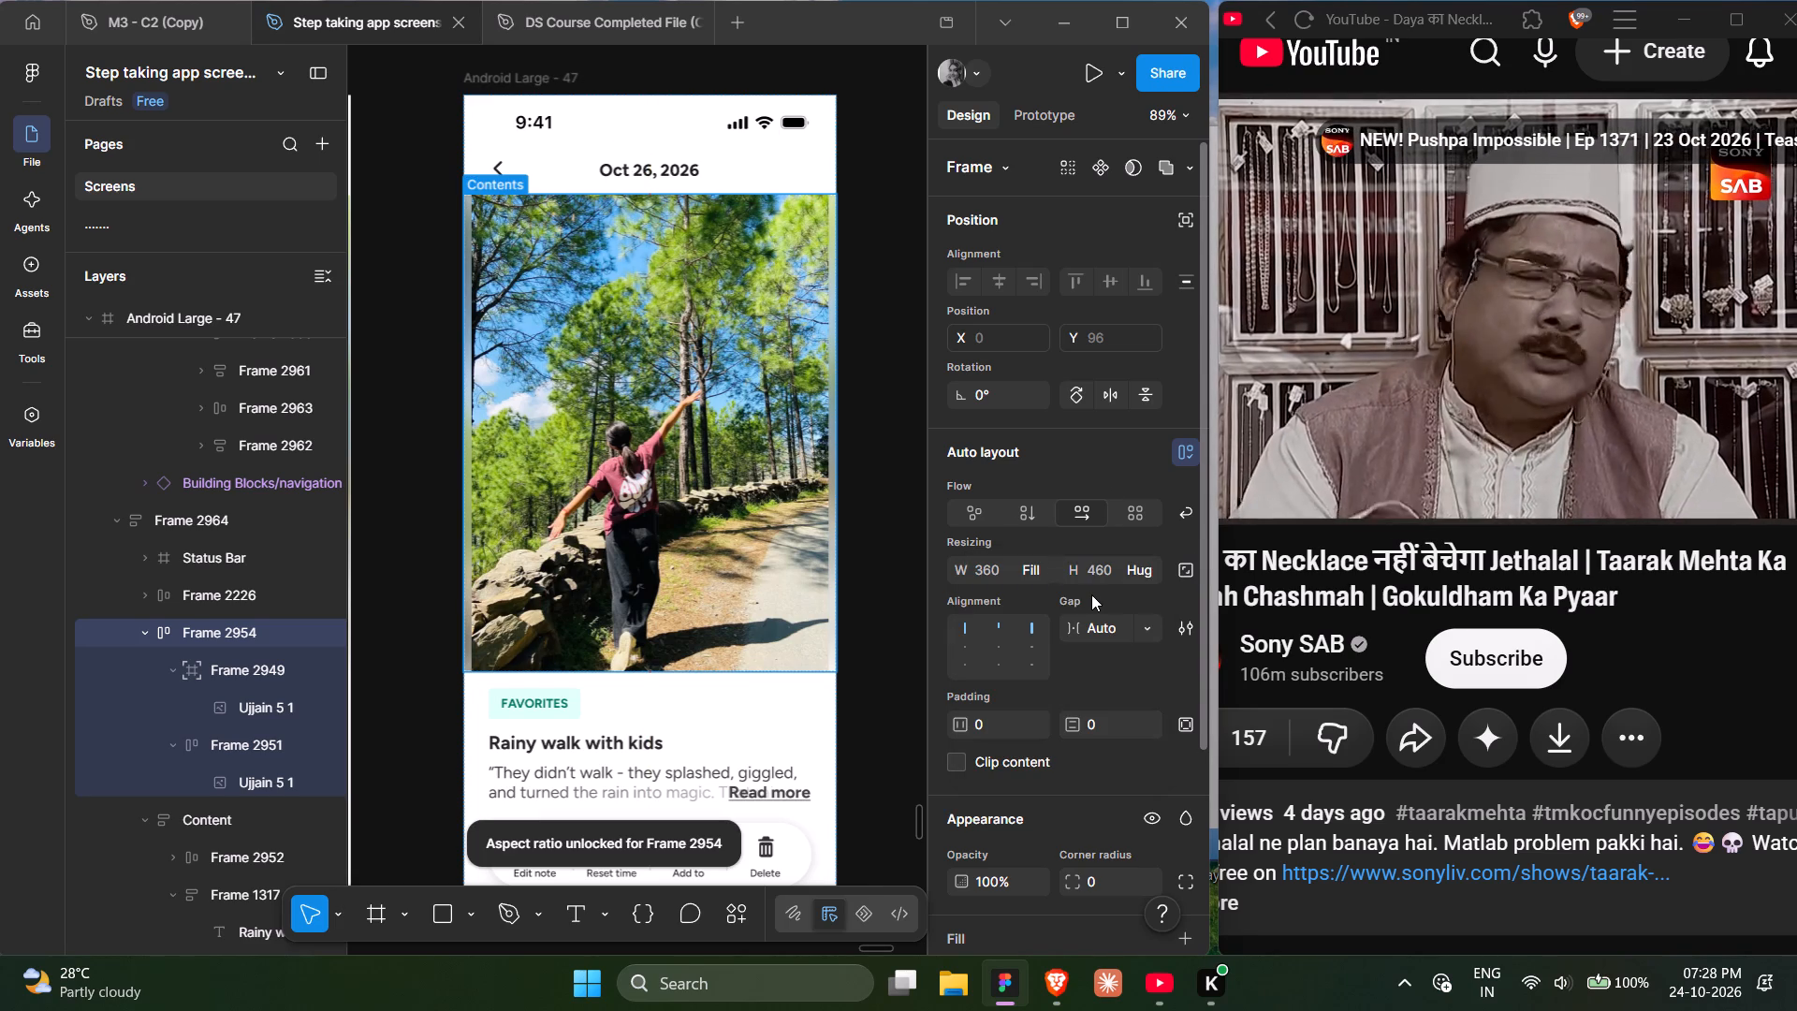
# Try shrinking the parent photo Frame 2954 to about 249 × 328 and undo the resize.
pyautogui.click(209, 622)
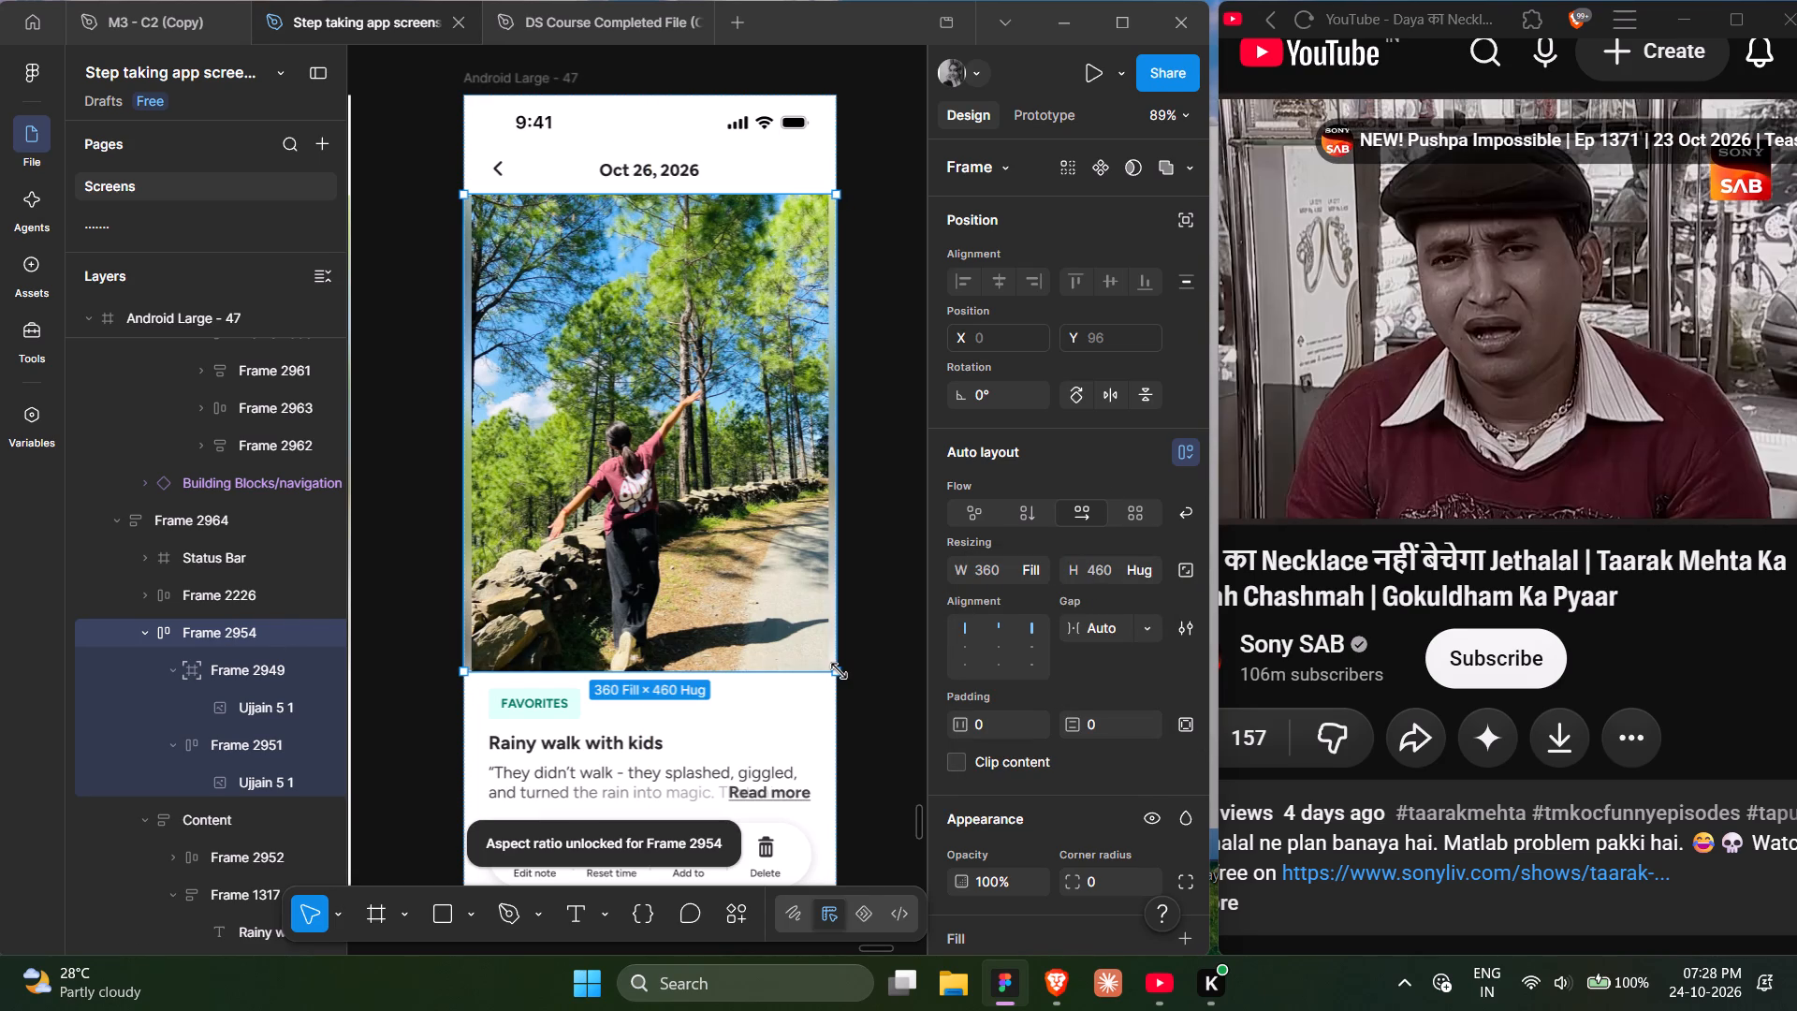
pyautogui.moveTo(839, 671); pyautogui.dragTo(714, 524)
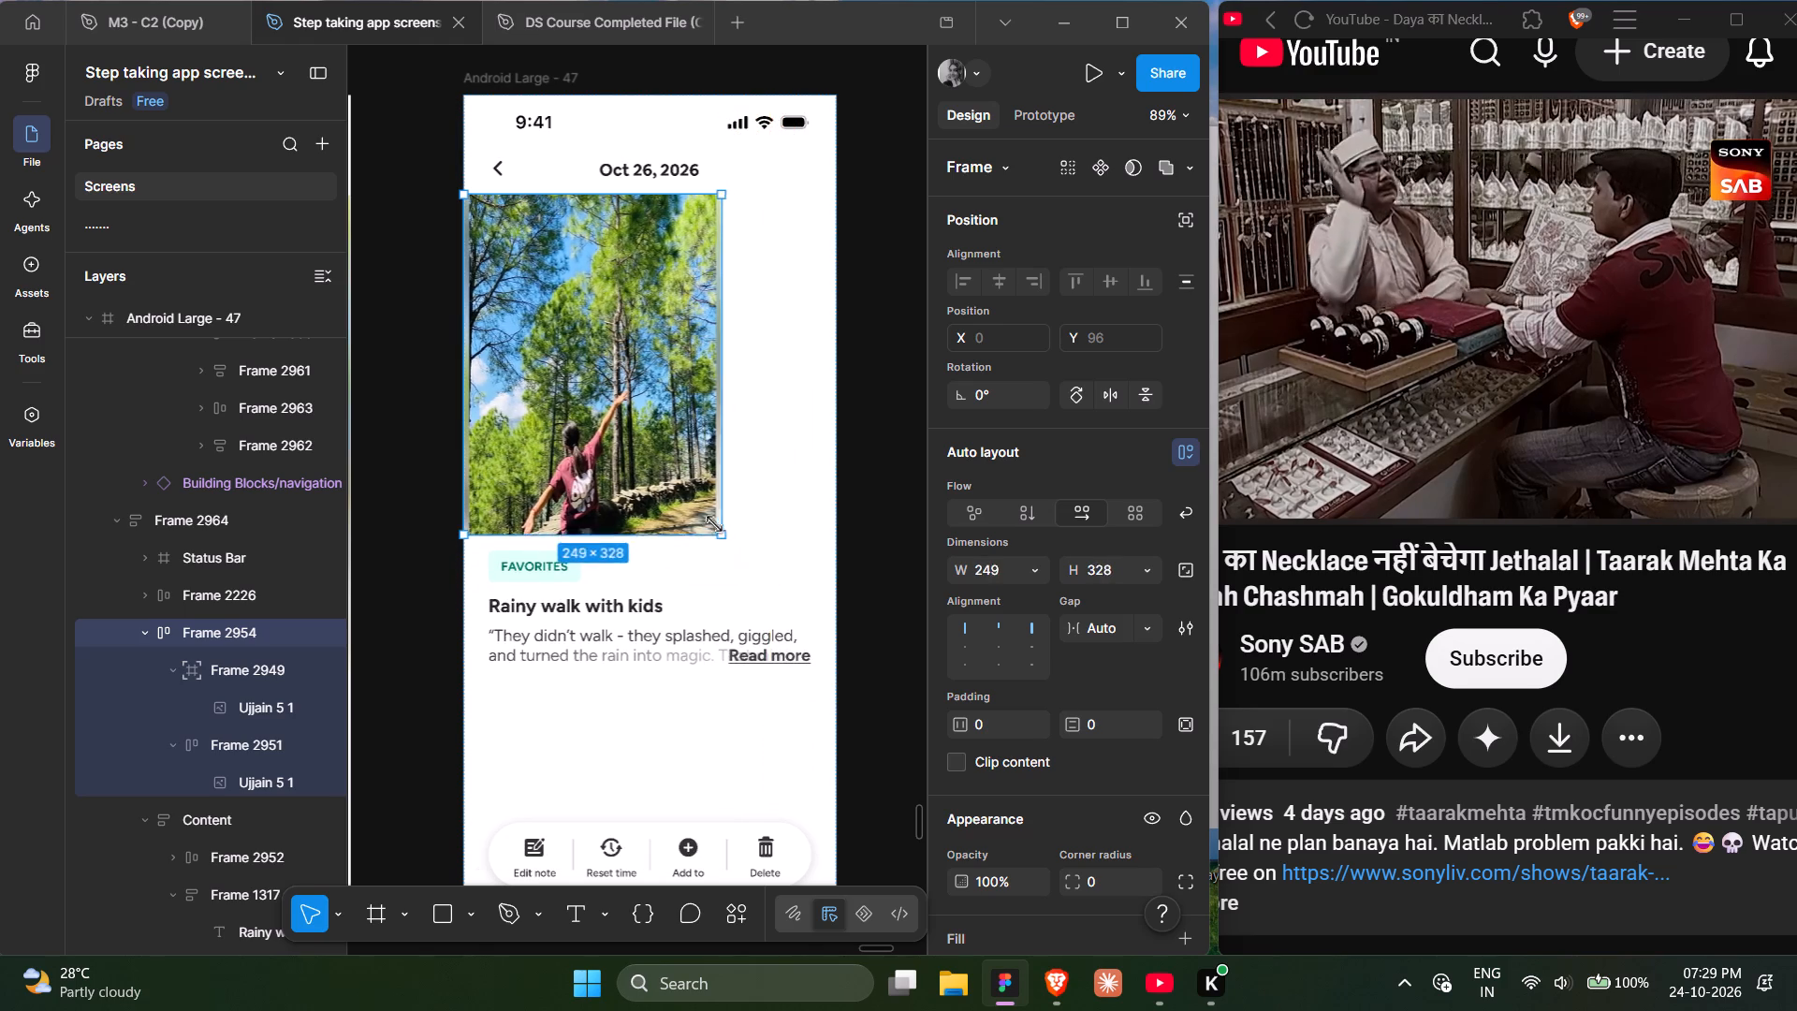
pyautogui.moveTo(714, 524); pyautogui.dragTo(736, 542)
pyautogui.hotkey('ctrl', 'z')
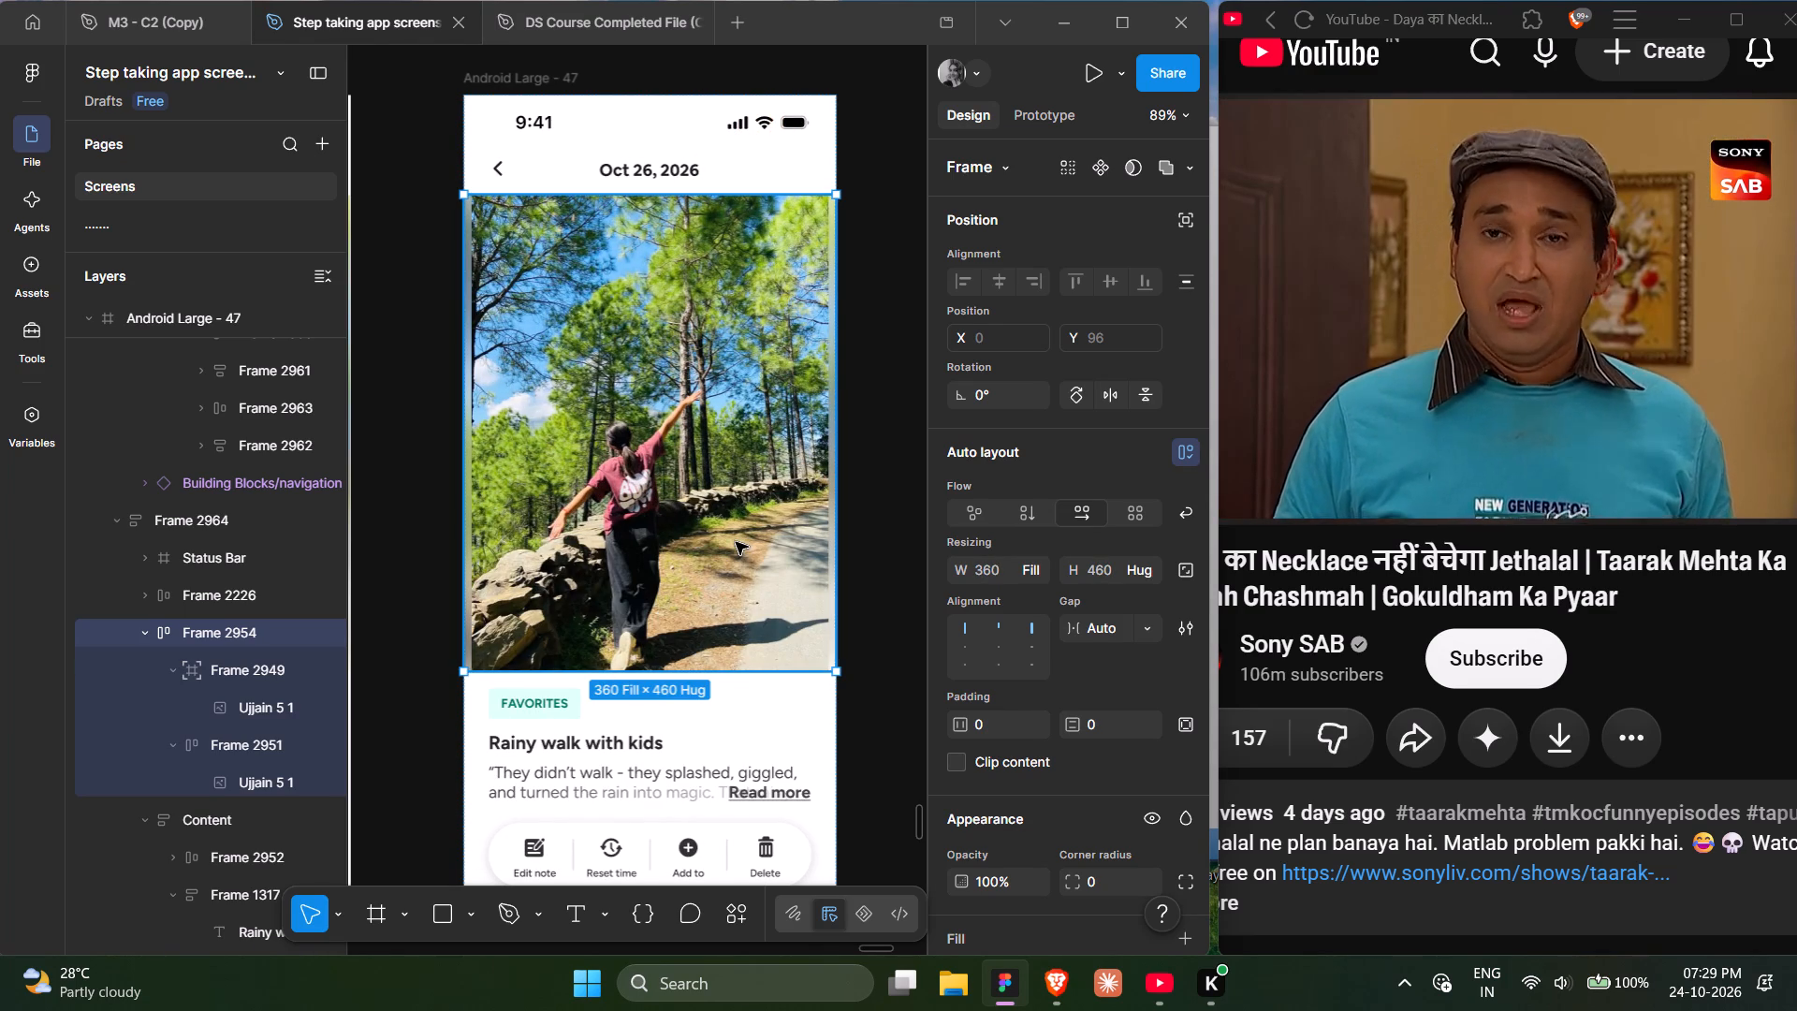
# Lock the aspect ratio of the Ujjain 5 1 image inside Frame 2951.
pyautogui.keyDown('ctrl'); pyautogui.click(736, 542); pyautogui.keyUp('ctrl')
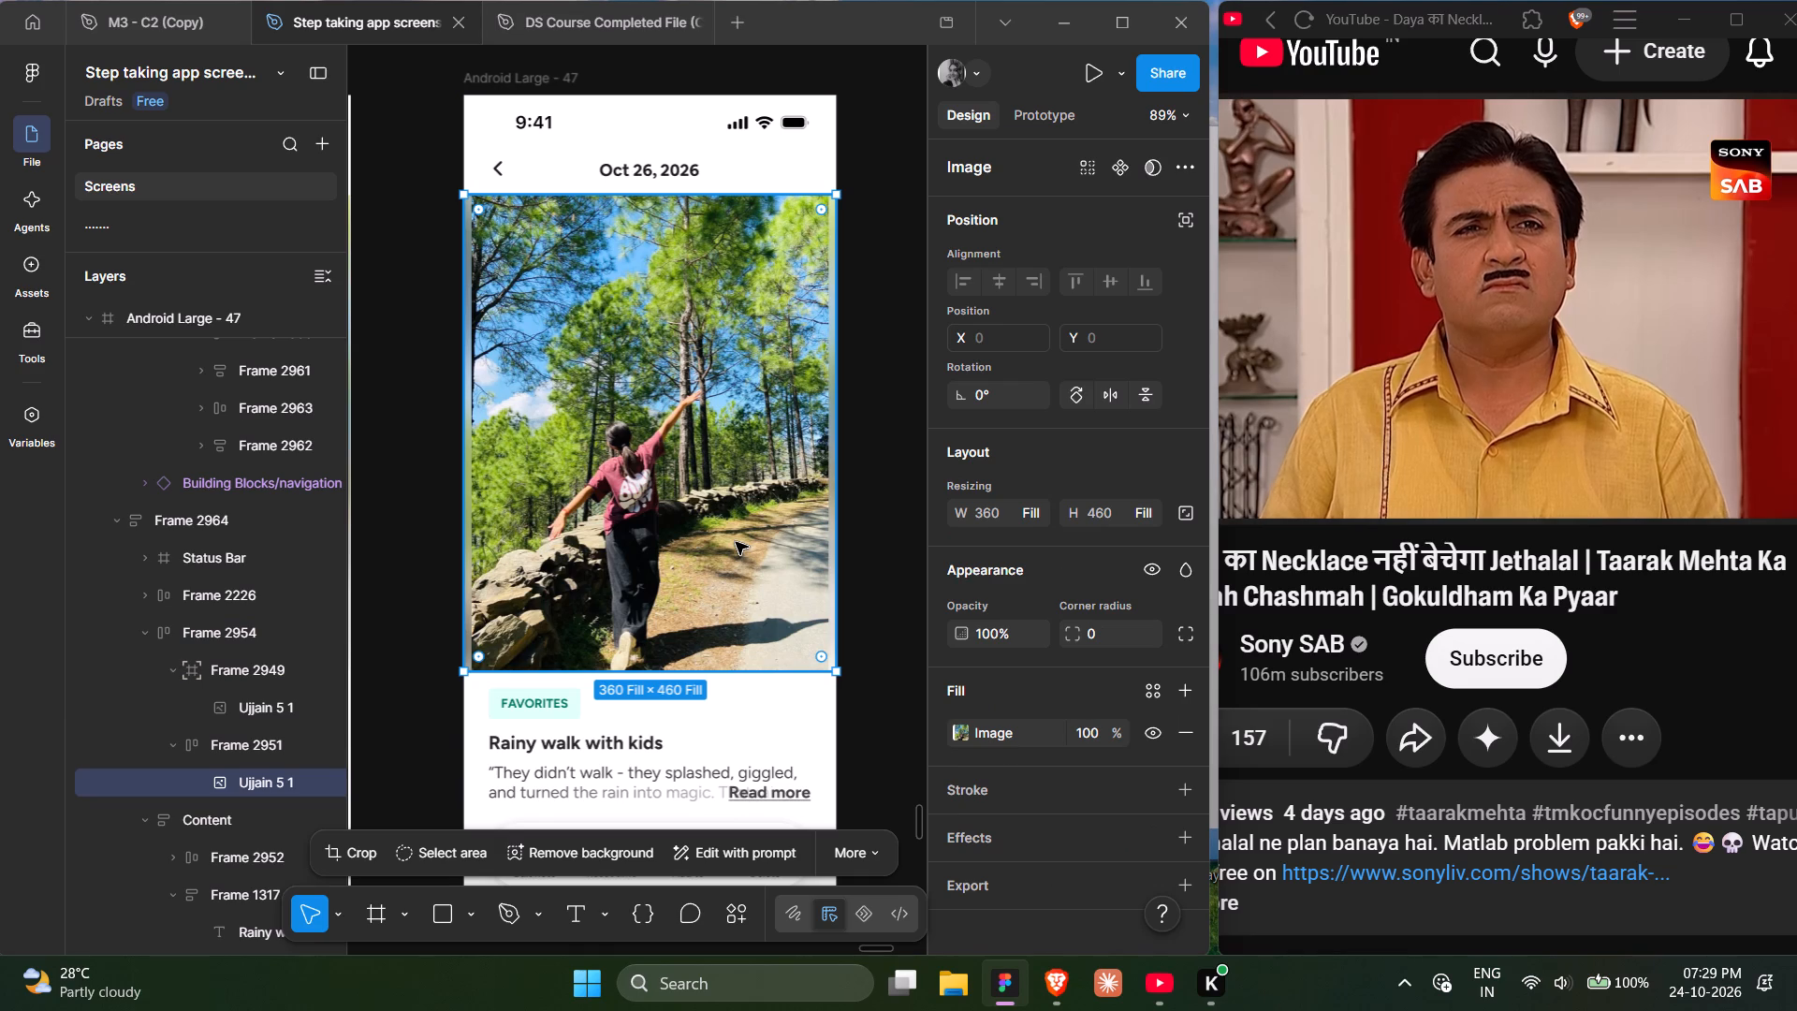
pyautogui.click(1191, 516)
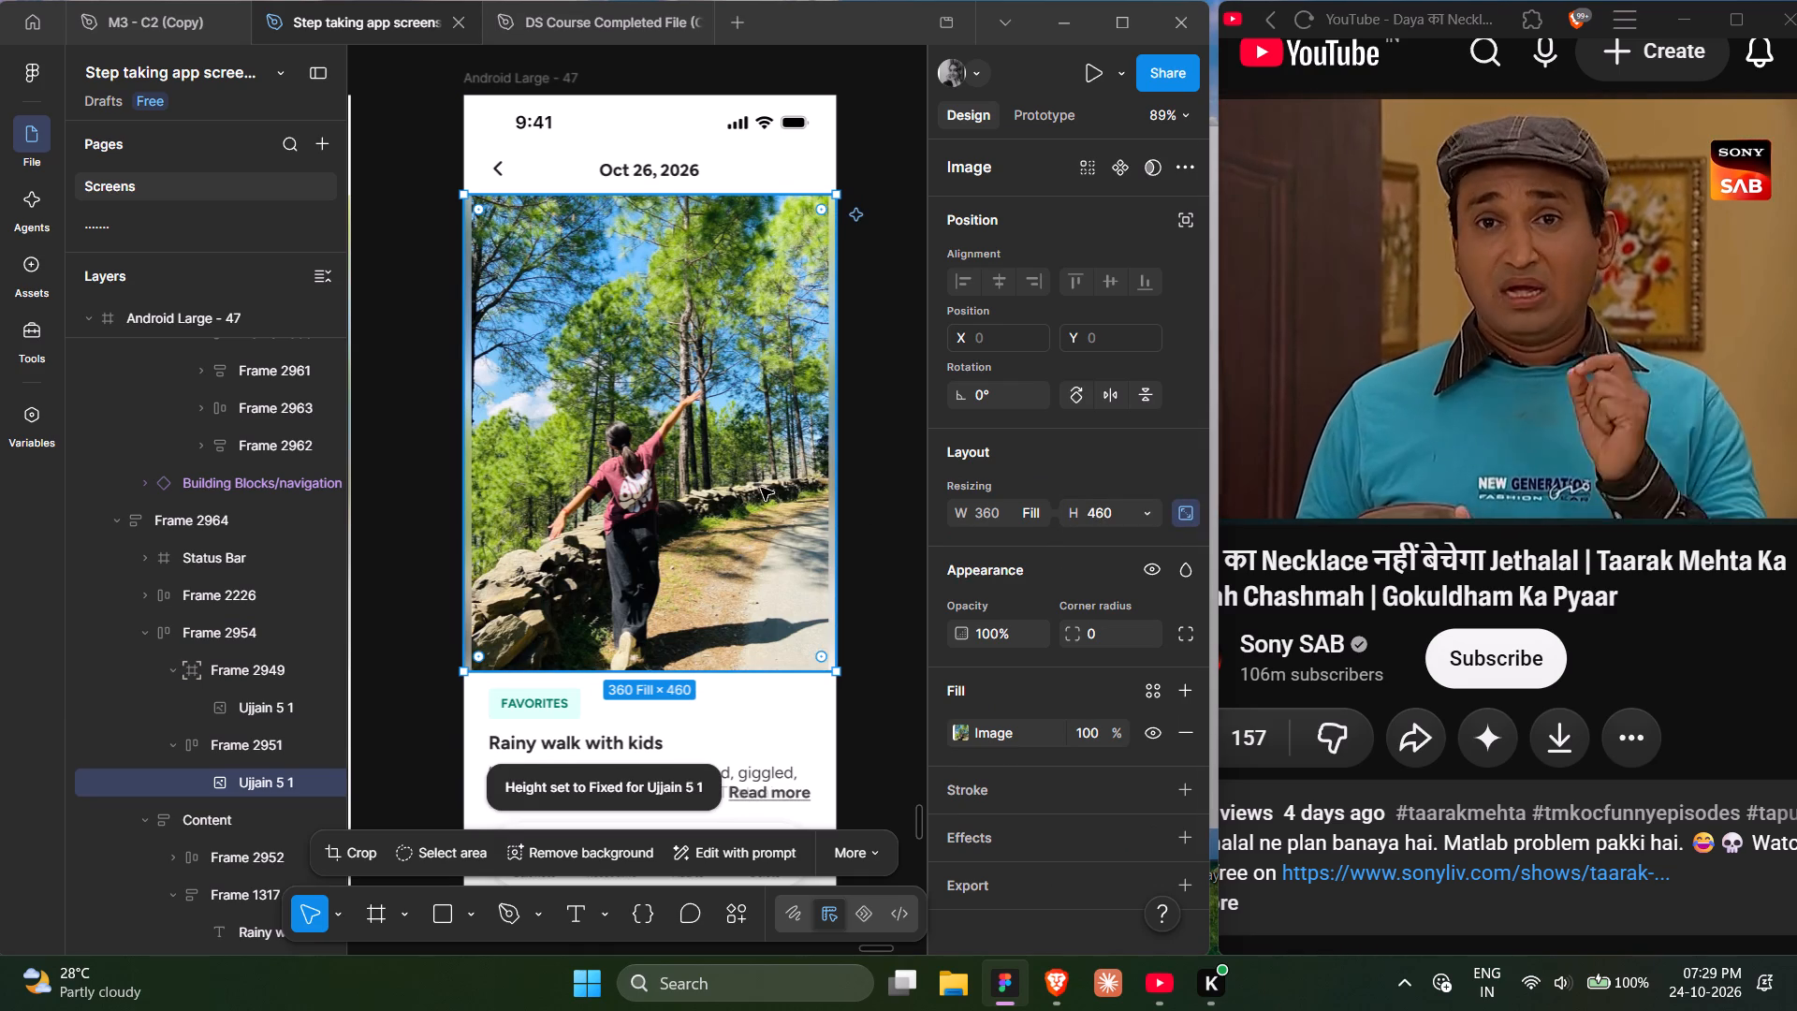
pyautogui.press('Return')
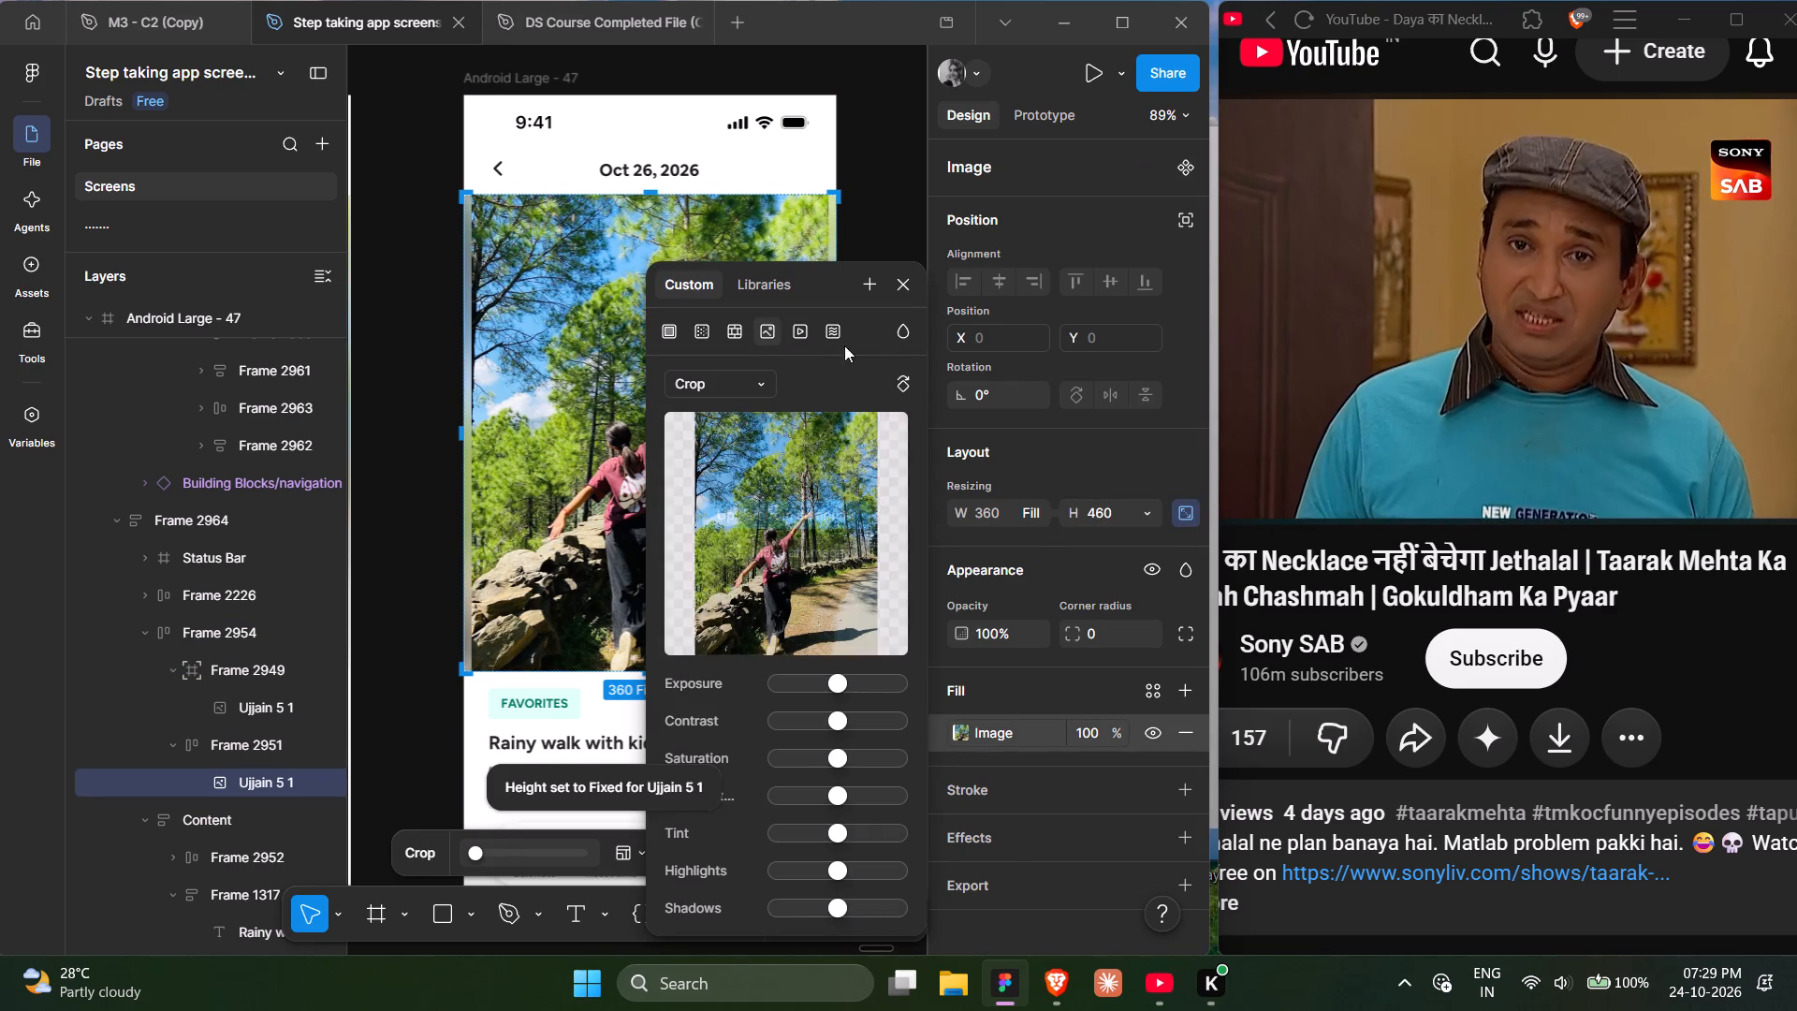
pyautogui.click(909, 280)
pyautogui.click(862, 523)
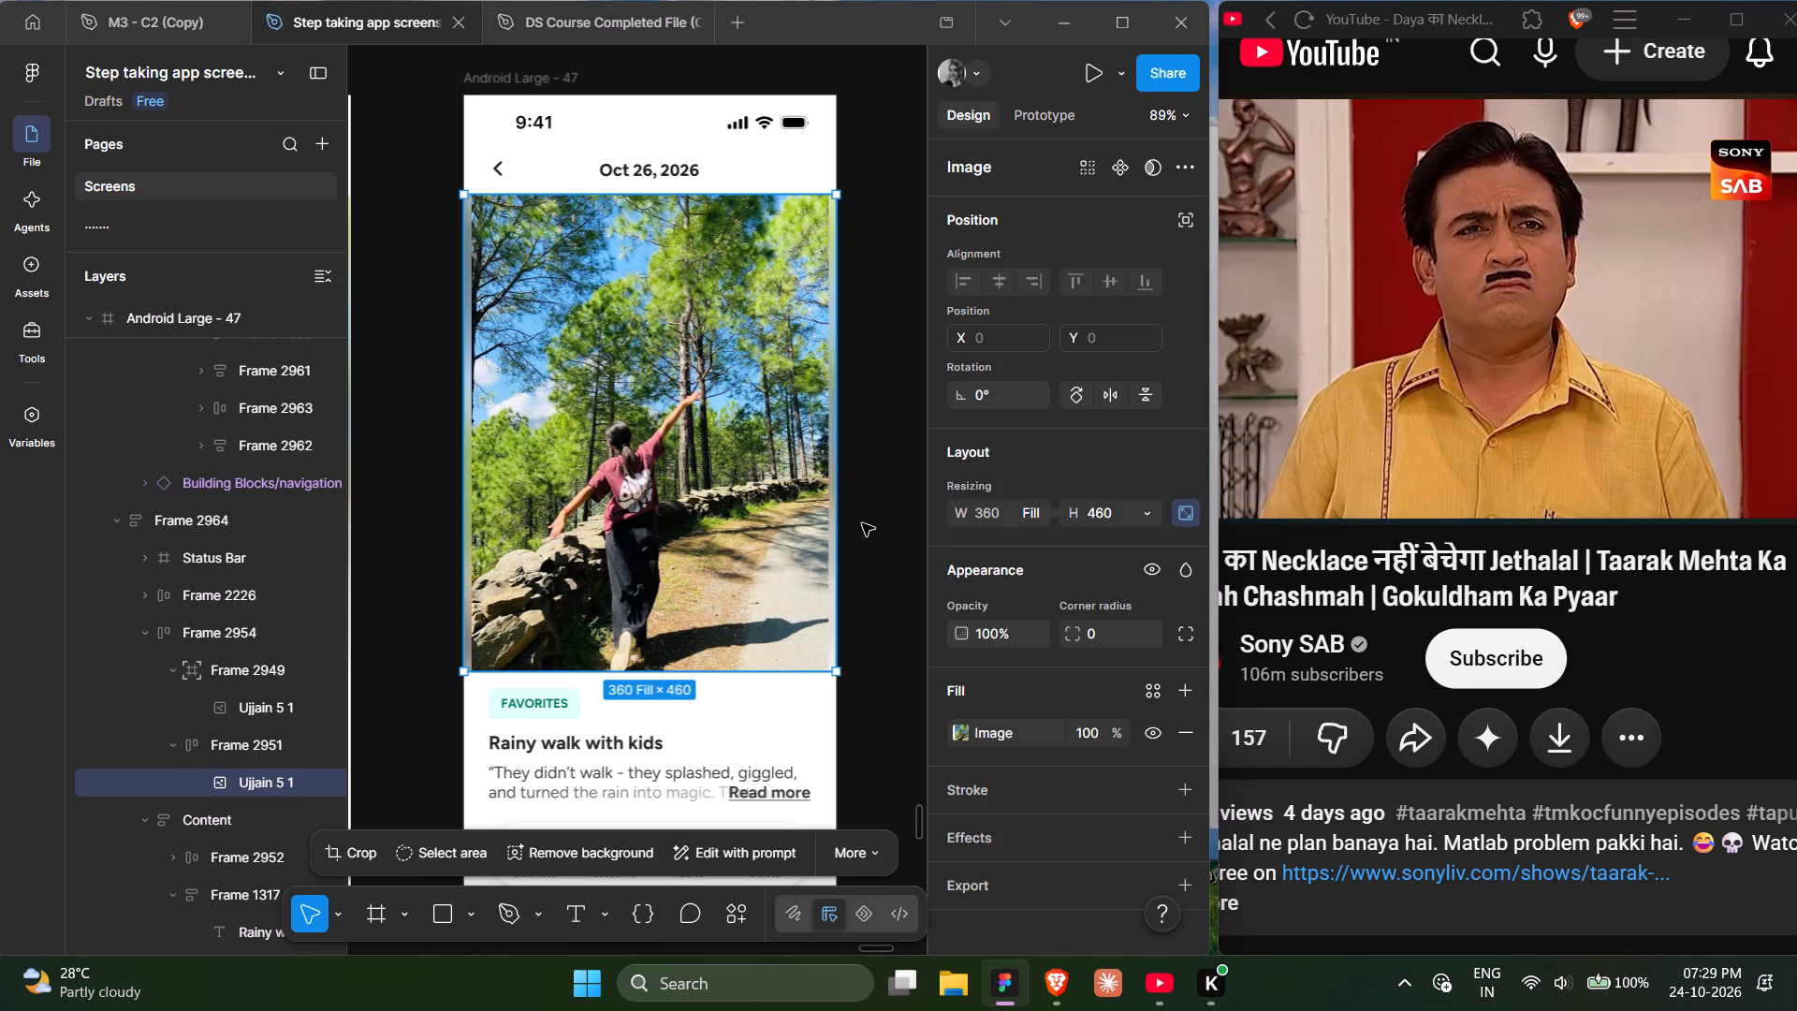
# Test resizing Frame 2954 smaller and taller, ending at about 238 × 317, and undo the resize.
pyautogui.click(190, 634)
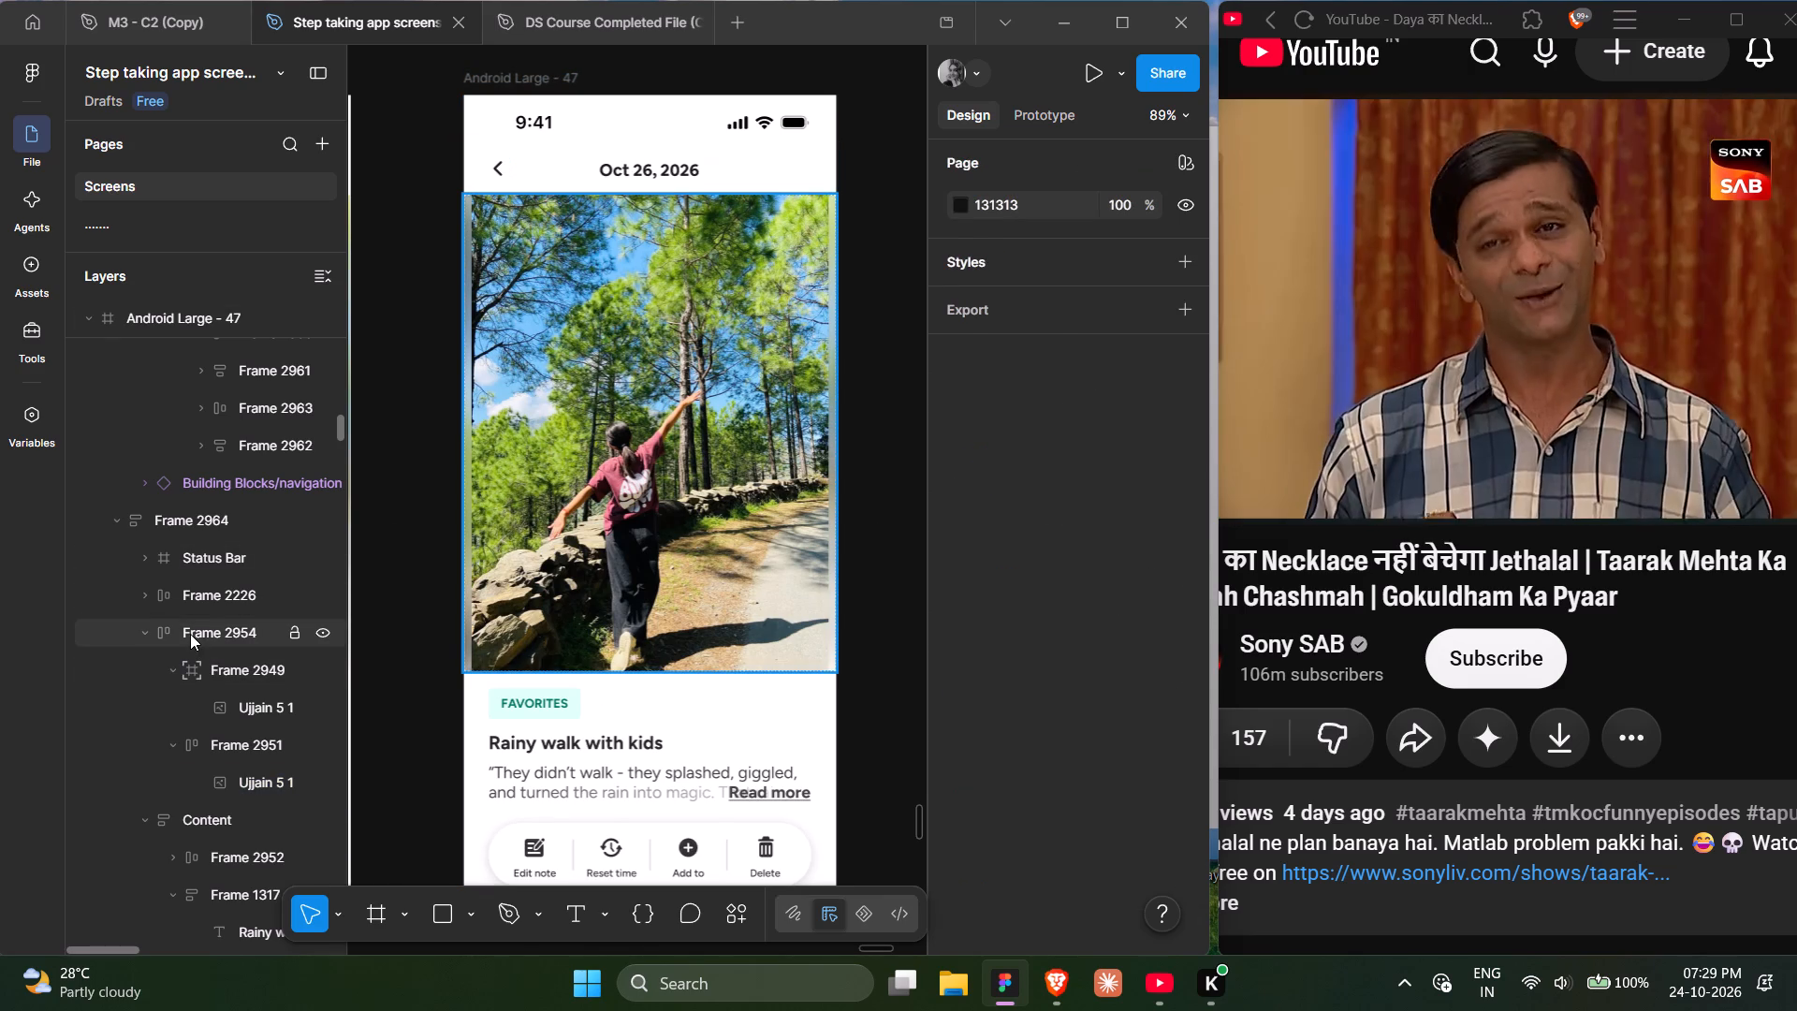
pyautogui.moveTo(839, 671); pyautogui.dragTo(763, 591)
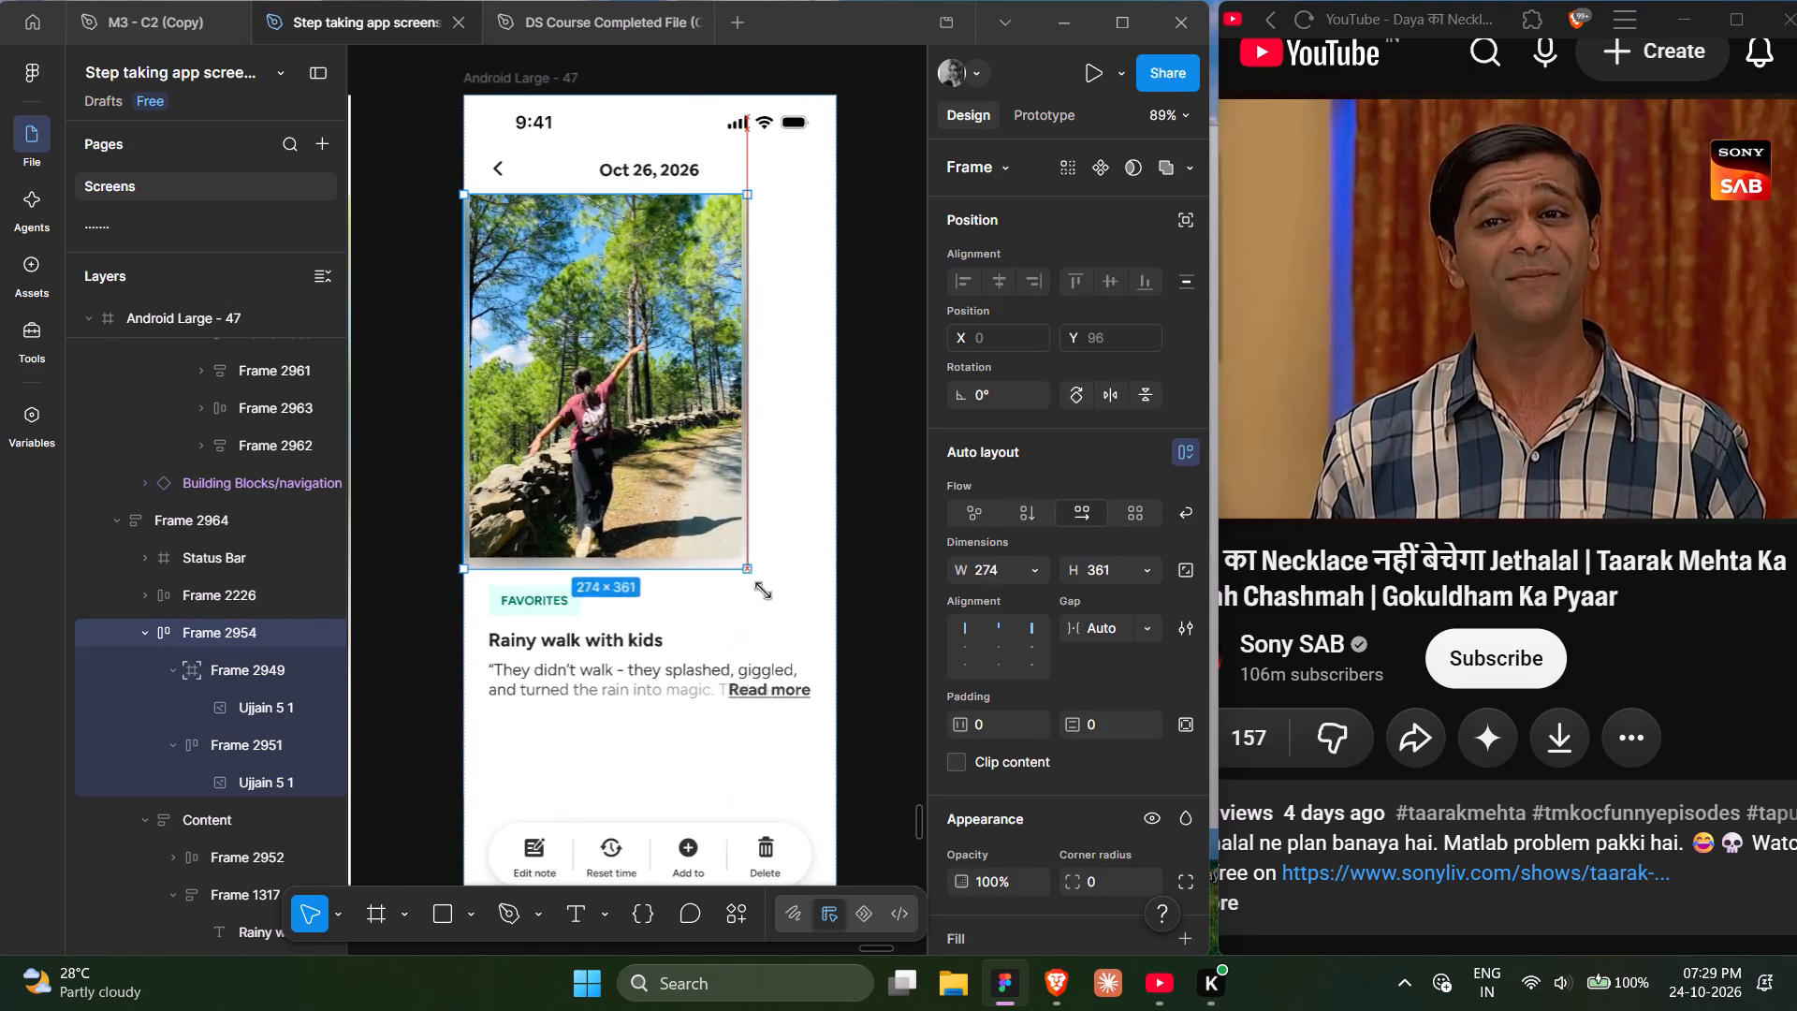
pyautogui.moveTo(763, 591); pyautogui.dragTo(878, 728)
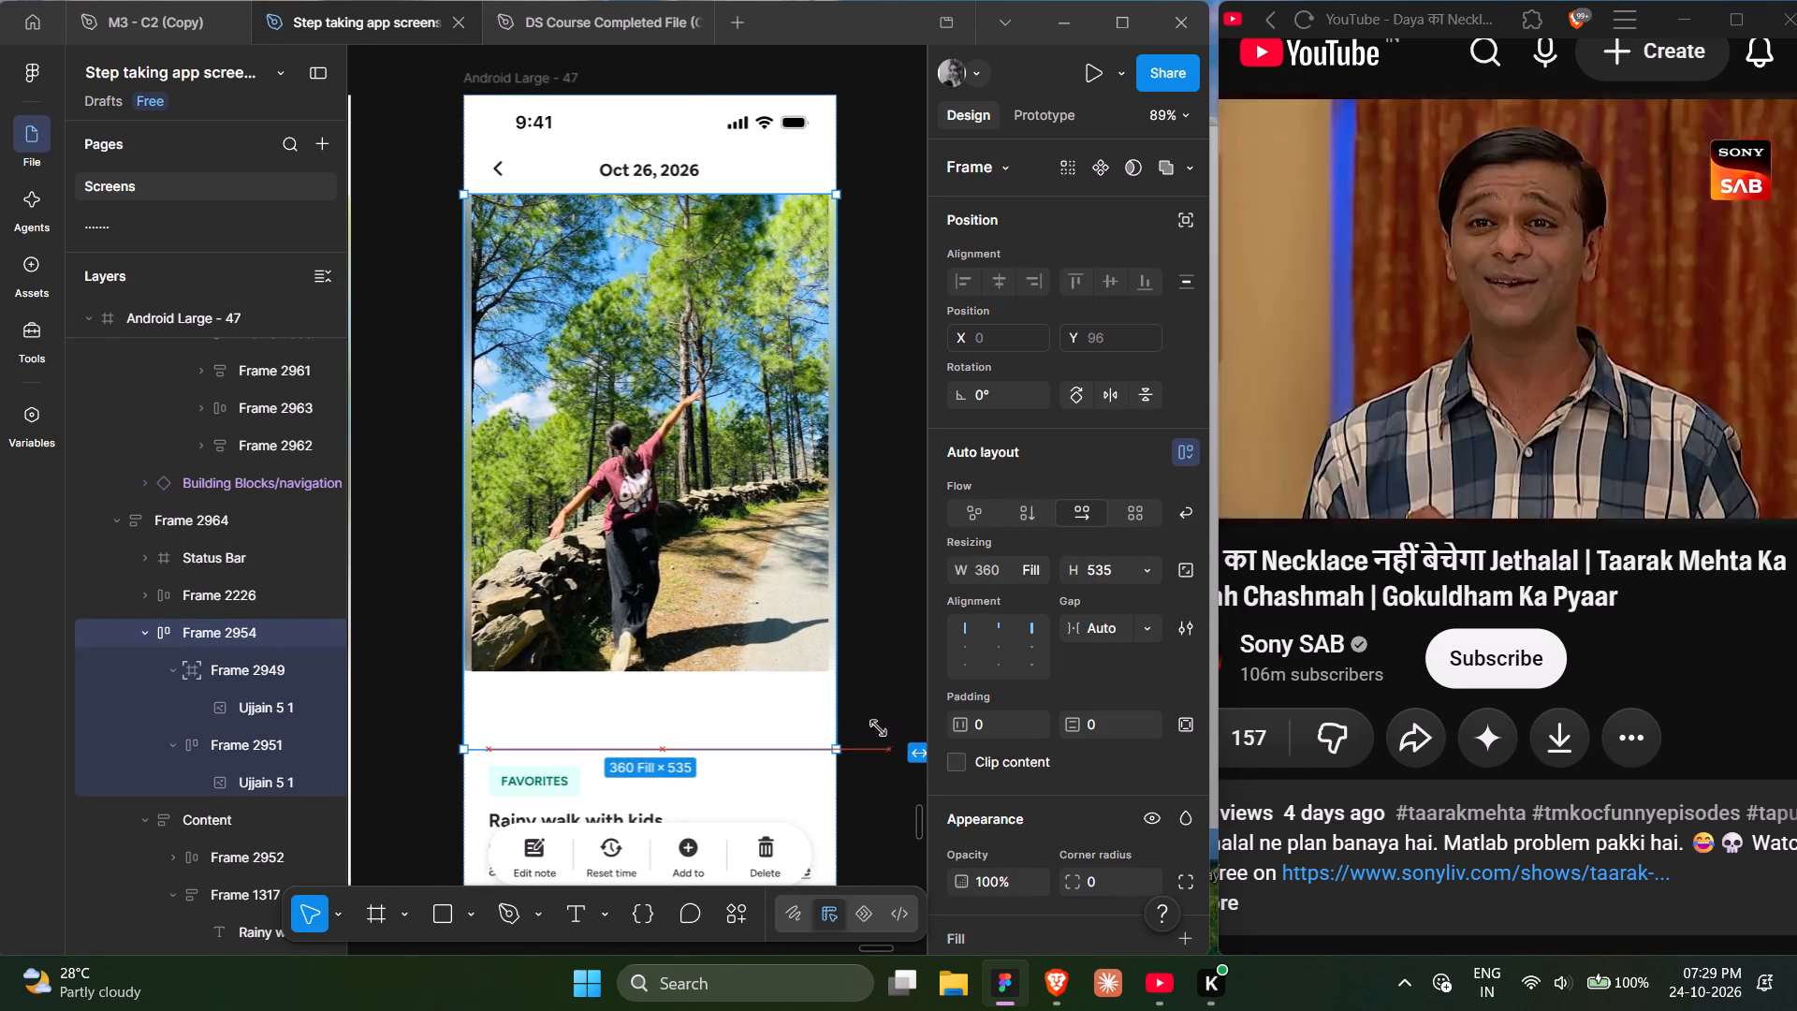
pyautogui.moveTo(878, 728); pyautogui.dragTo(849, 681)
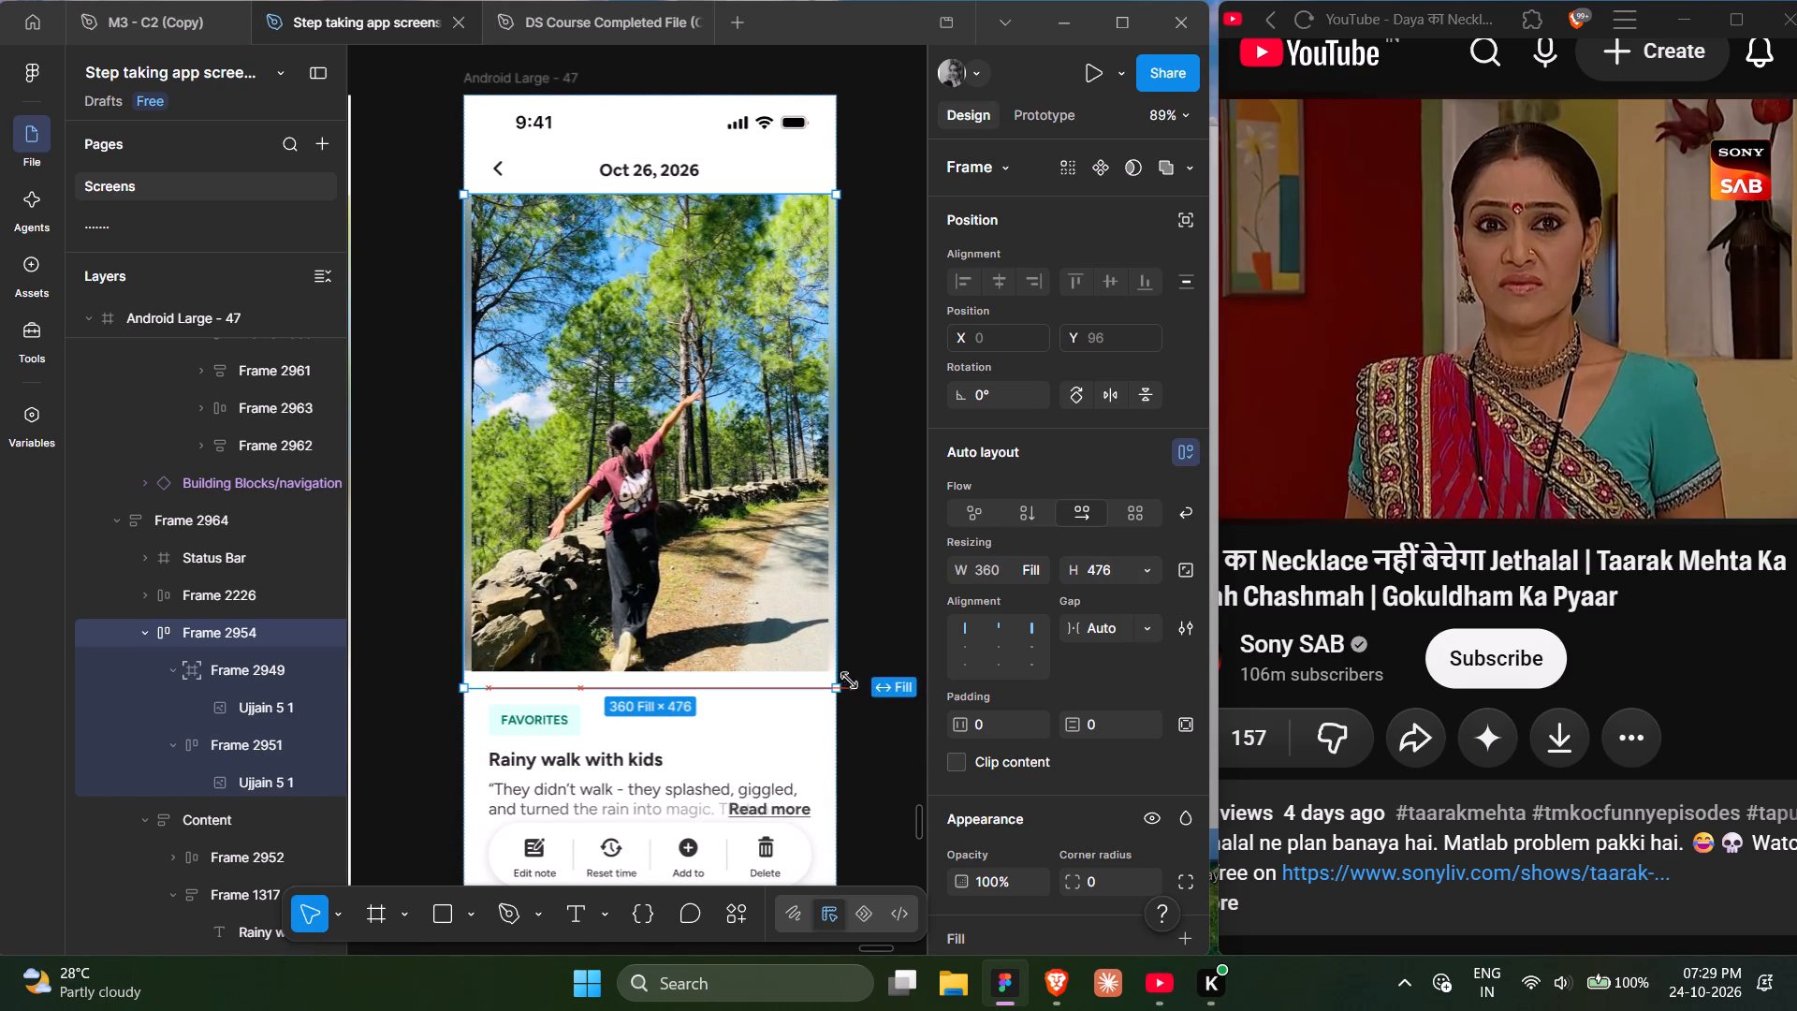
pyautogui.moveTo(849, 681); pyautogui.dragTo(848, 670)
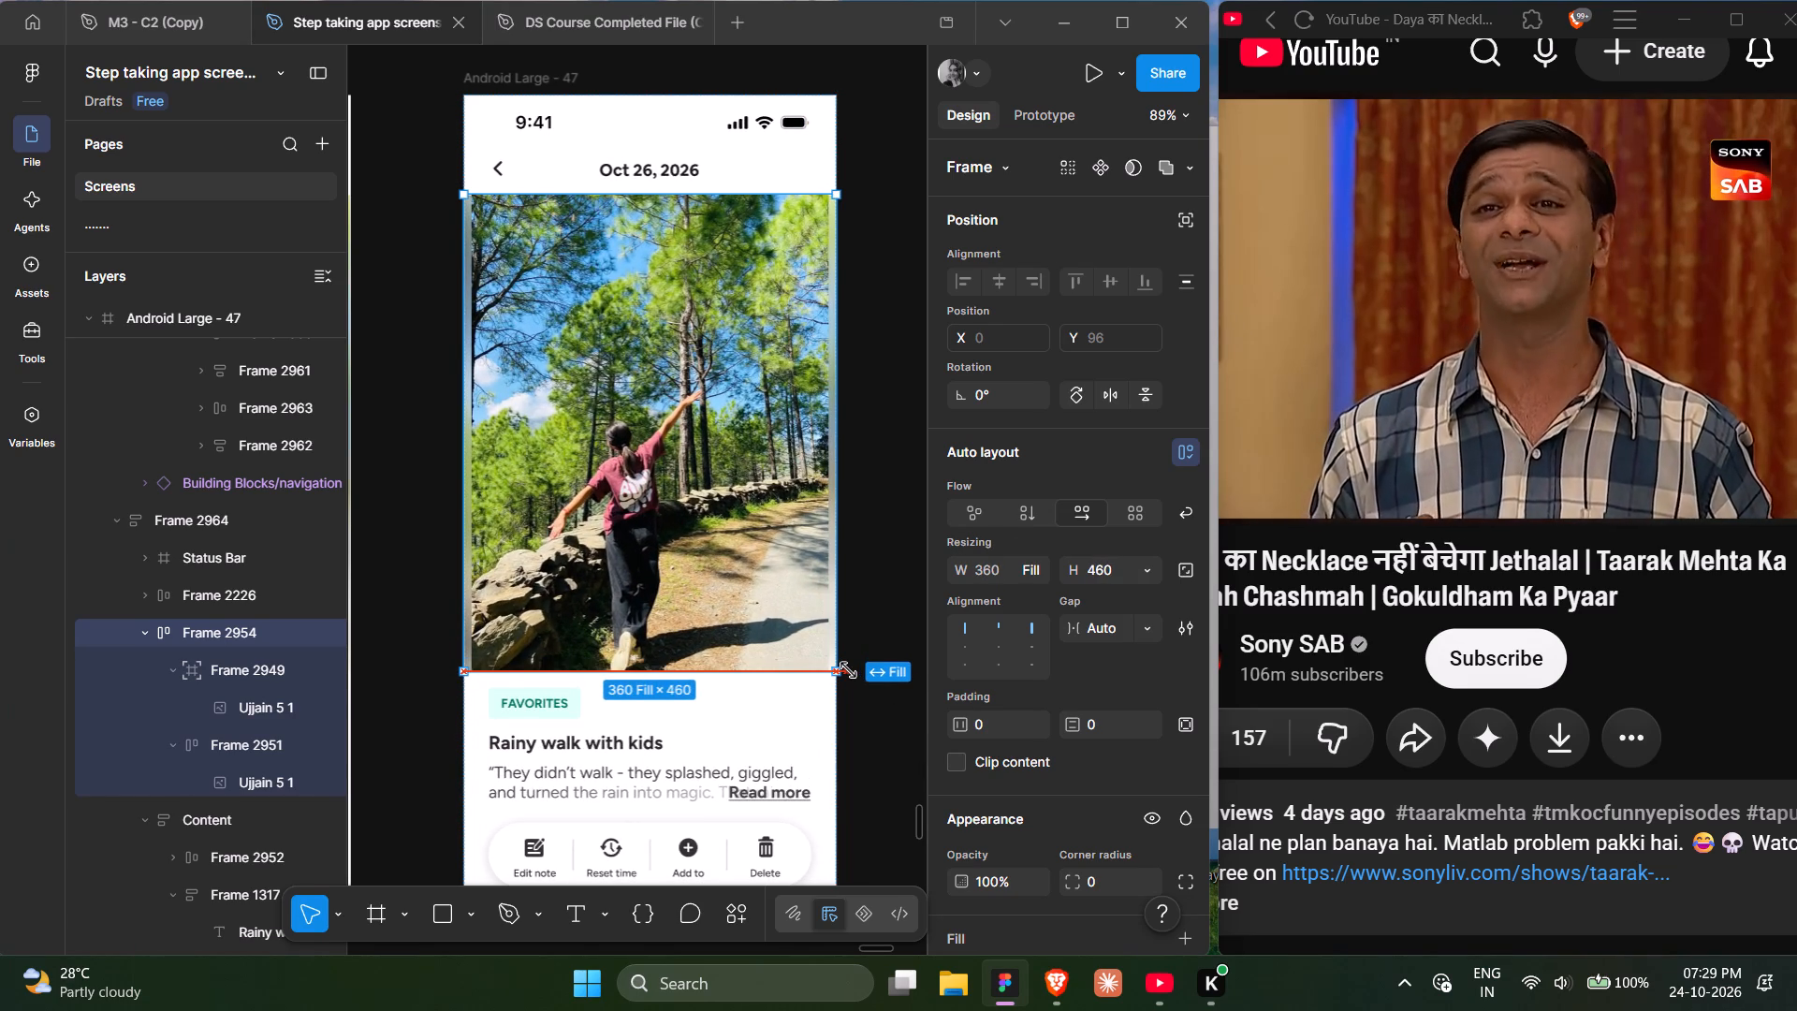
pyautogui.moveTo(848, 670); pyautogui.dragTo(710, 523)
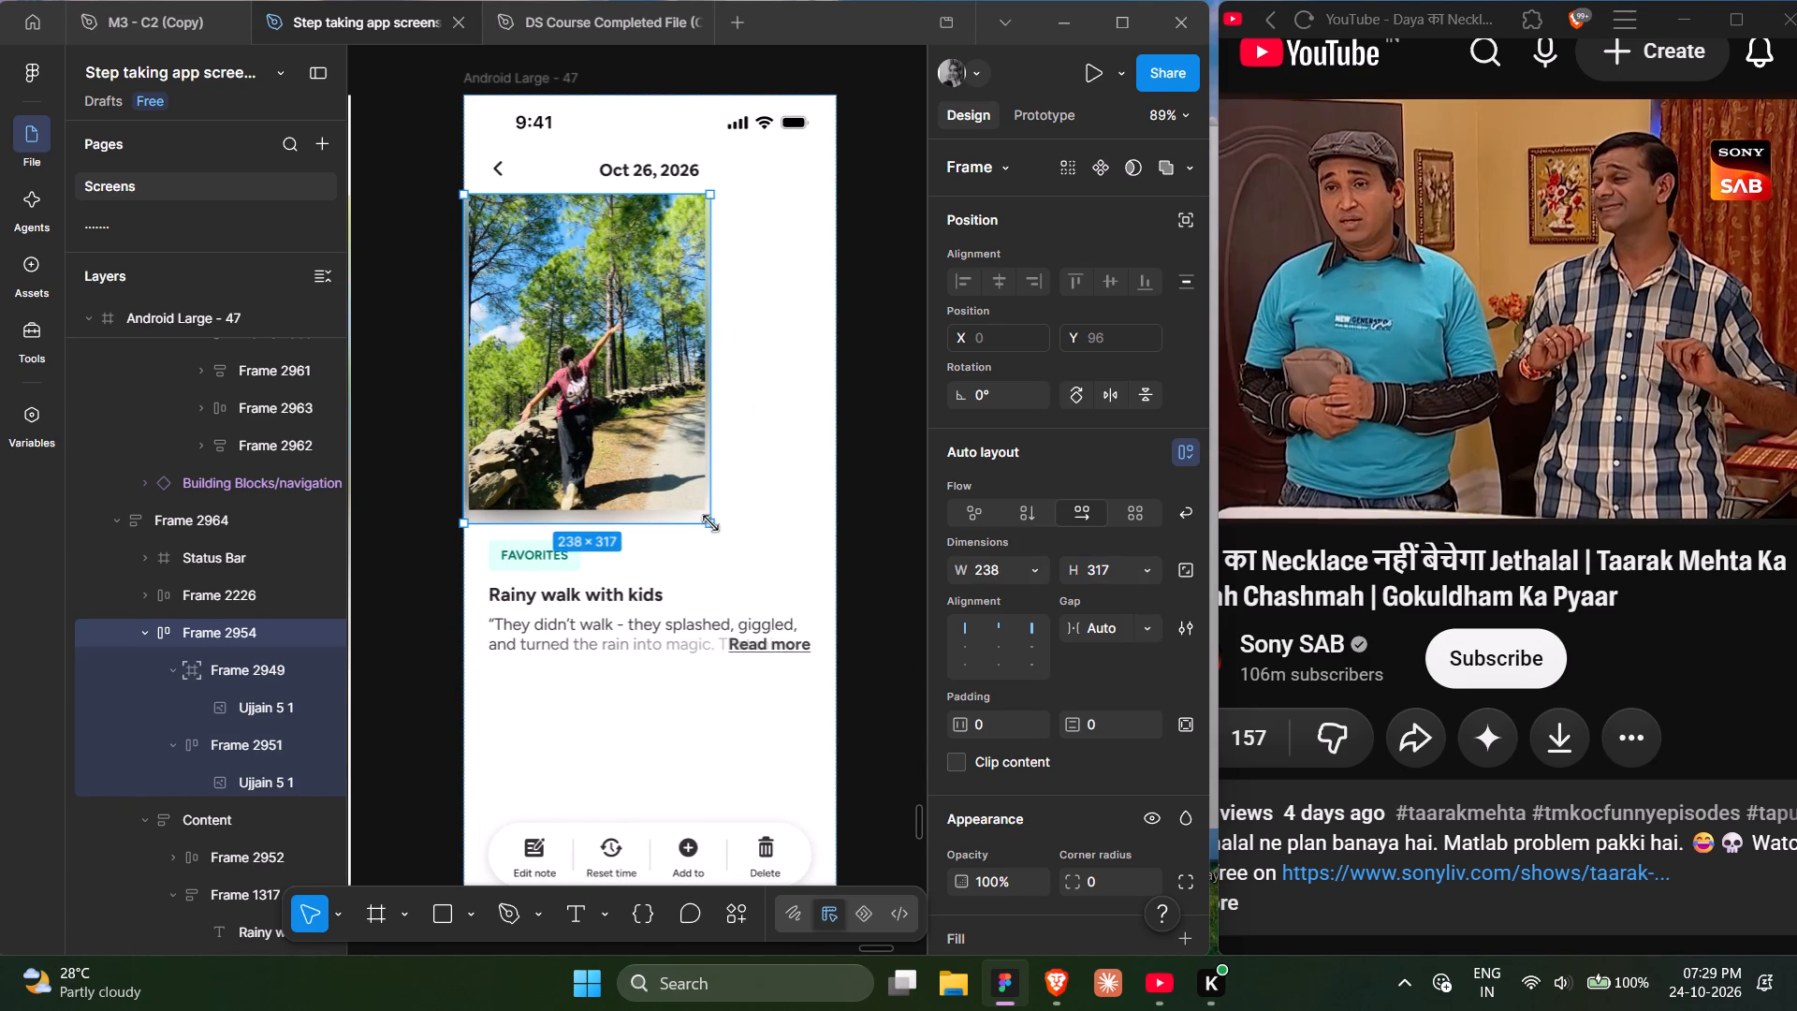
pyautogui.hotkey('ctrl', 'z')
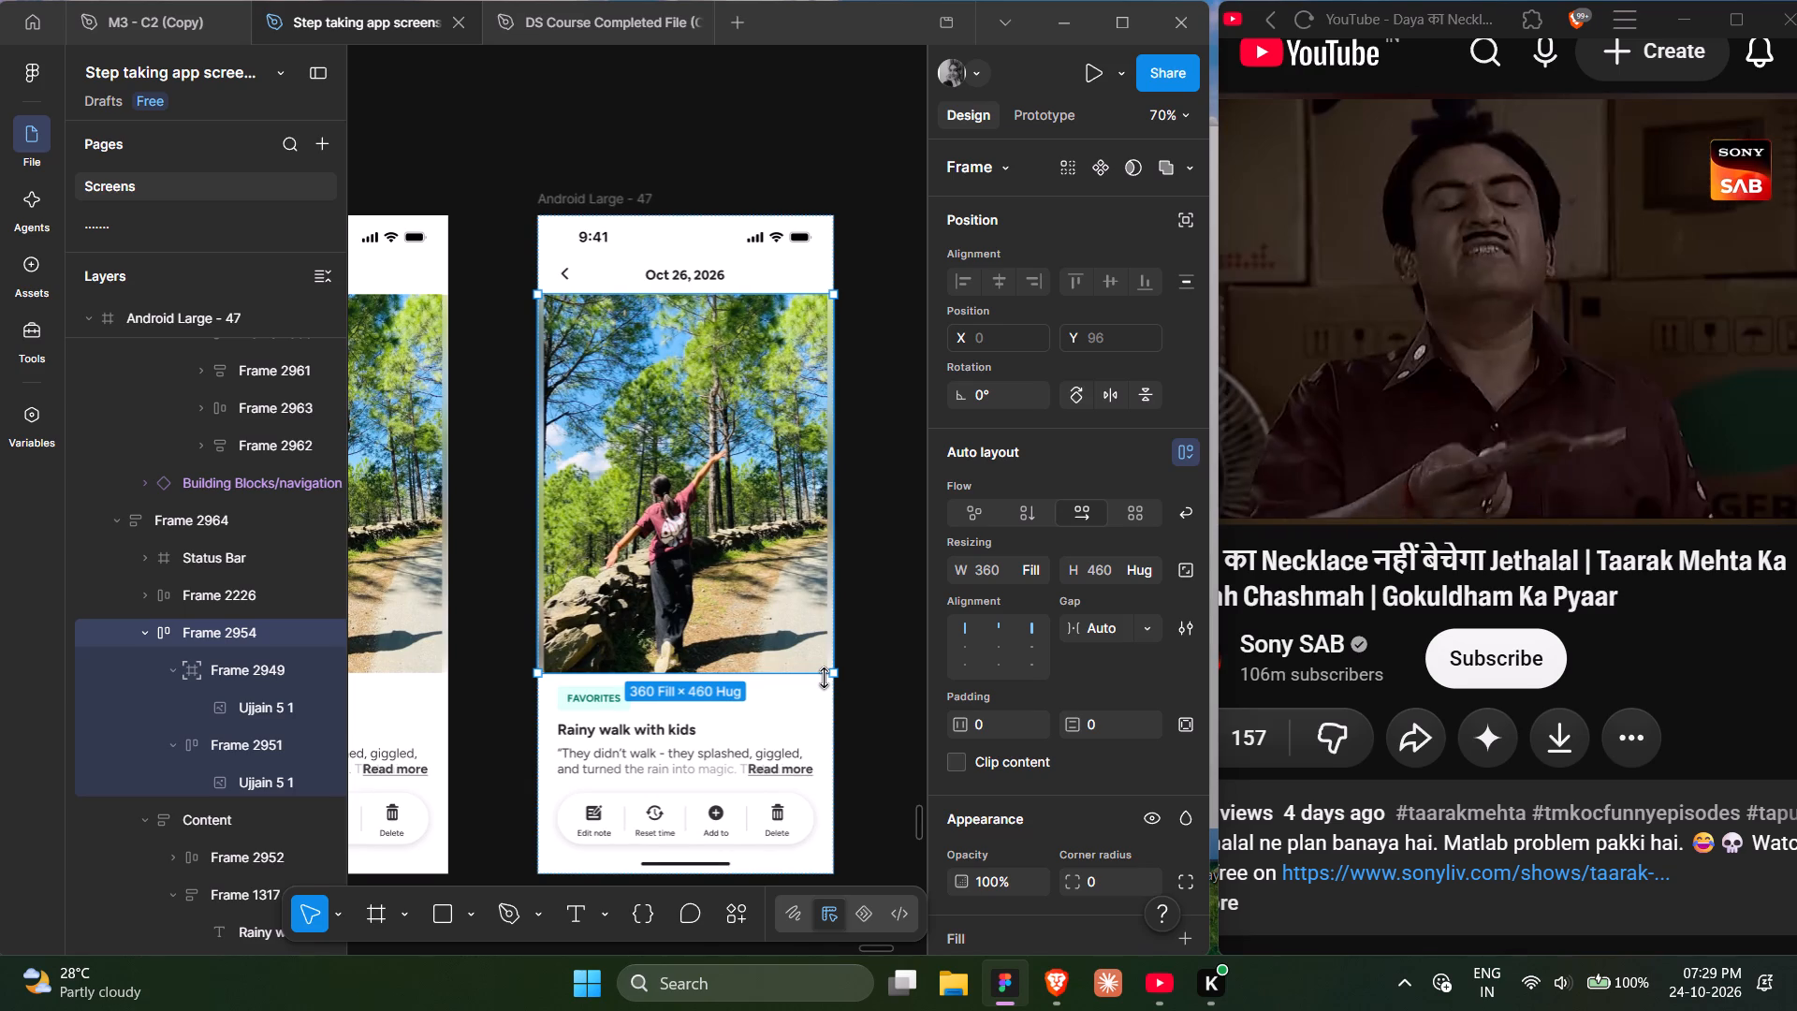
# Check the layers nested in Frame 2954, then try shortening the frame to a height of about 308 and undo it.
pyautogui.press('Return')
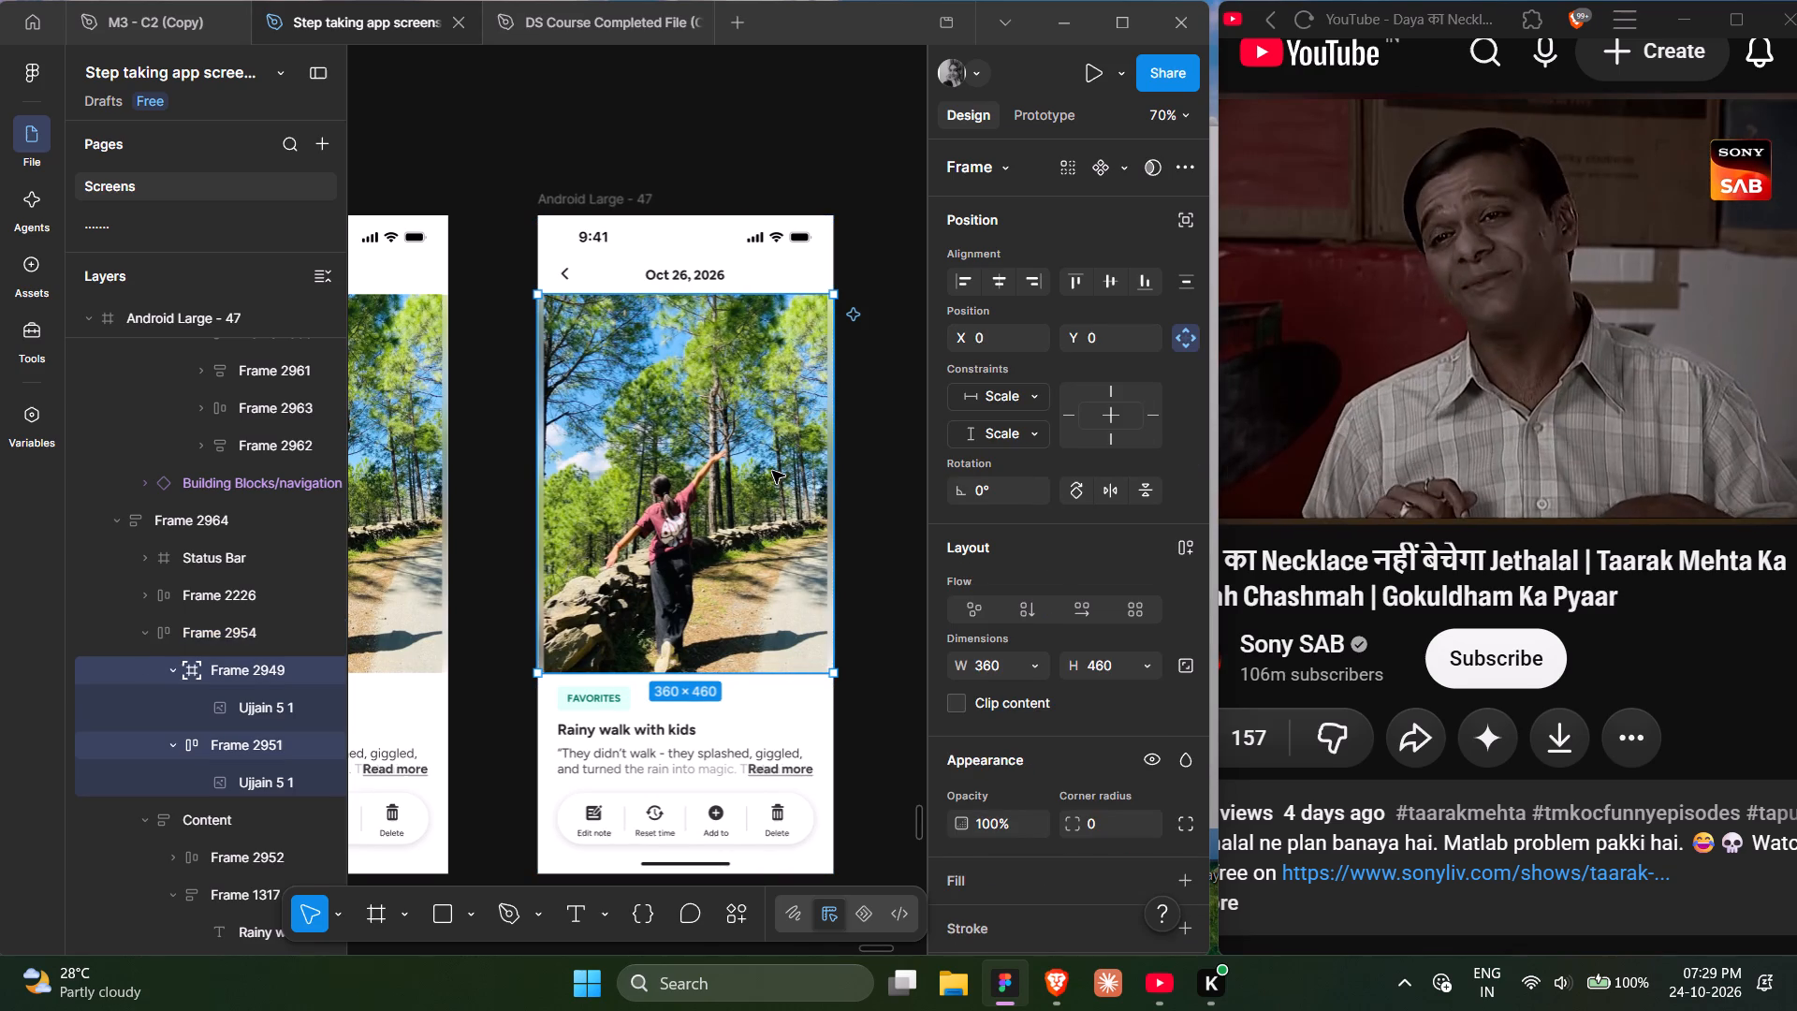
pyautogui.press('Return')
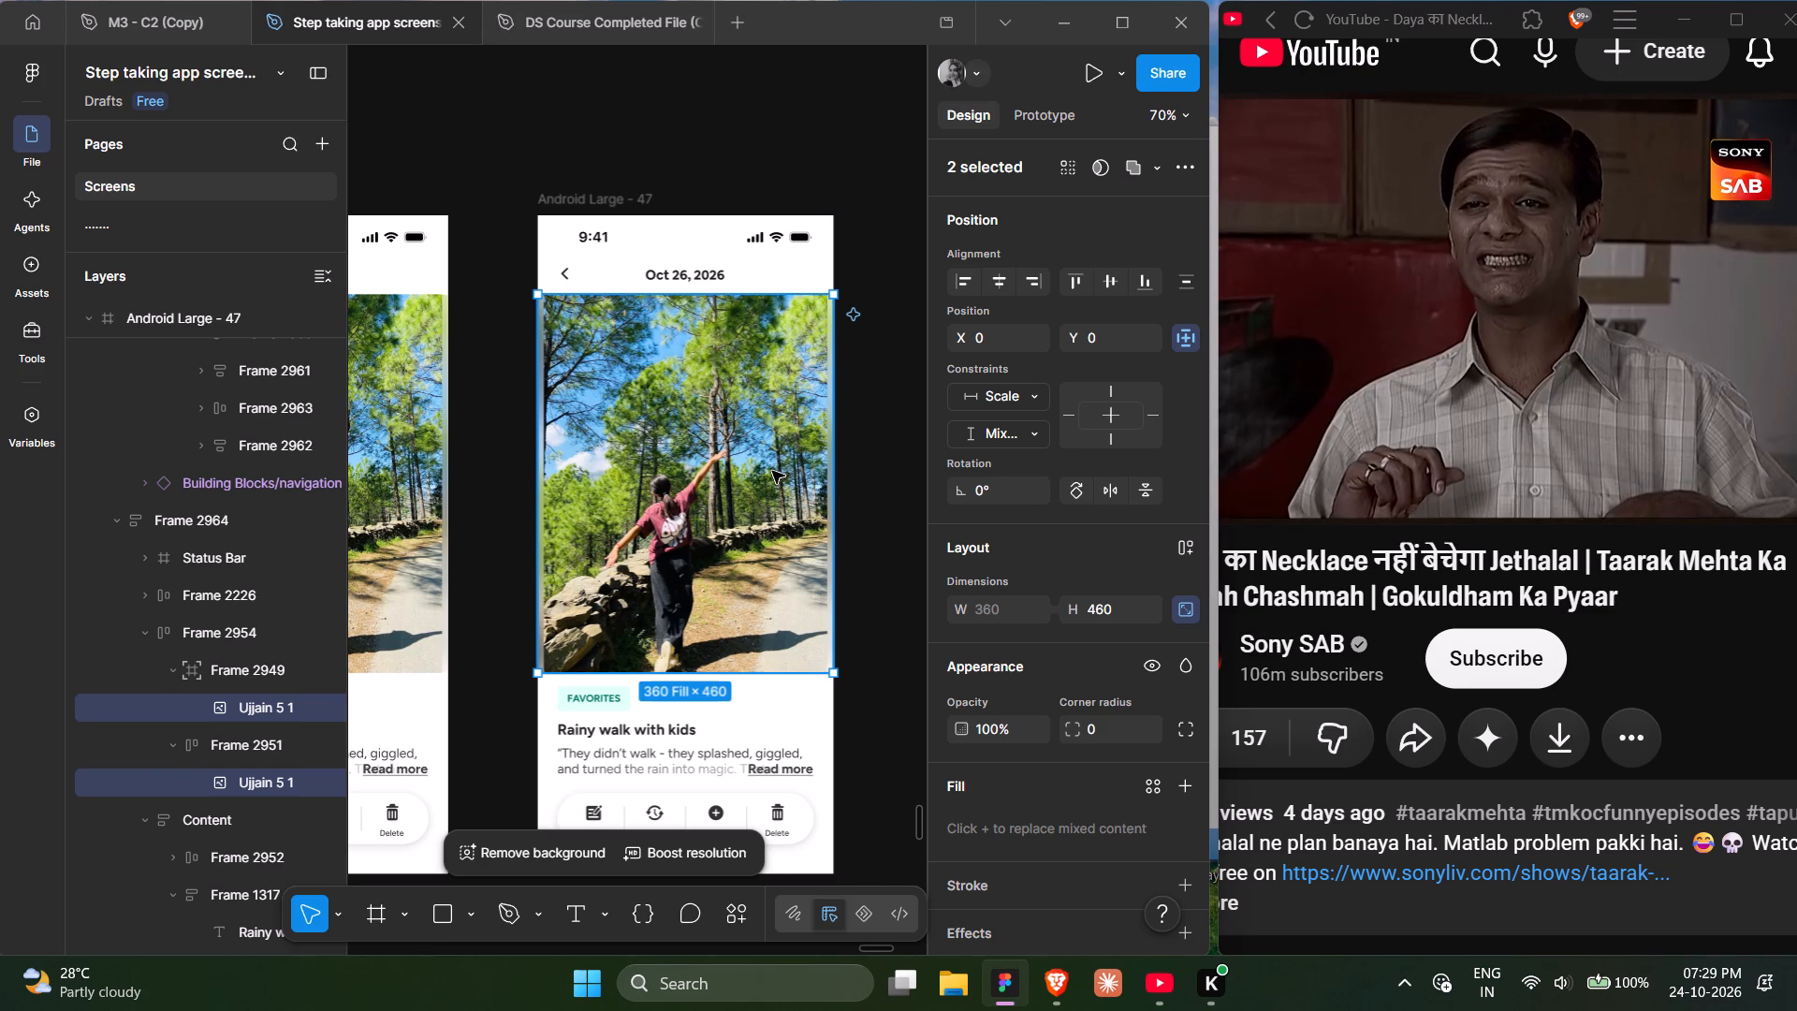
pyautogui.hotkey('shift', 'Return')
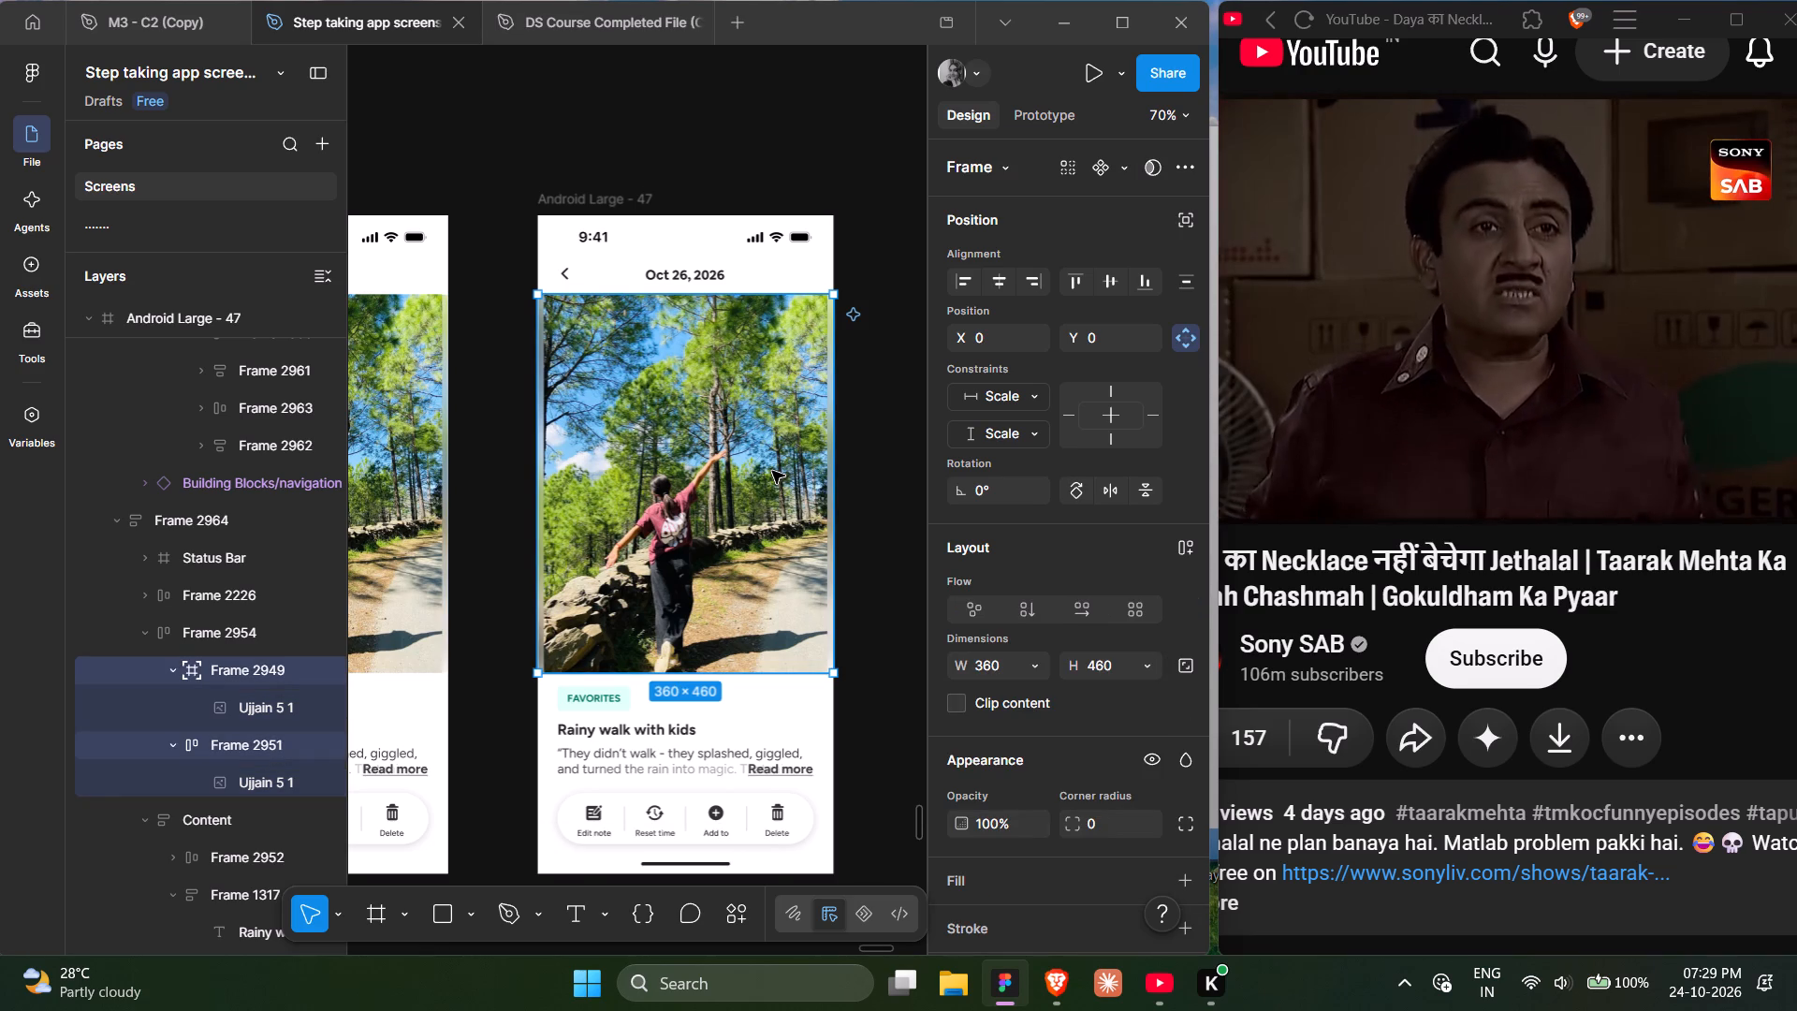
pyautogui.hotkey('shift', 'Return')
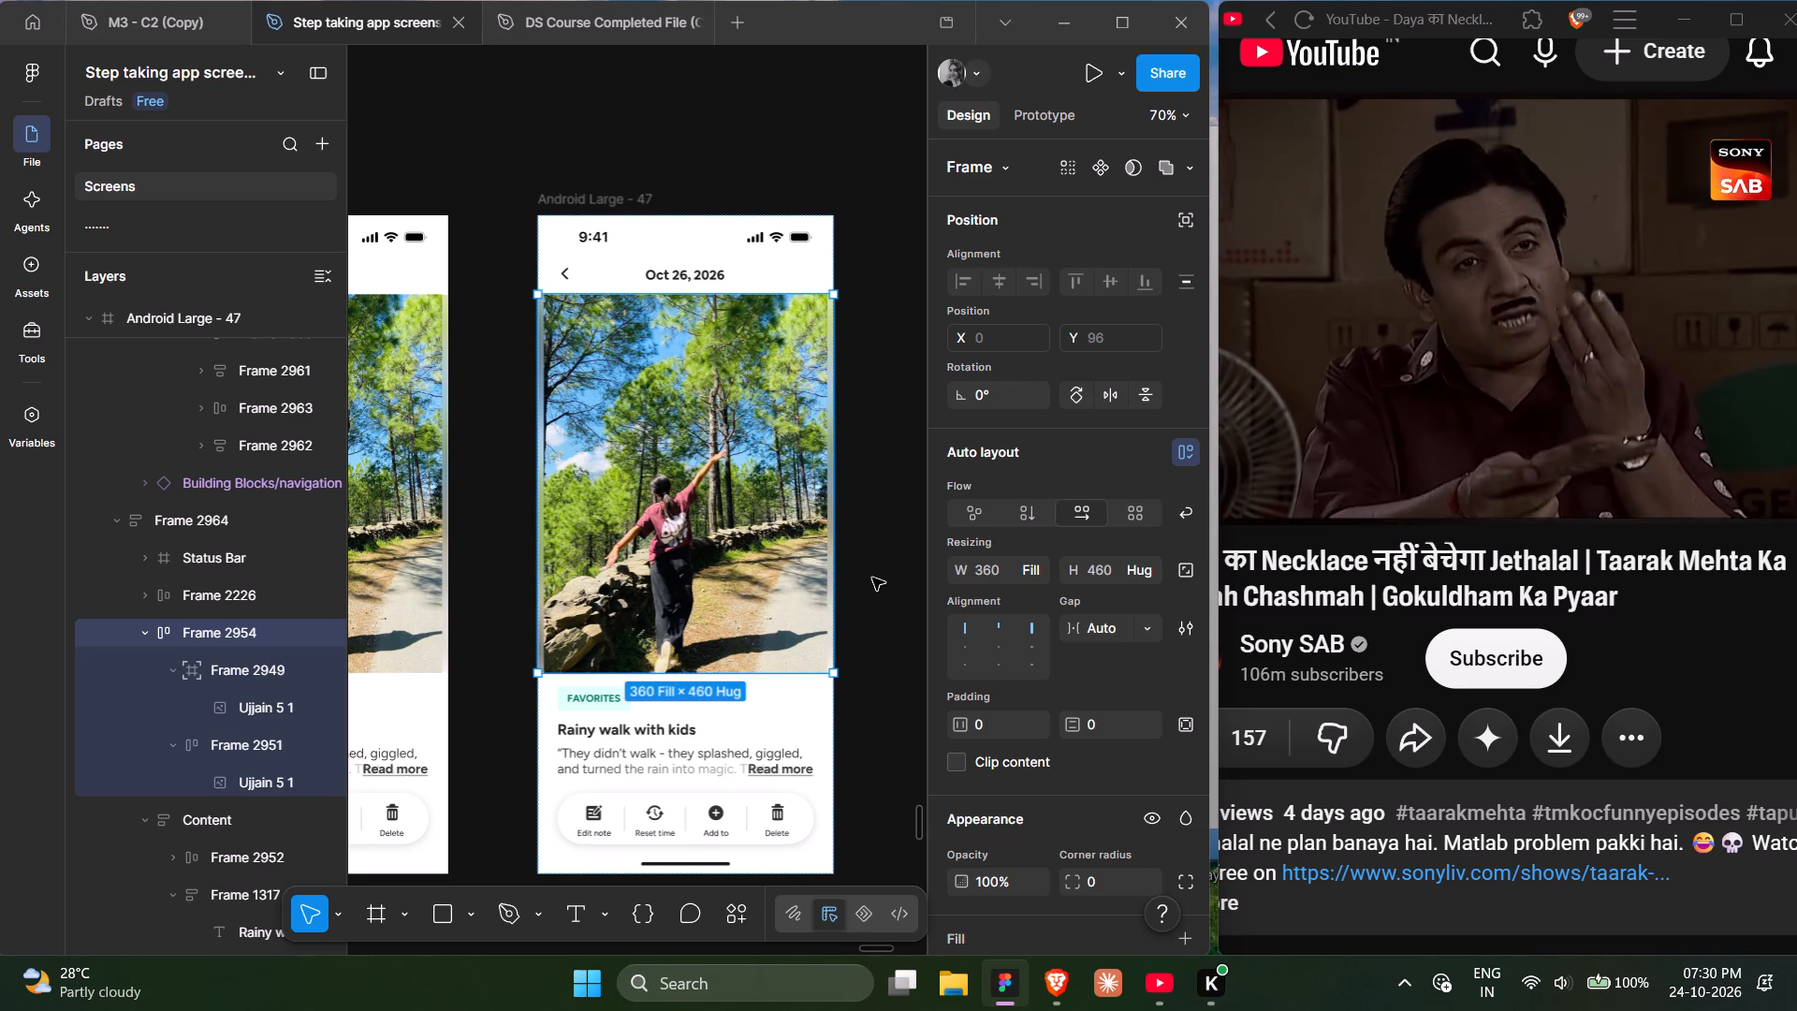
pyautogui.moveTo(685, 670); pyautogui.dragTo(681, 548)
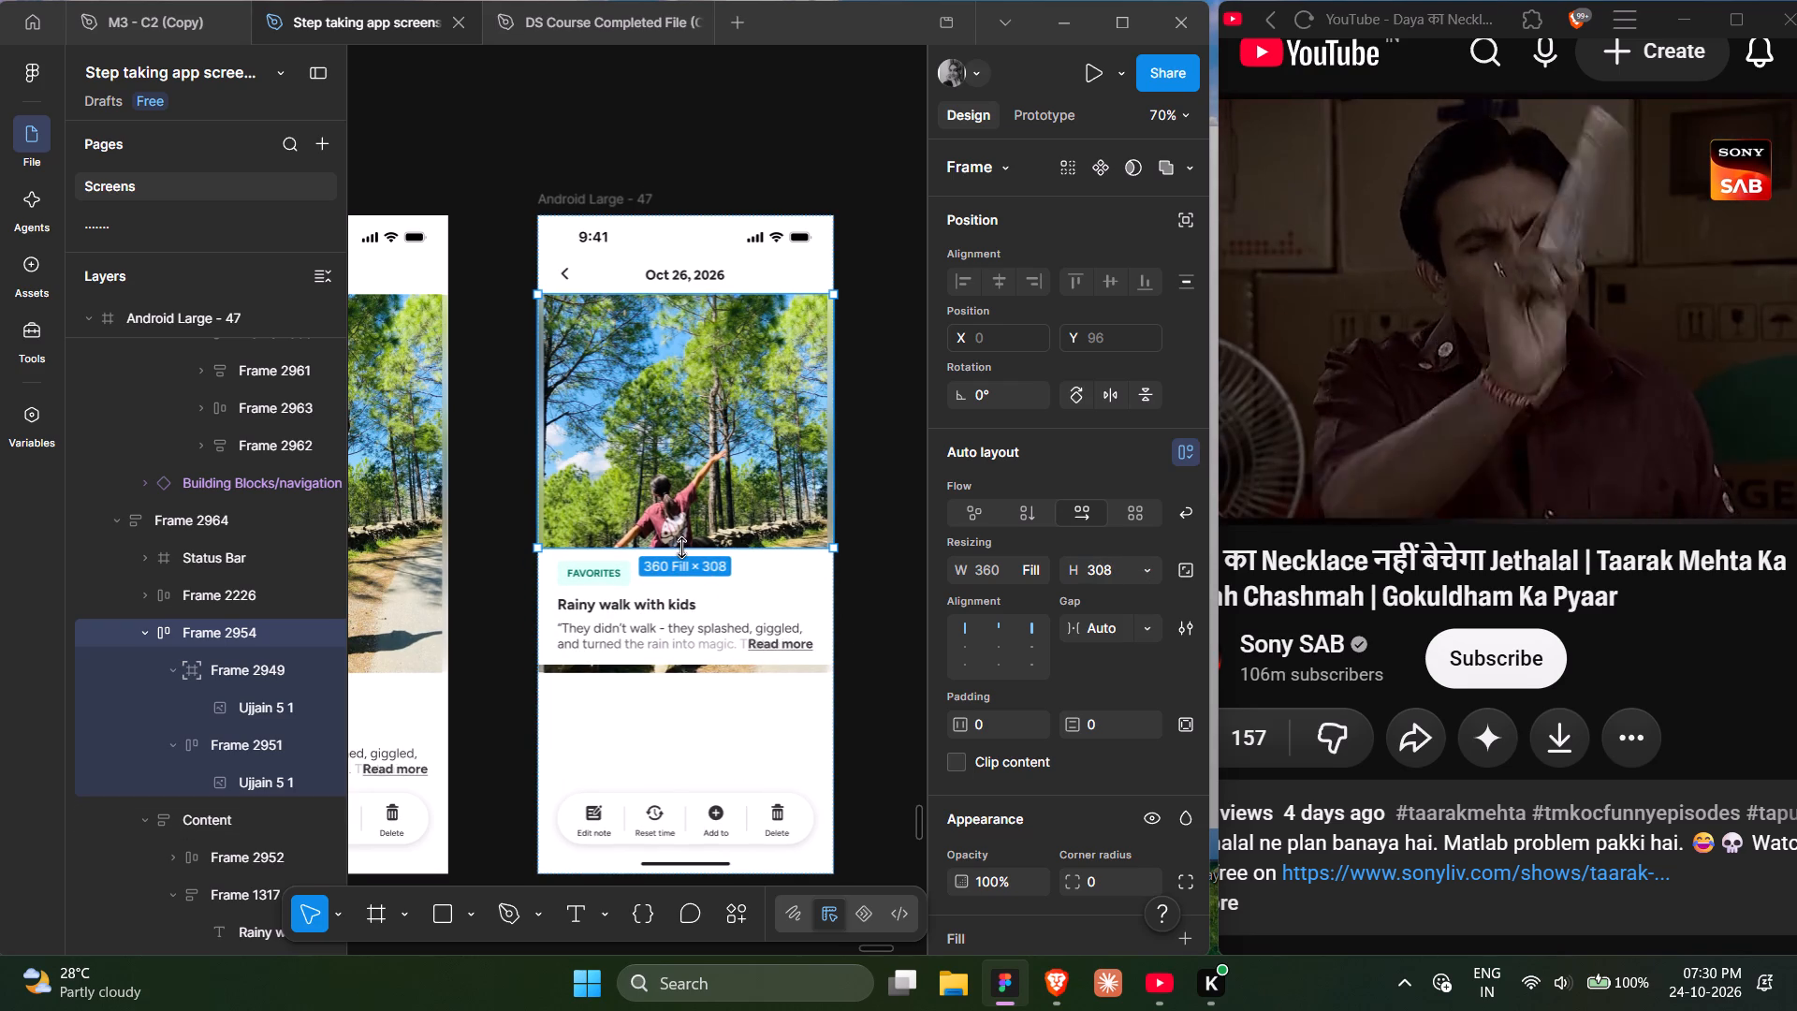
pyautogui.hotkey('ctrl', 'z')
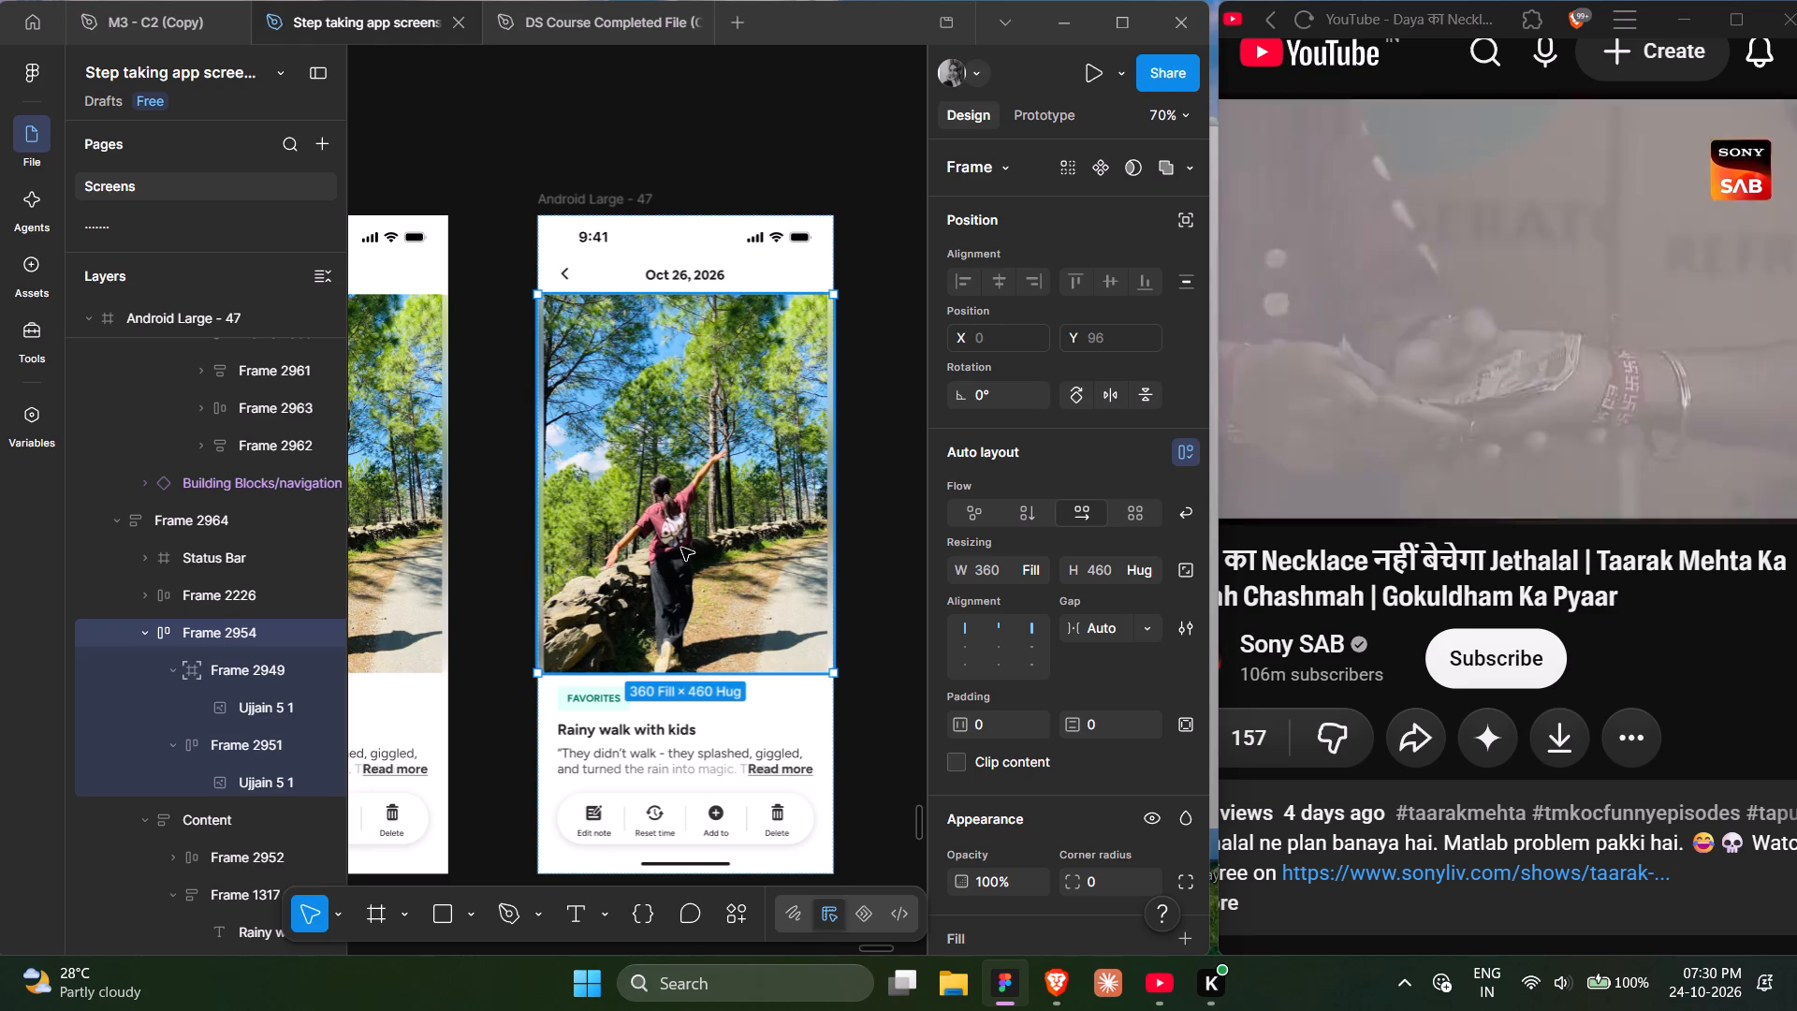
# Resize the parent photo Frame 2954 on Android Large - 47 down to about 265 × 344.
pyautogui.click(852, 293)
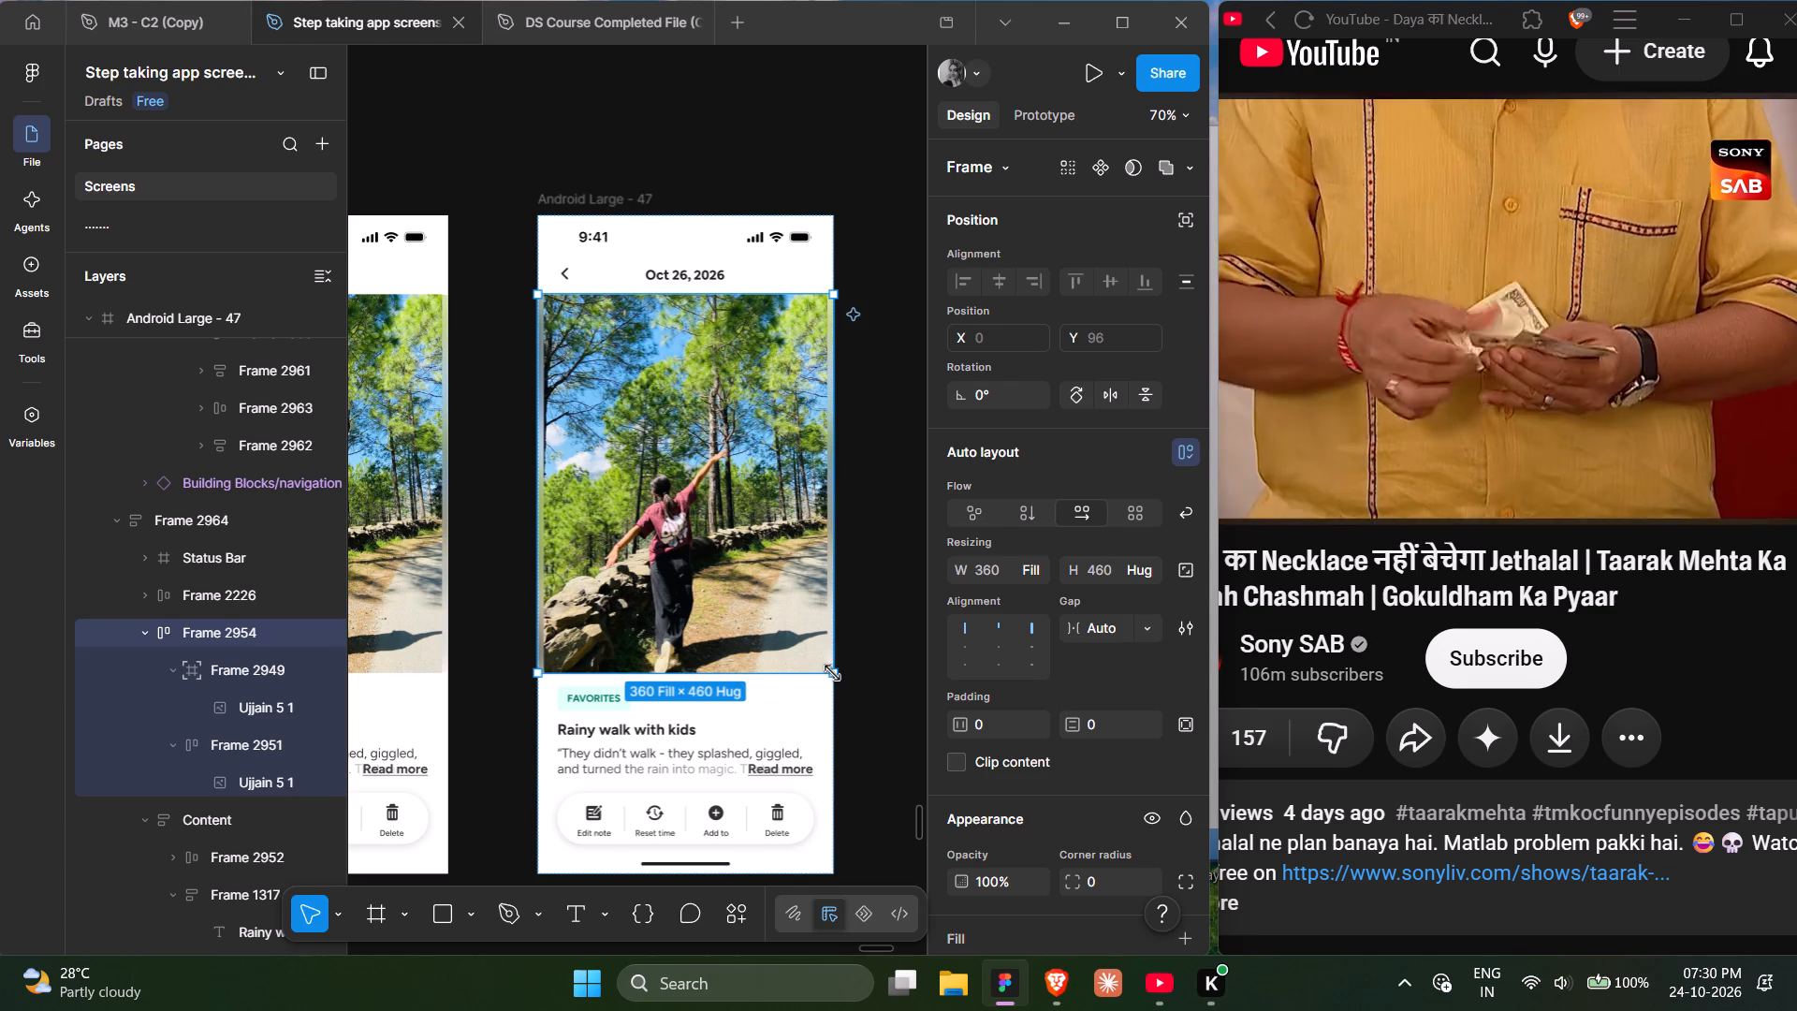
pyautogui.moveTo(832, 673); pyautogui.dragTo(761, 582)
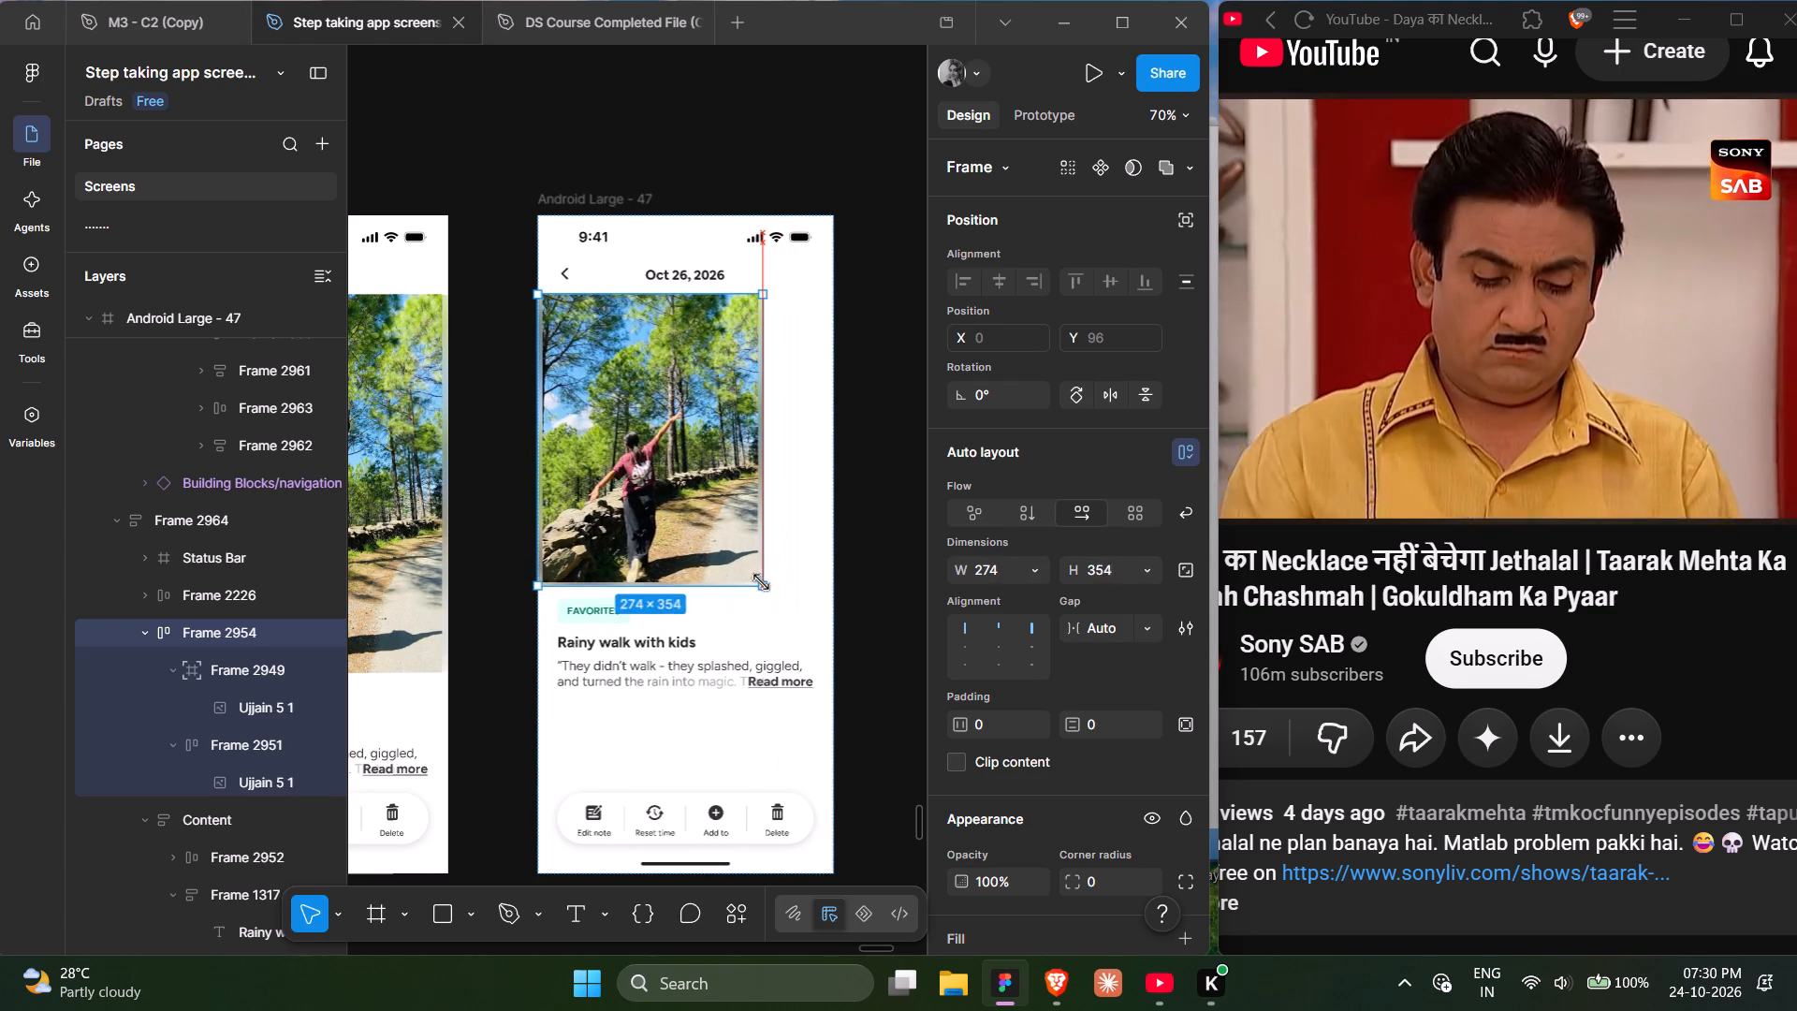
pyautogui.moveTo(761, 582); pyautogui.dragTo(759, 577)
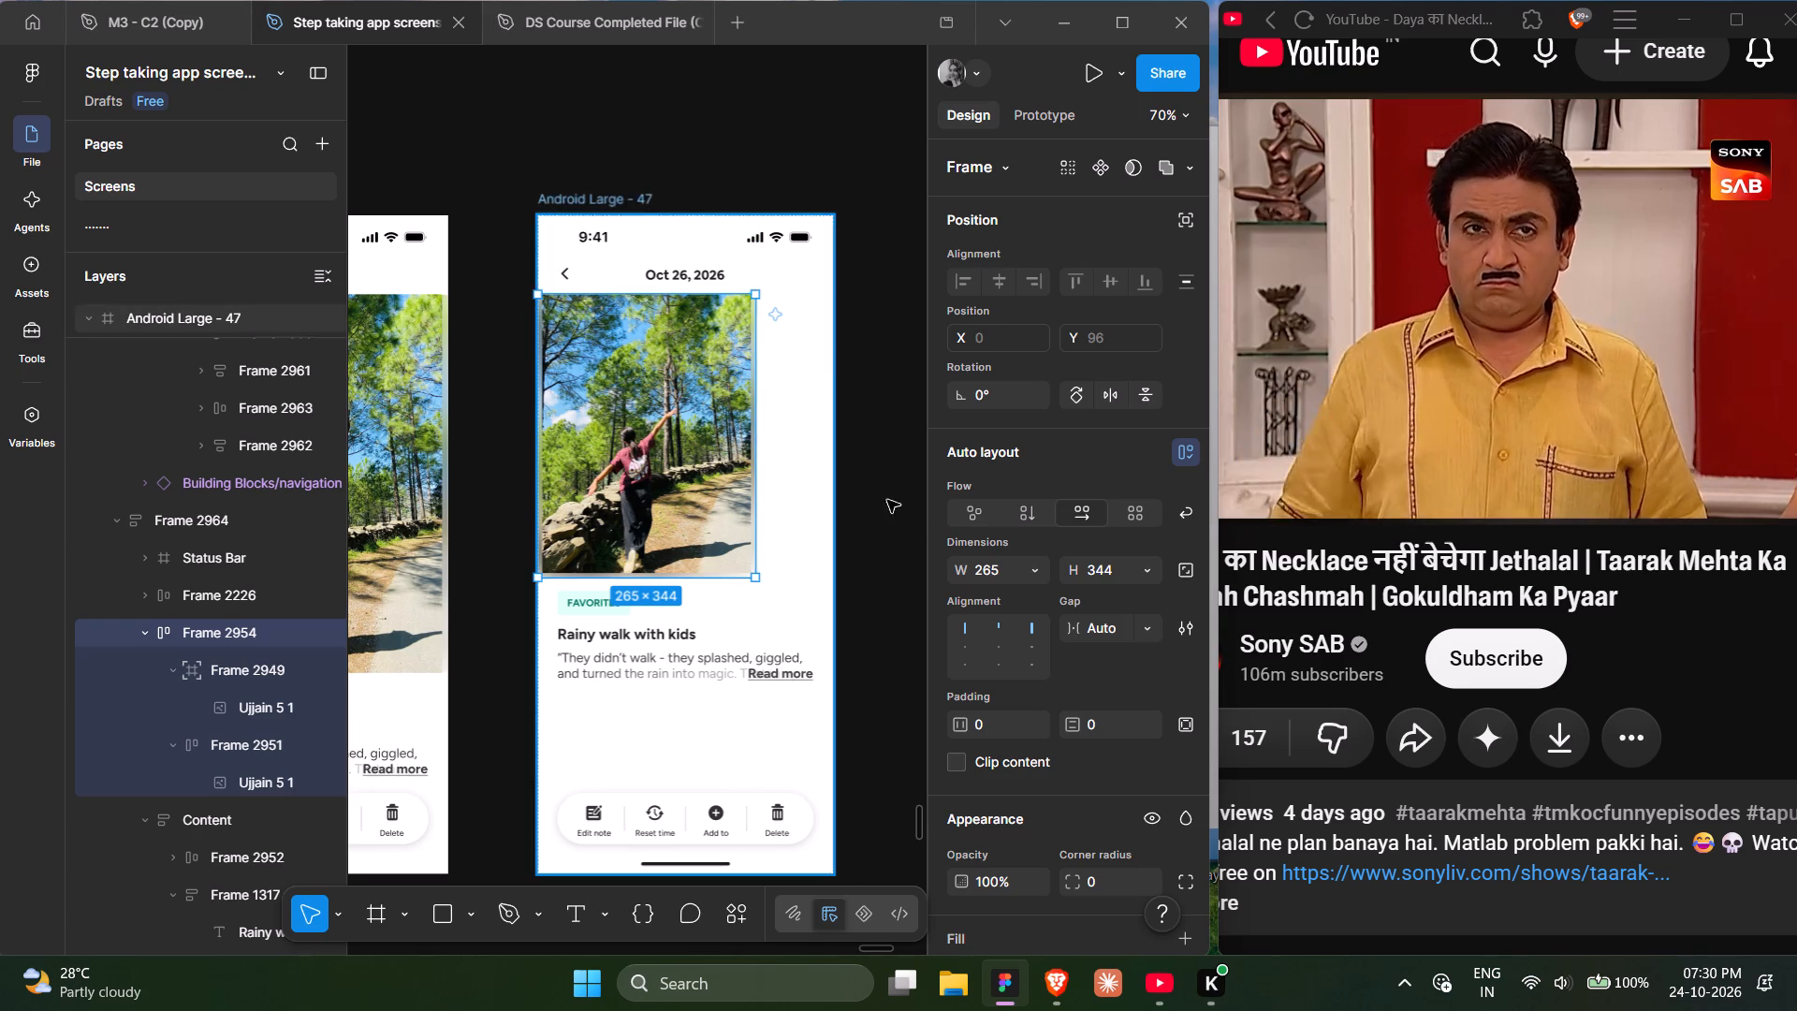
# Set Frame 2954's auto layout alignment to top center with a fixed gap of 10.
pyautogui.scroll(3, 1051, 454)
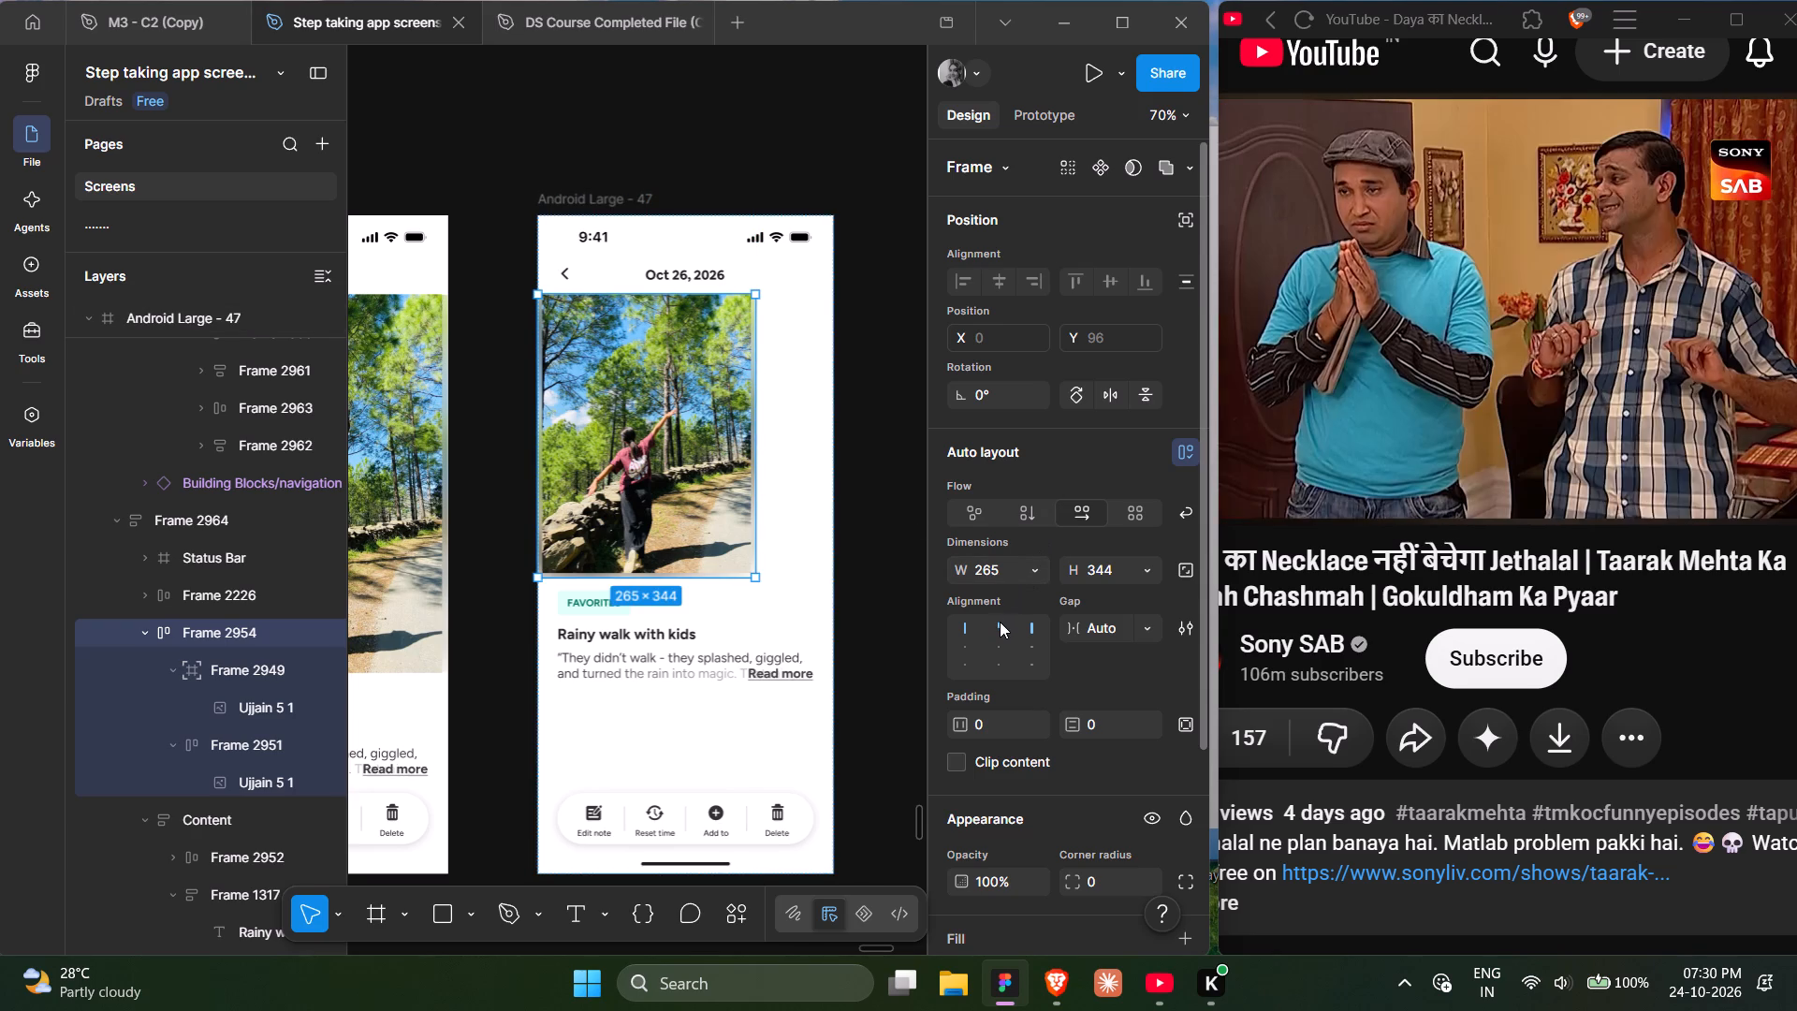
pyautogui.doubleClick(1000, 623)
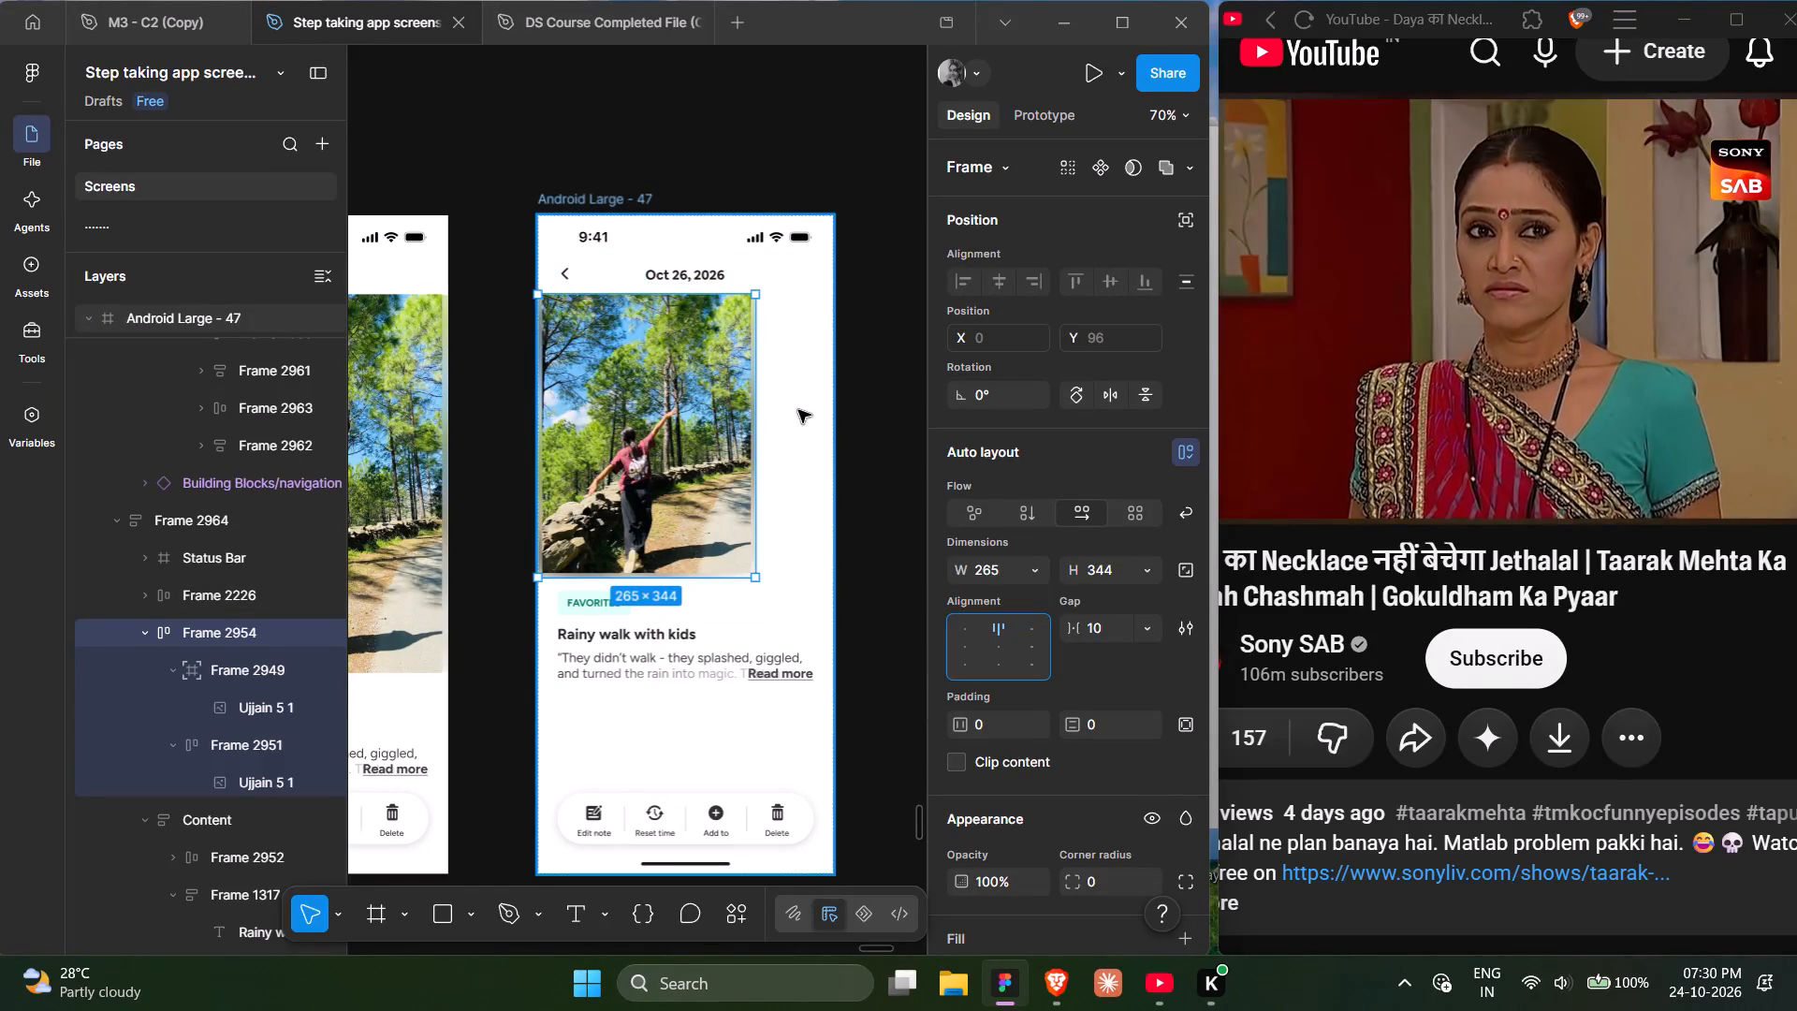
# Set the auto layout alignment of the parent Frame 2964 to top center.
pyautogui.click(711, 670)
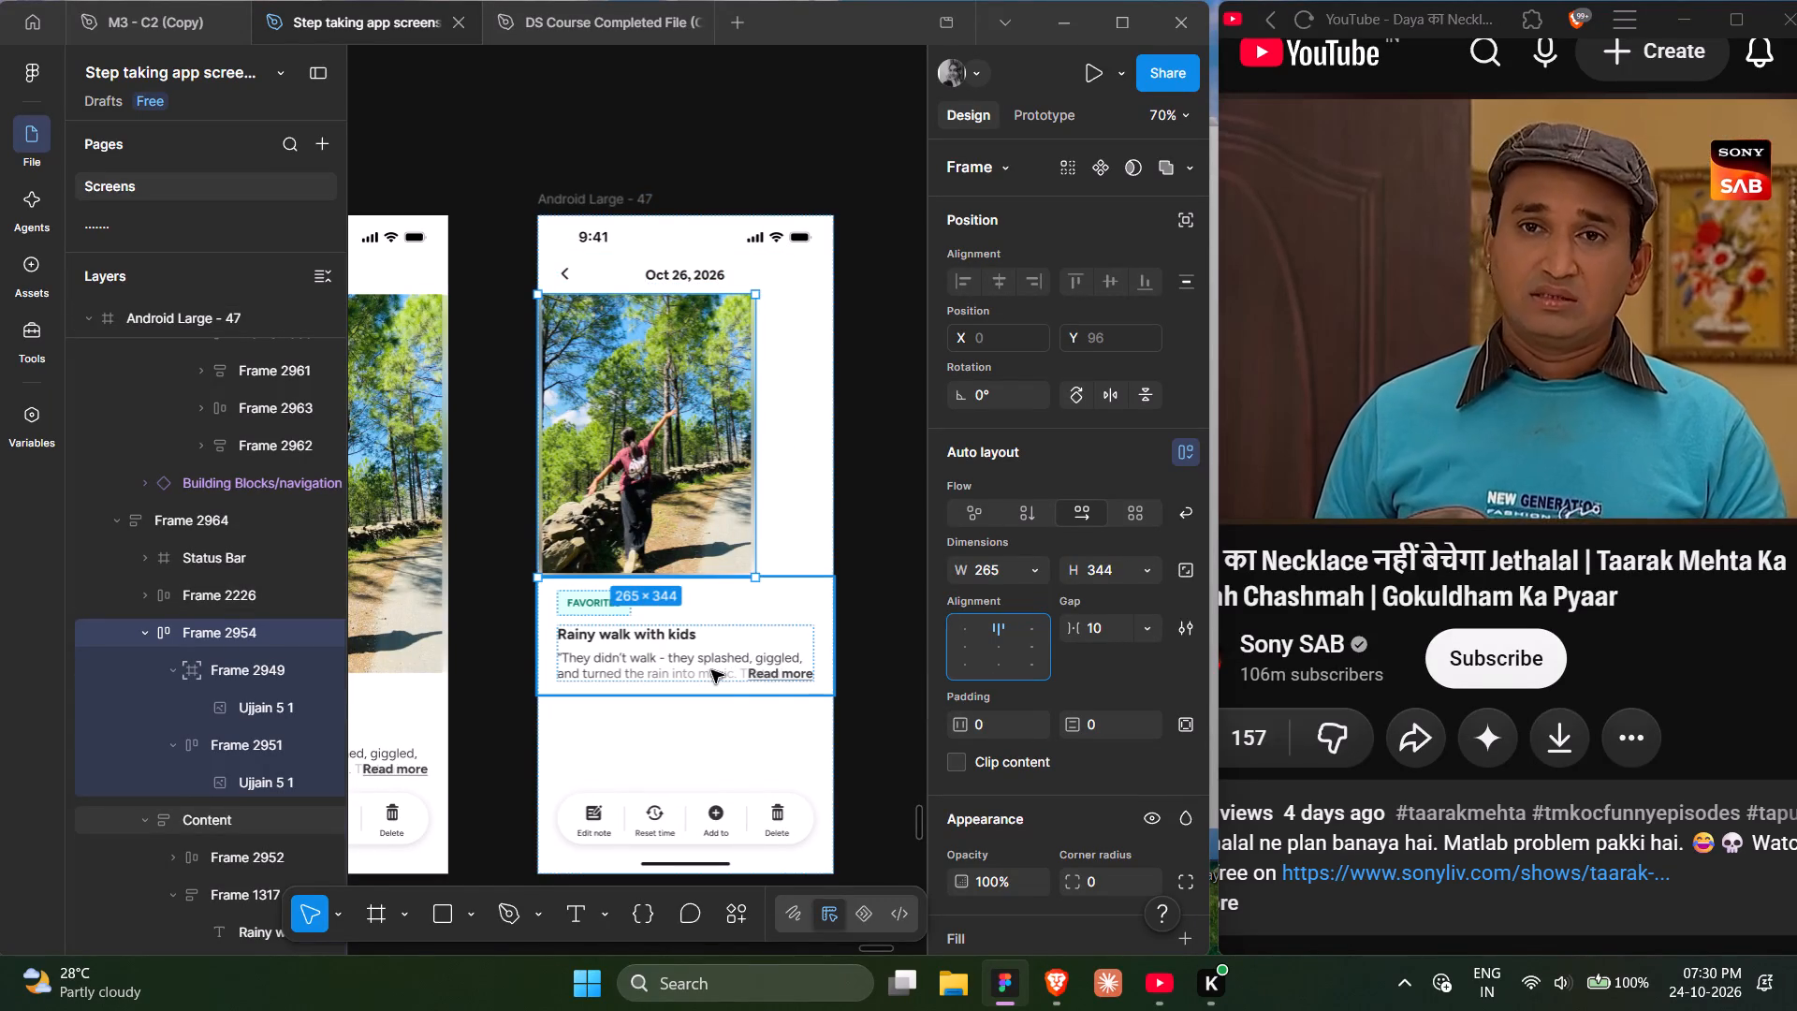
pyautogui.hotkey('shift', 'Return')
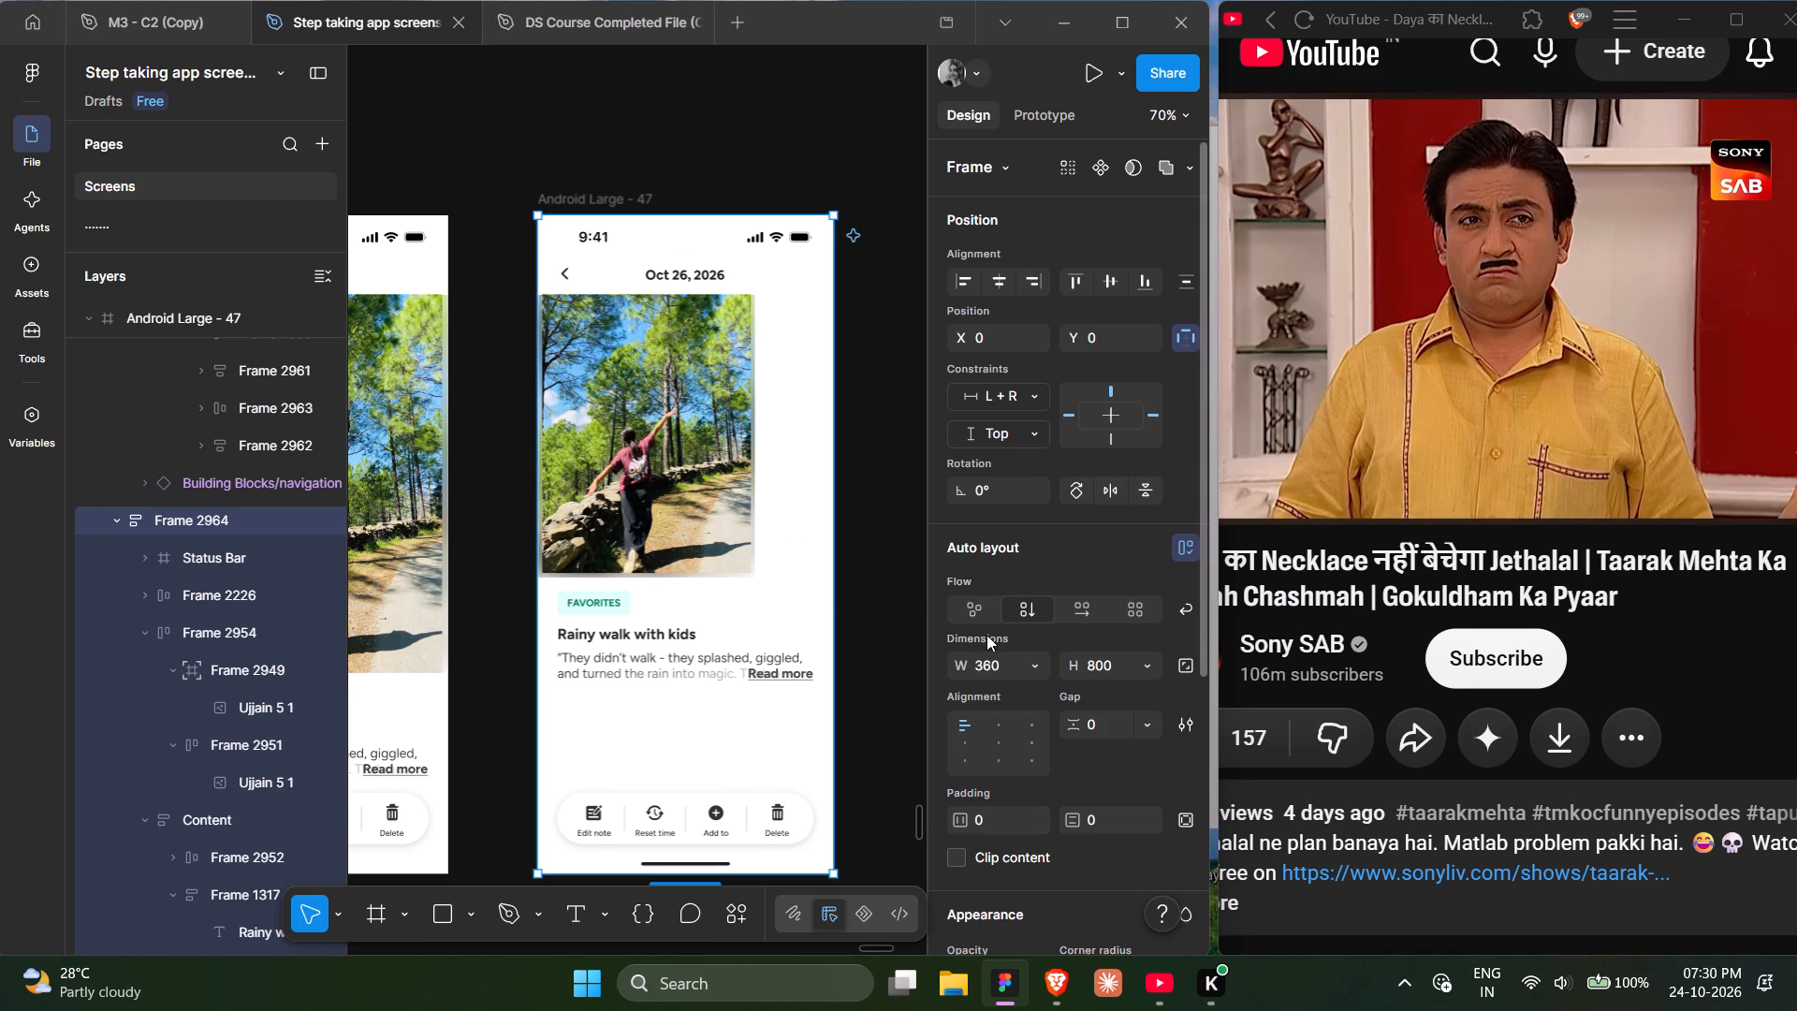
pyautogui.click(996, 723)
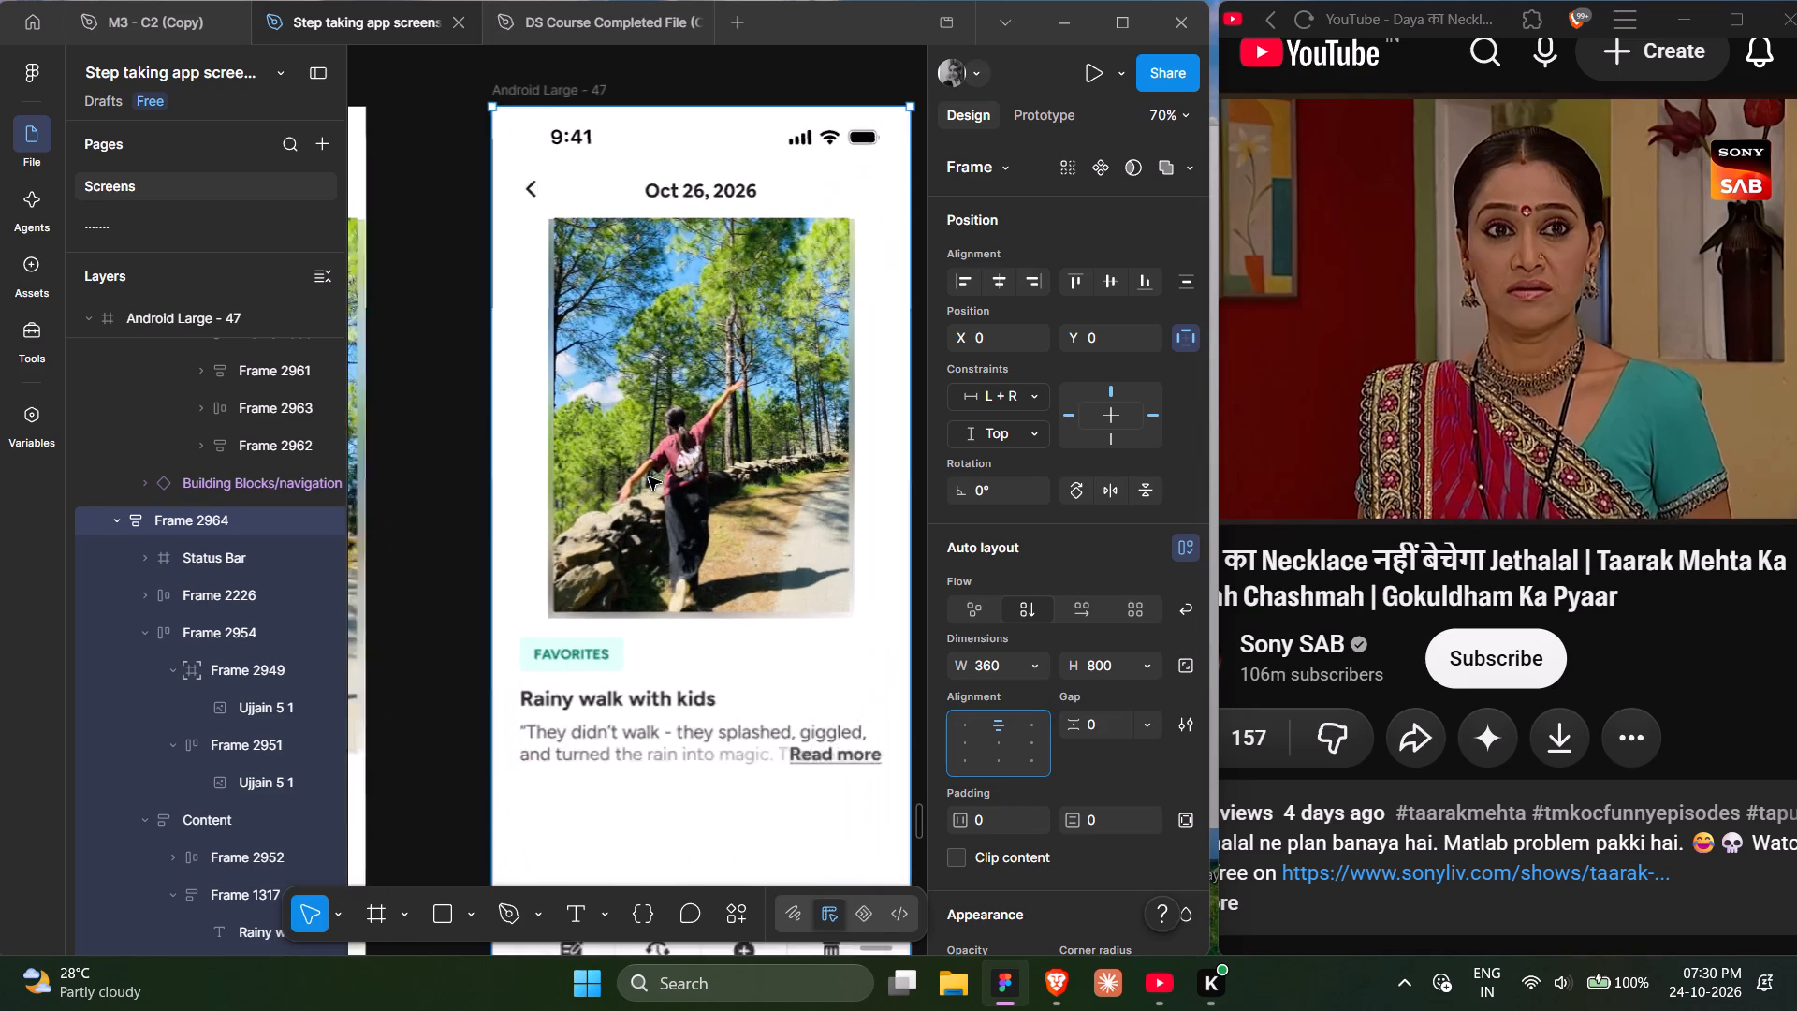
# Compare the scaled photo on Android Large - 47 with the photo layouts on Android Large - 44 and Android Large - 45.
pyautogui.scroll(1, 649, 477)
pyautogui.hscroll(-1, 649, 477)
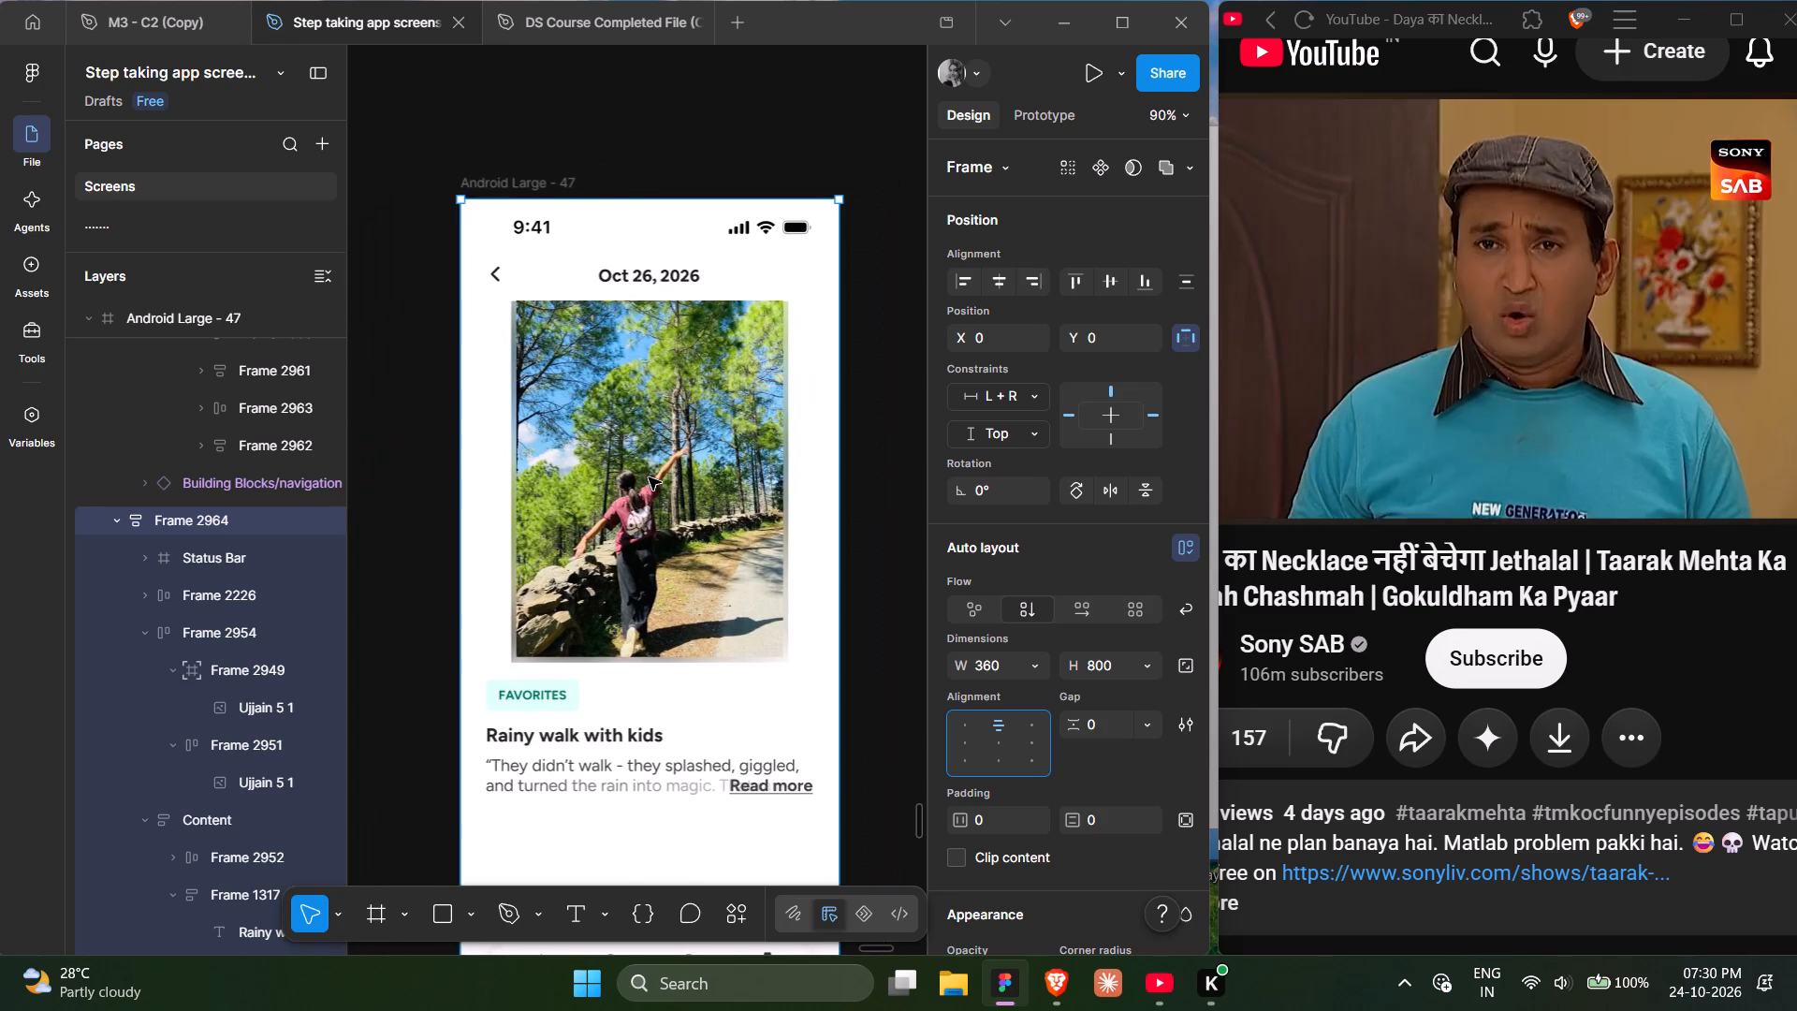
pyautogui.hscroll(-1, 649, 477)
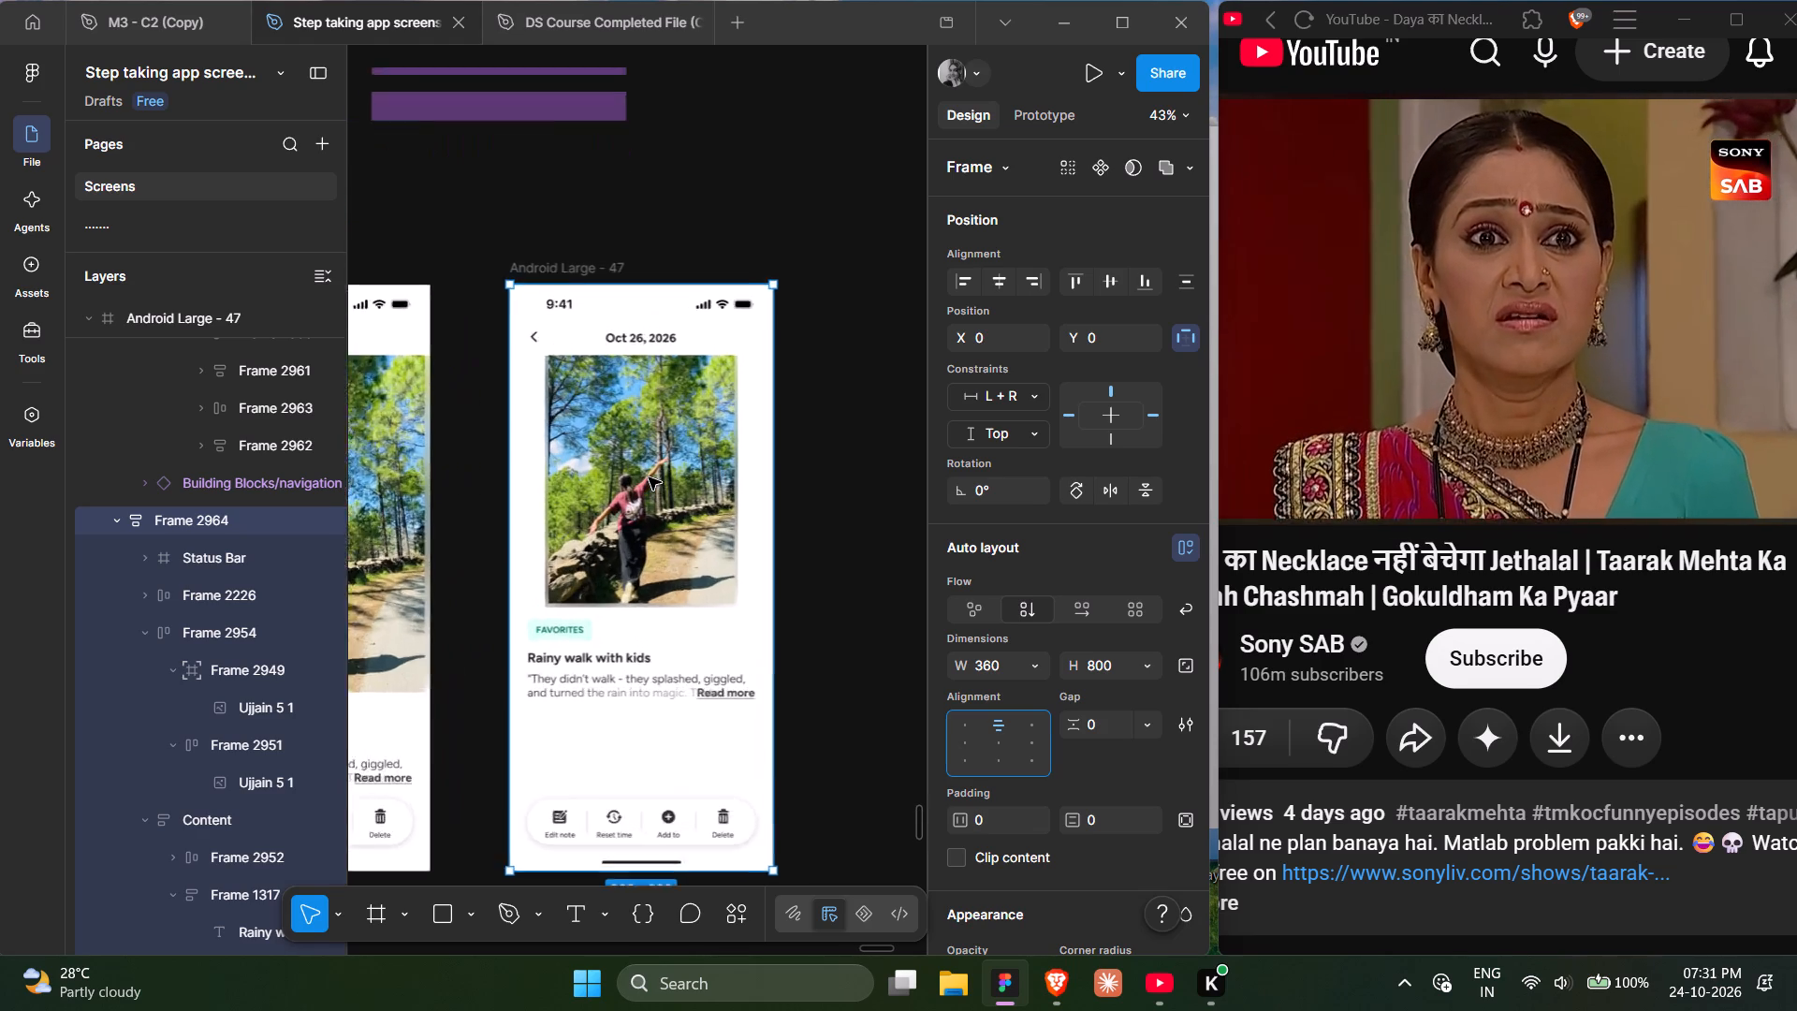
pyautogui.scroll(-1, 649, 477)
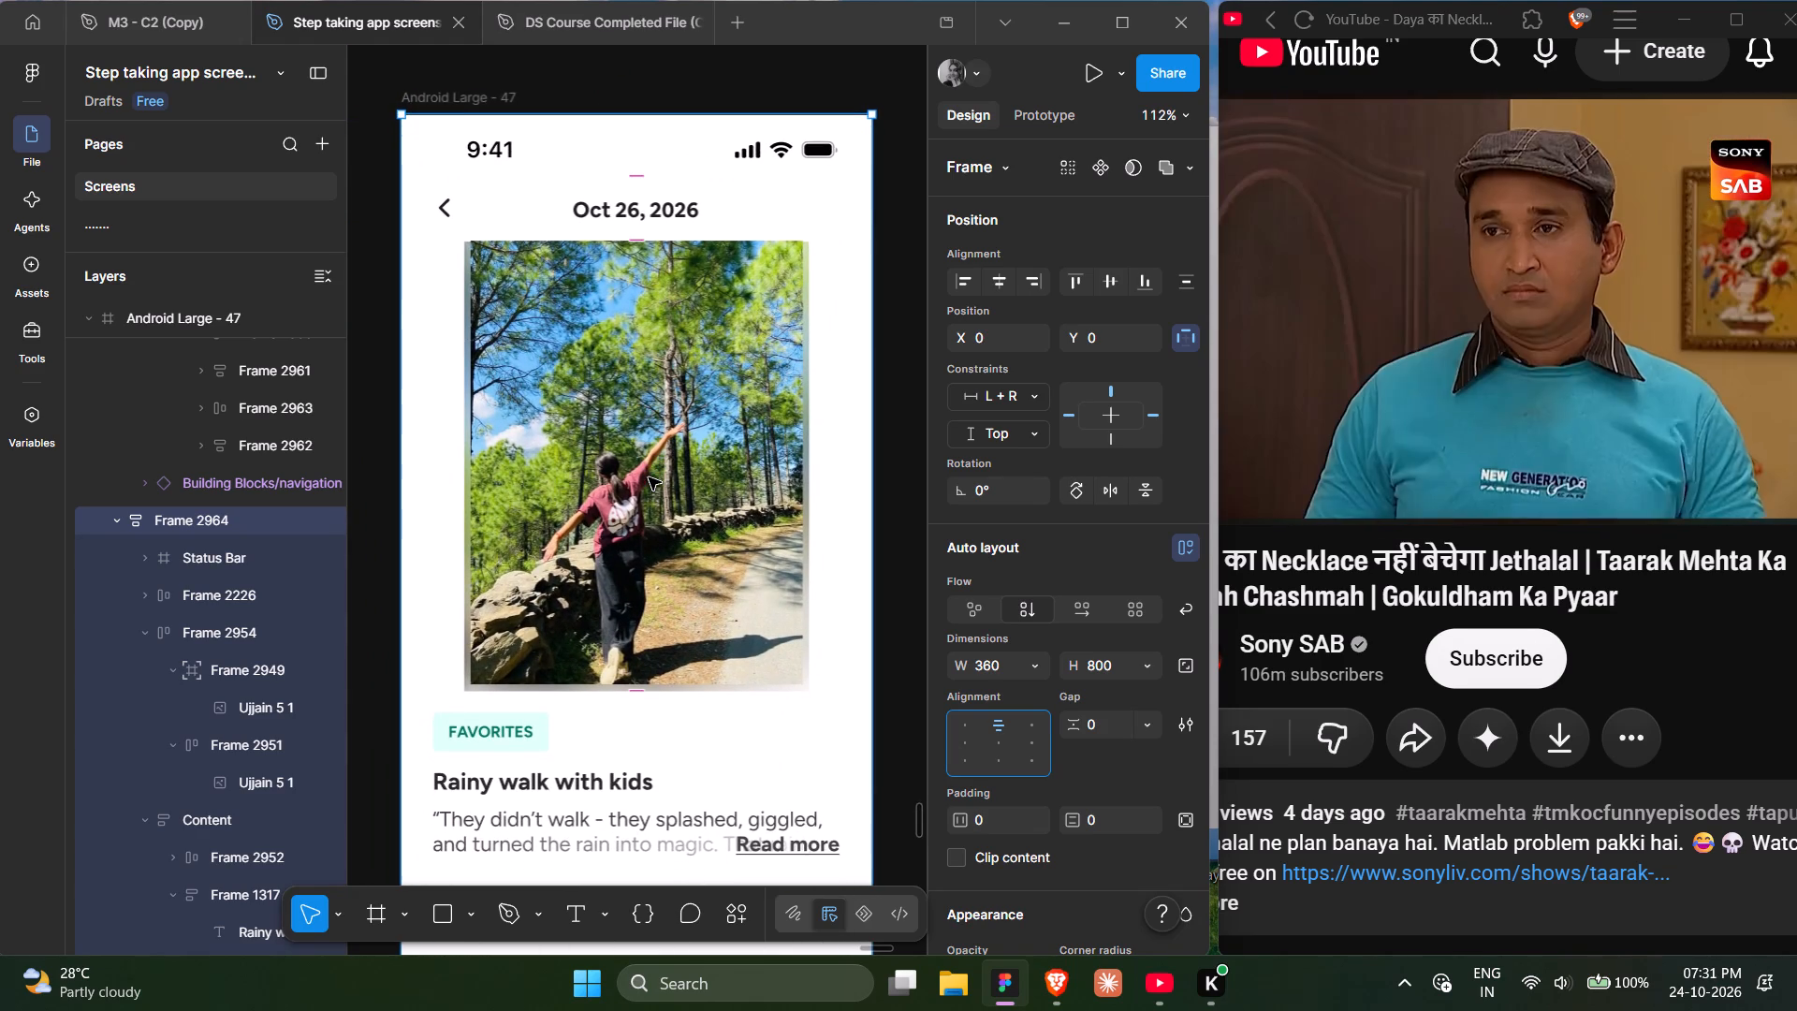
pyautogui.scroll(-1, 649, 477)
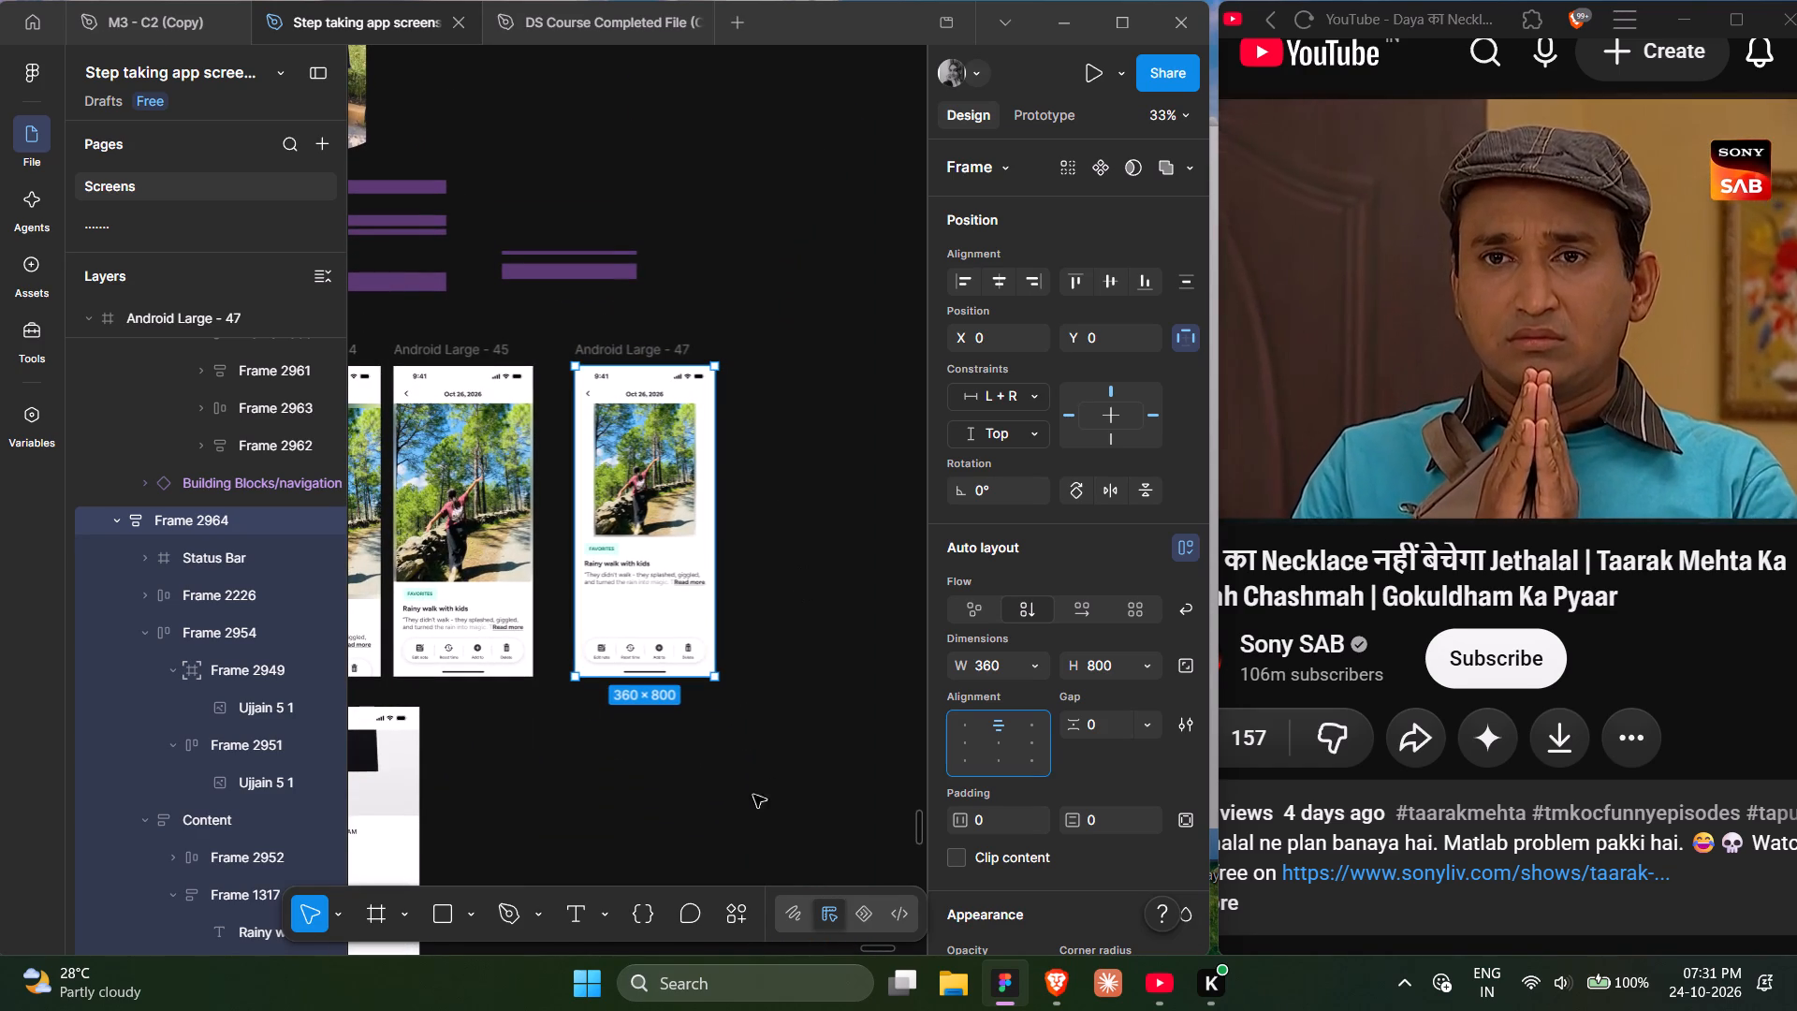
pyautogui.click(738, 810)
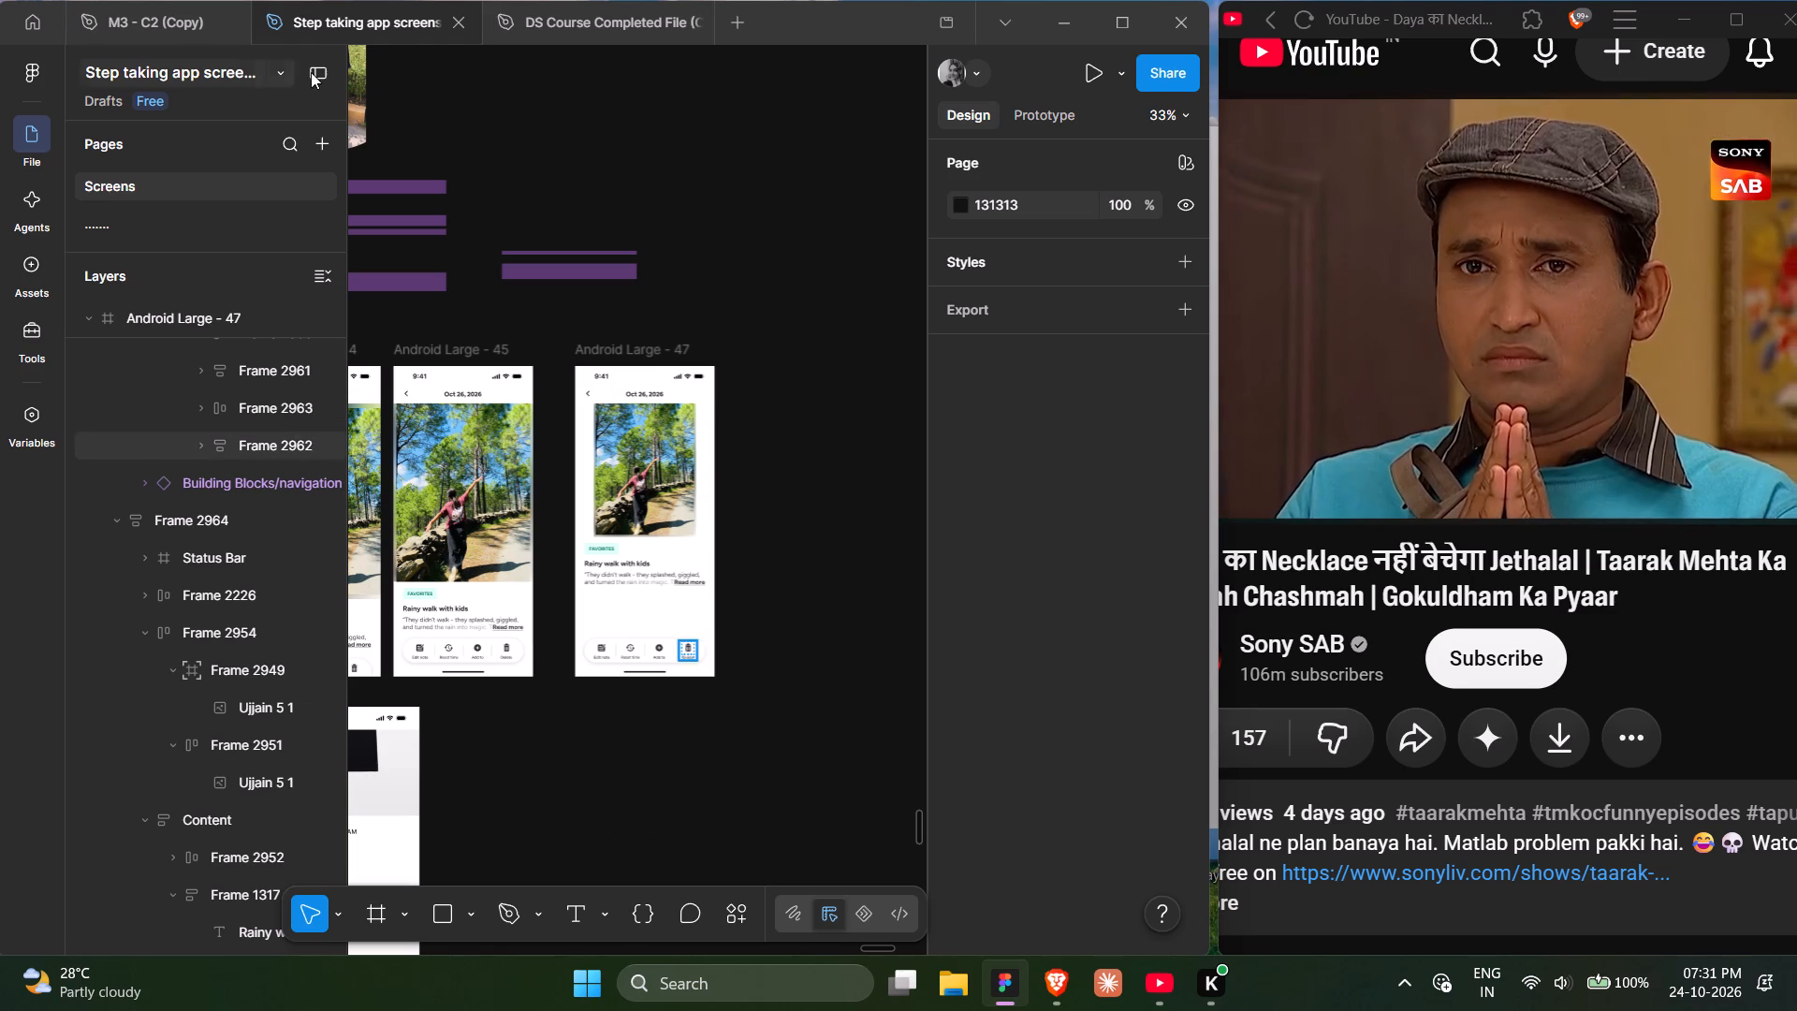
pyautogui.click(320, 58)
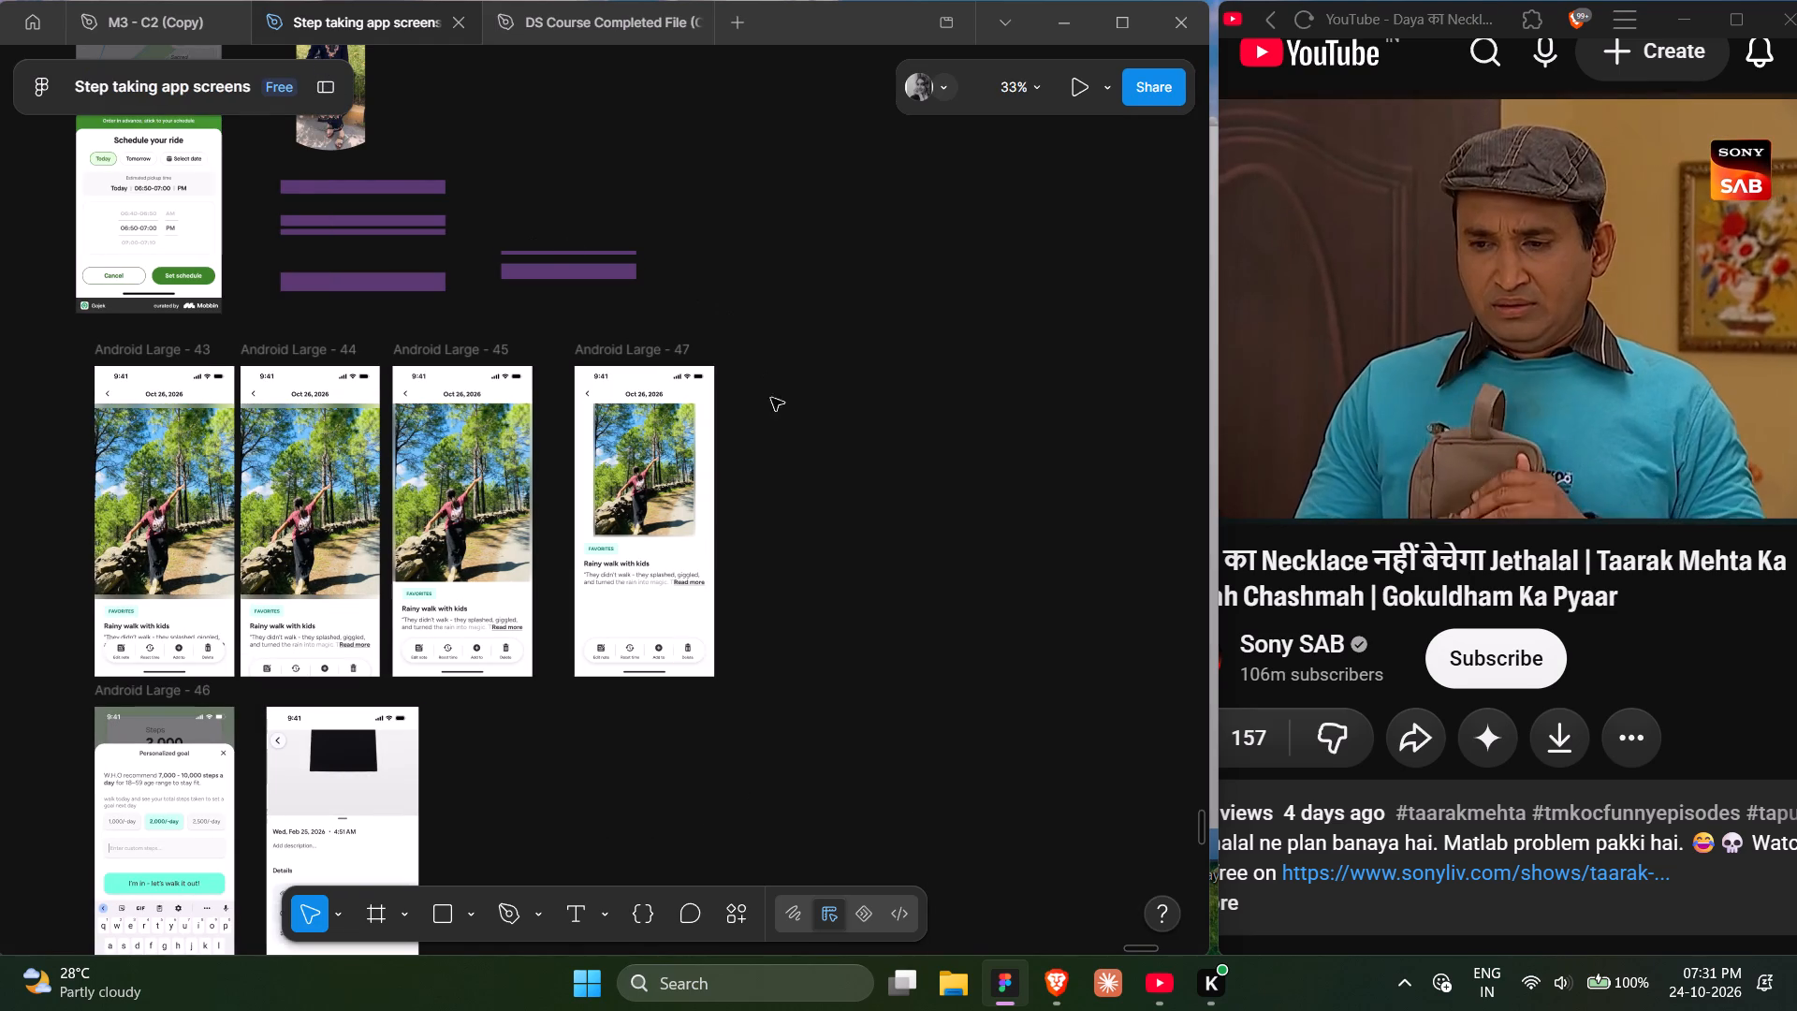
pyautogui.click(788, 442)
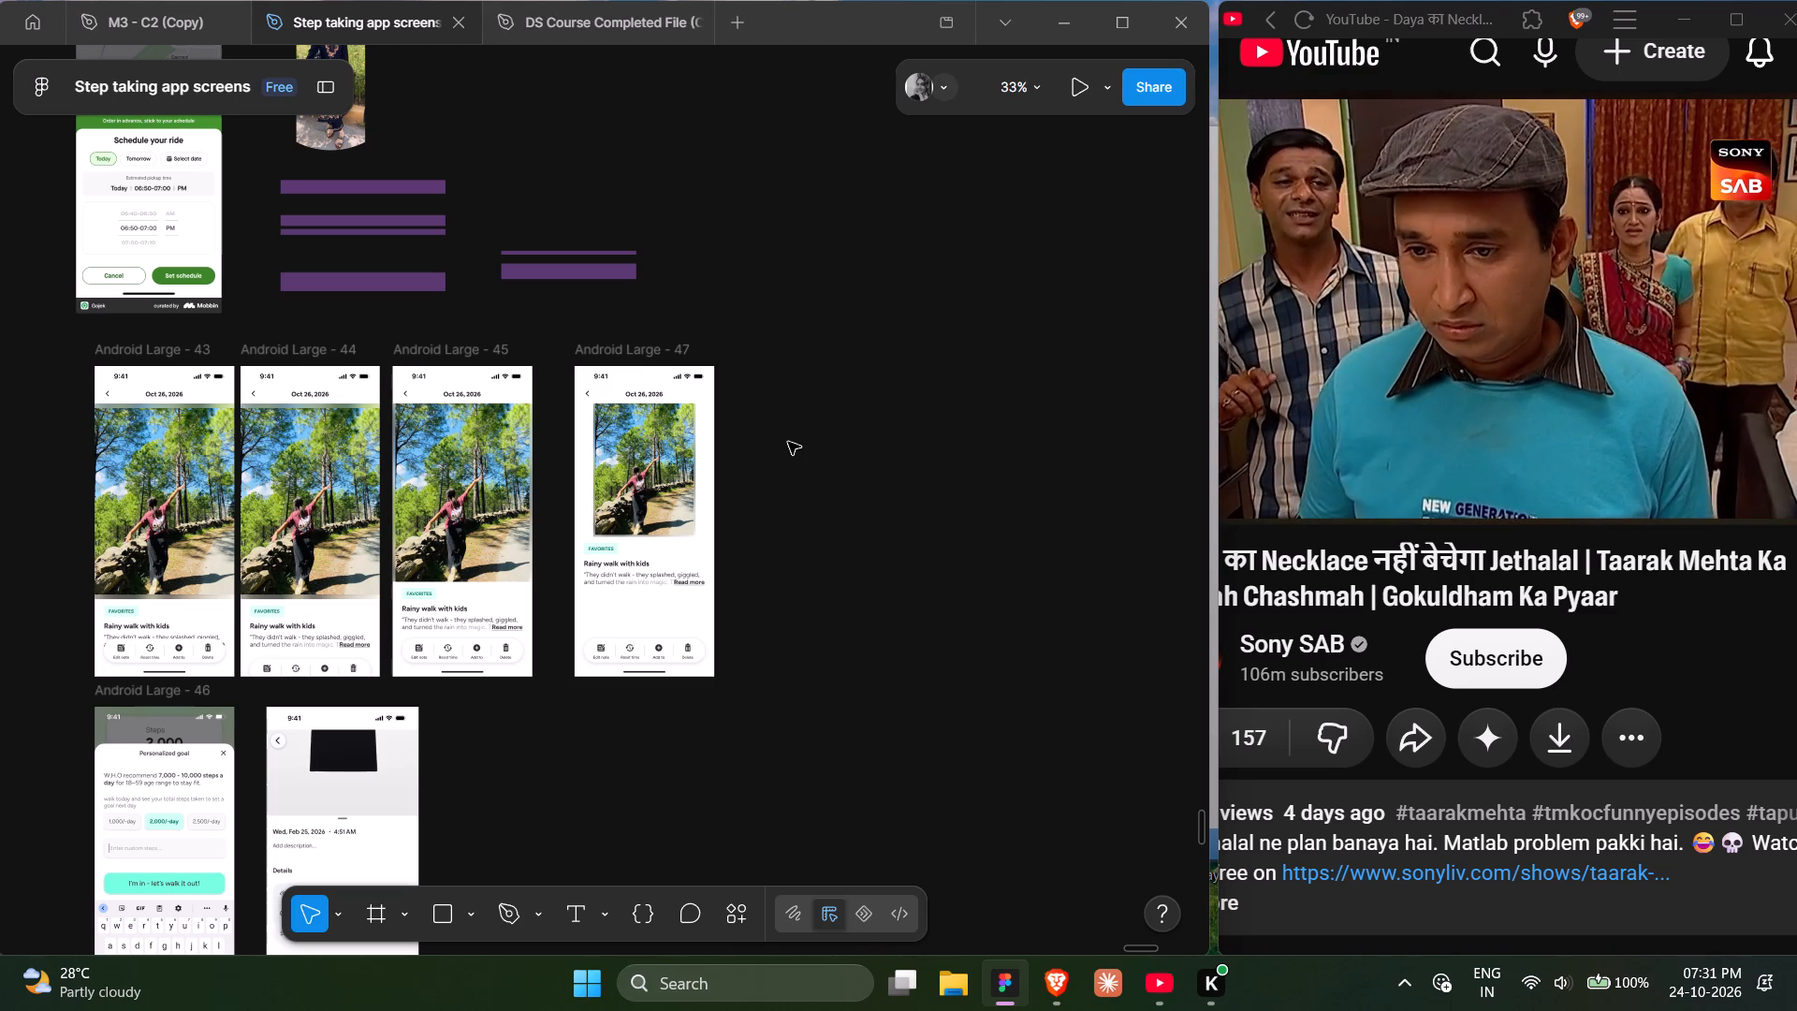
pyautogui.click(801, 449)
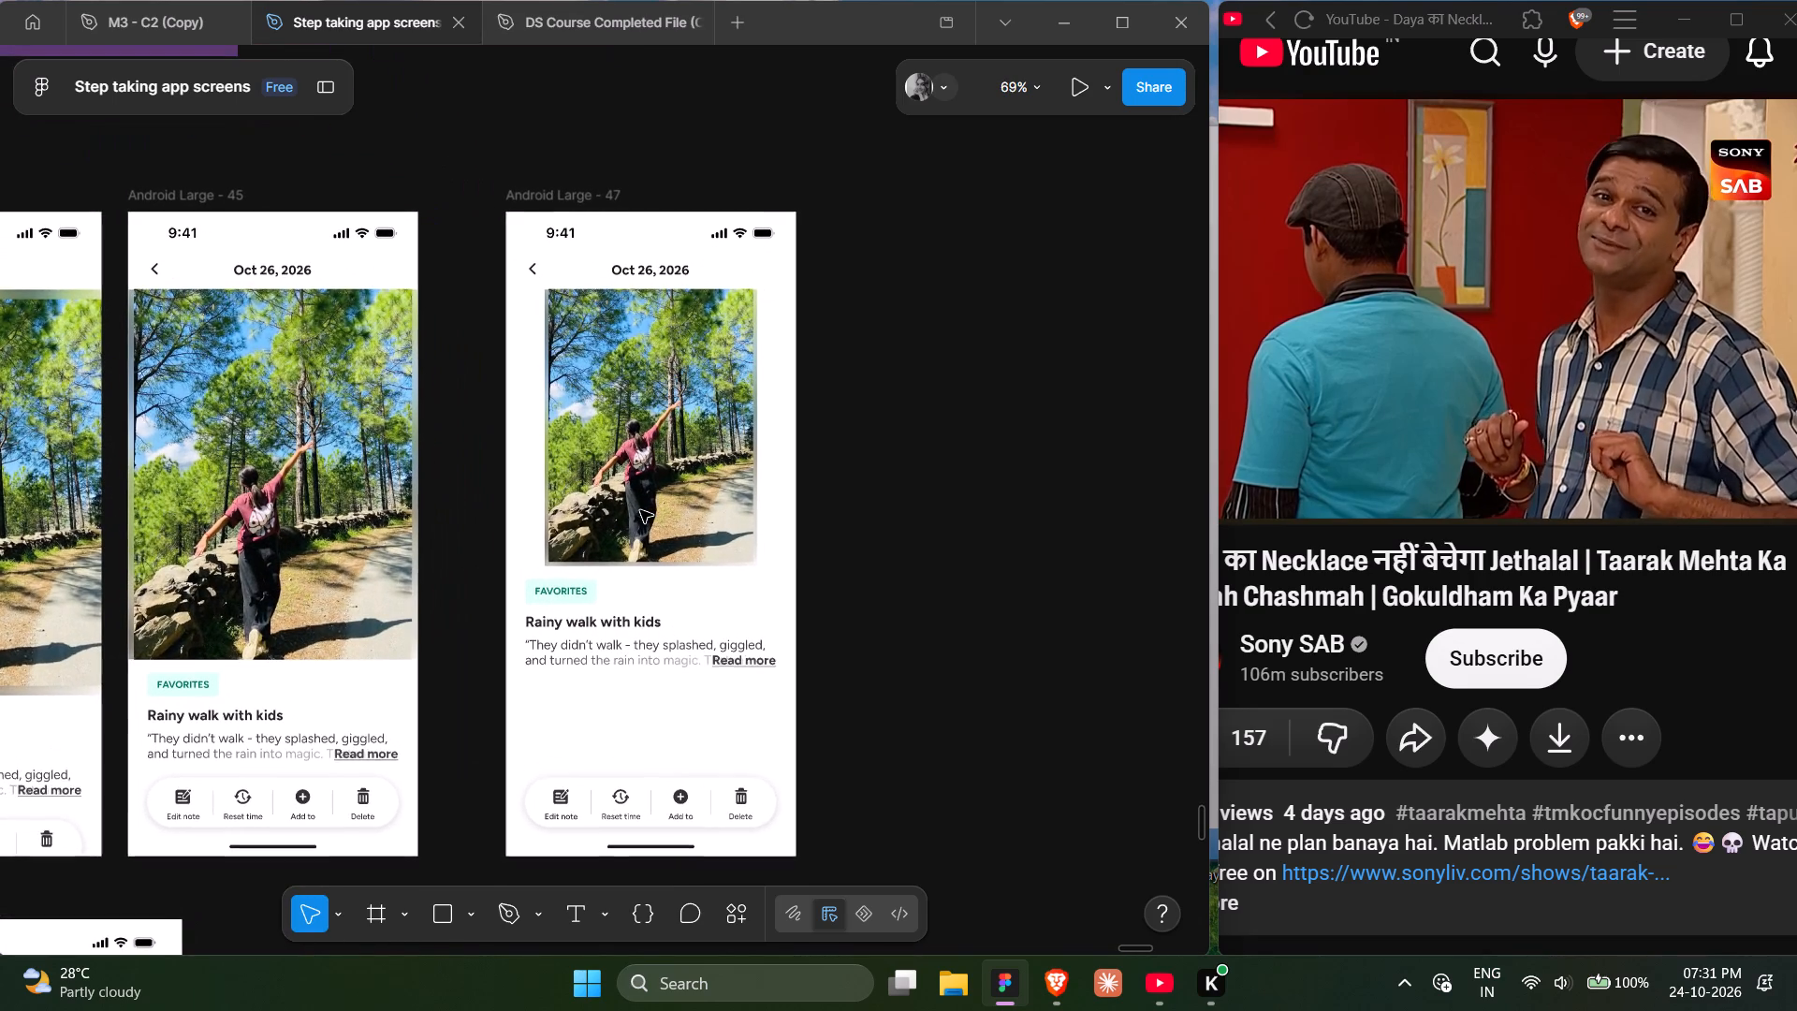
pyautogui.hscroll(4, 640, 510)
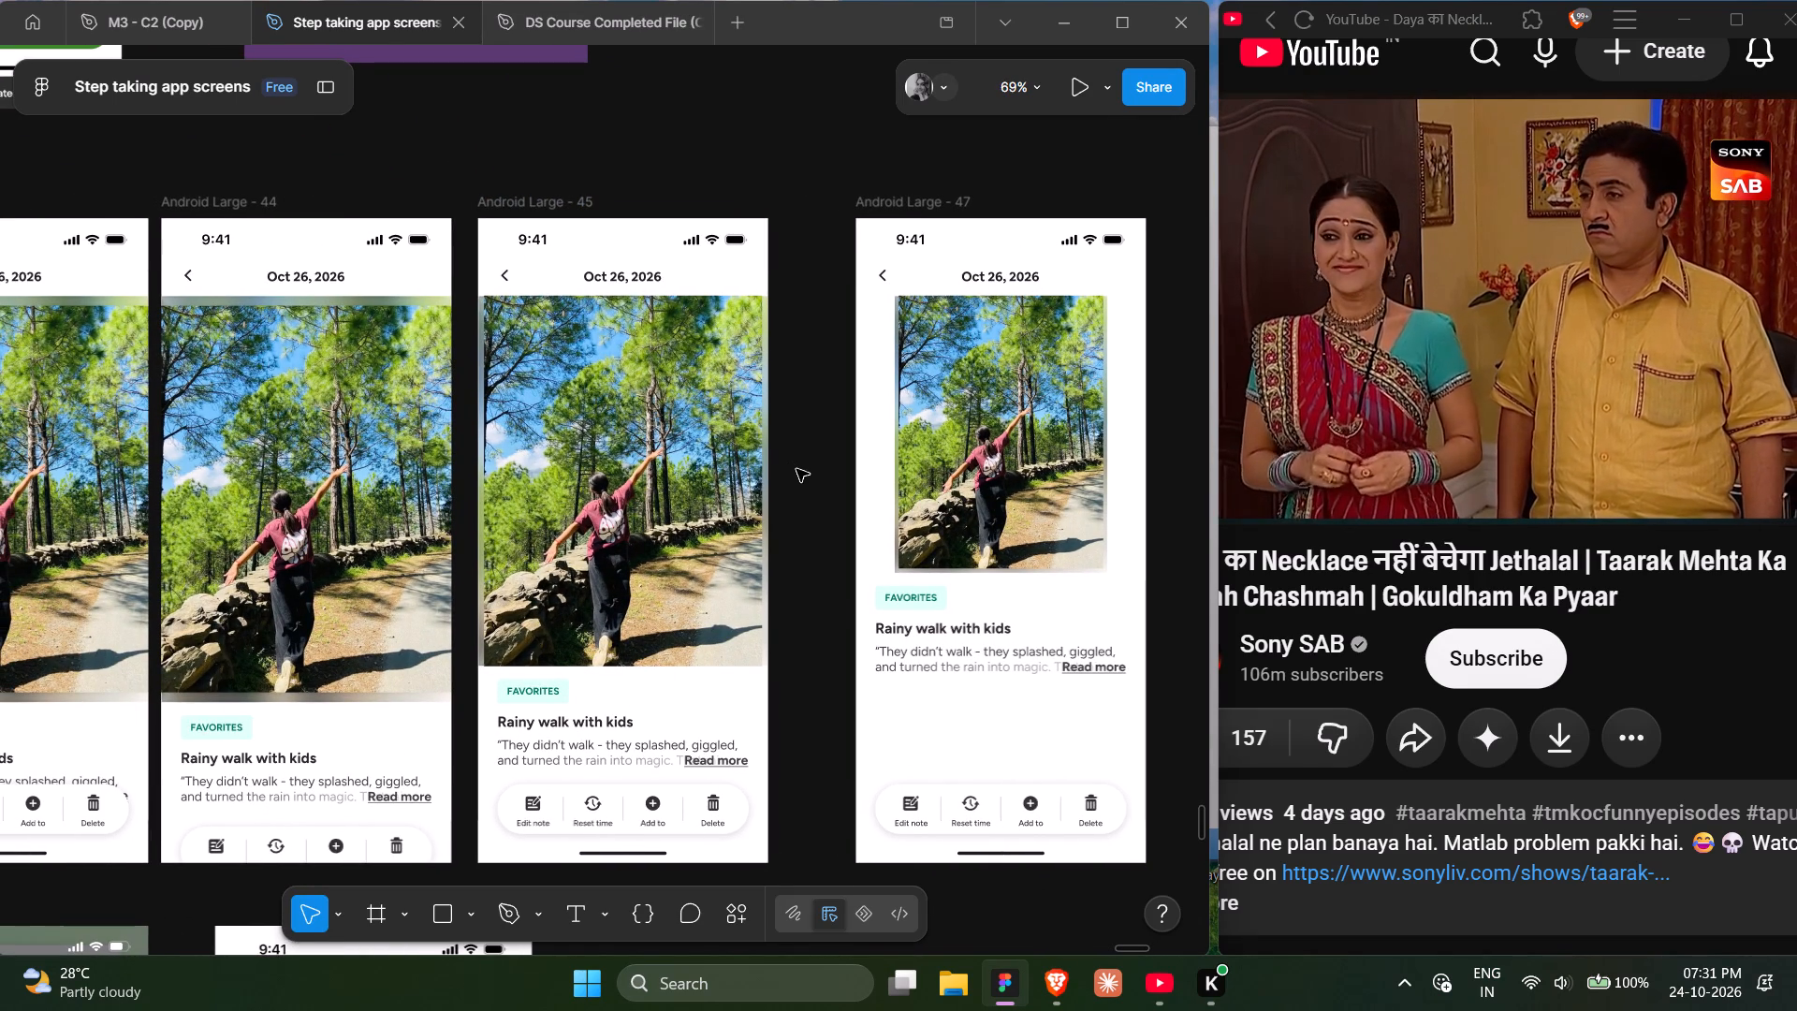
pyautogui.scroll(-1, 805, 451)
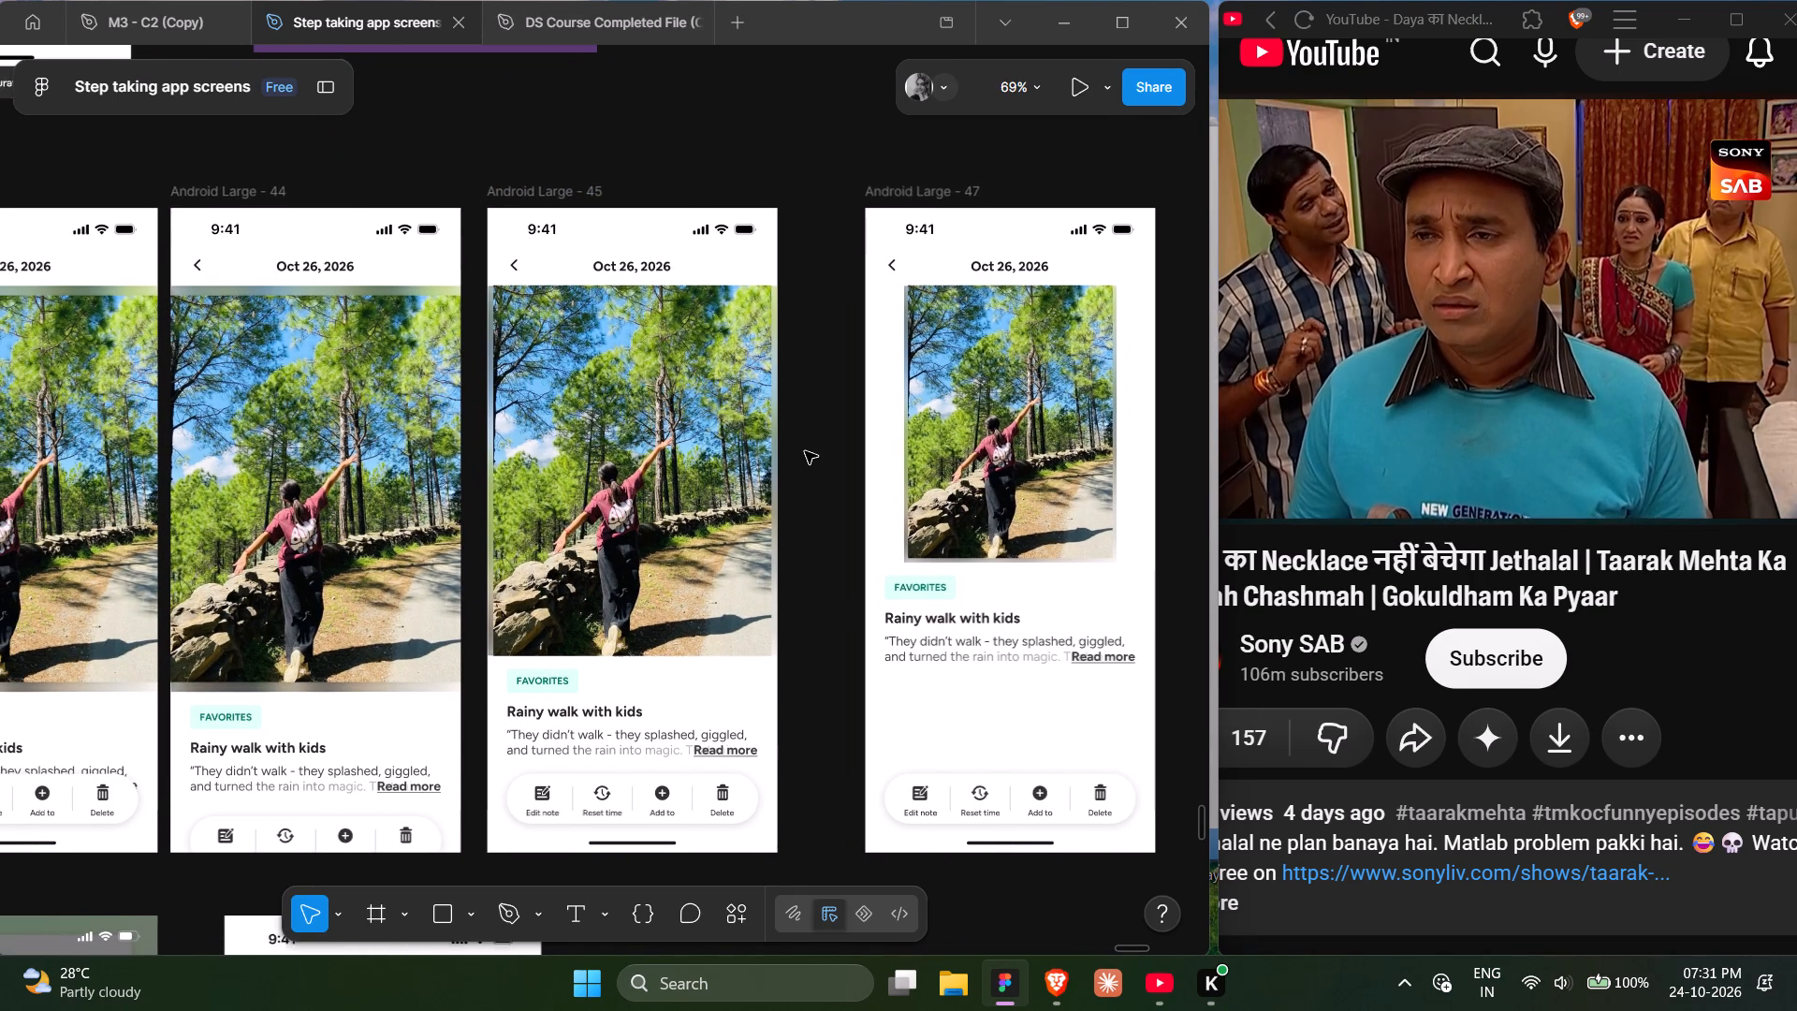
pyautogui.scroll(-1, 805, 451)
pyautogui.click(809, 484)
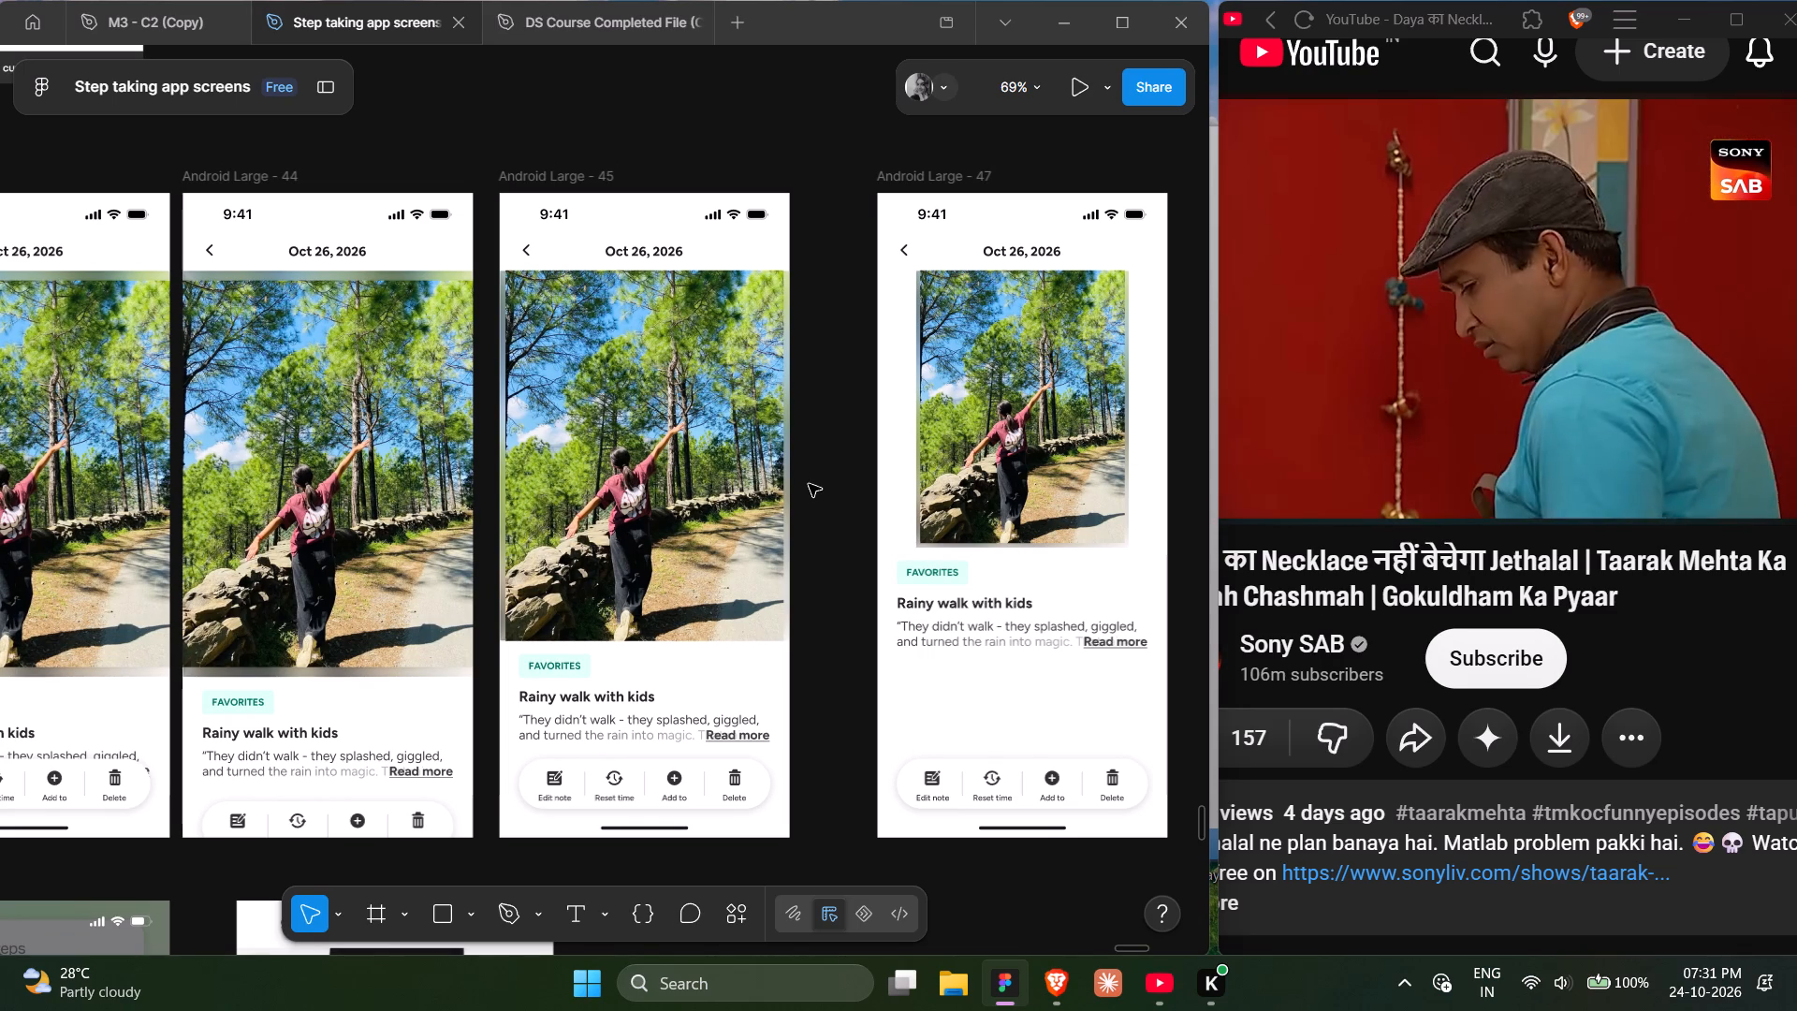
pyautogui.hscroll(-2, 809, 484)
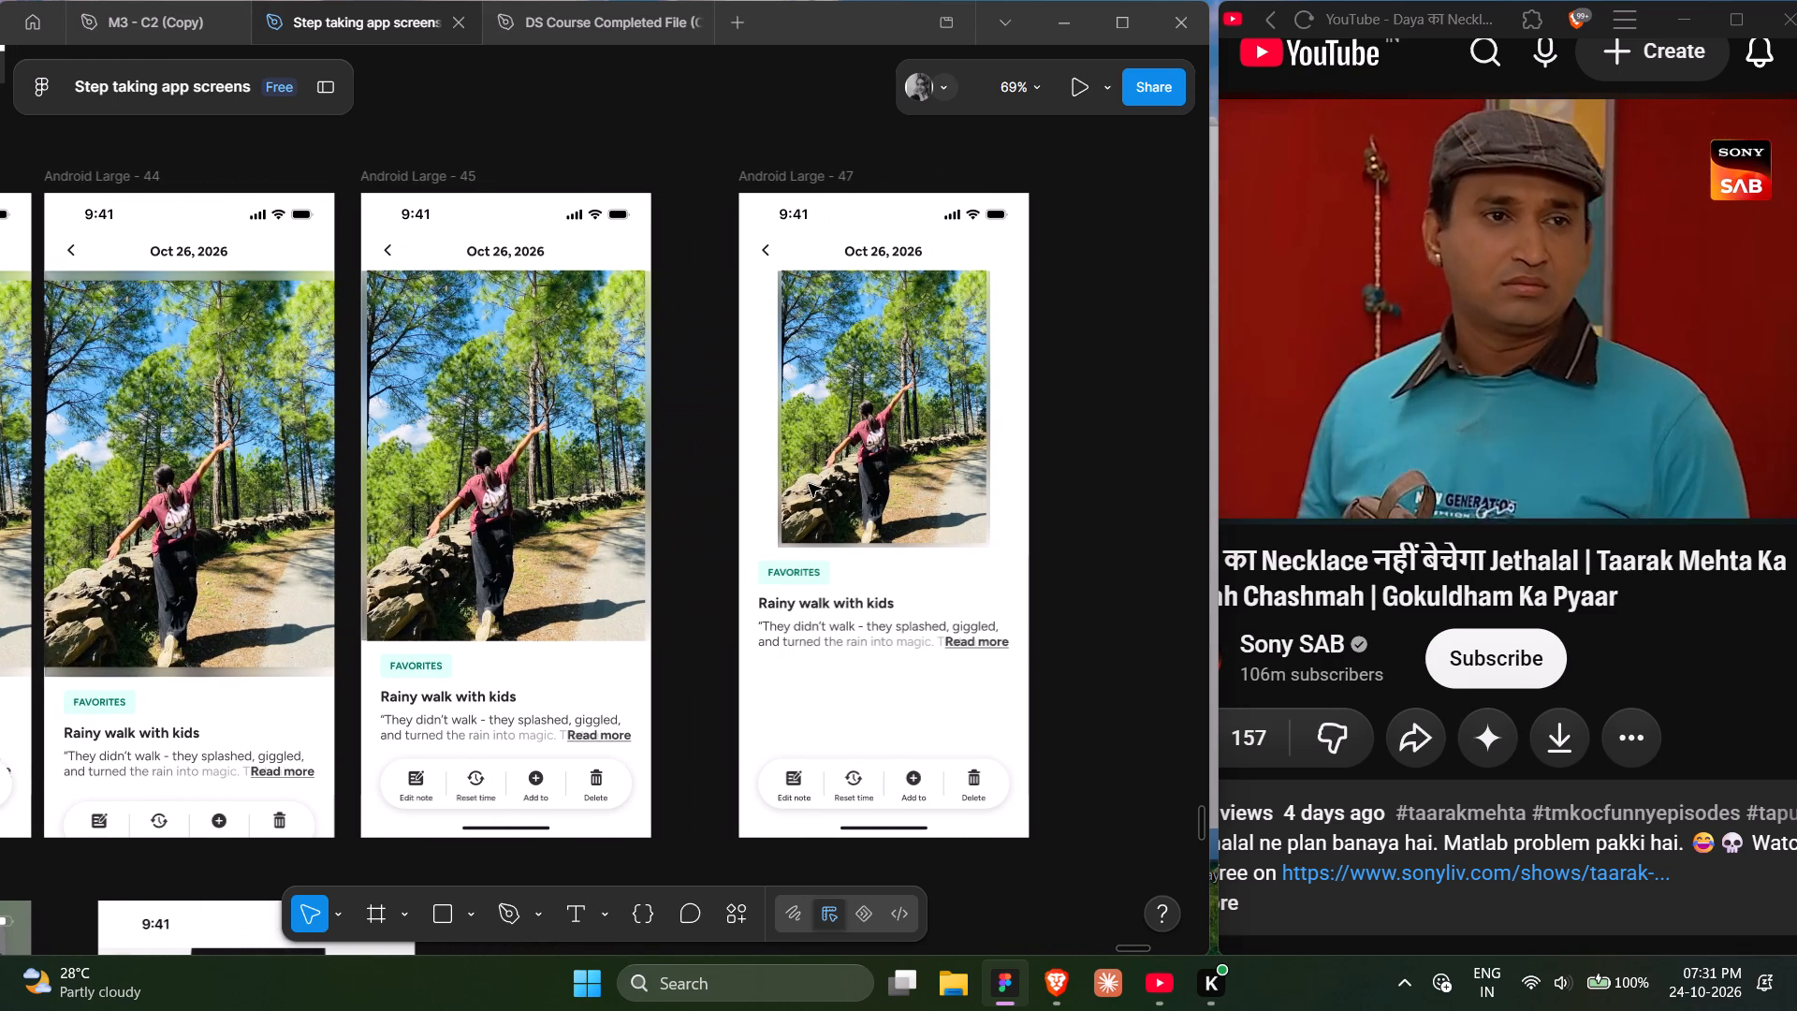
pyautogui.hscroll(-1, 814, 612)
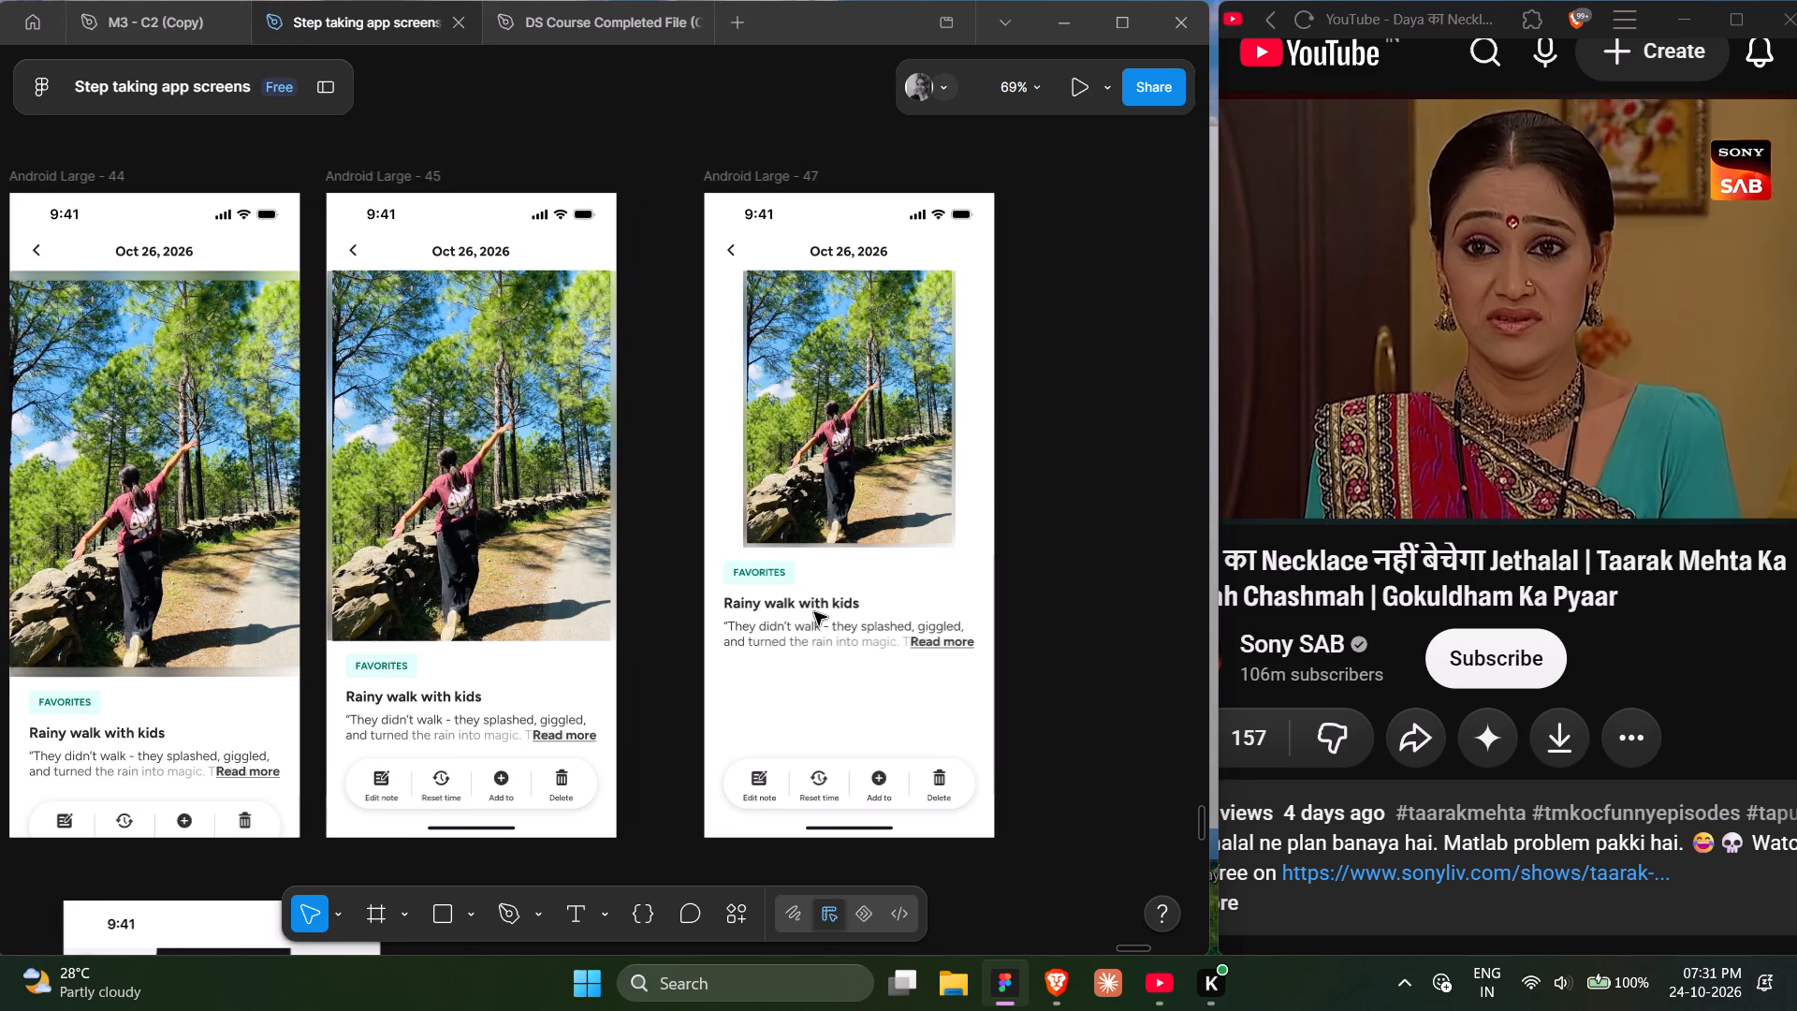
pyautogui.hscroll(-1, 814, 612)
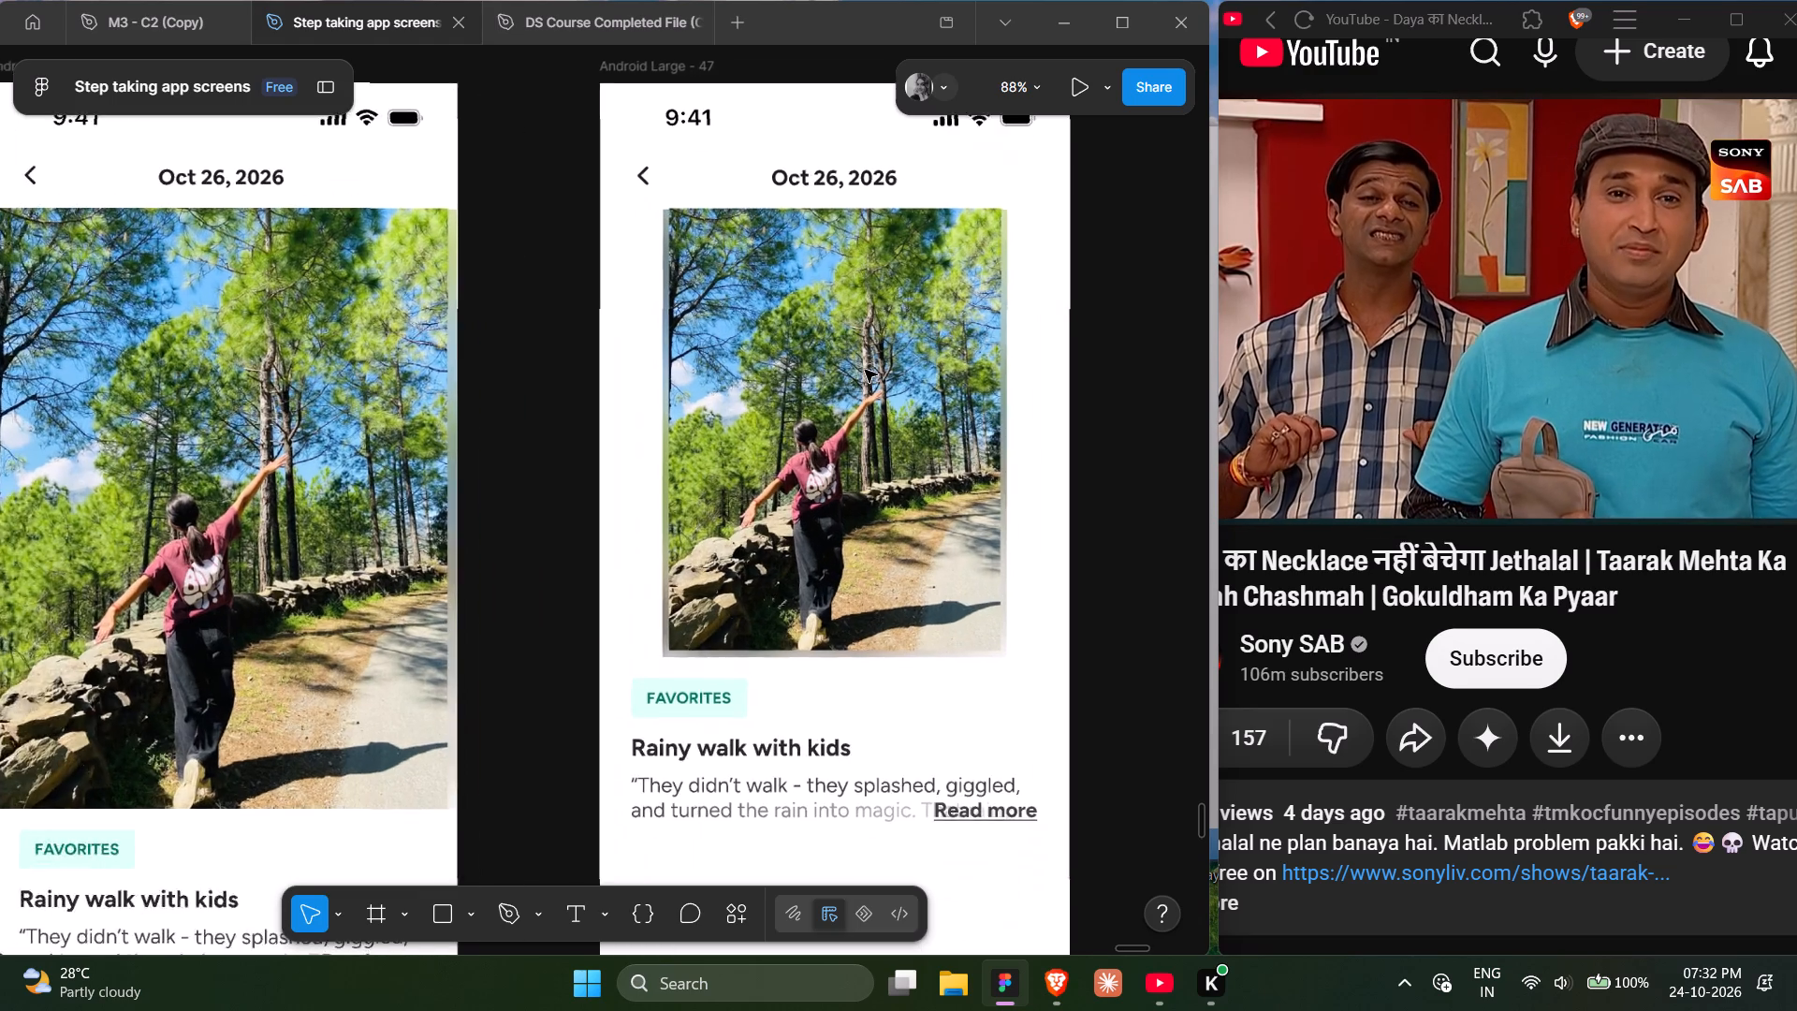
pyautogui.hscroll(-2, 865, 370)
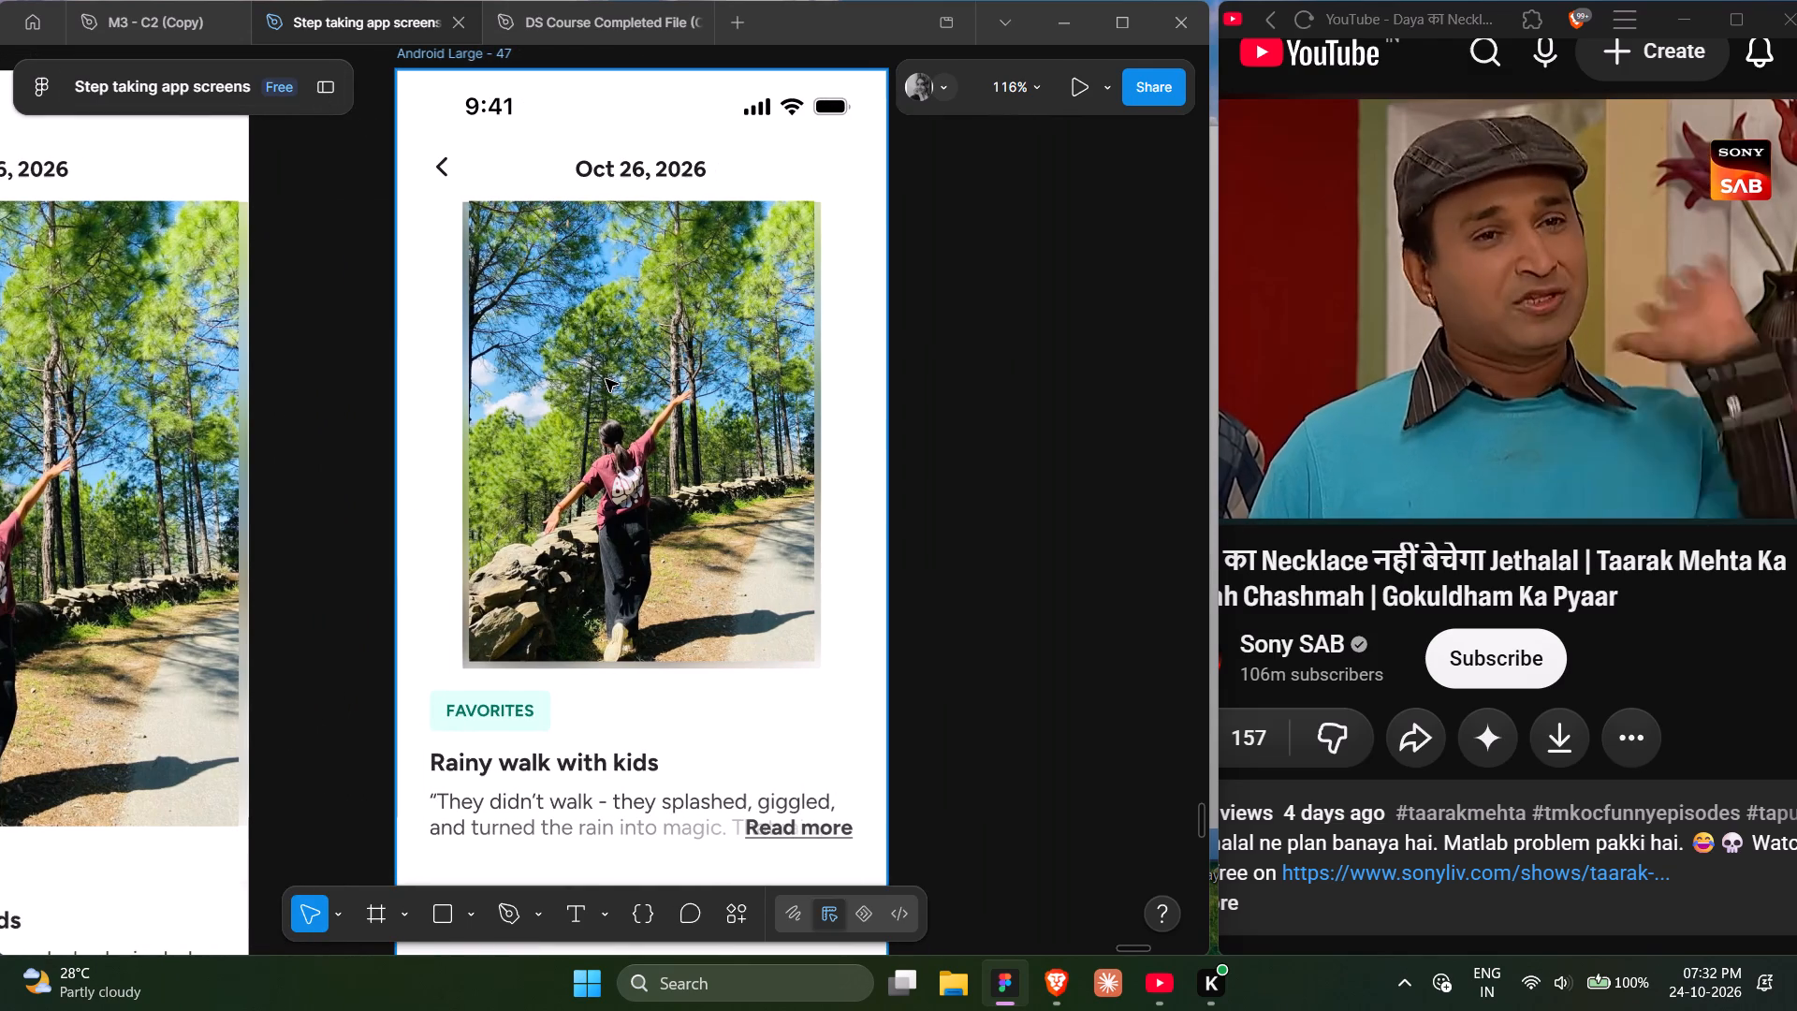
# Reduce the height of Frame 2951, nested in Frame 2954, to 344 so it matches the parent photo frame.
pyautogui.doubleClick(606, 379)
pyautogui.doubleClick(606, 379)
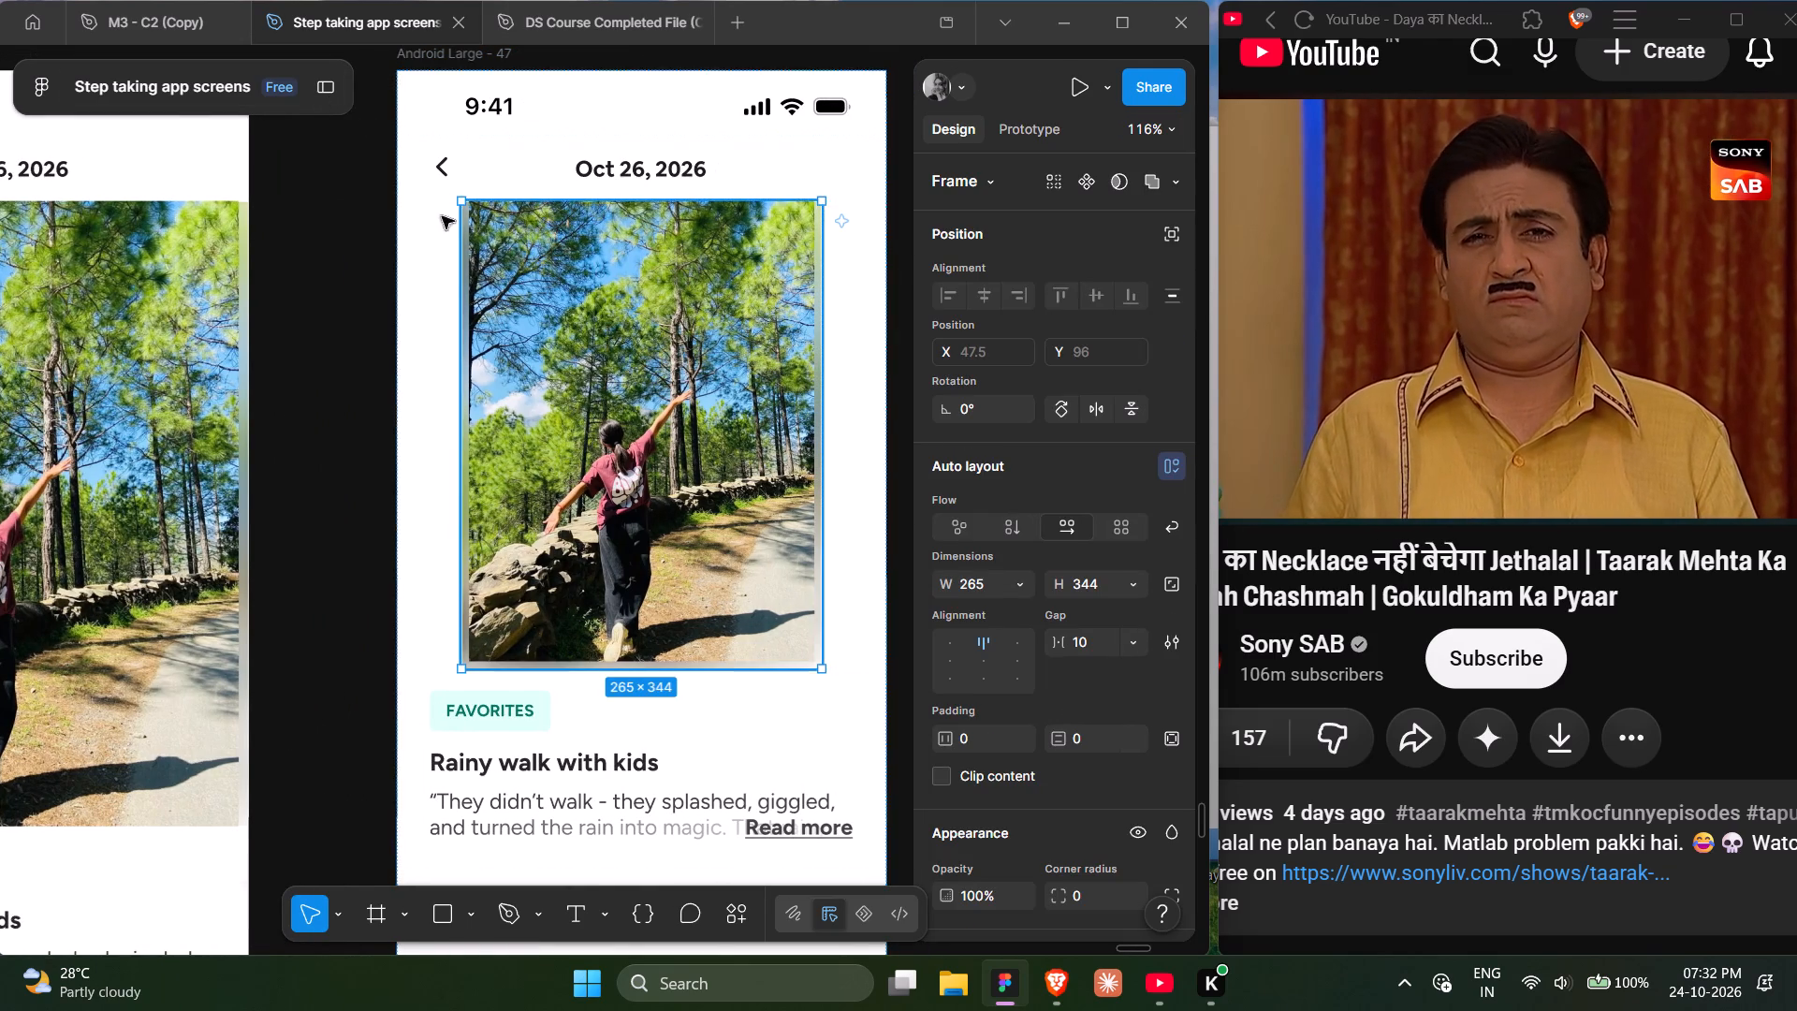
pyautogui.click(329, 93)
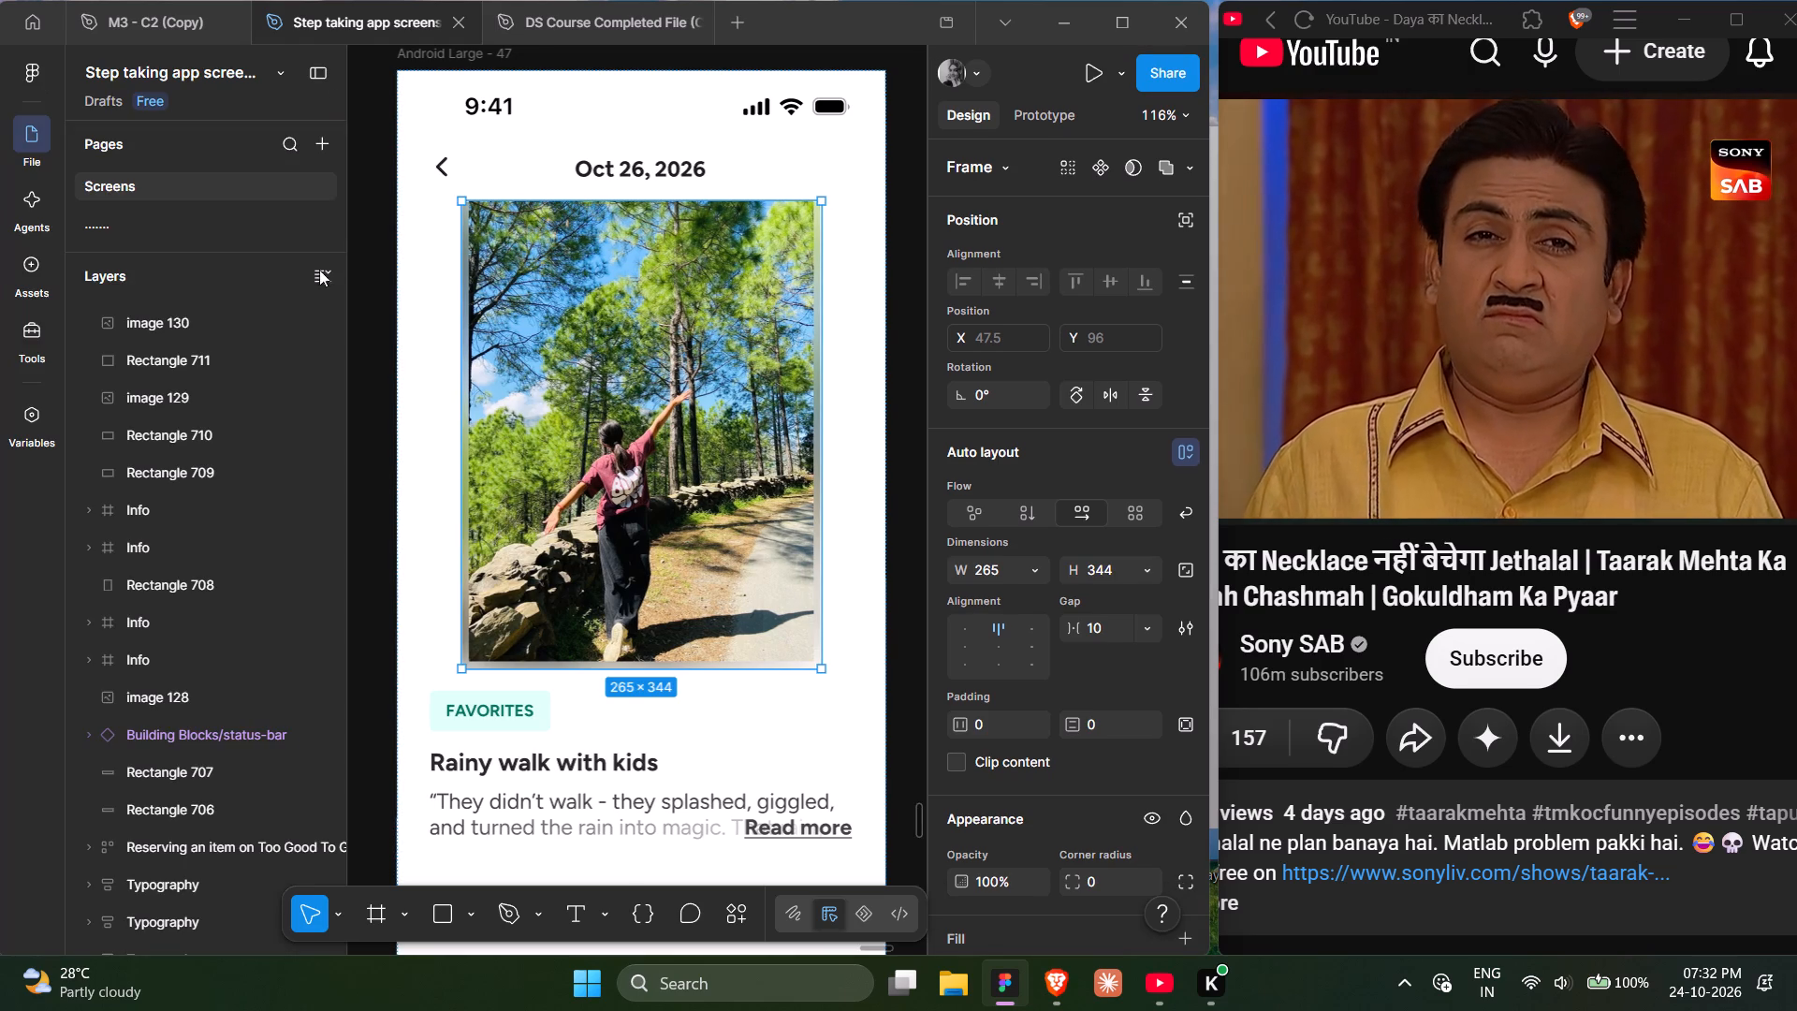
pyautogui.click(612, 442)
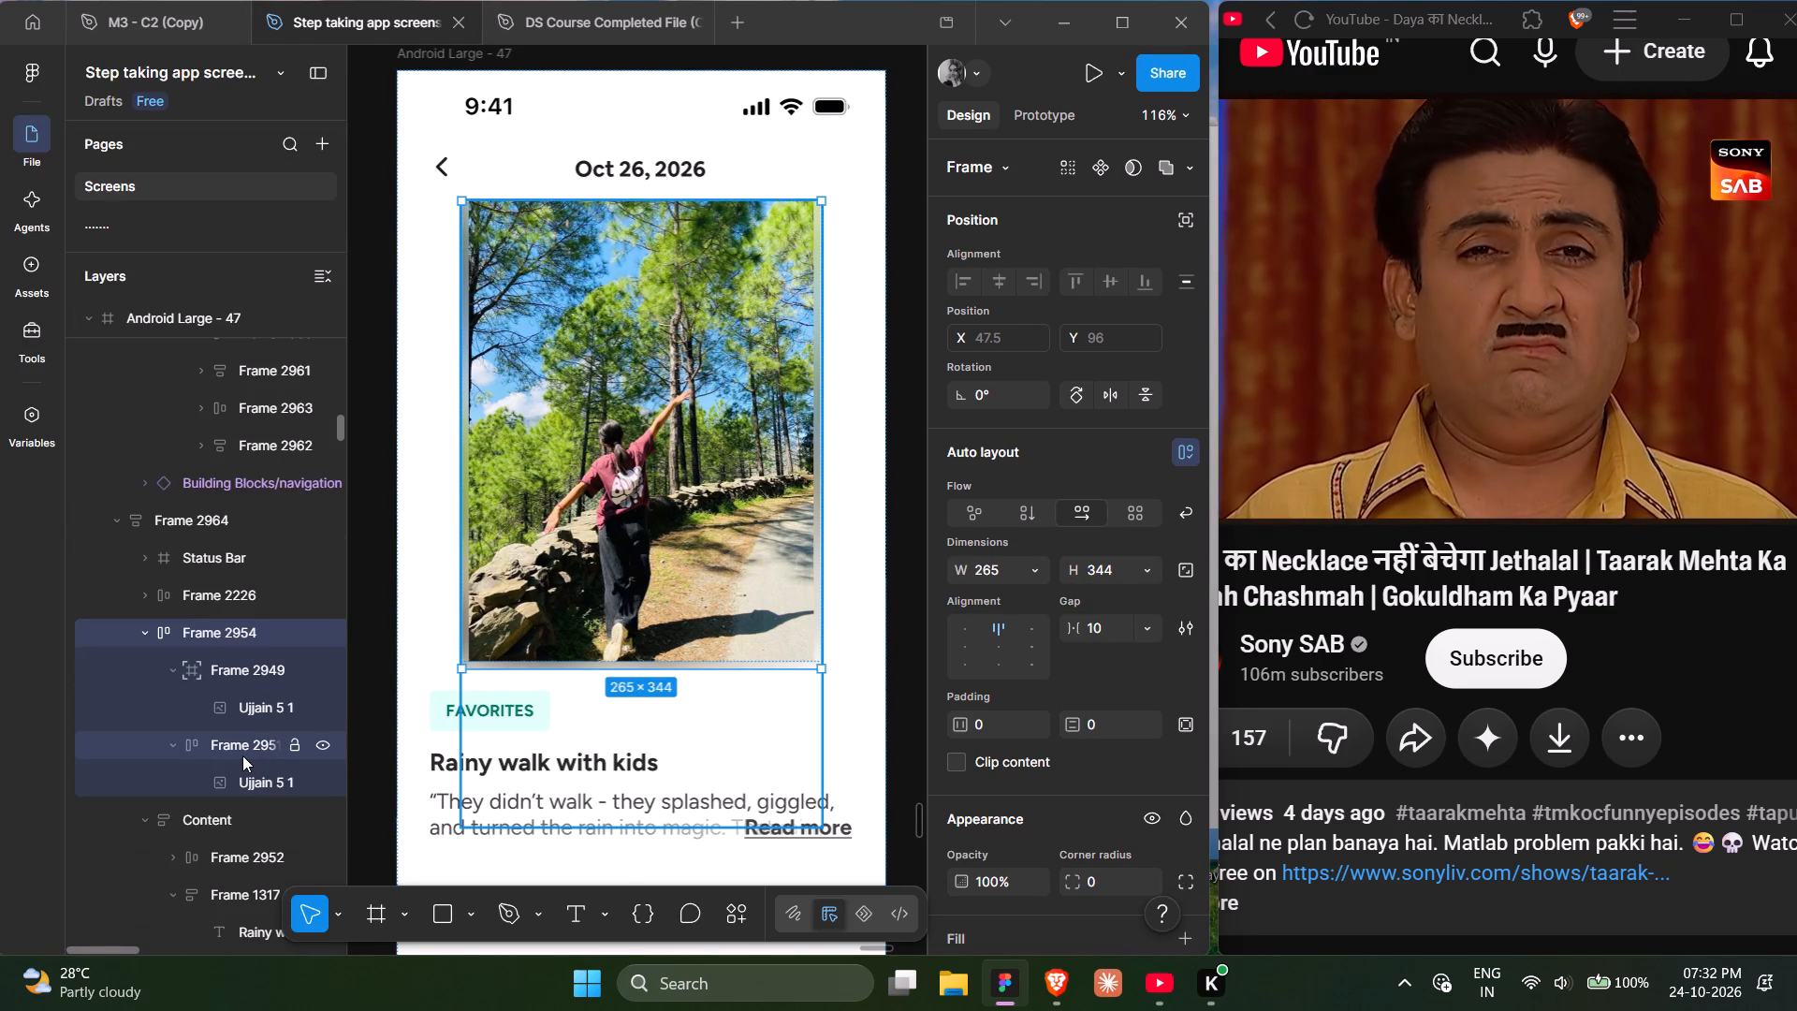
pyautogui.click(242, 755)
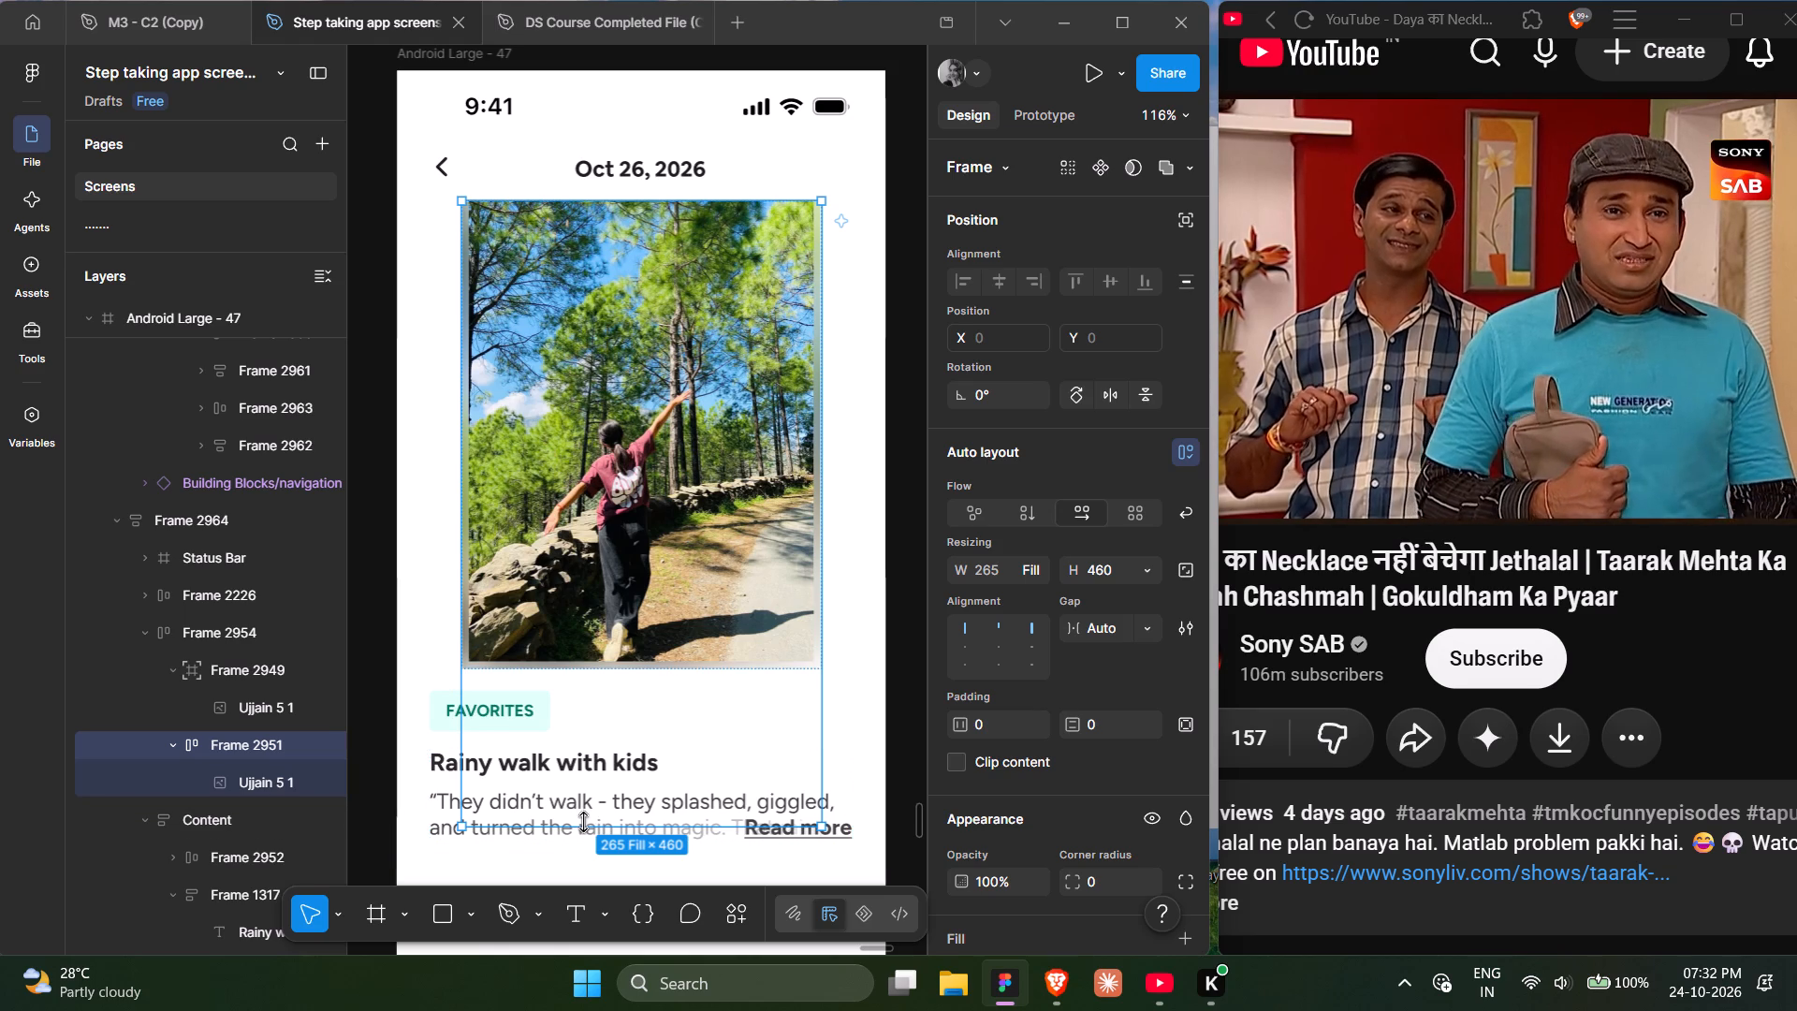
pyautogui.moveTo(583, 822); pyautogui.dragTo(574, 704)
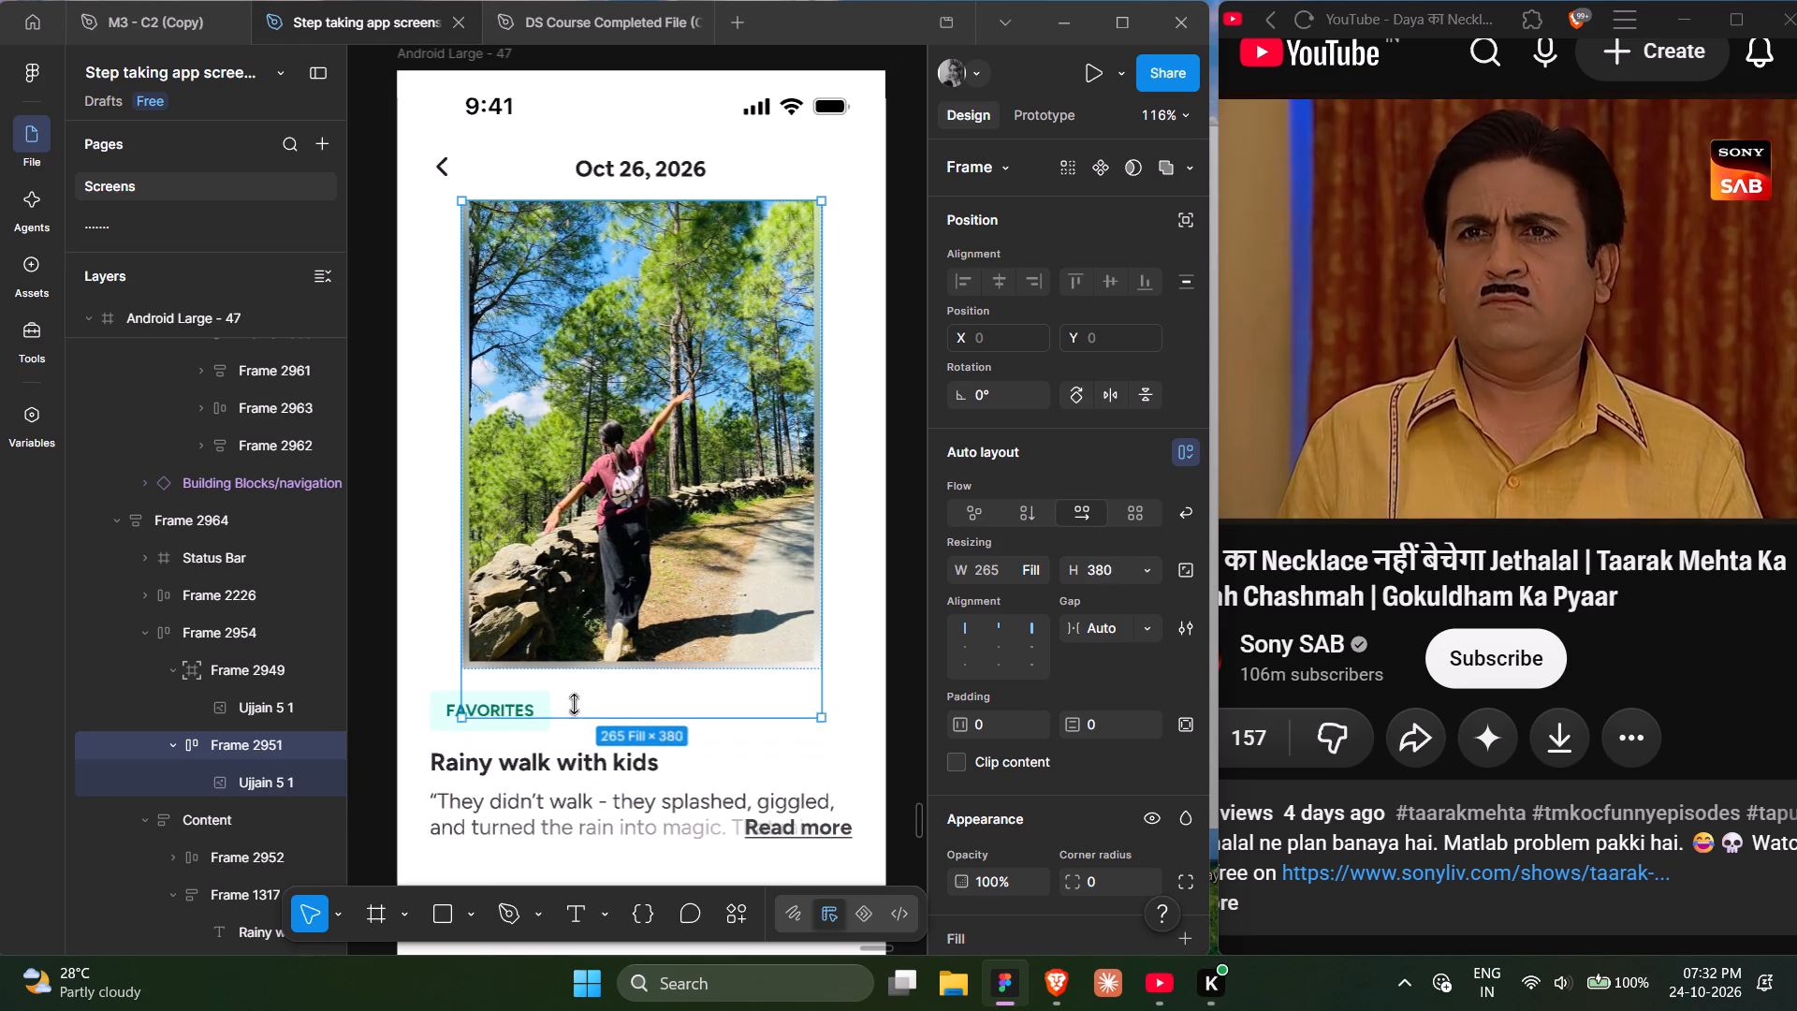
pyautogui.moveTo(574, 704); pyautogui.dragTo(566, 668)
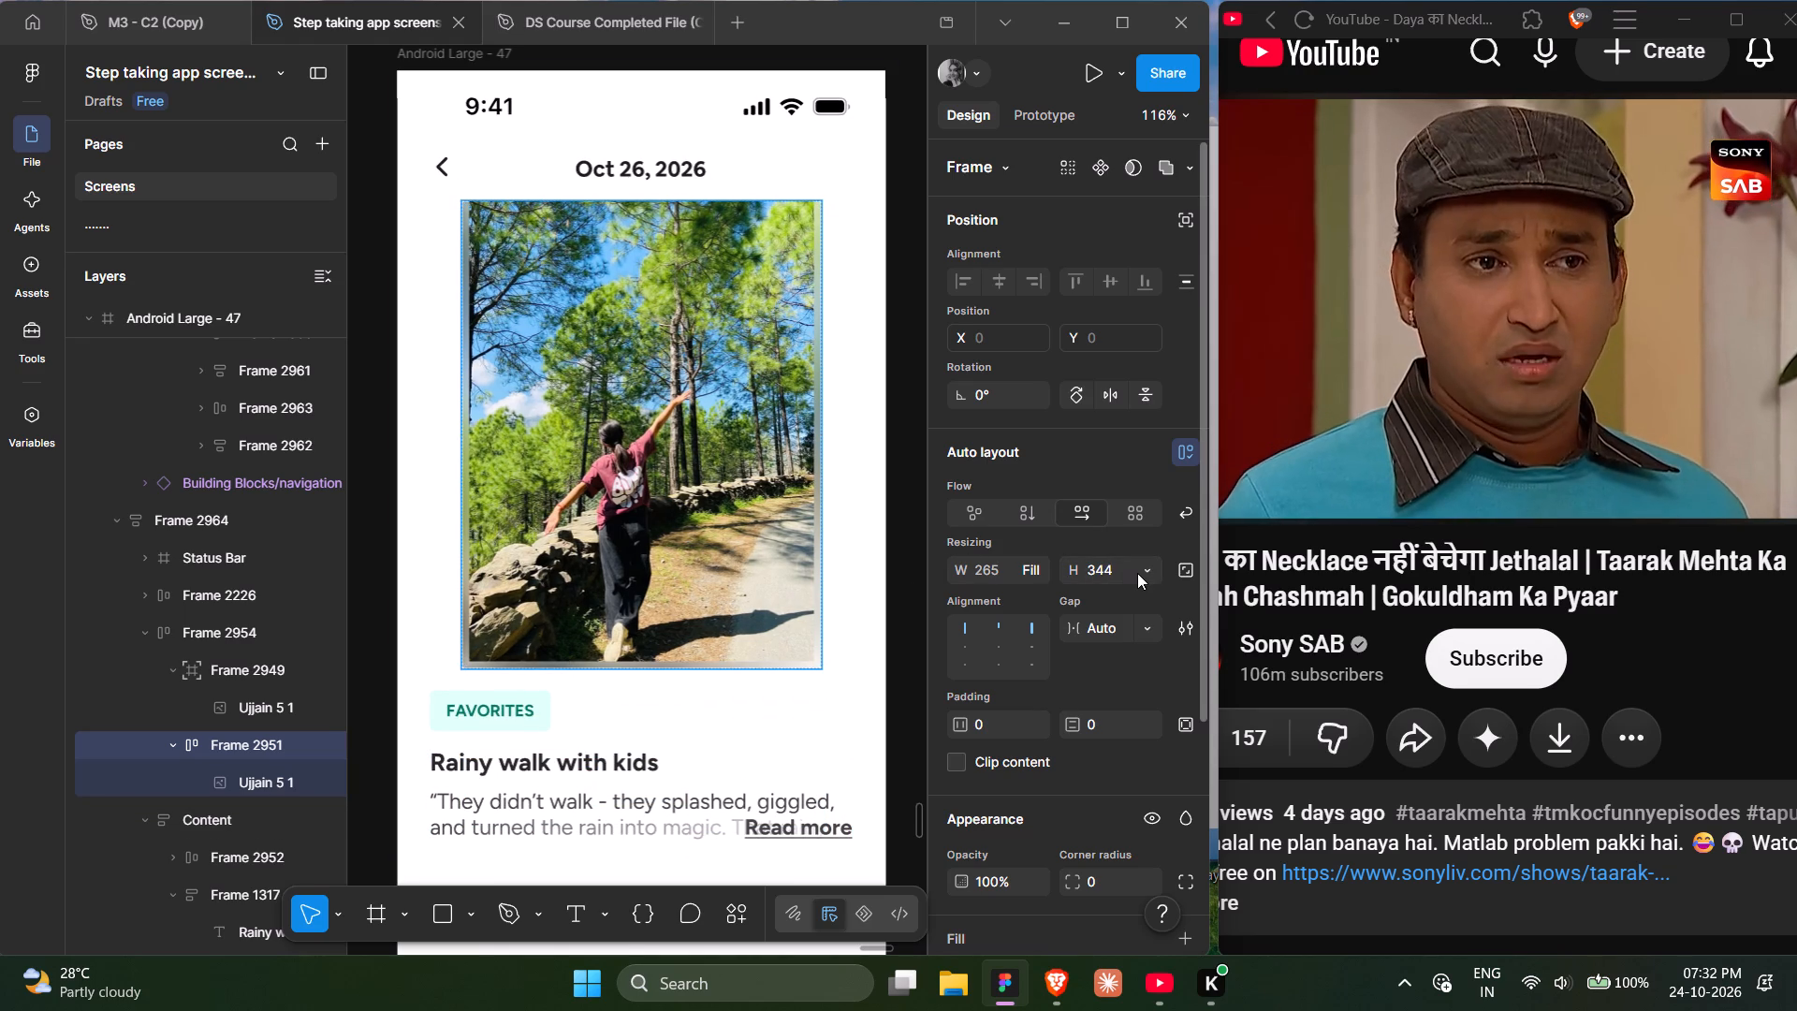
# Set the height of Frame 2951, nested in Frame 2954, to hug its contents.
pyautogui.click(1144, 569)
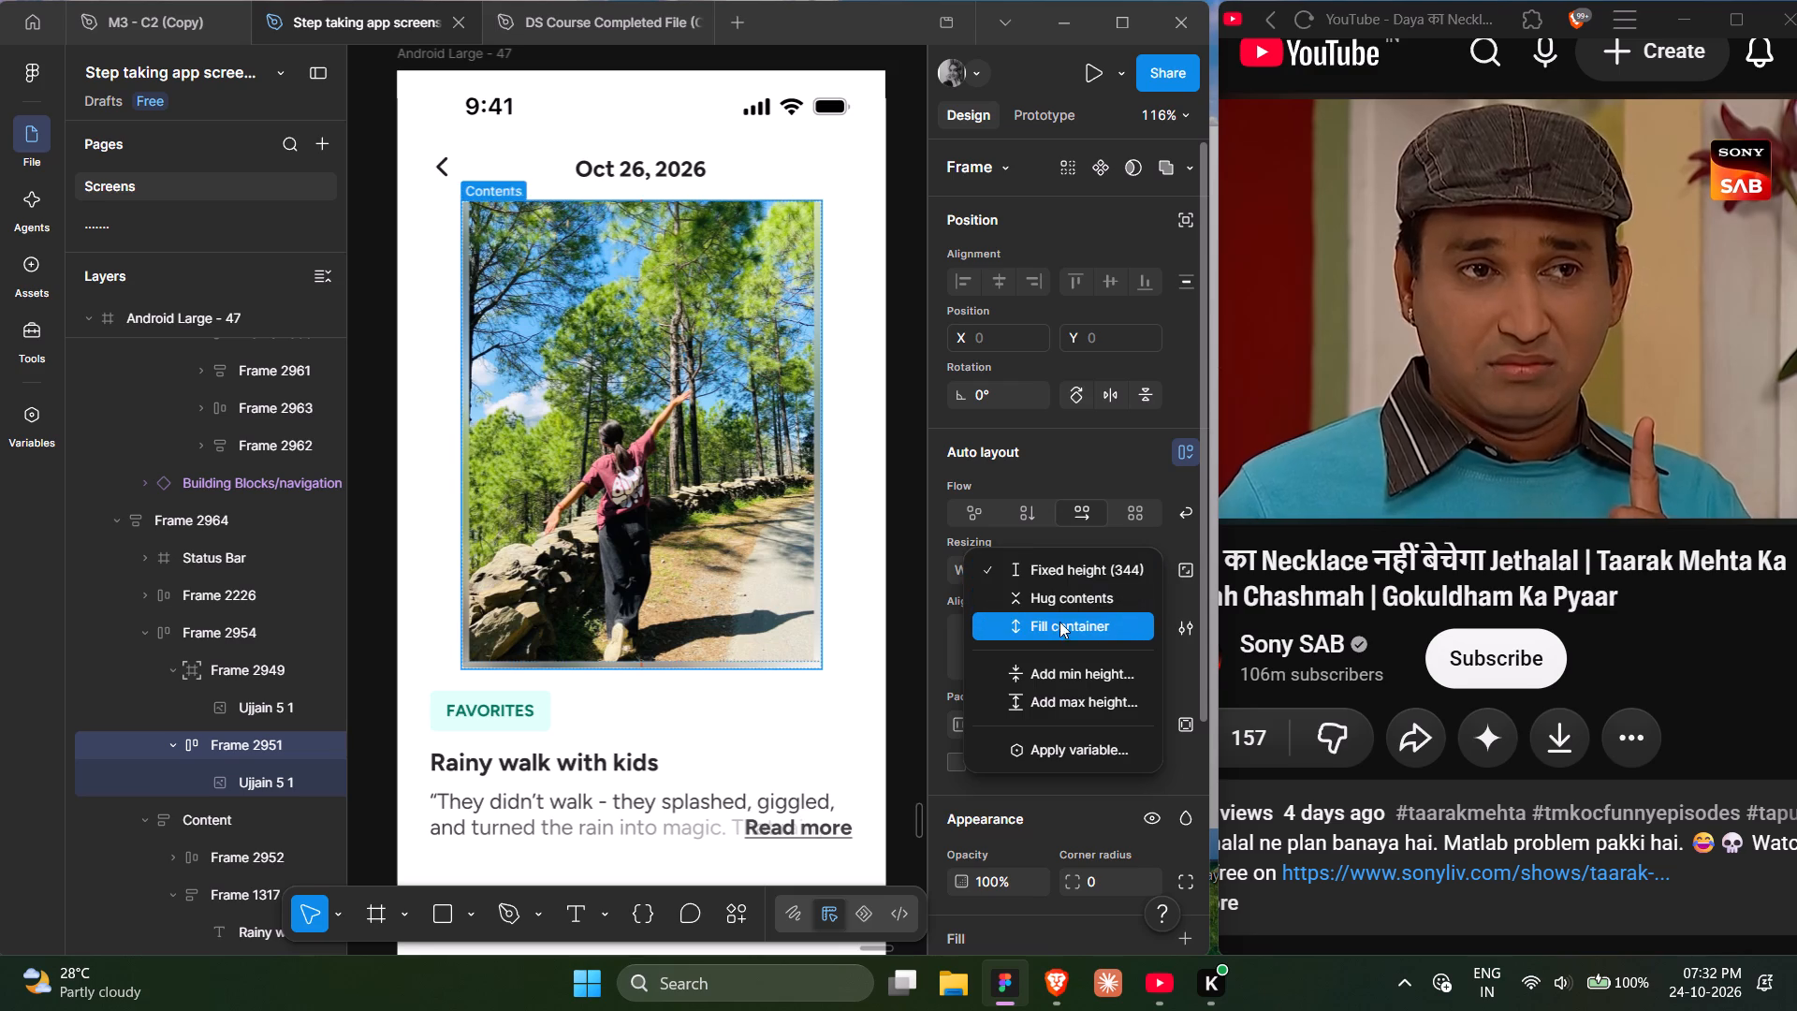
pyautogui.click(1052, 607)
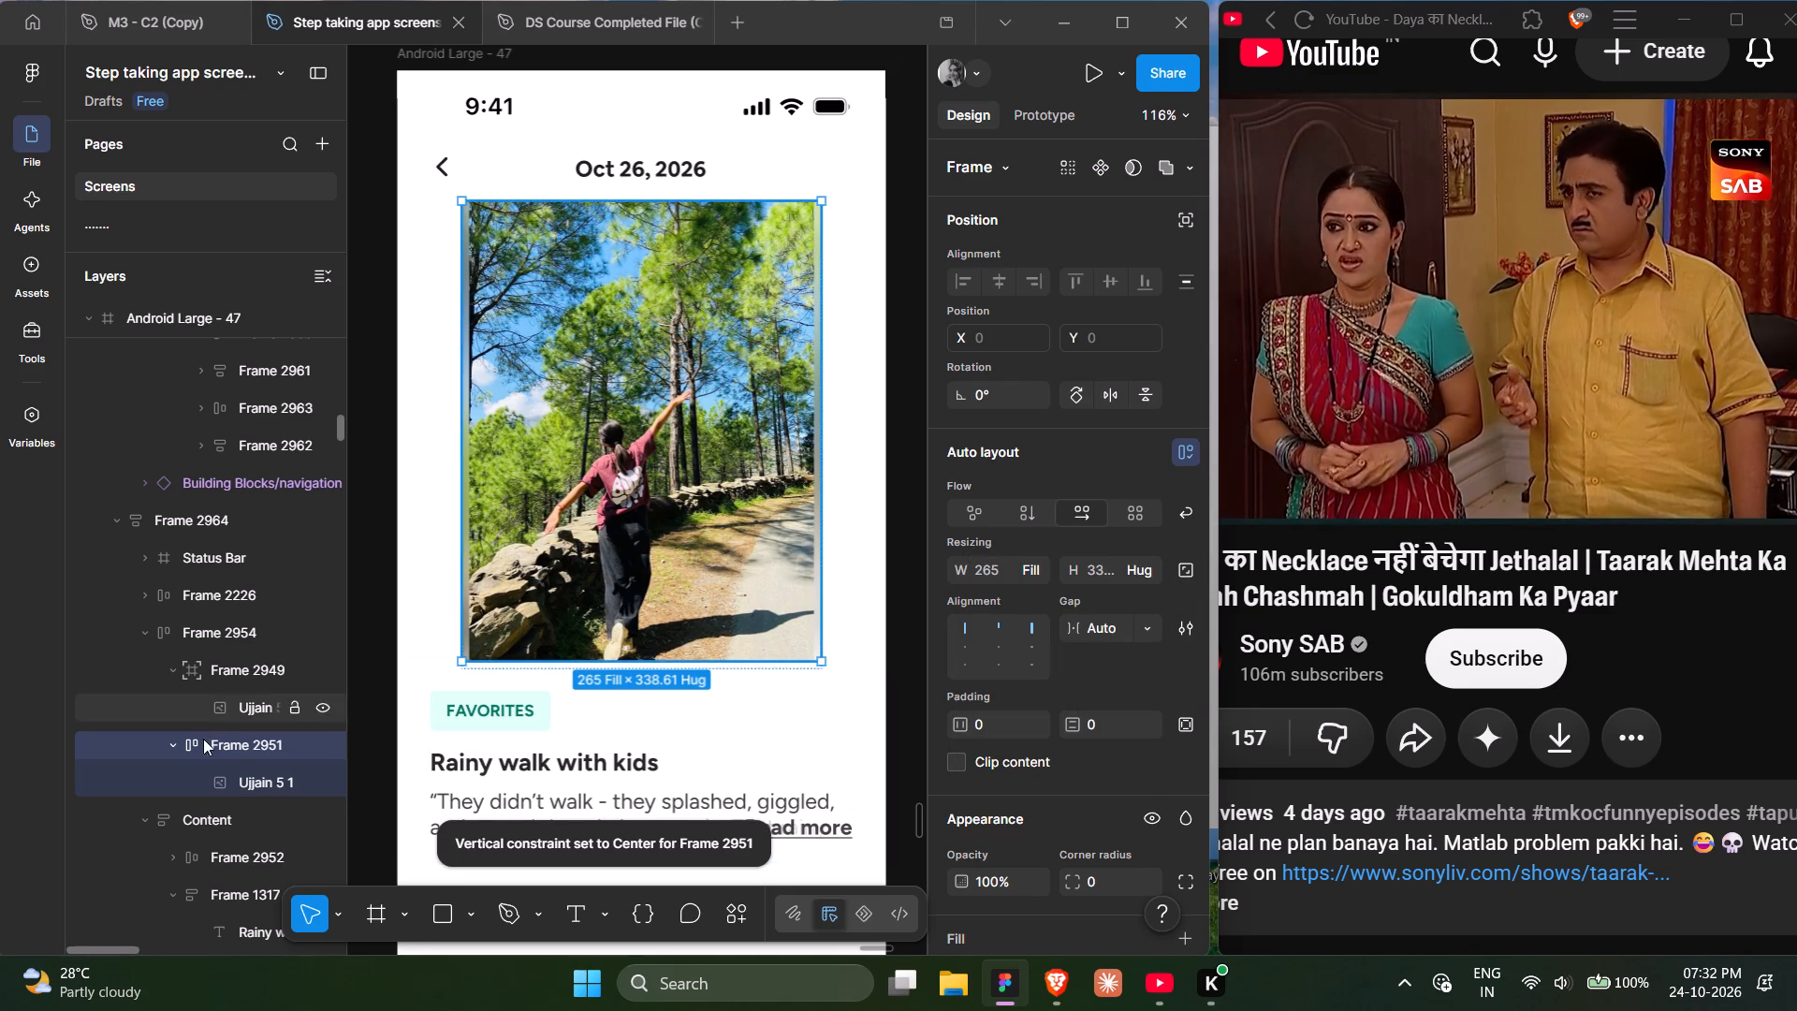
# Set the width of the parent photo container, Frame 2954, to fill its container.
pyautogui.click(233, 779)
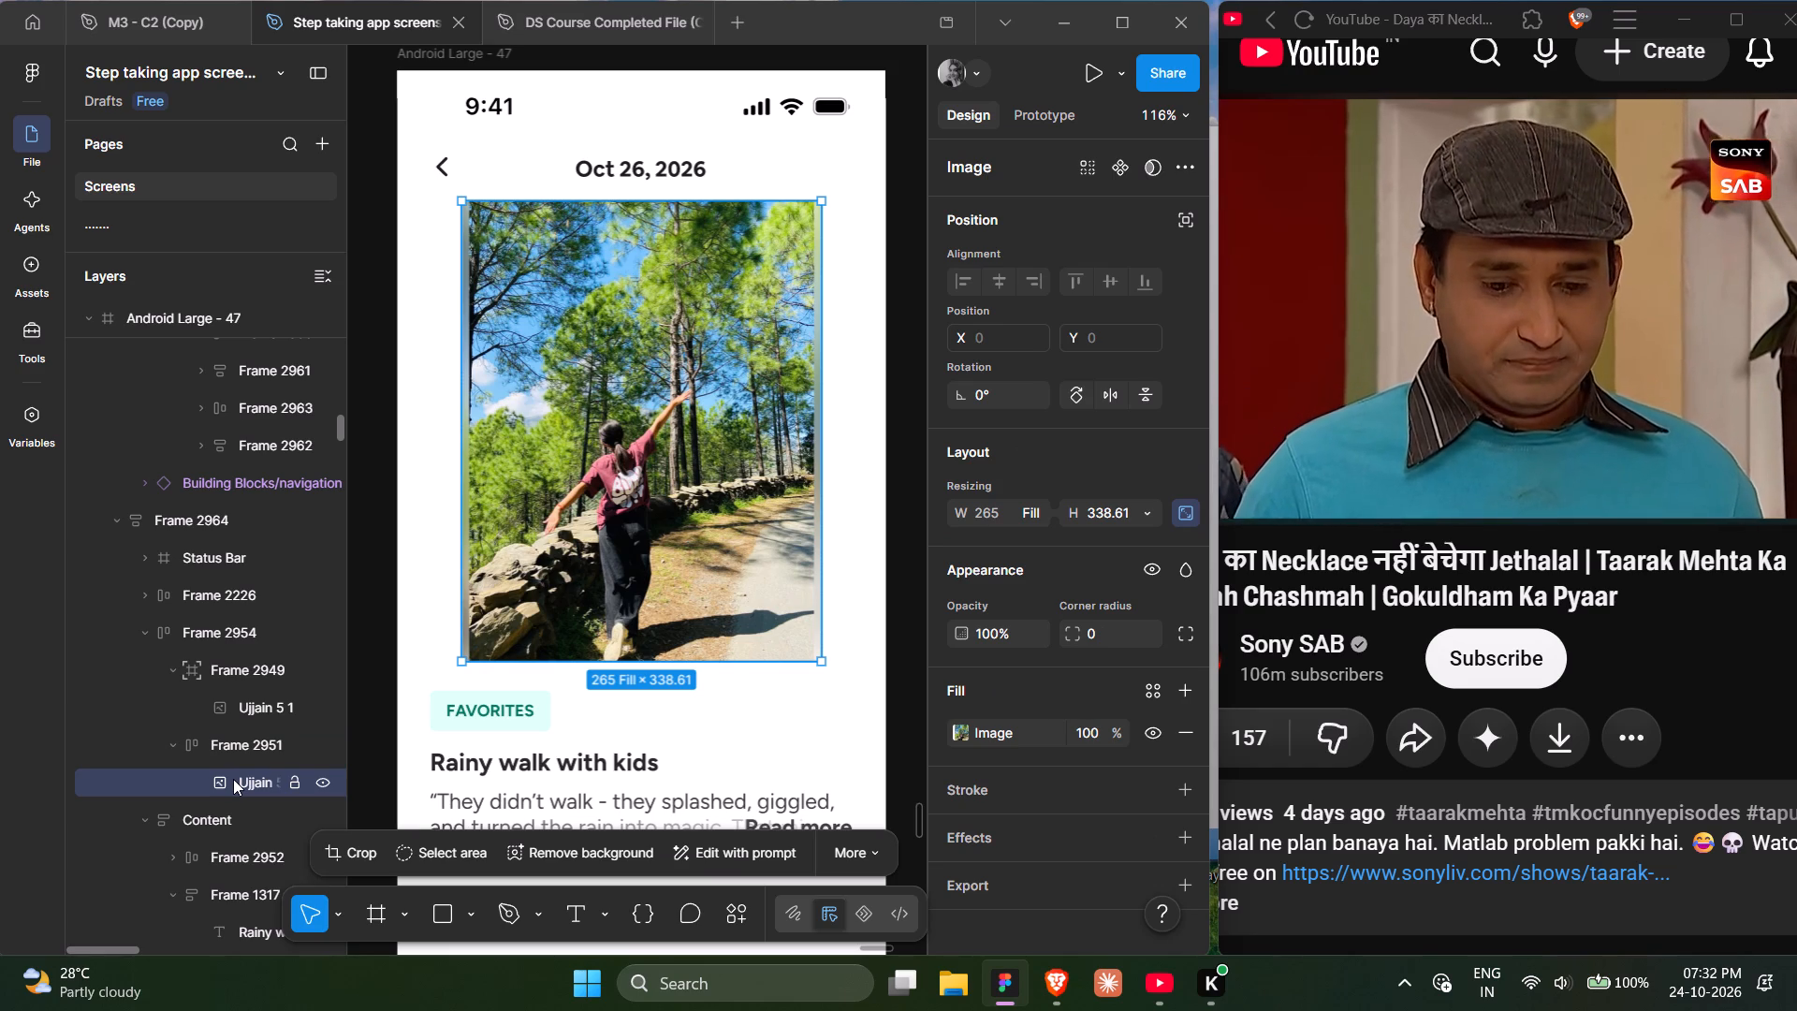
pyautogui.click(233, 747)
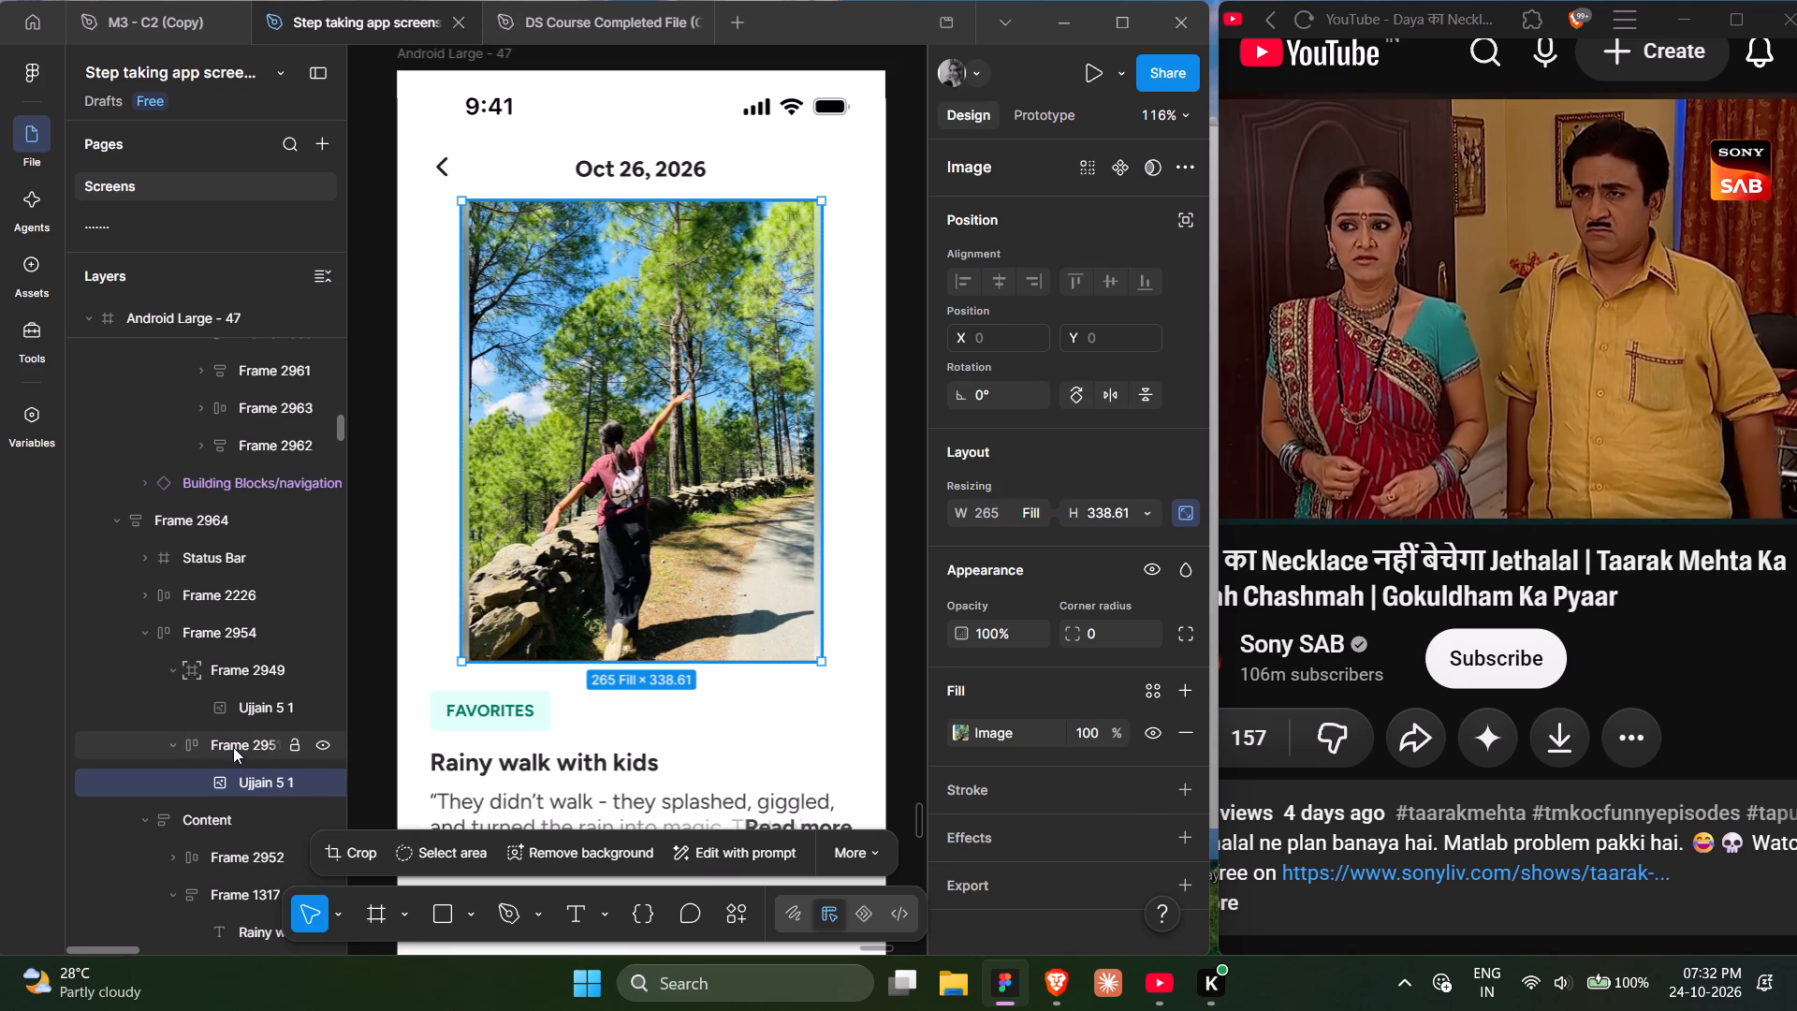
pyautogui.click(231, 711)
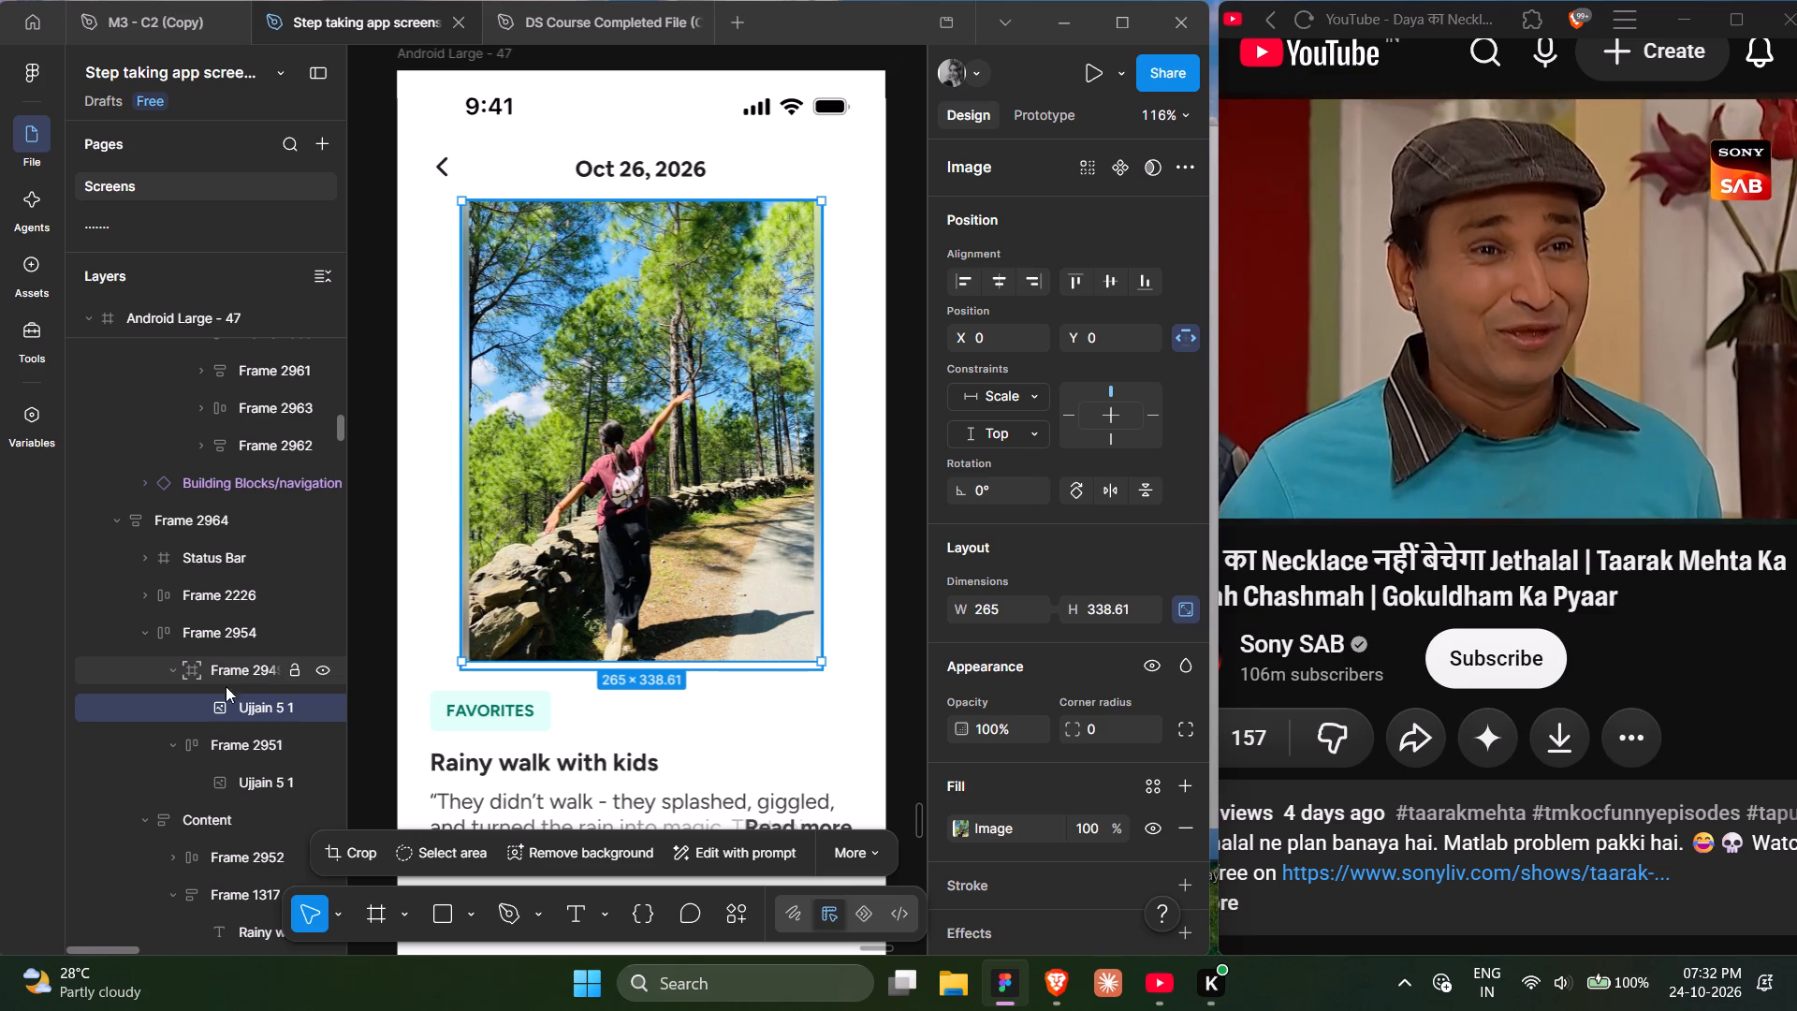
pyautogui.click(216, 743)
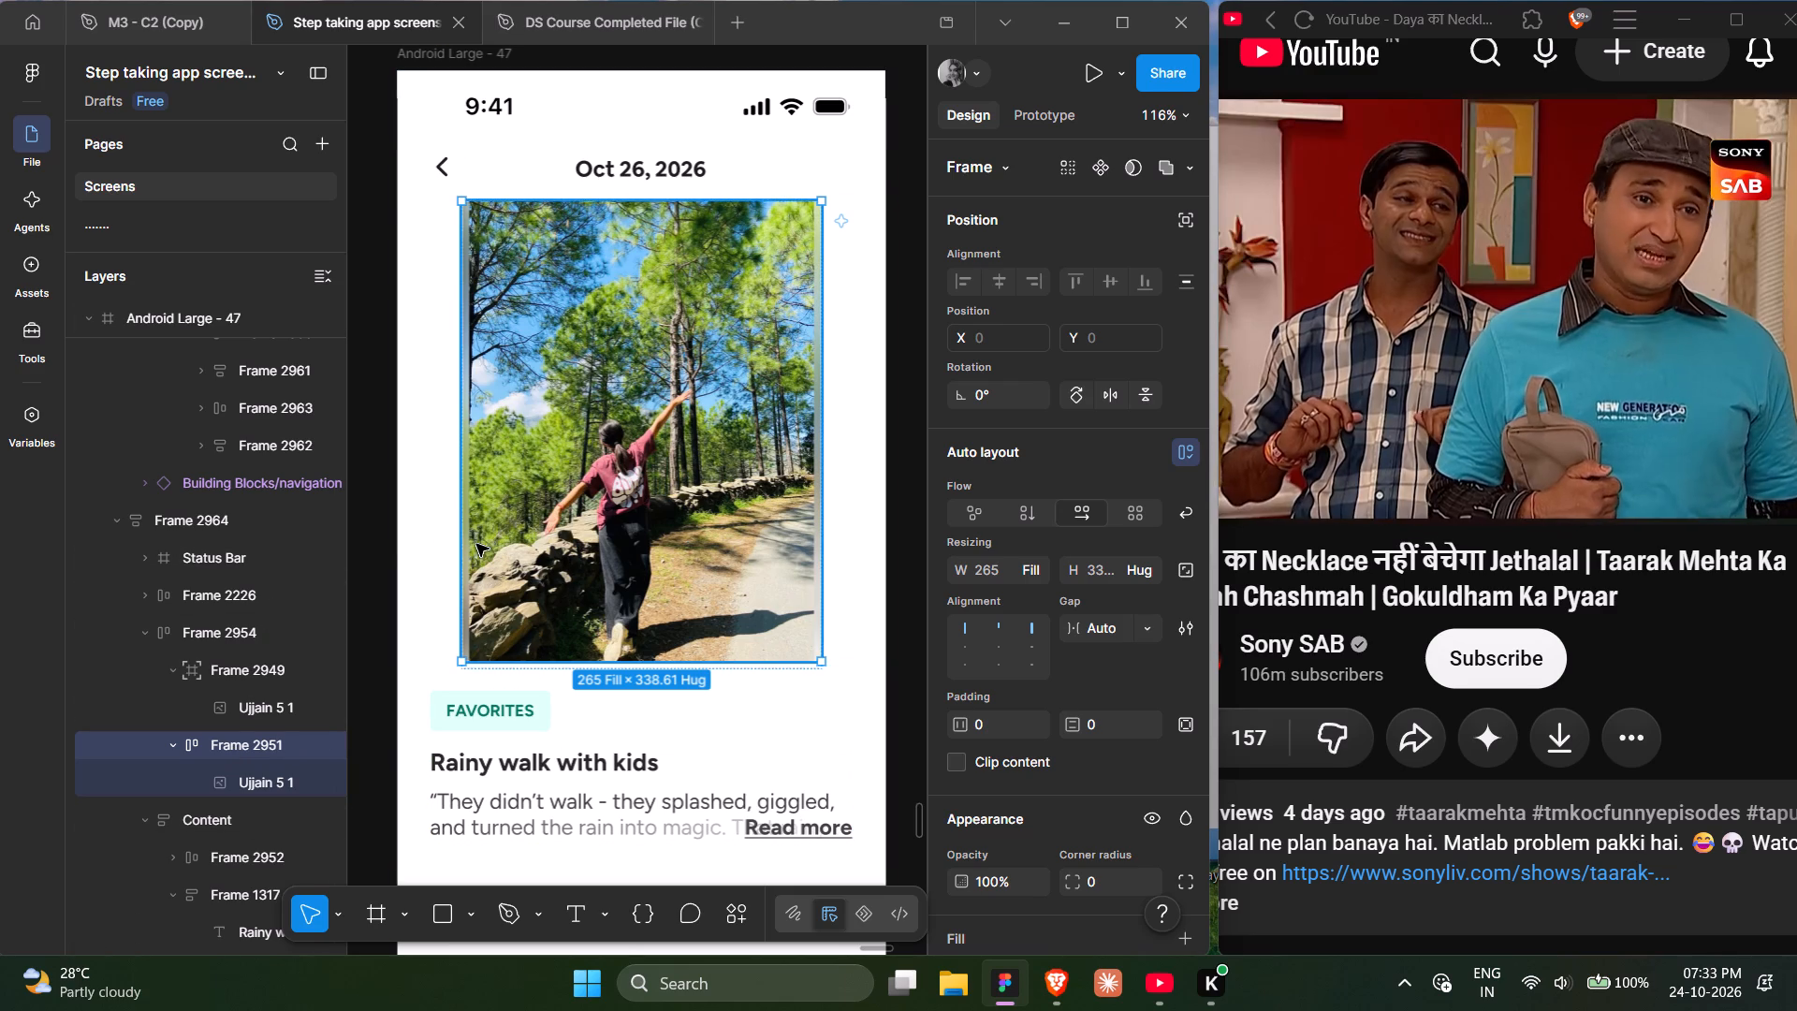
pyautogui.hotkey('shift', 'Return')
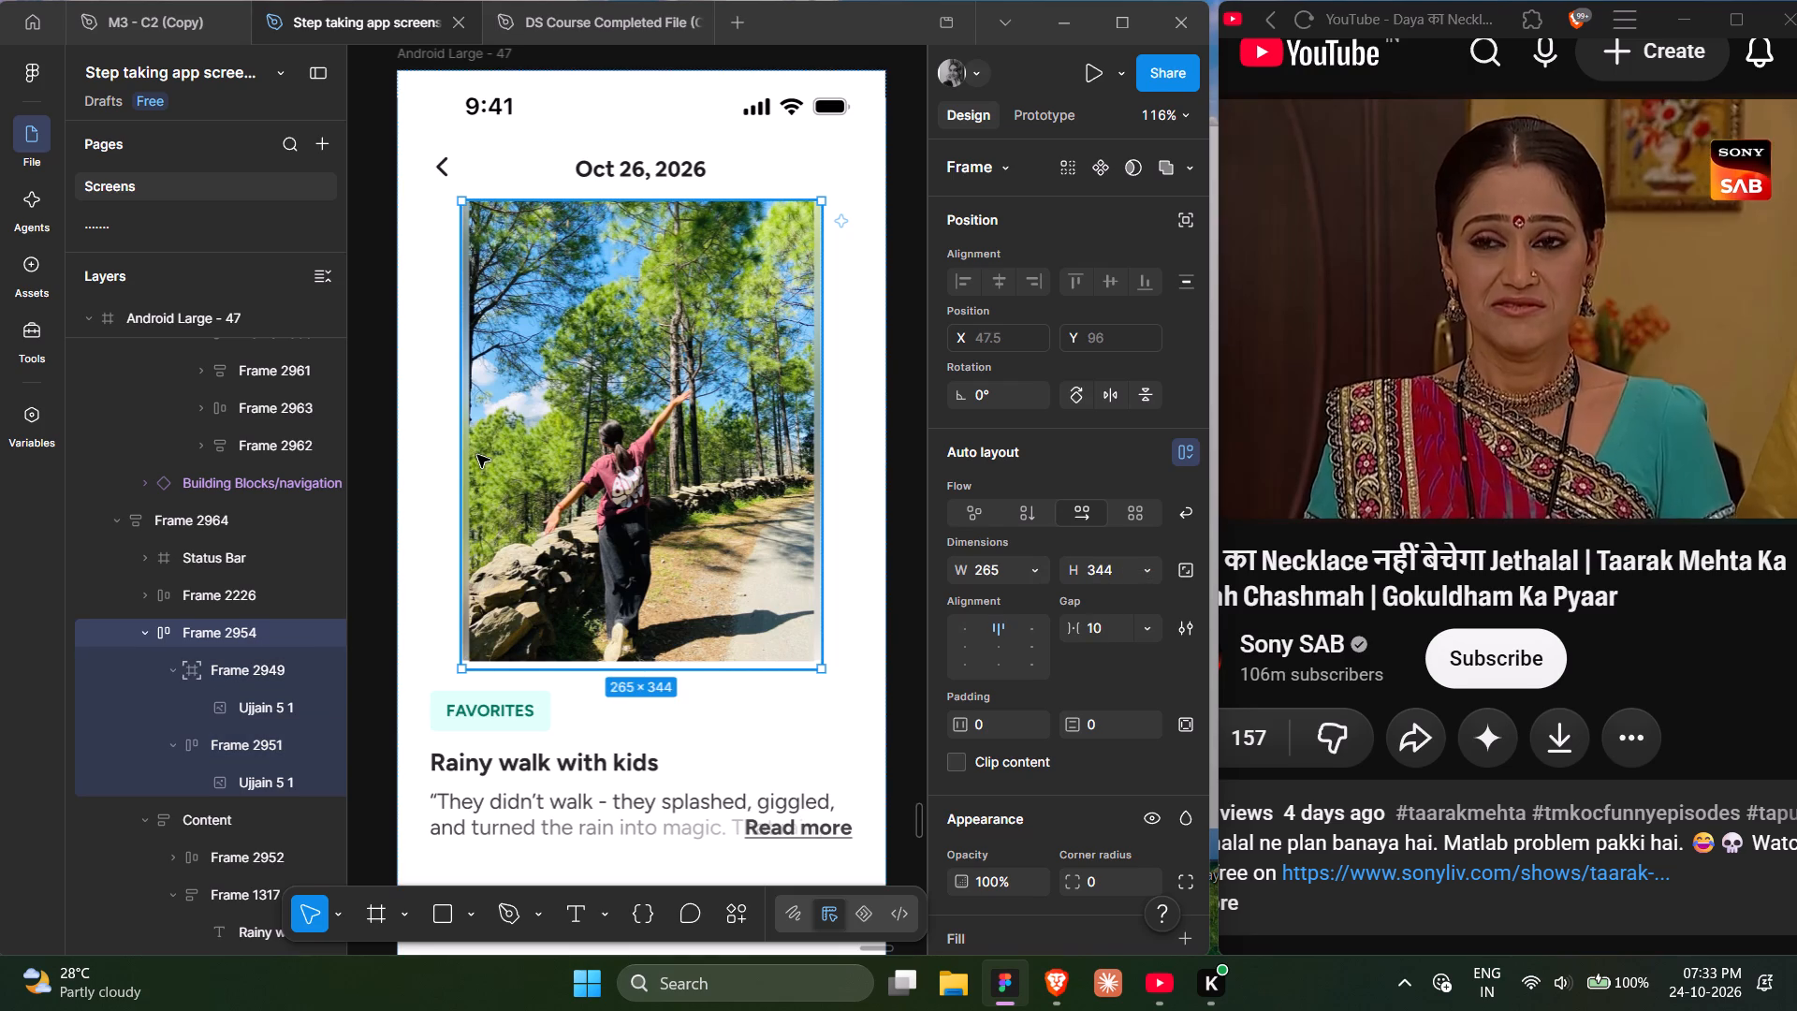
pyautogui.click(1035, 570)
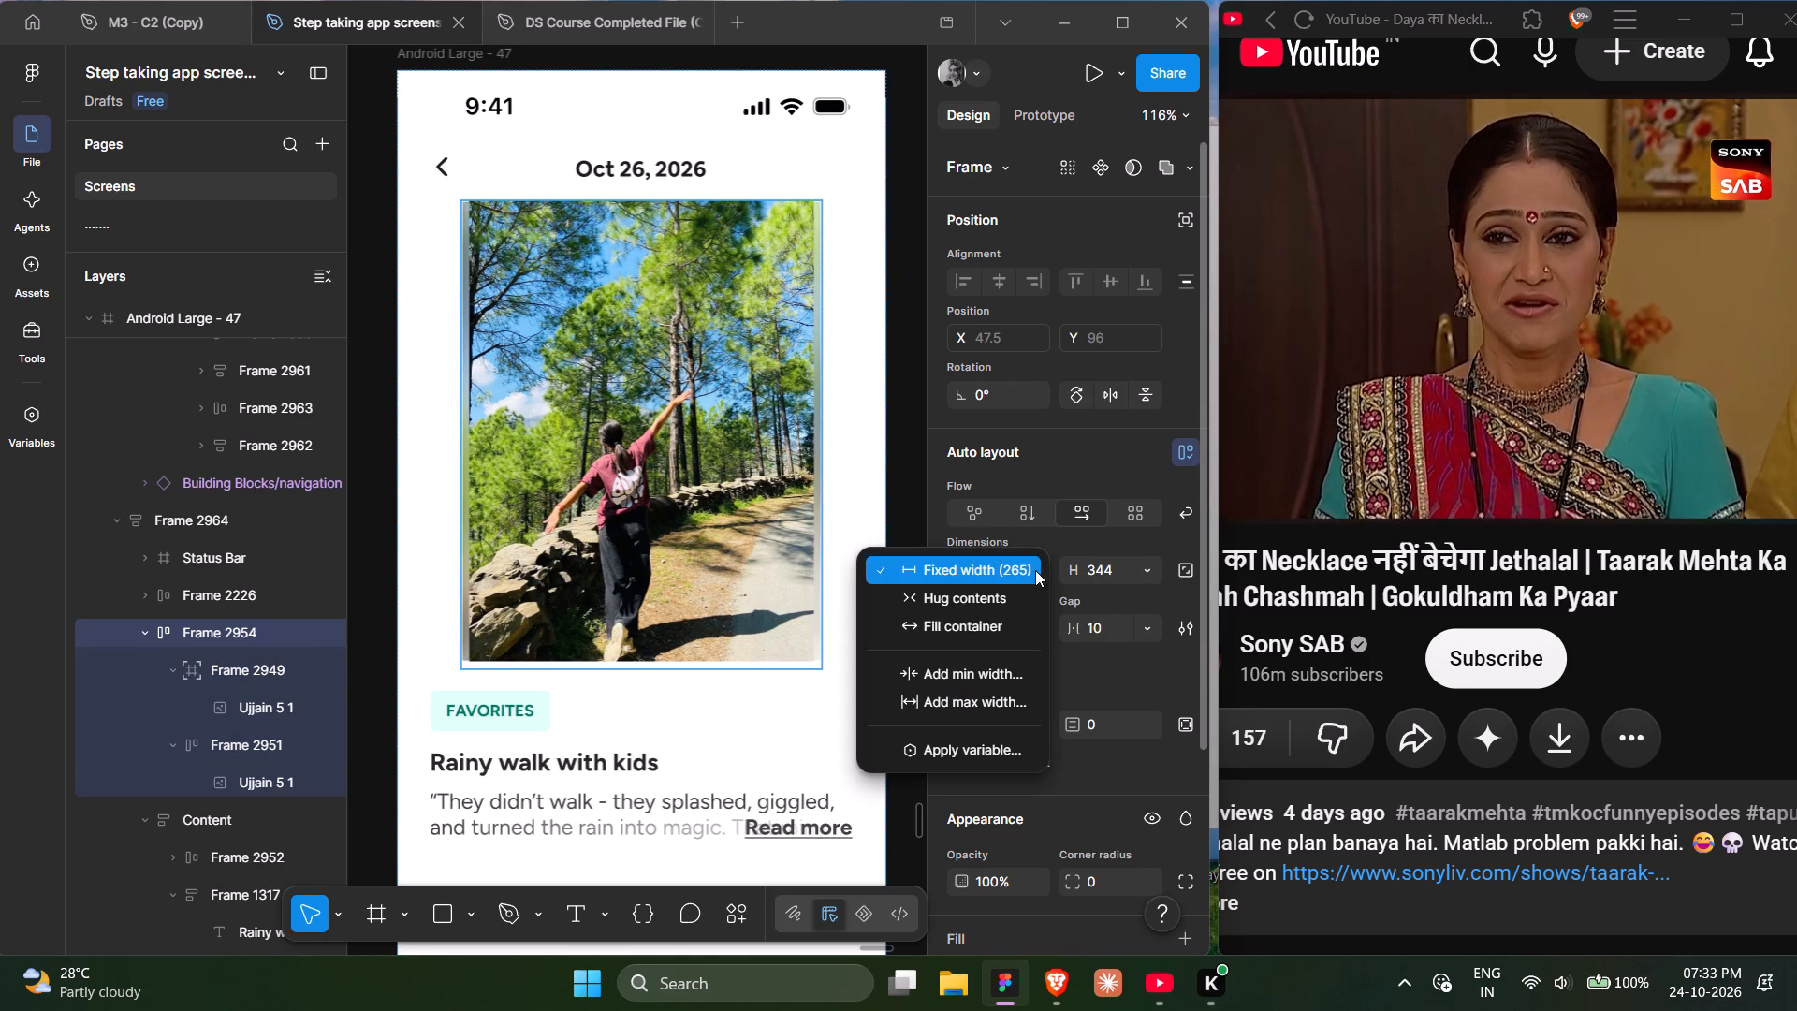
pyautogui.click(937, 622)
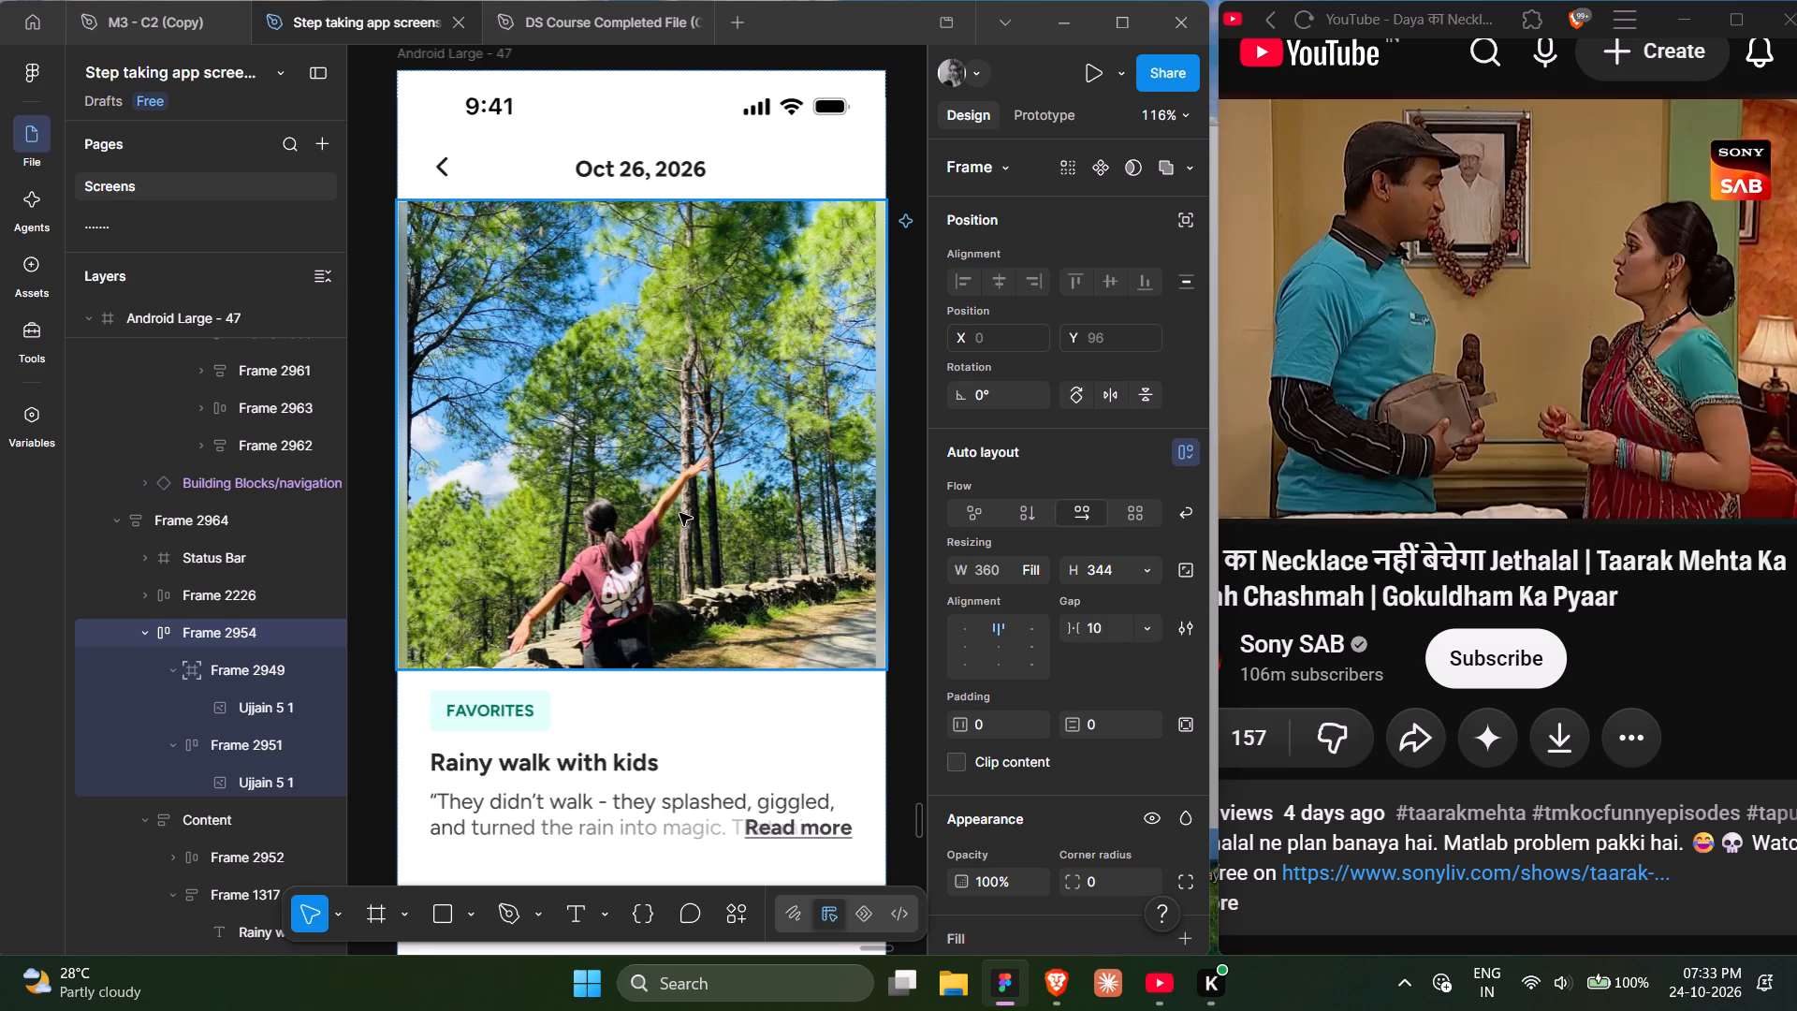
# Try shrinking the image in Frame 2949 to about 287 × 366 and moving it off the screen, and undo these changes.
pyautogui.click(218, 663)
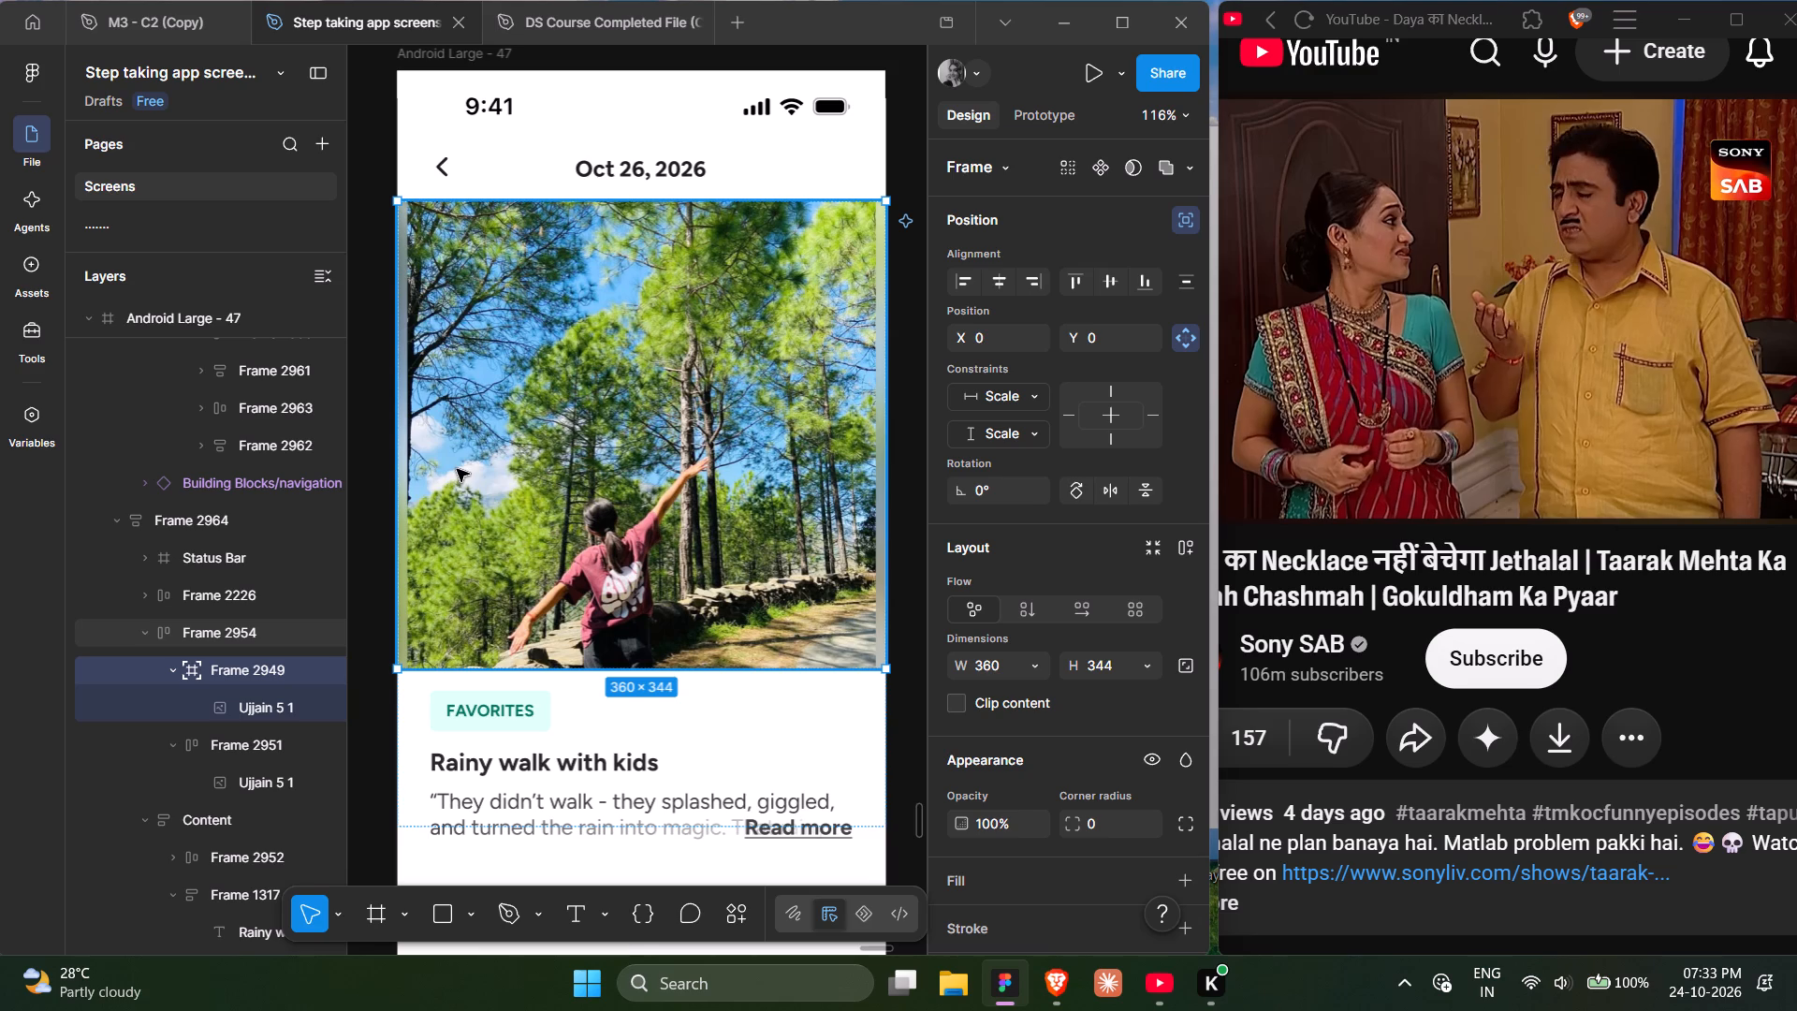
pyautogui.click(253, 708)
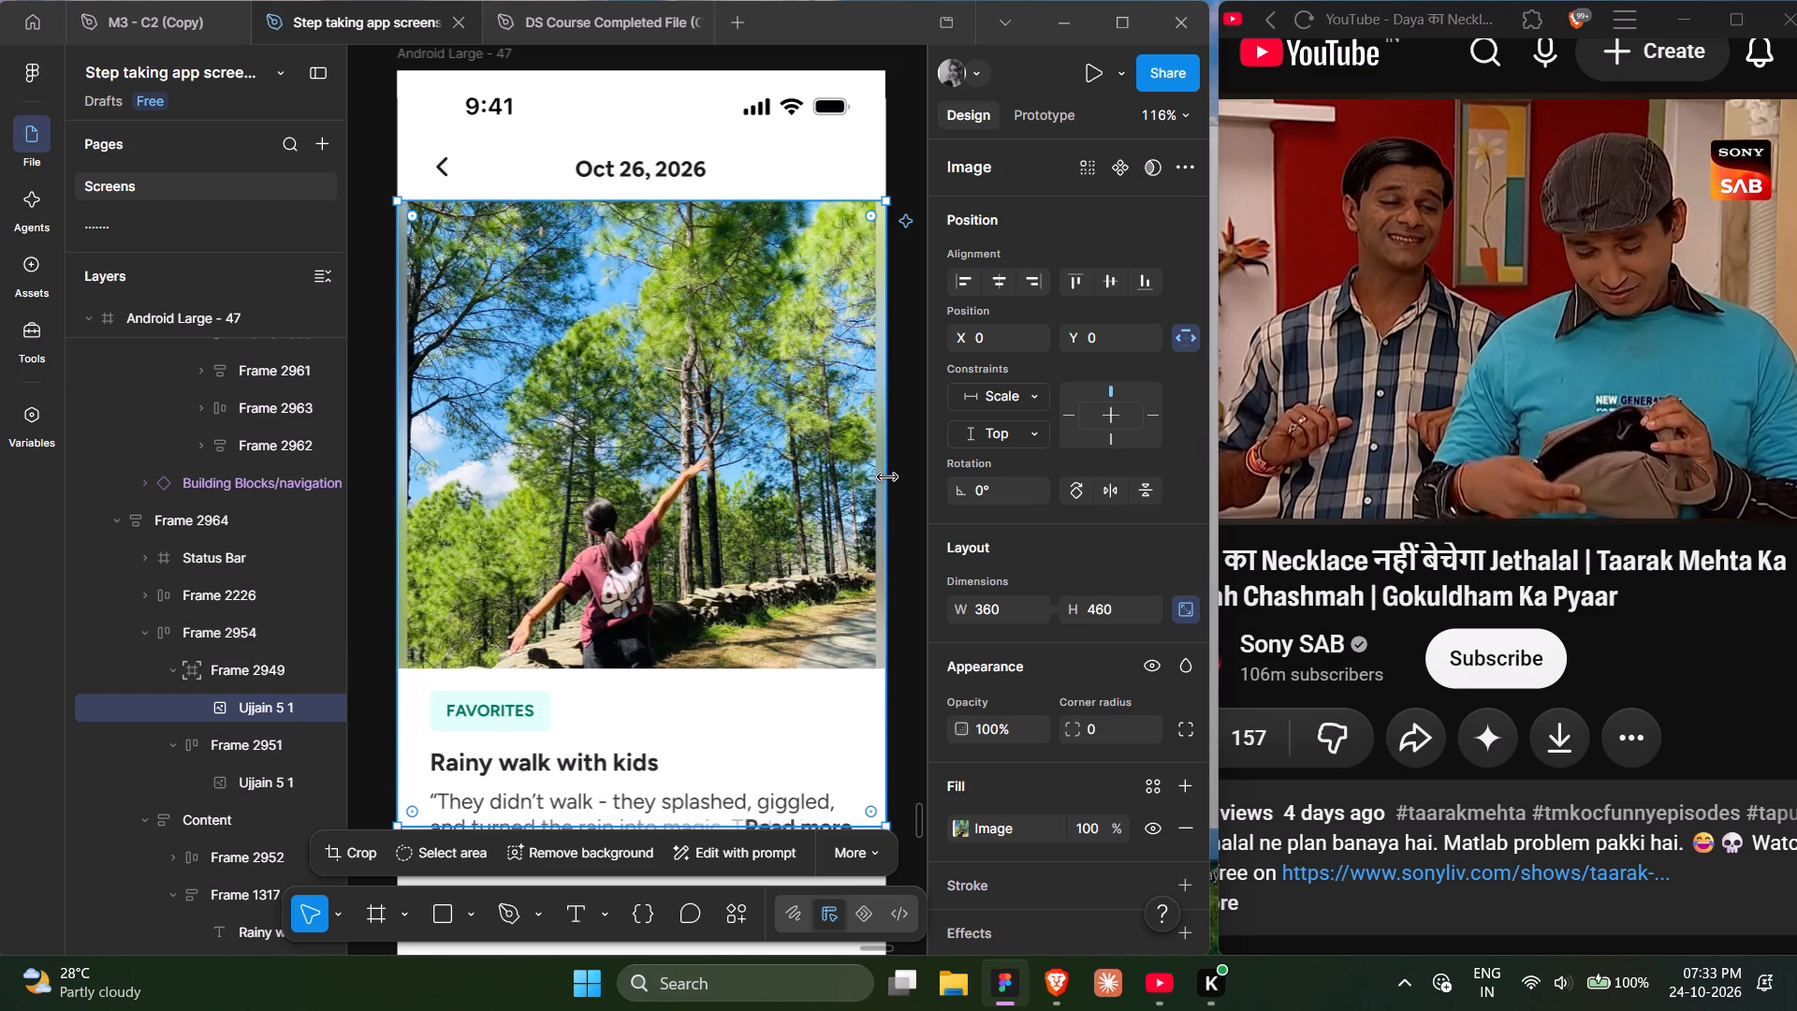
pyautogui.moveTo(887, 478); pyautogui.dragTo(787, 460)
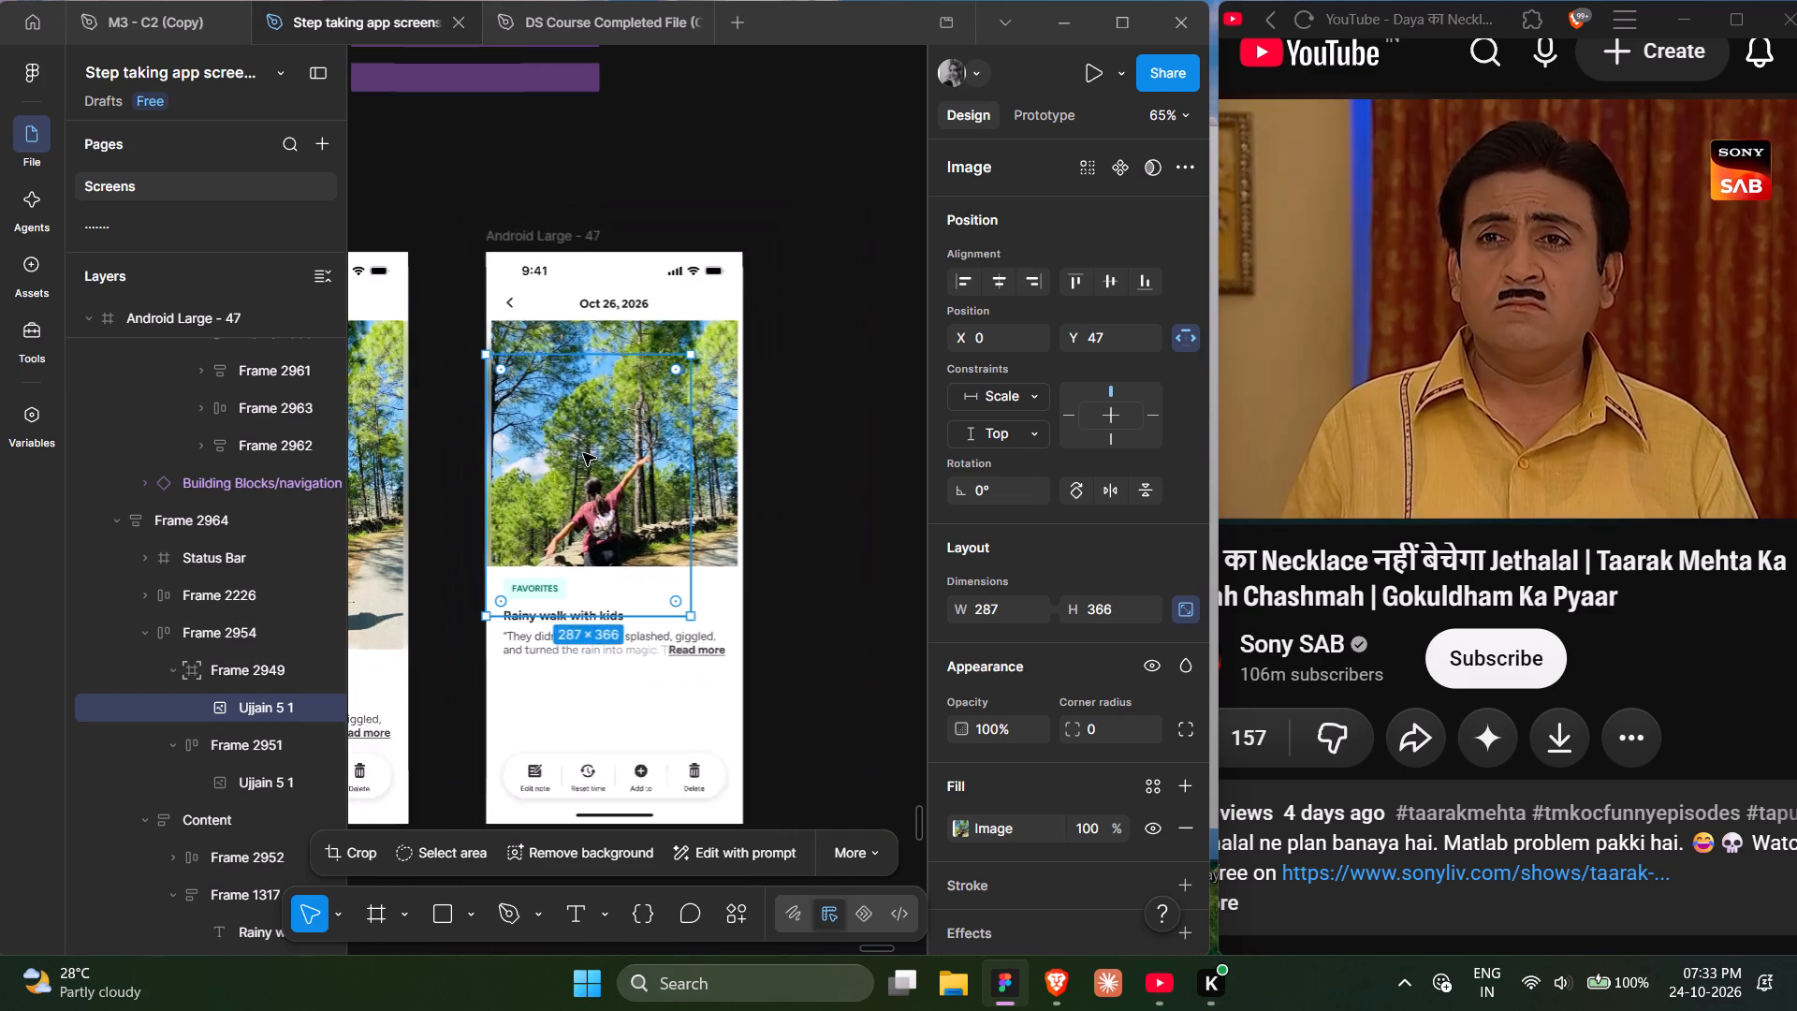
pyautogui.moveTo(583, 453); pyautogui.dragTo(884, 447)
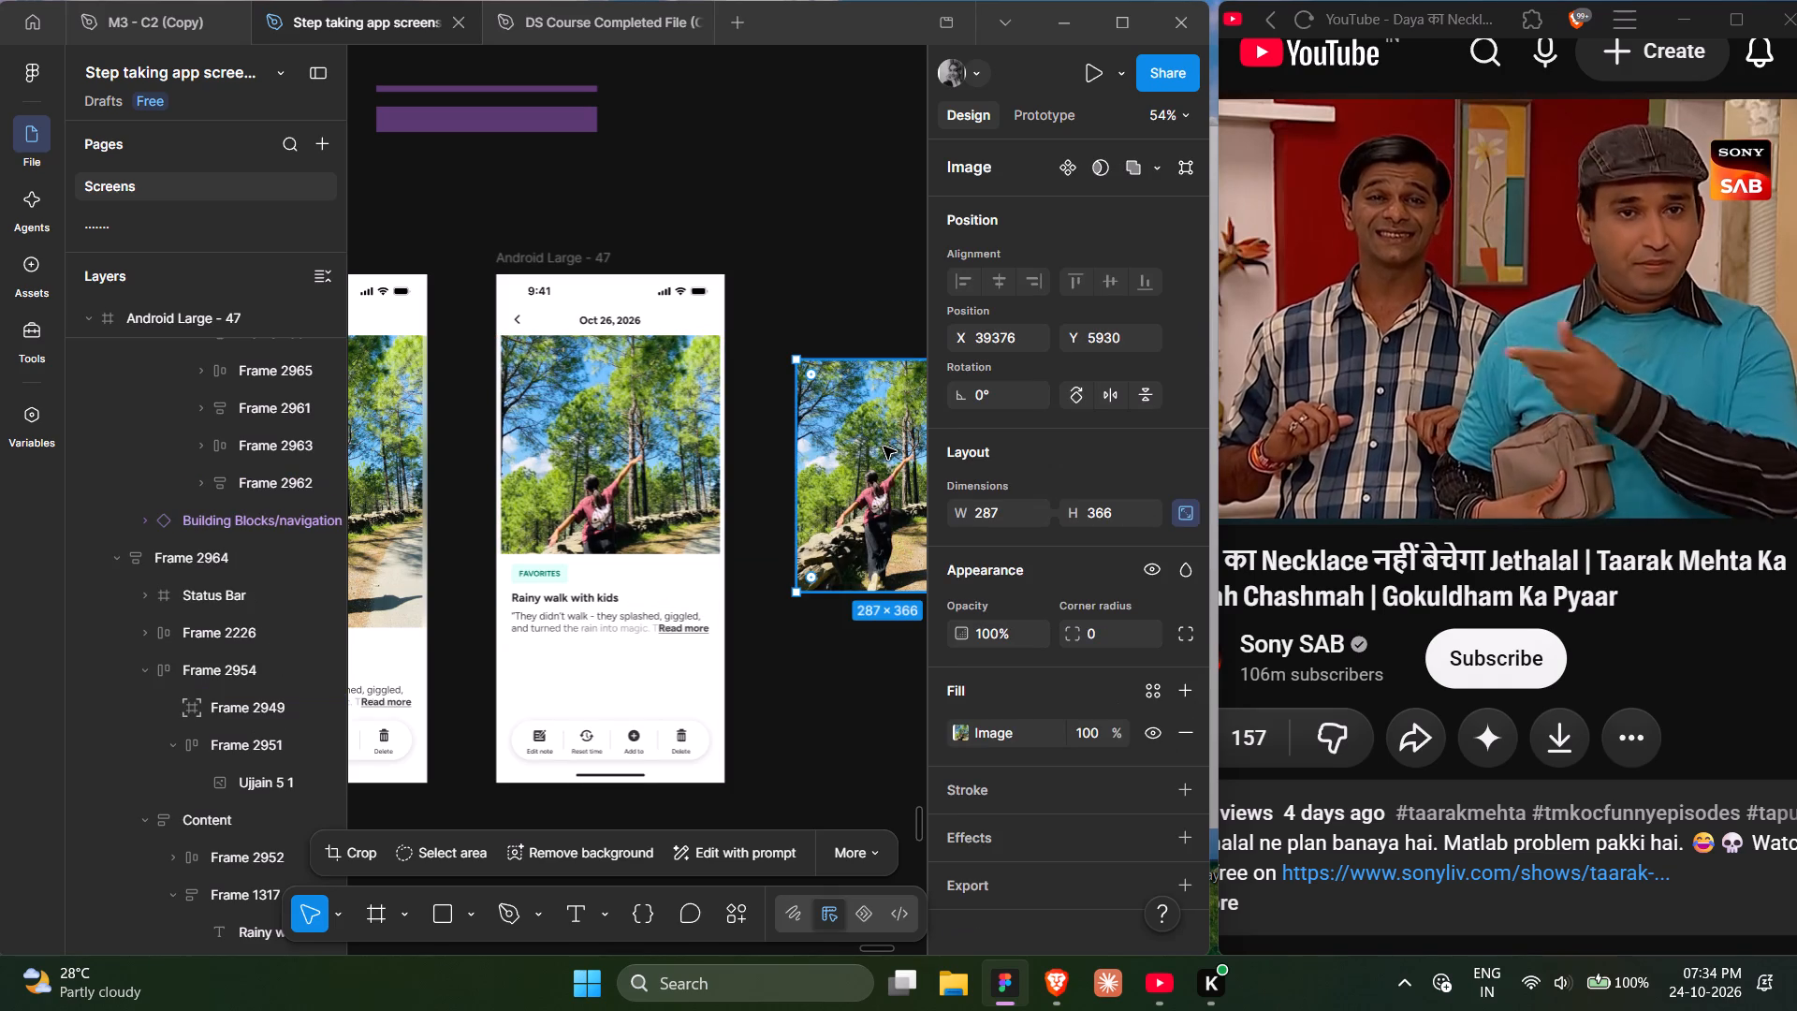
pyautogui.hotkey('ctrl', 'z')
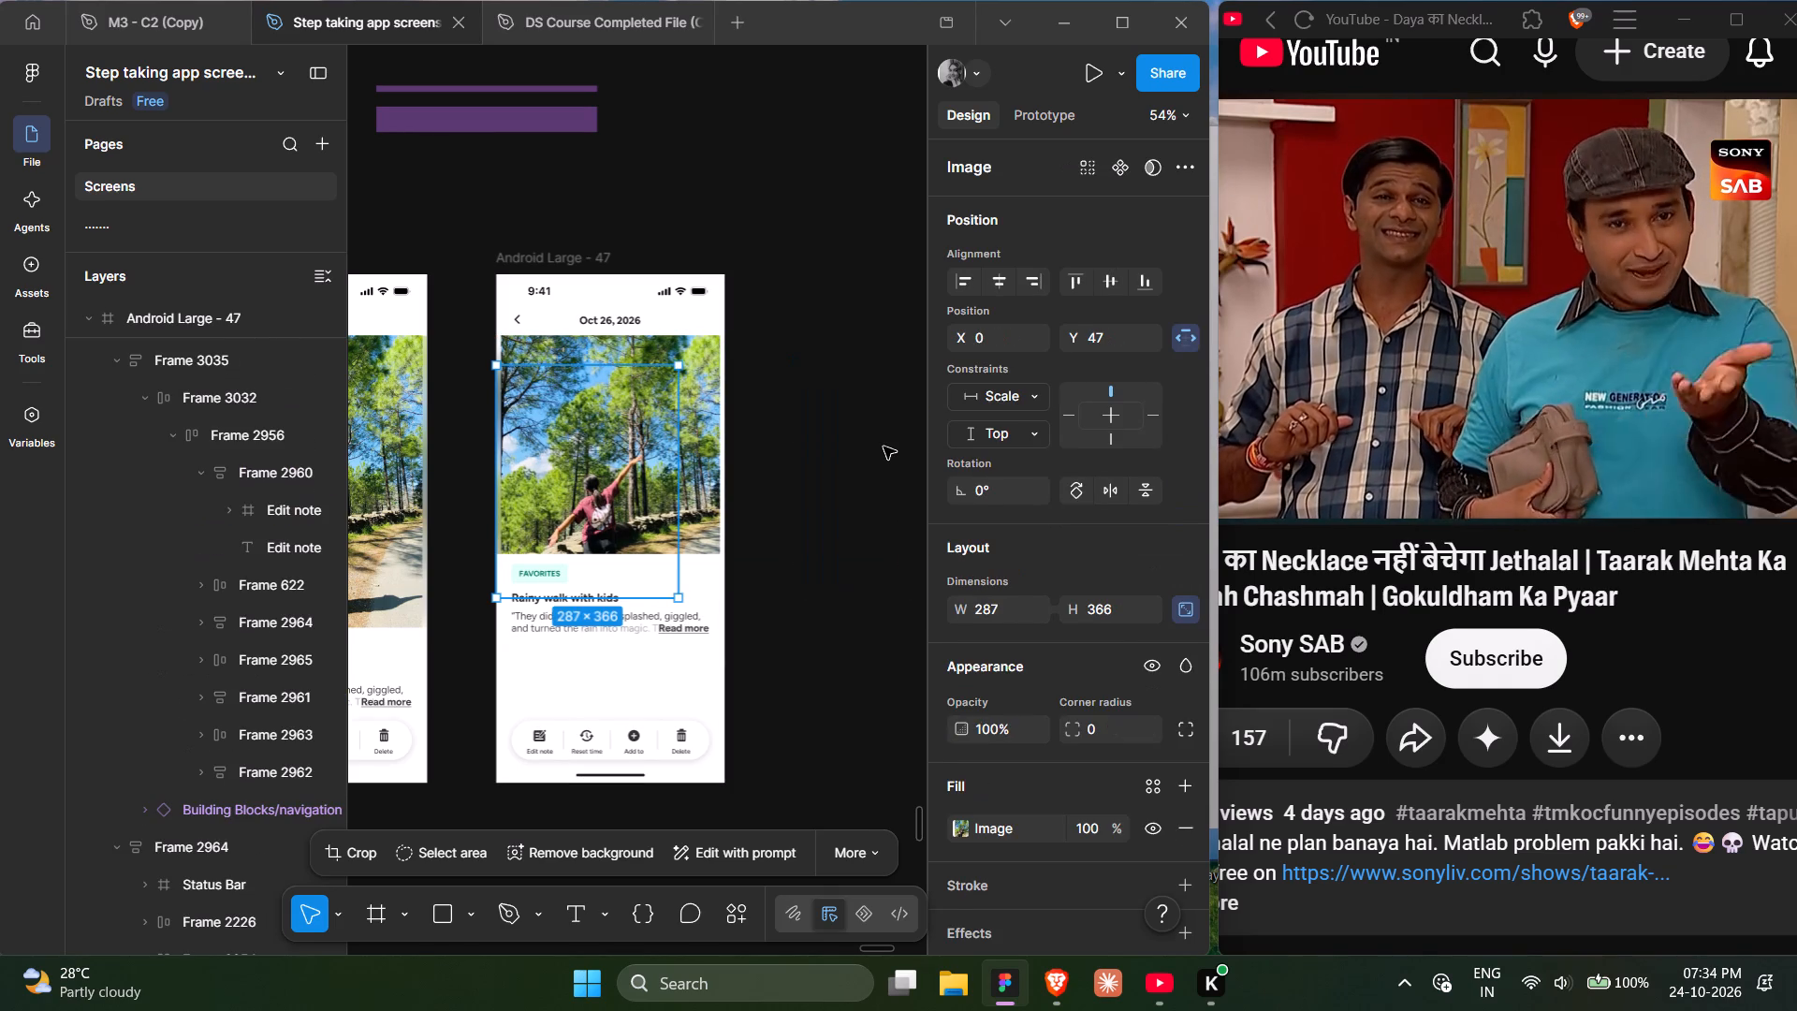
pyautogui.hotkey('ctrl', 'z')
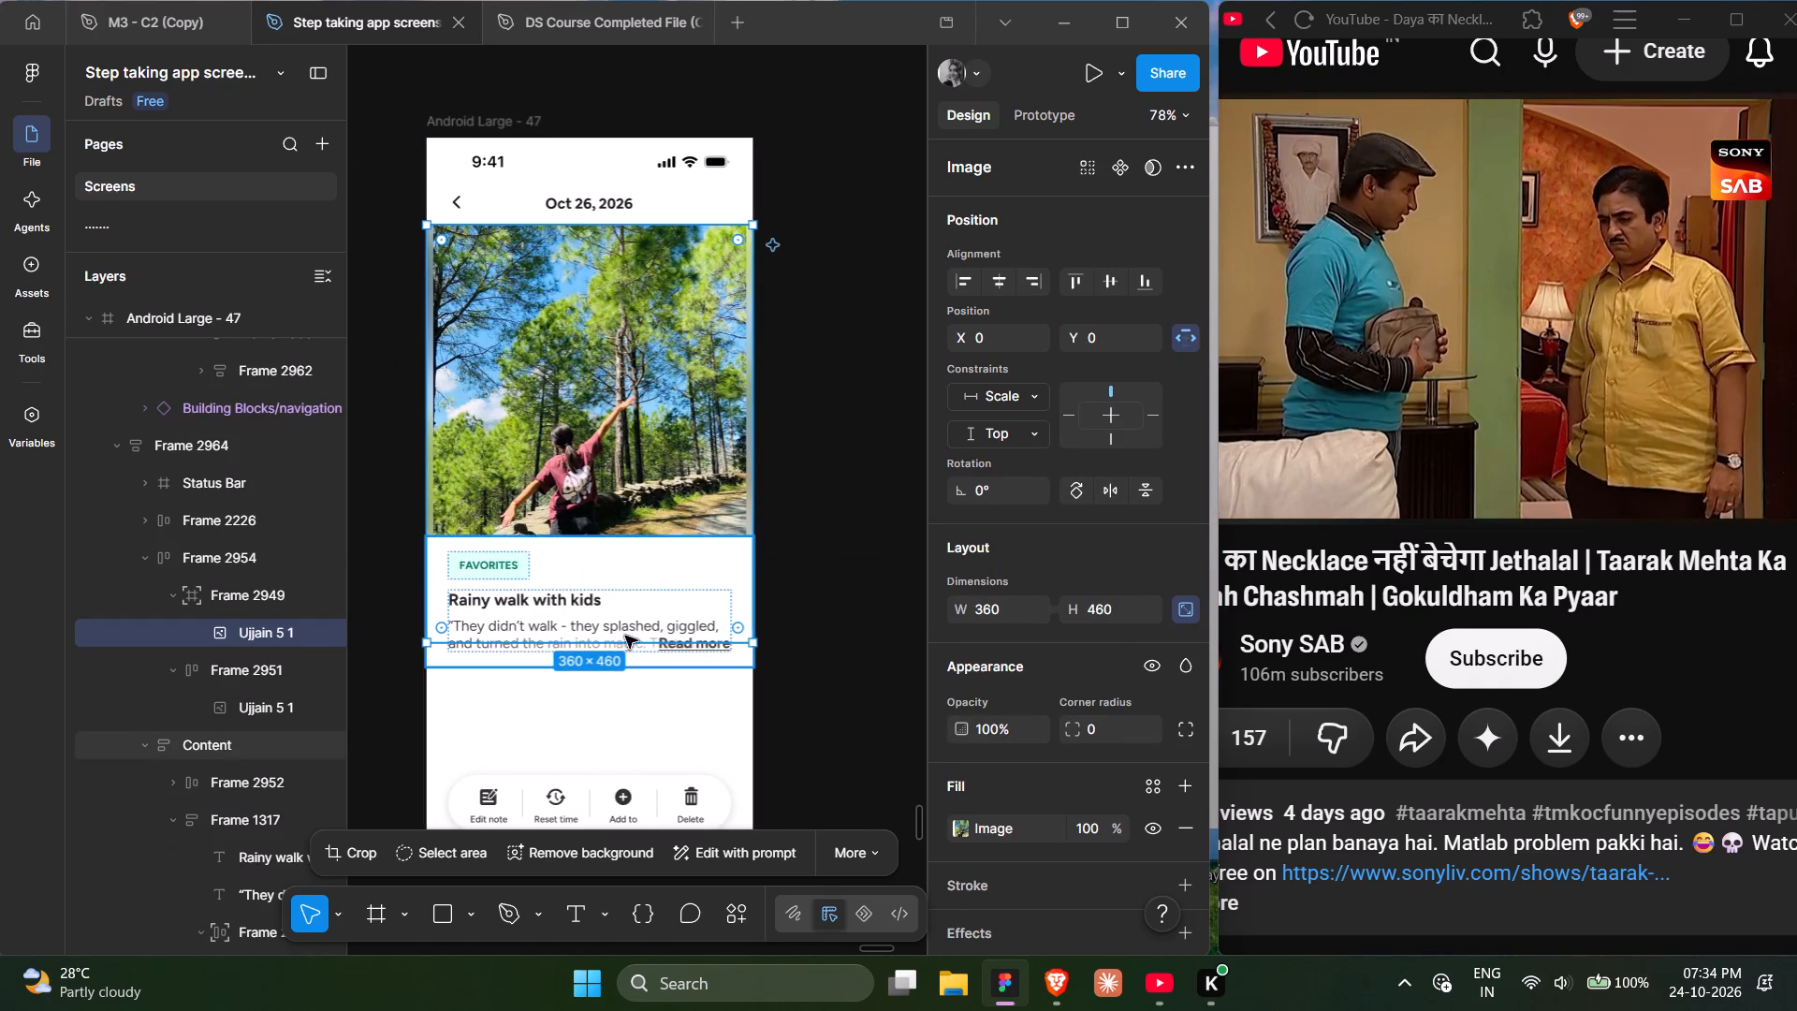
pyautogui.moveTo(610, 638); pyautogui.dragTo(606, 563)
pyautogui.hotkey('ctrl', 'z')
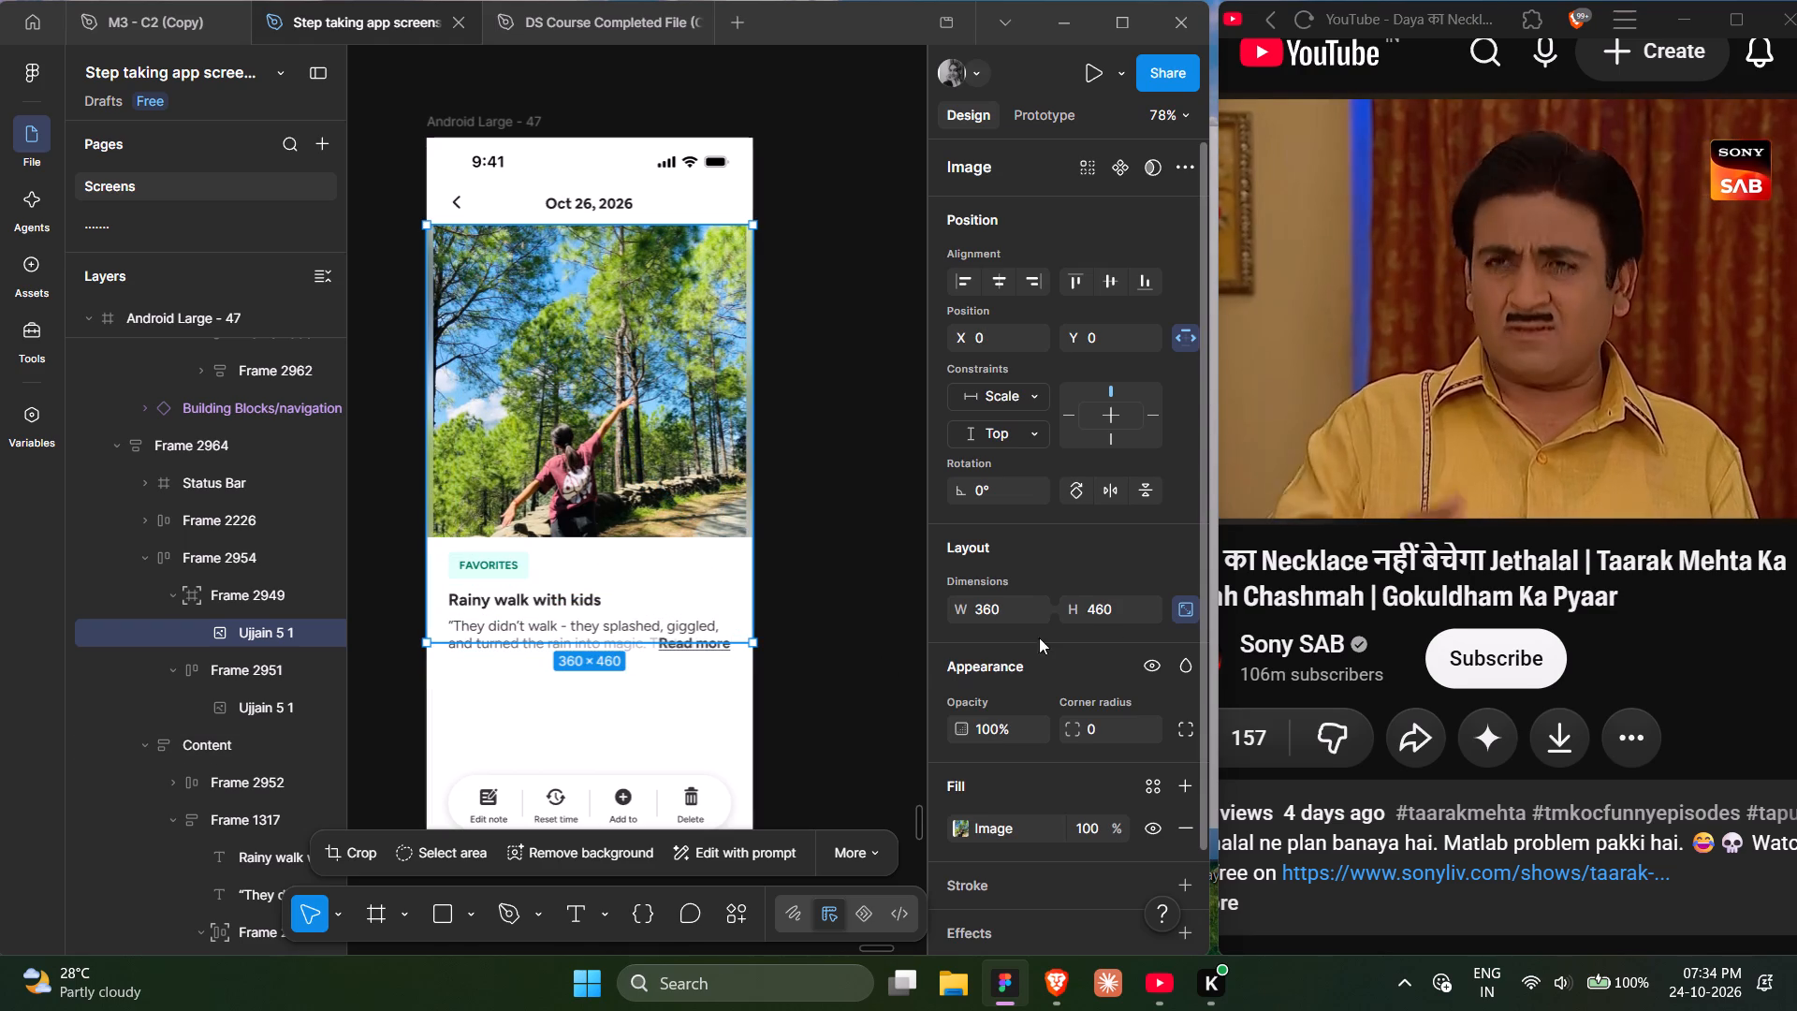
# Unlock the aspect ratio of the image in Frame 2949 and reduce its height to 344.
pyautogui.click(1185, 606)
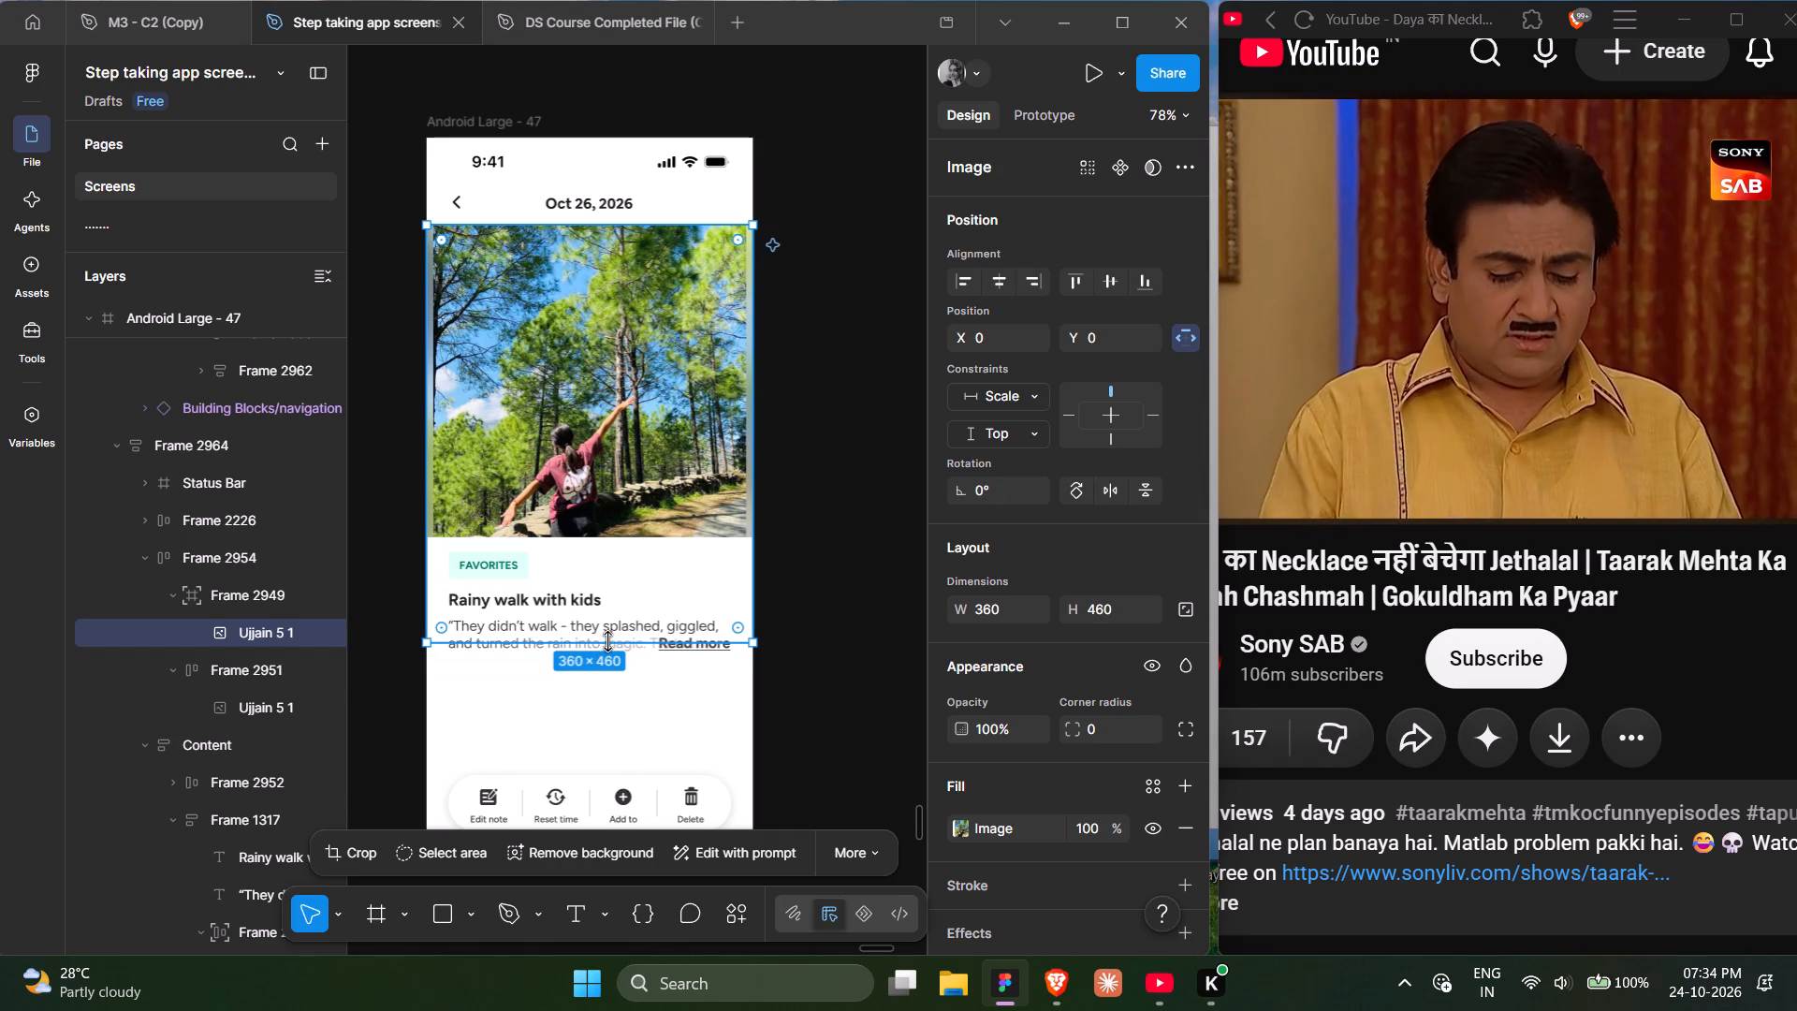
pyautogui.moveTo(607, 641); pyautogui.dragTo(602, 542)
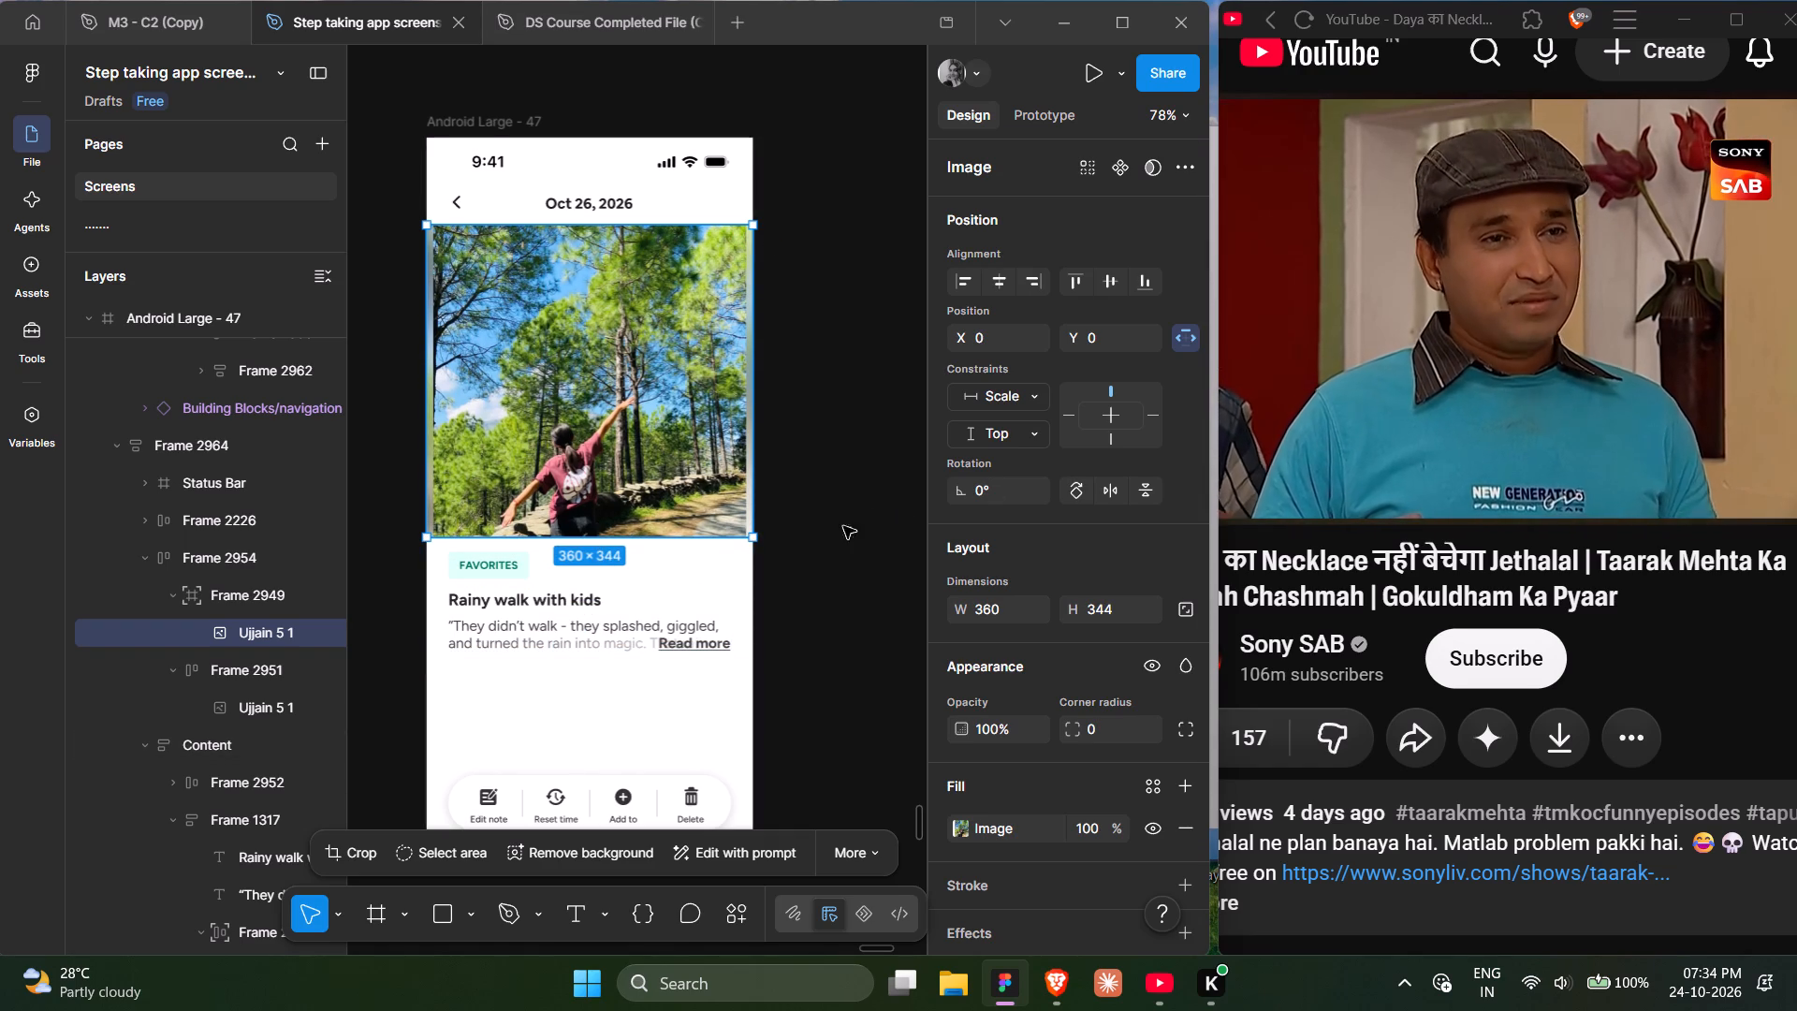
# Set the vertical constraint of the image in Frame 2949 to Scale.
pyautogui.click(1025, 436)
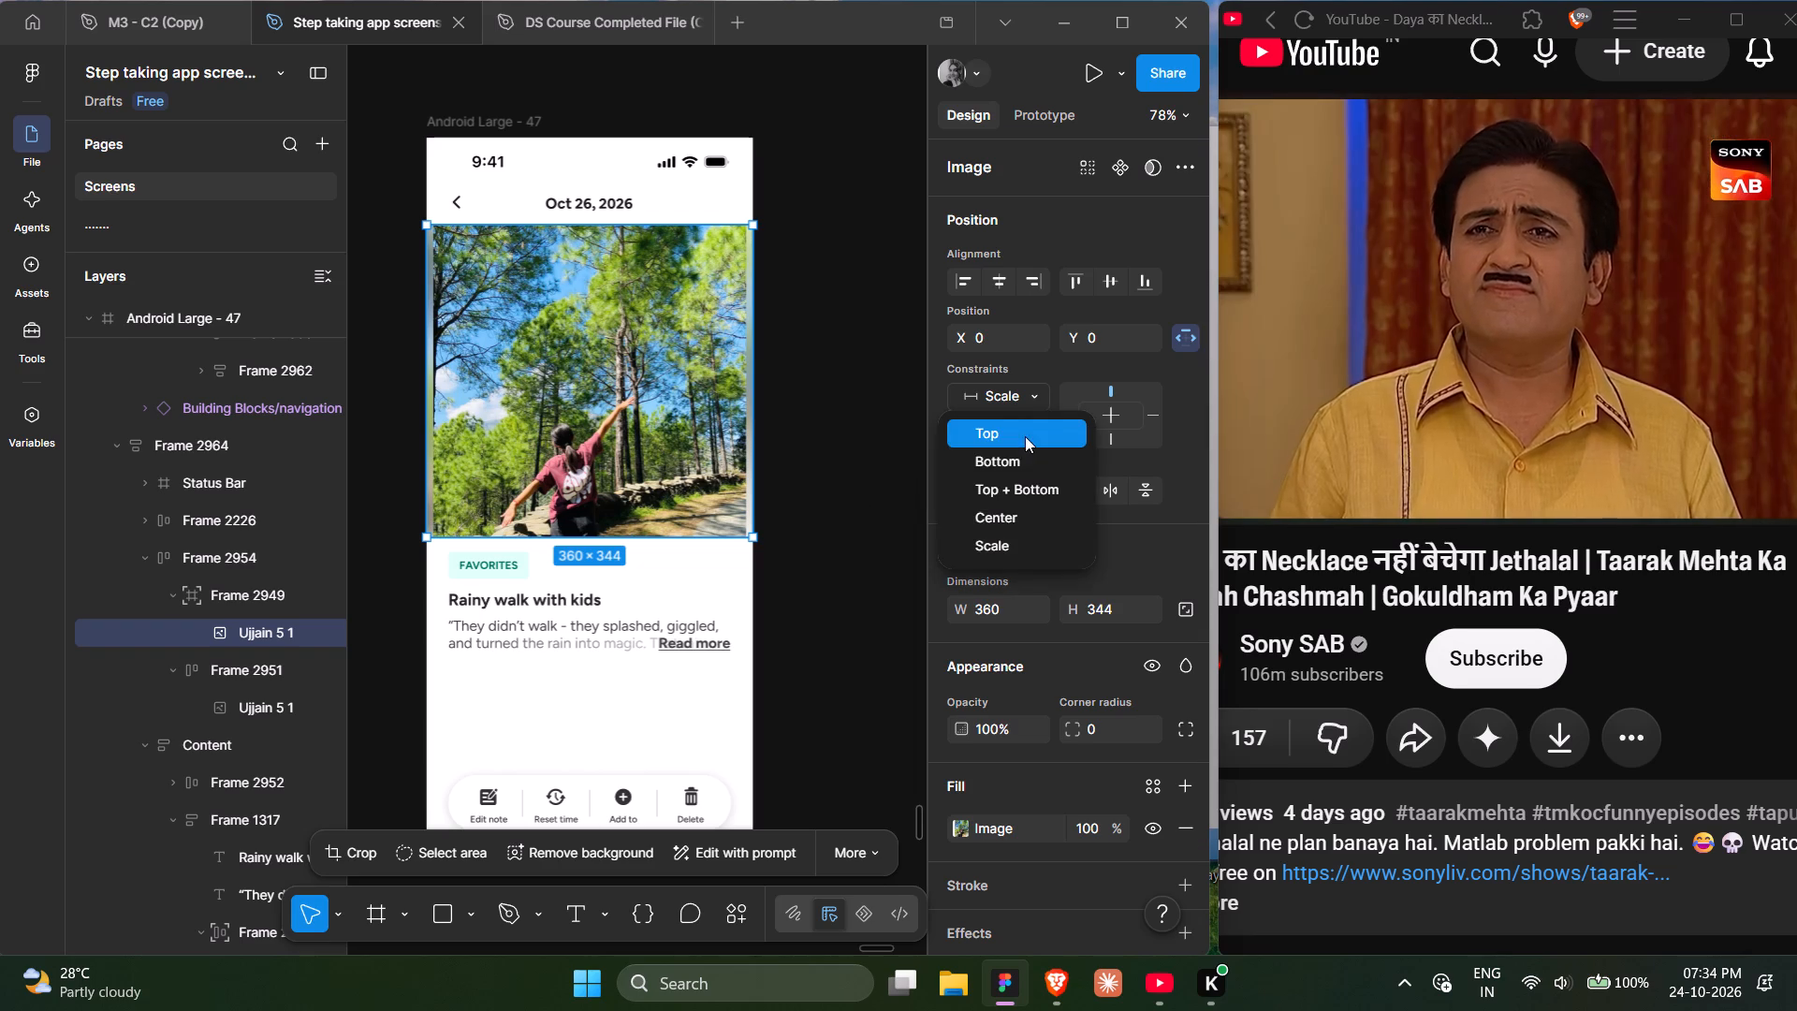
pyautogui.click(1006, 543)
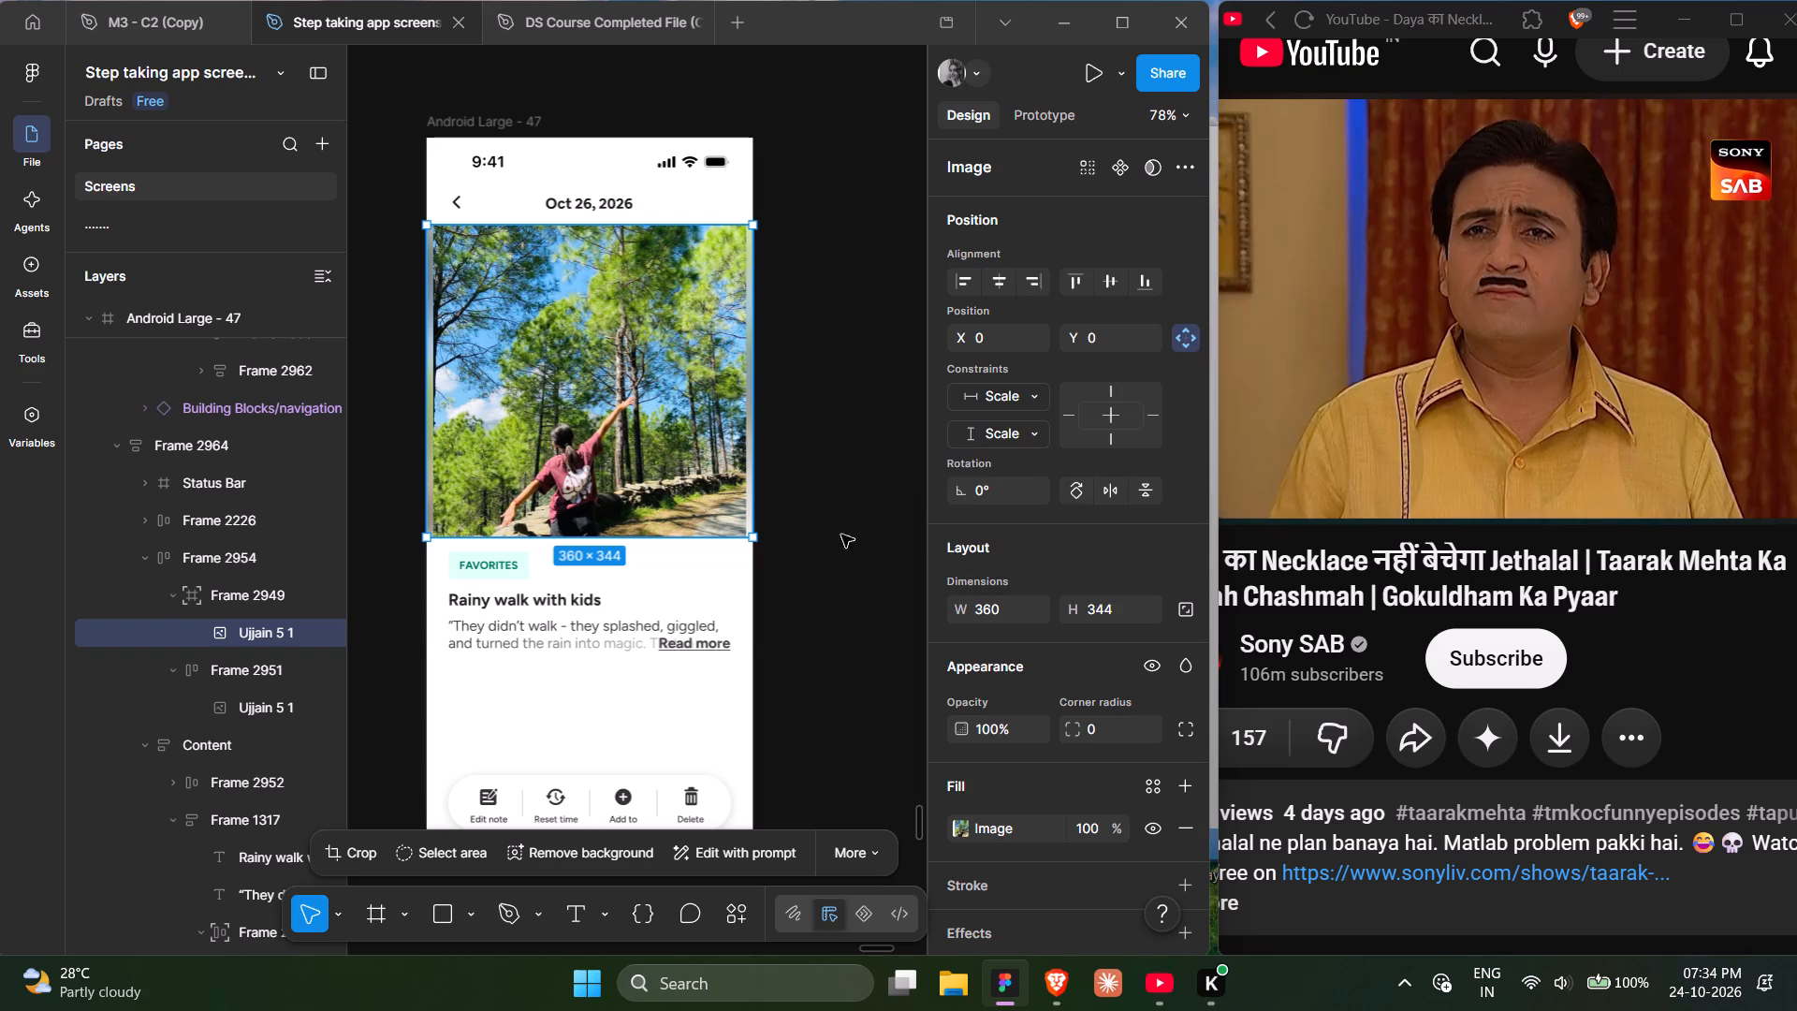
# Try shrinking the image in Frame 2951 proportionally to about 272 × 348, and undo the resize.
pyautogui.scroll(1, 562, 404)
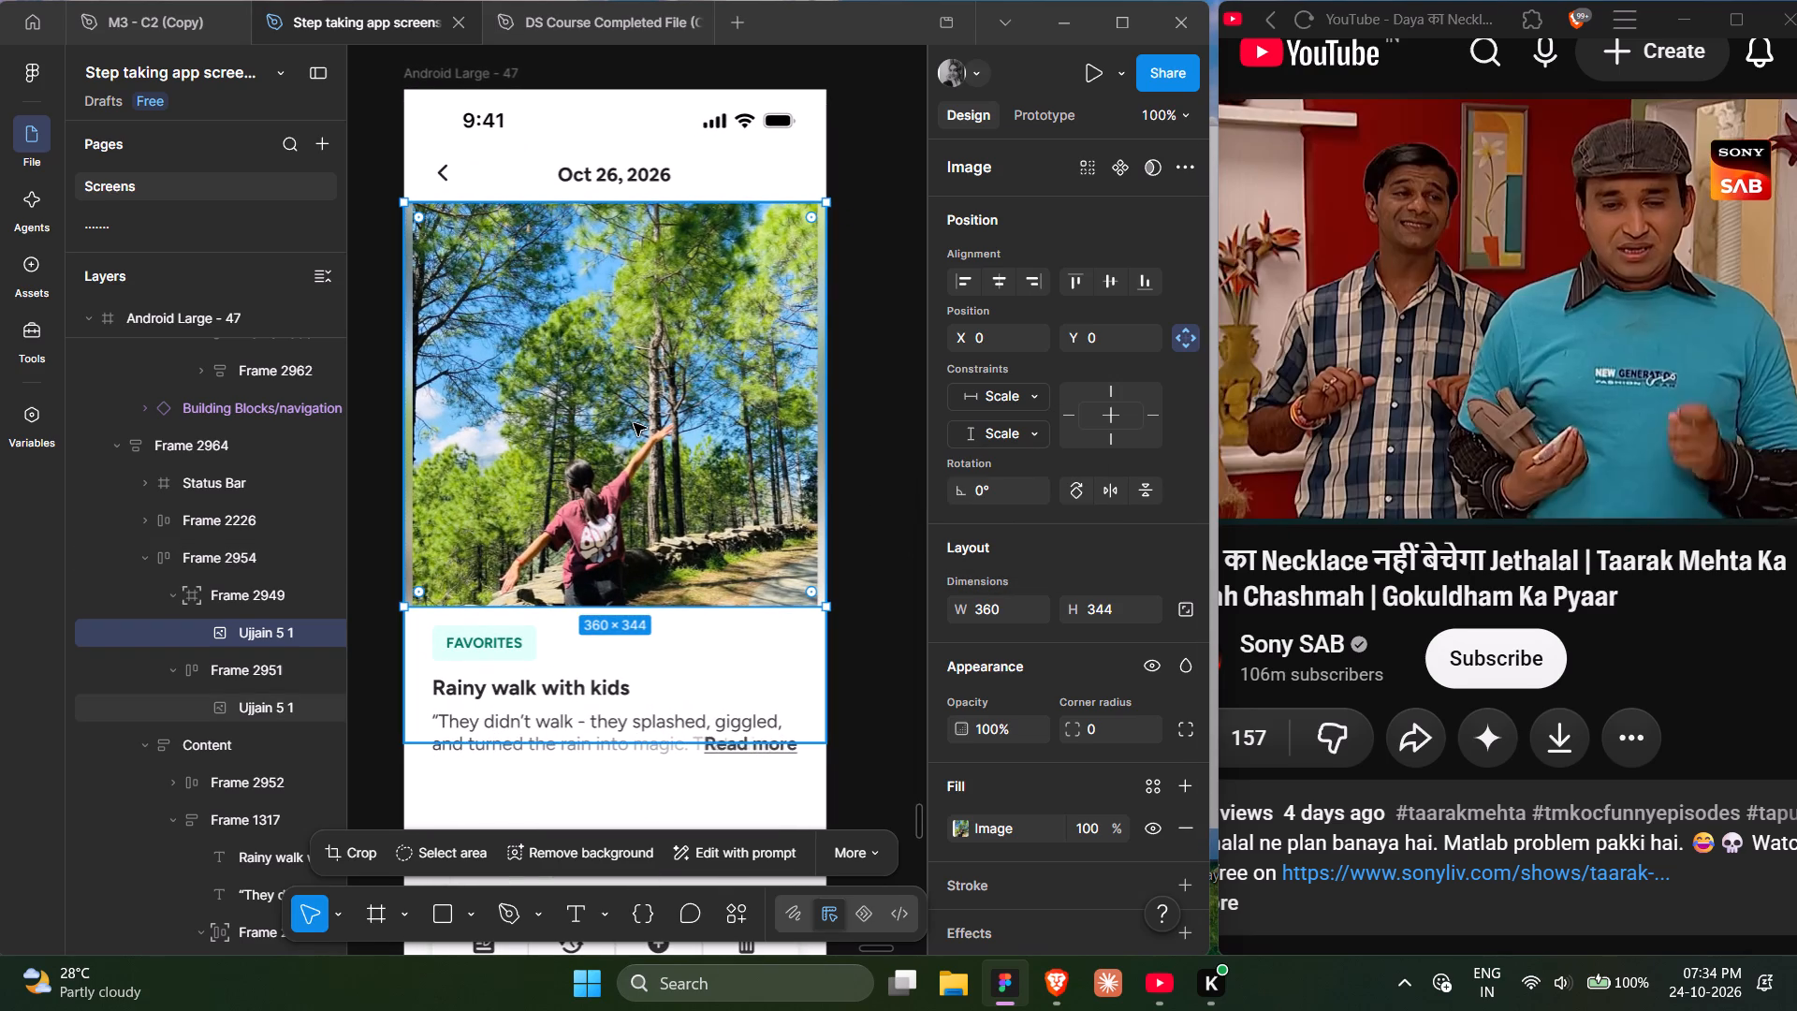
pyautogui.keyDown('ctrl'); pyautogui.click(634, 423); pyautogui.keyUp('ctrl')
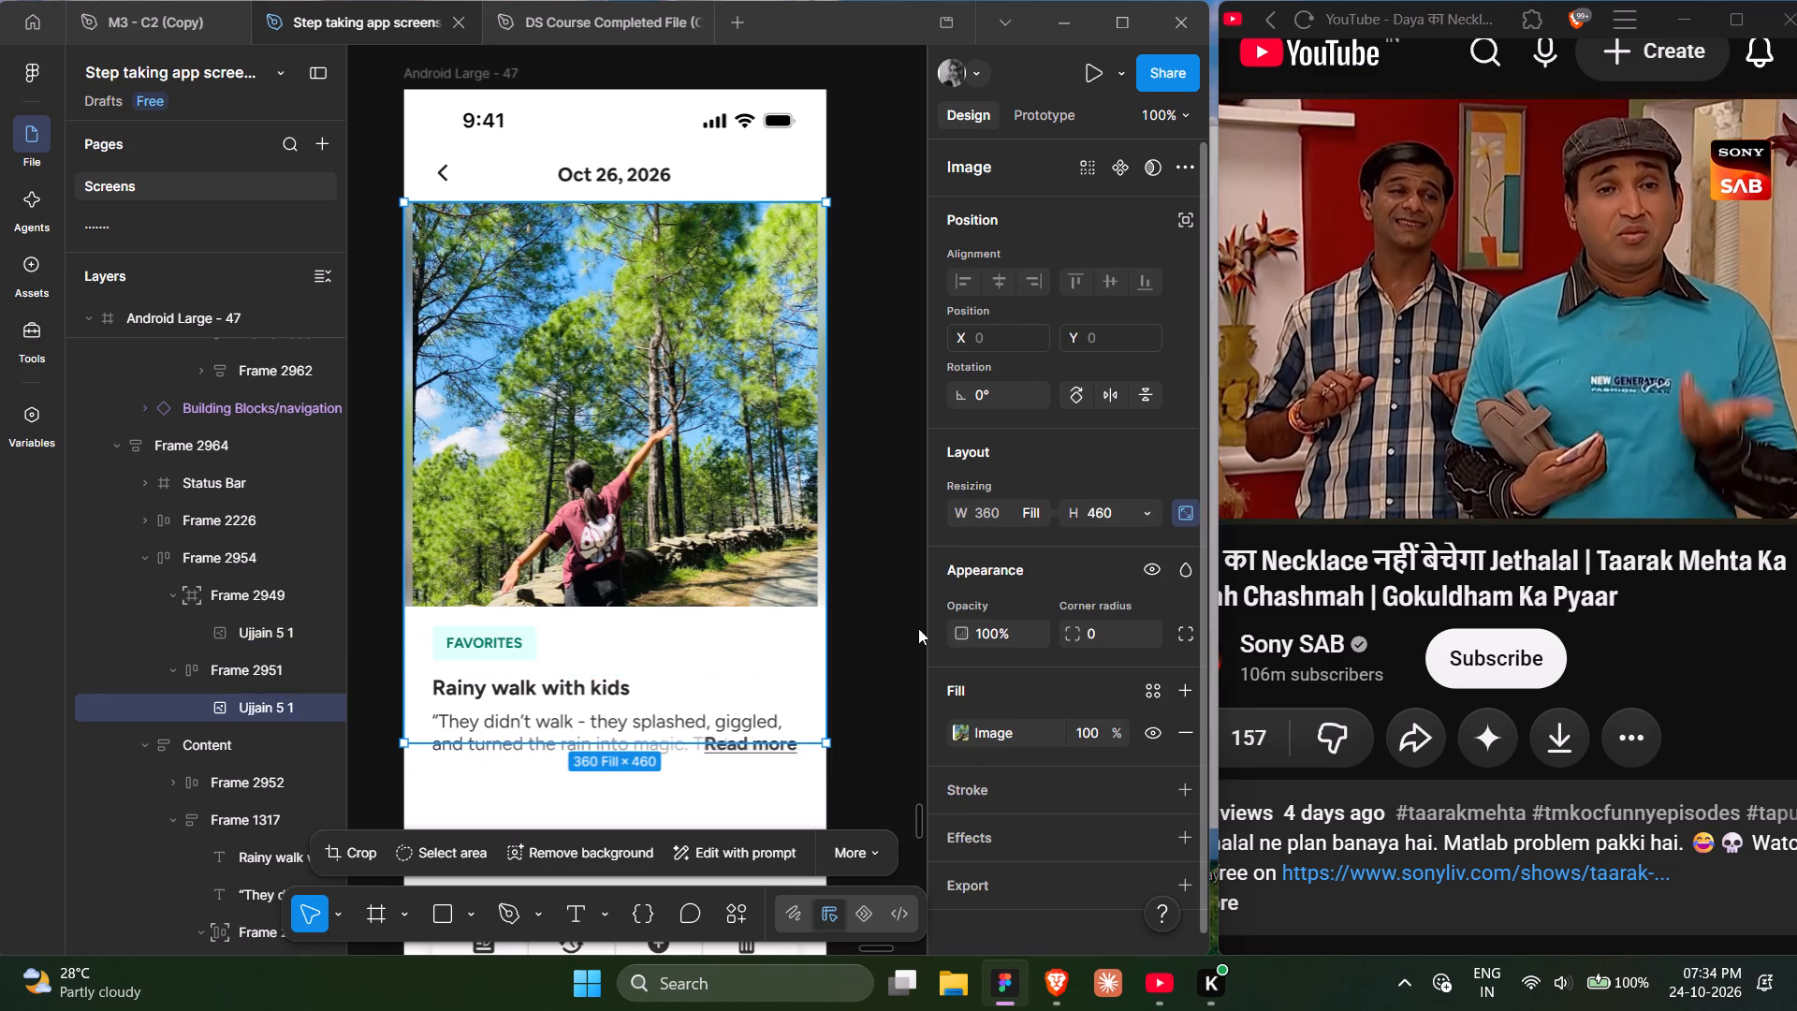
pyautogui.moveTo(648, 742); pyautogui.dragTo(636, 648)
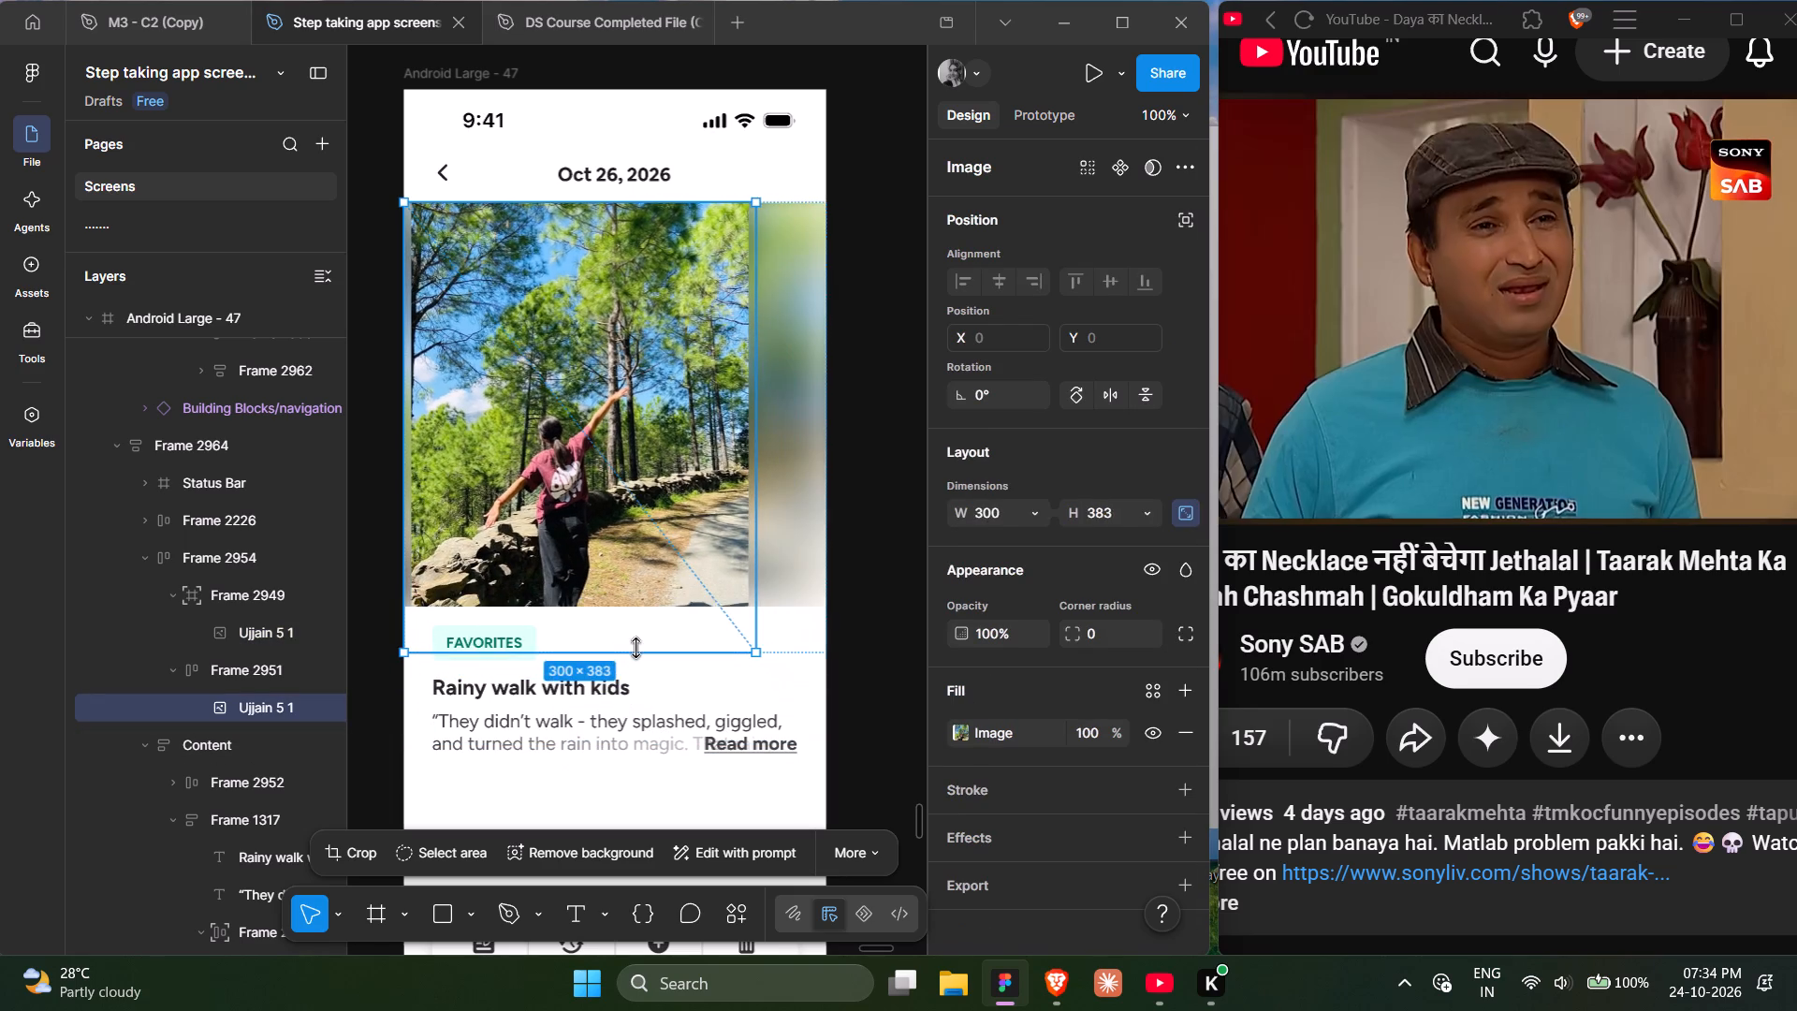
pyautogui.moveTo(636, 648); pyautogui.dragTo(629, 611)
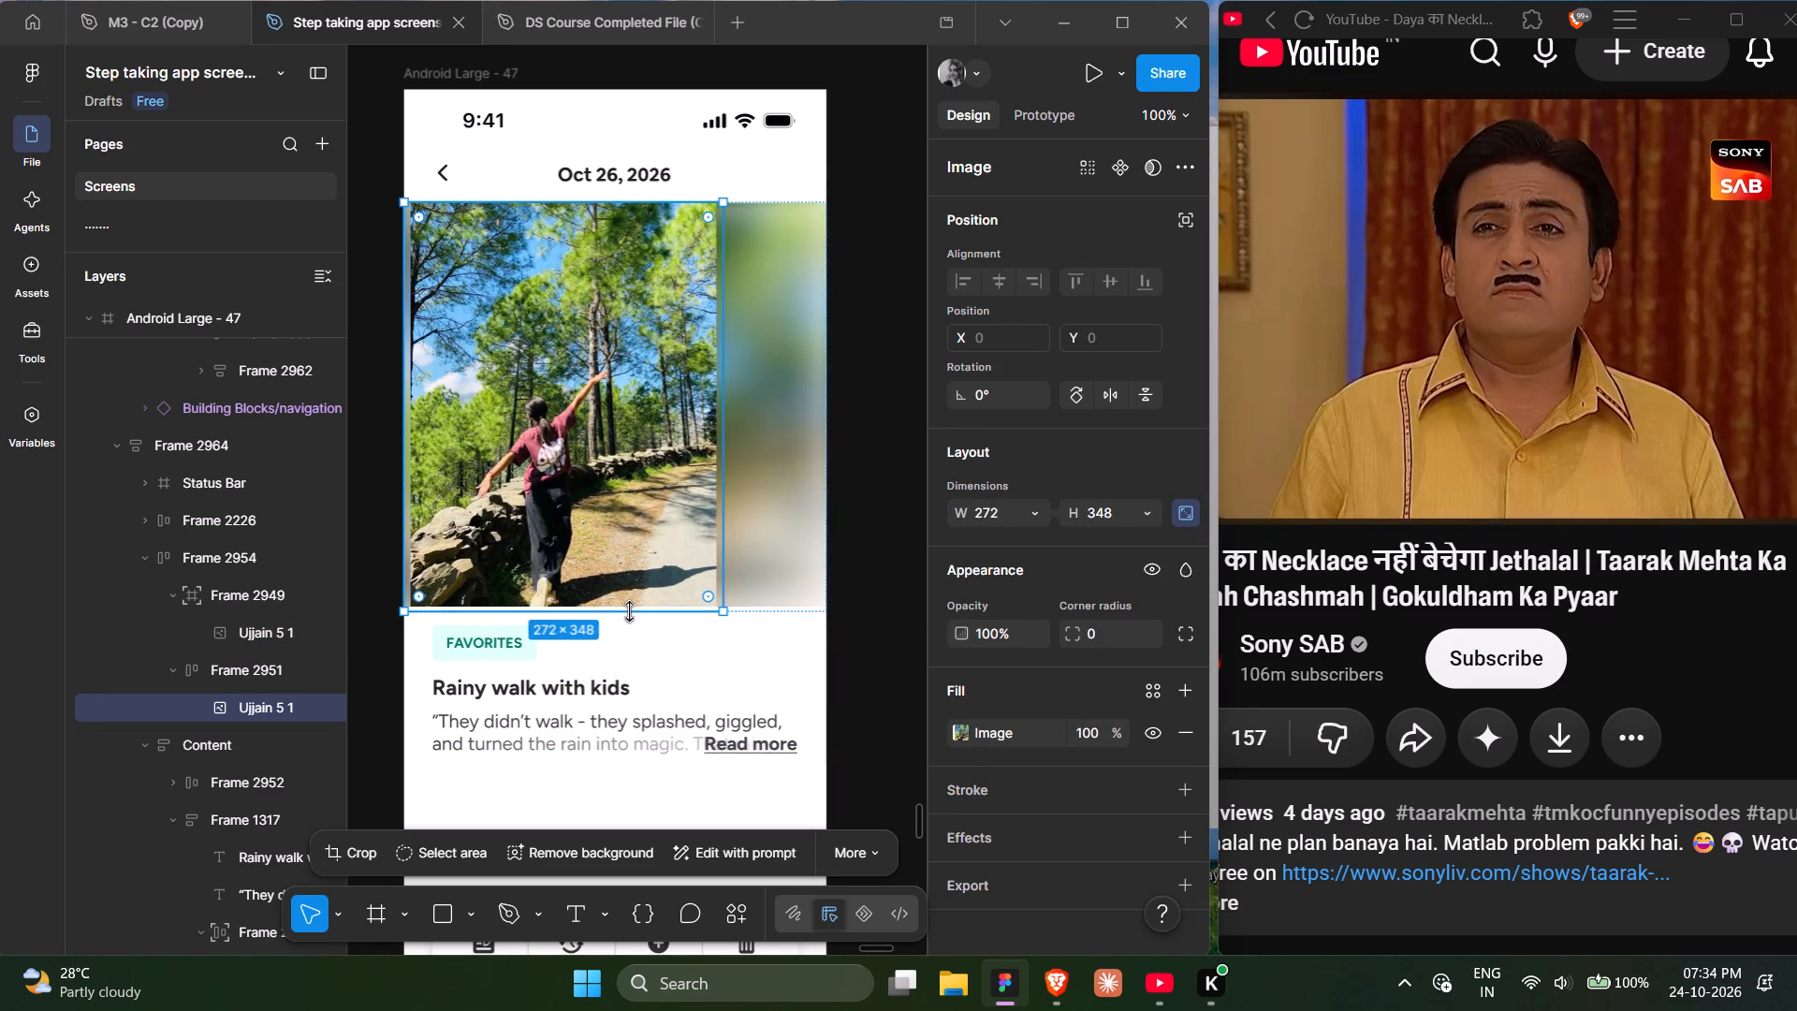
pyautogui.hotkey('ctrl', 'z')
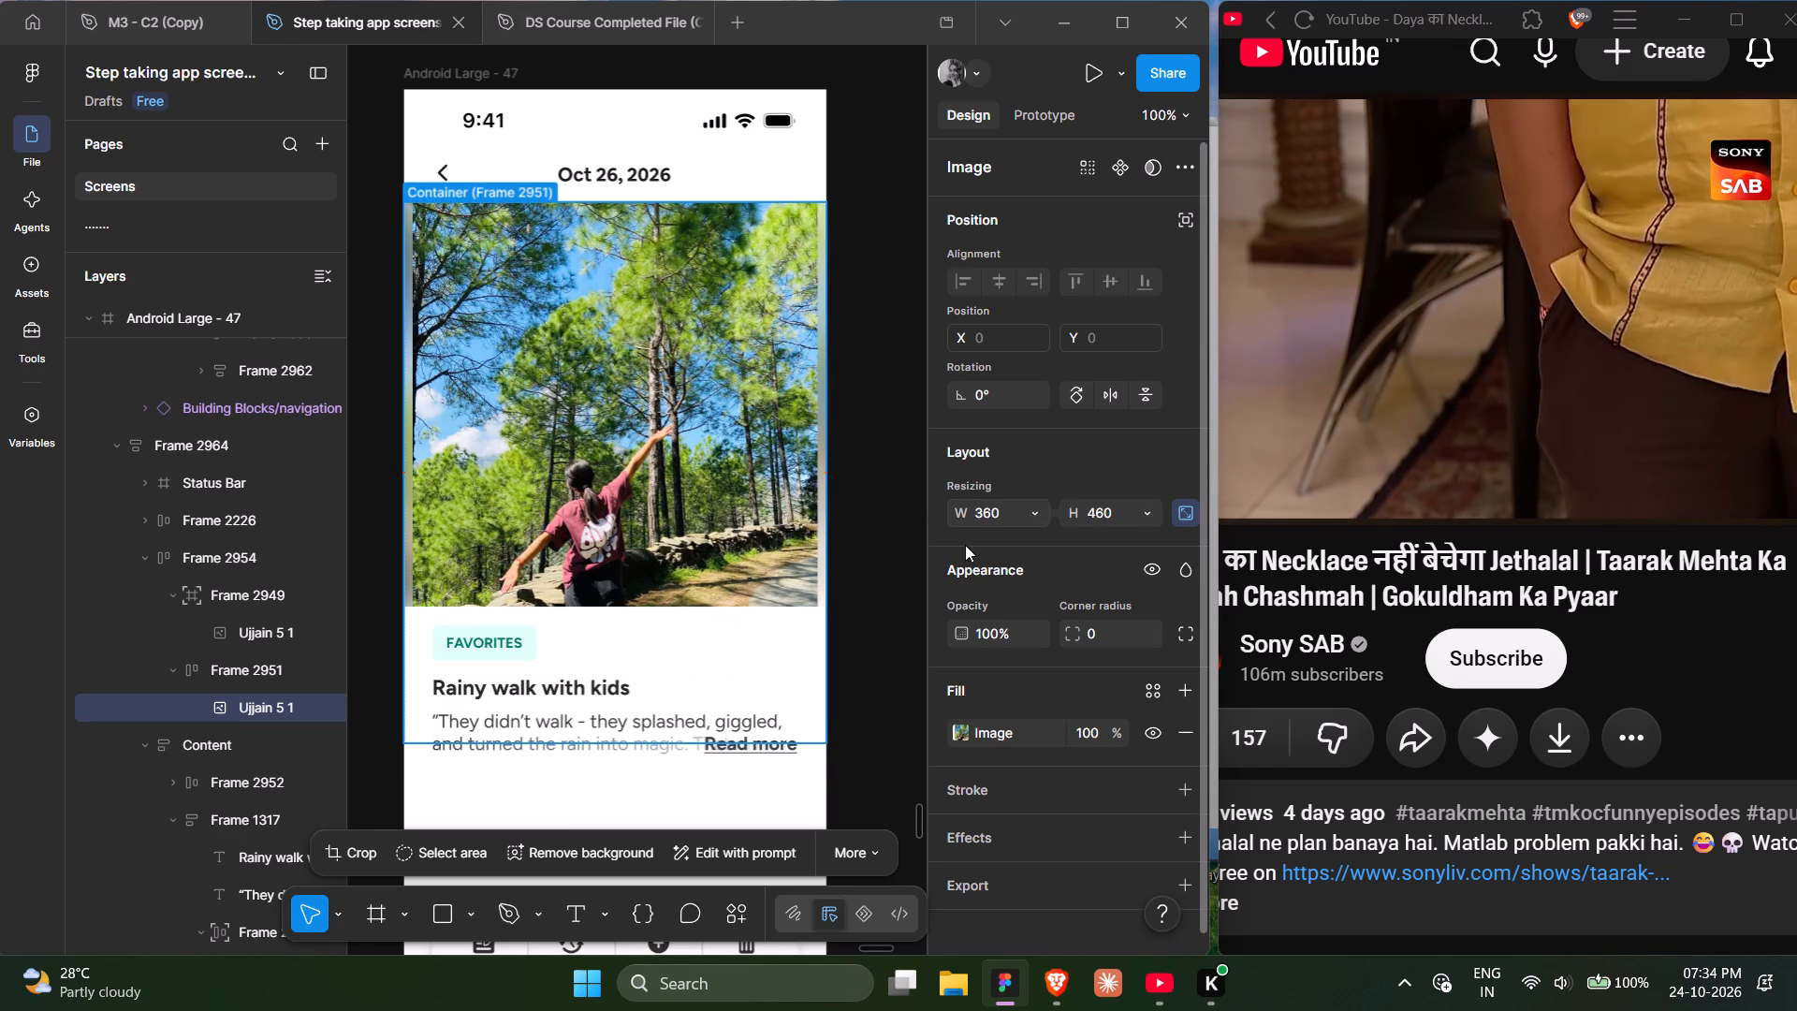
# Resize the image in Frame 2951 proportionally to about 269 × 344, aligning its bottom edge with the photo container.
pyautogui.moveTo(673, 739); pyautogui.dragTo(670, 669)
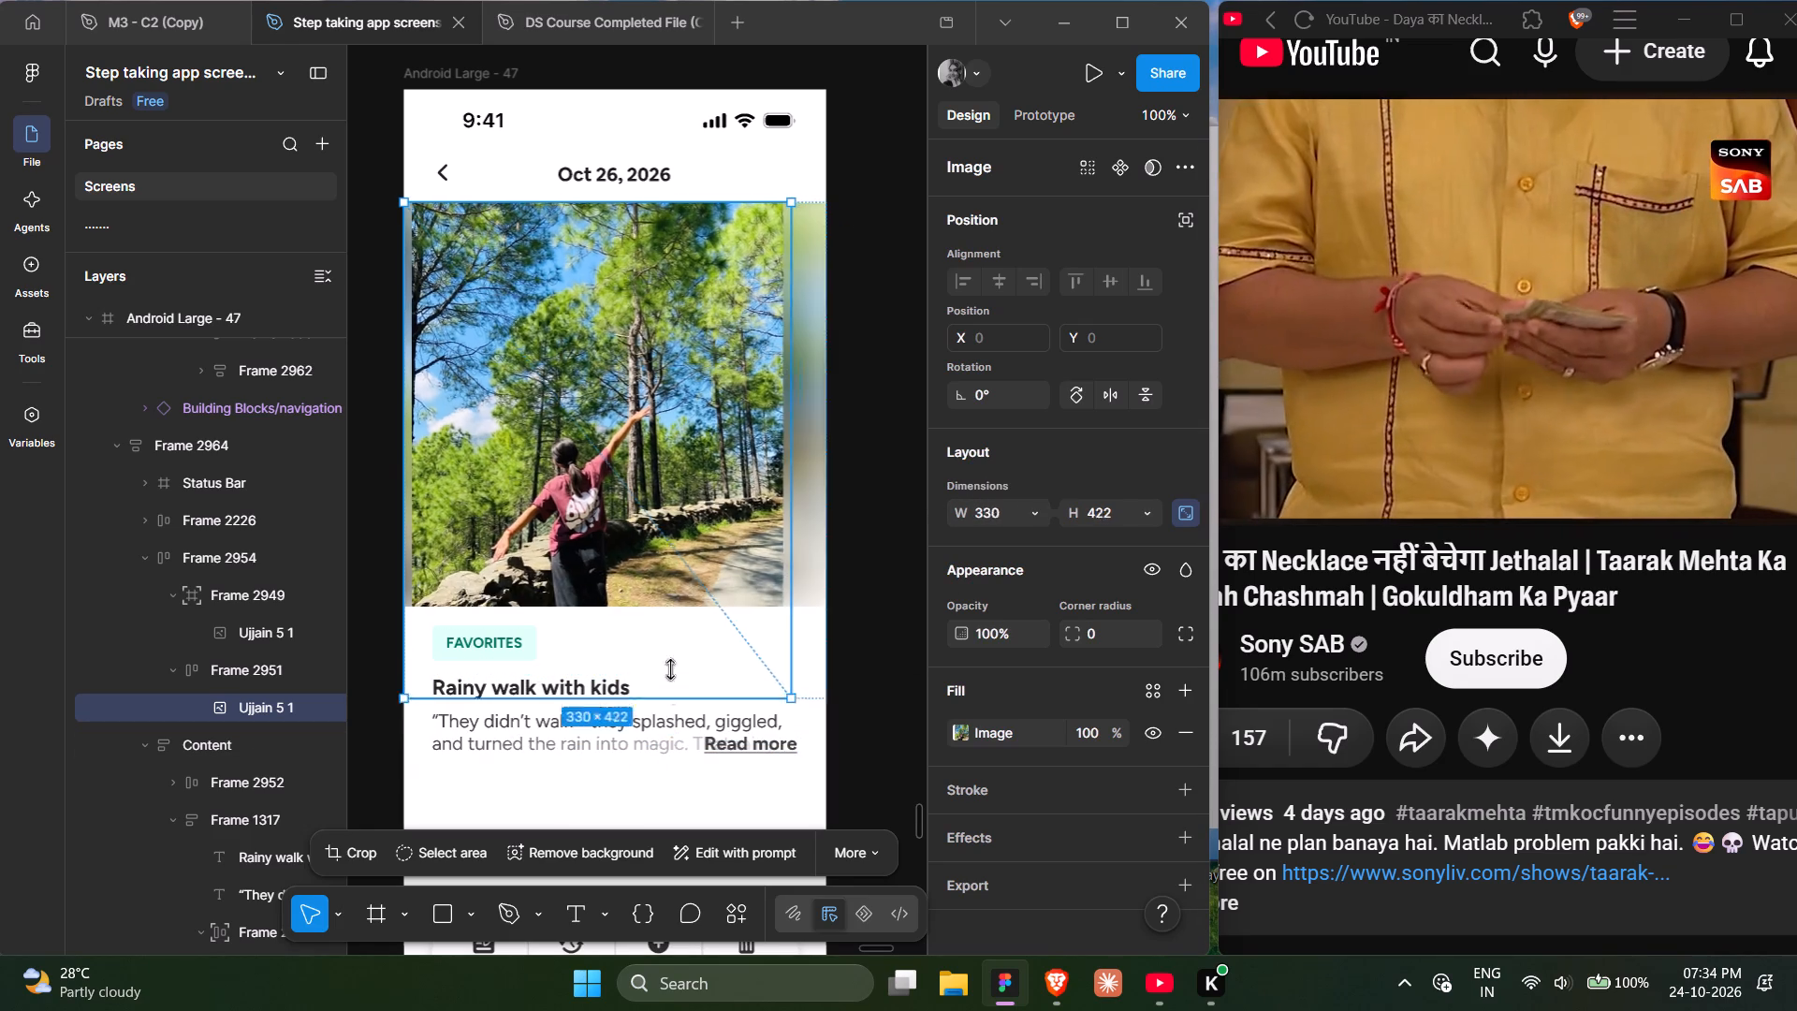
pyautogui.moveTo(670, 669); pyautogui.dragTo(666, 606)
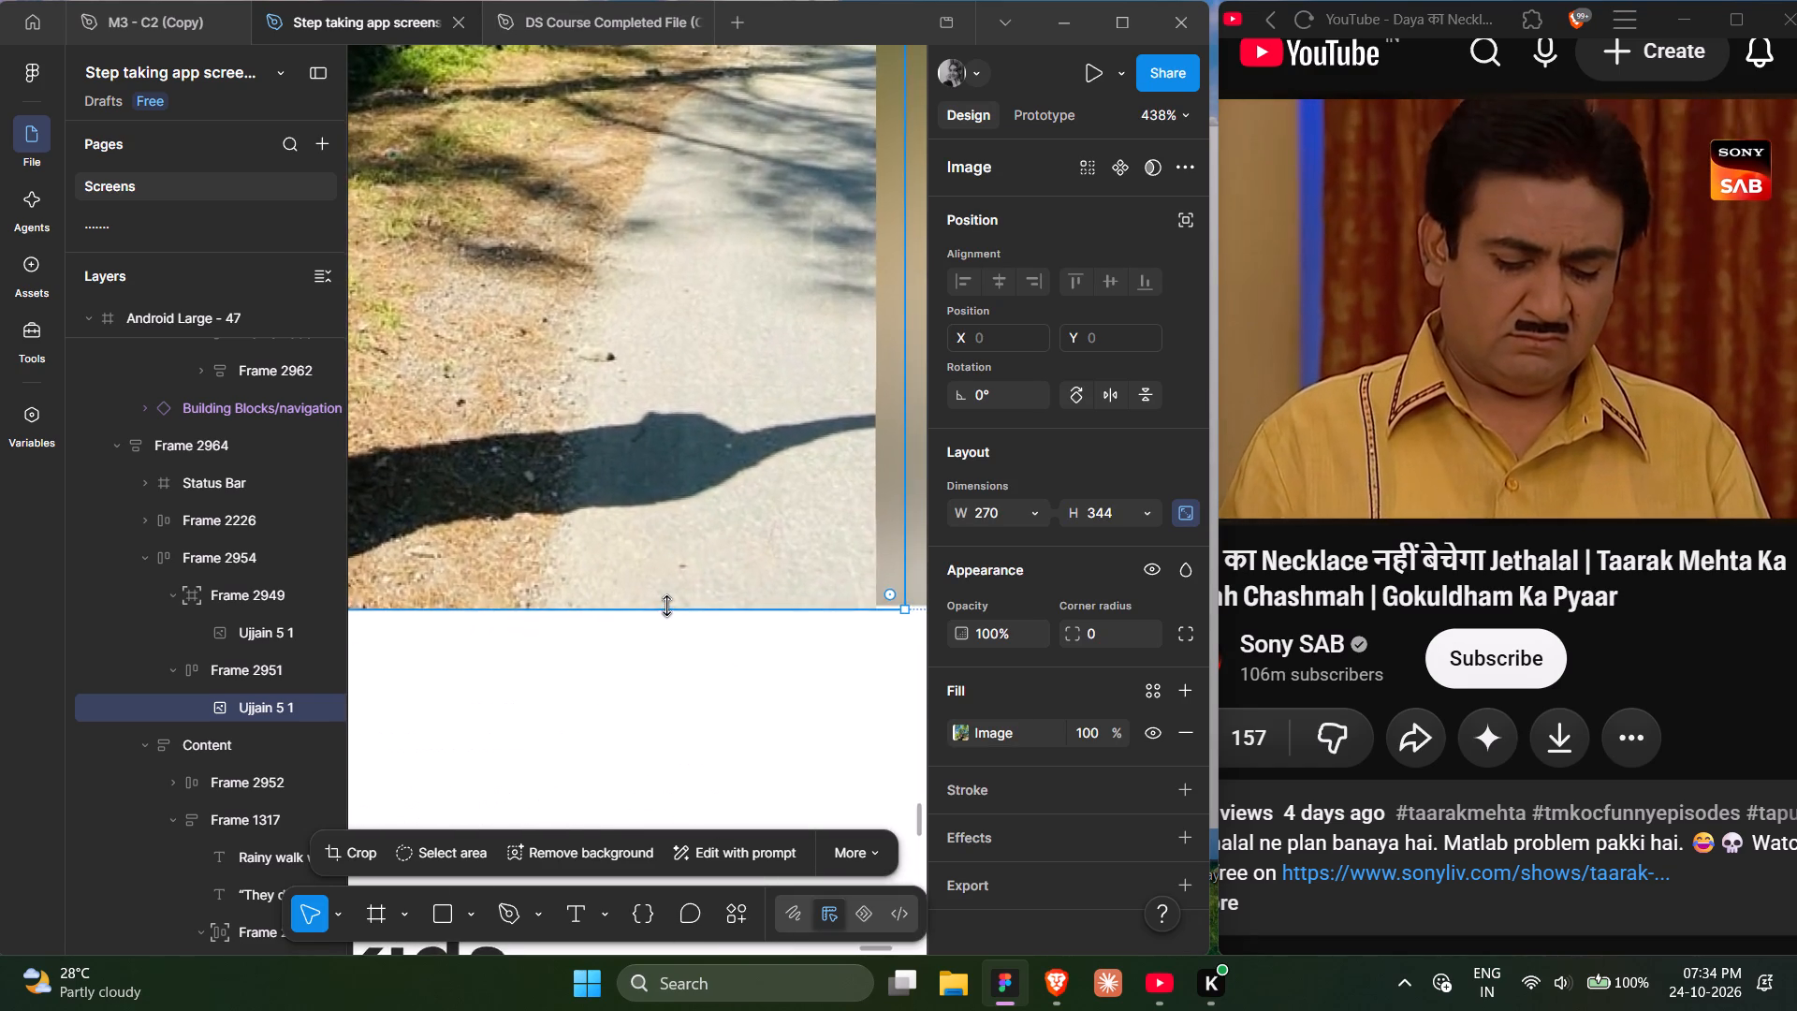
pyautogui.hscroll(-3, 666, 606)
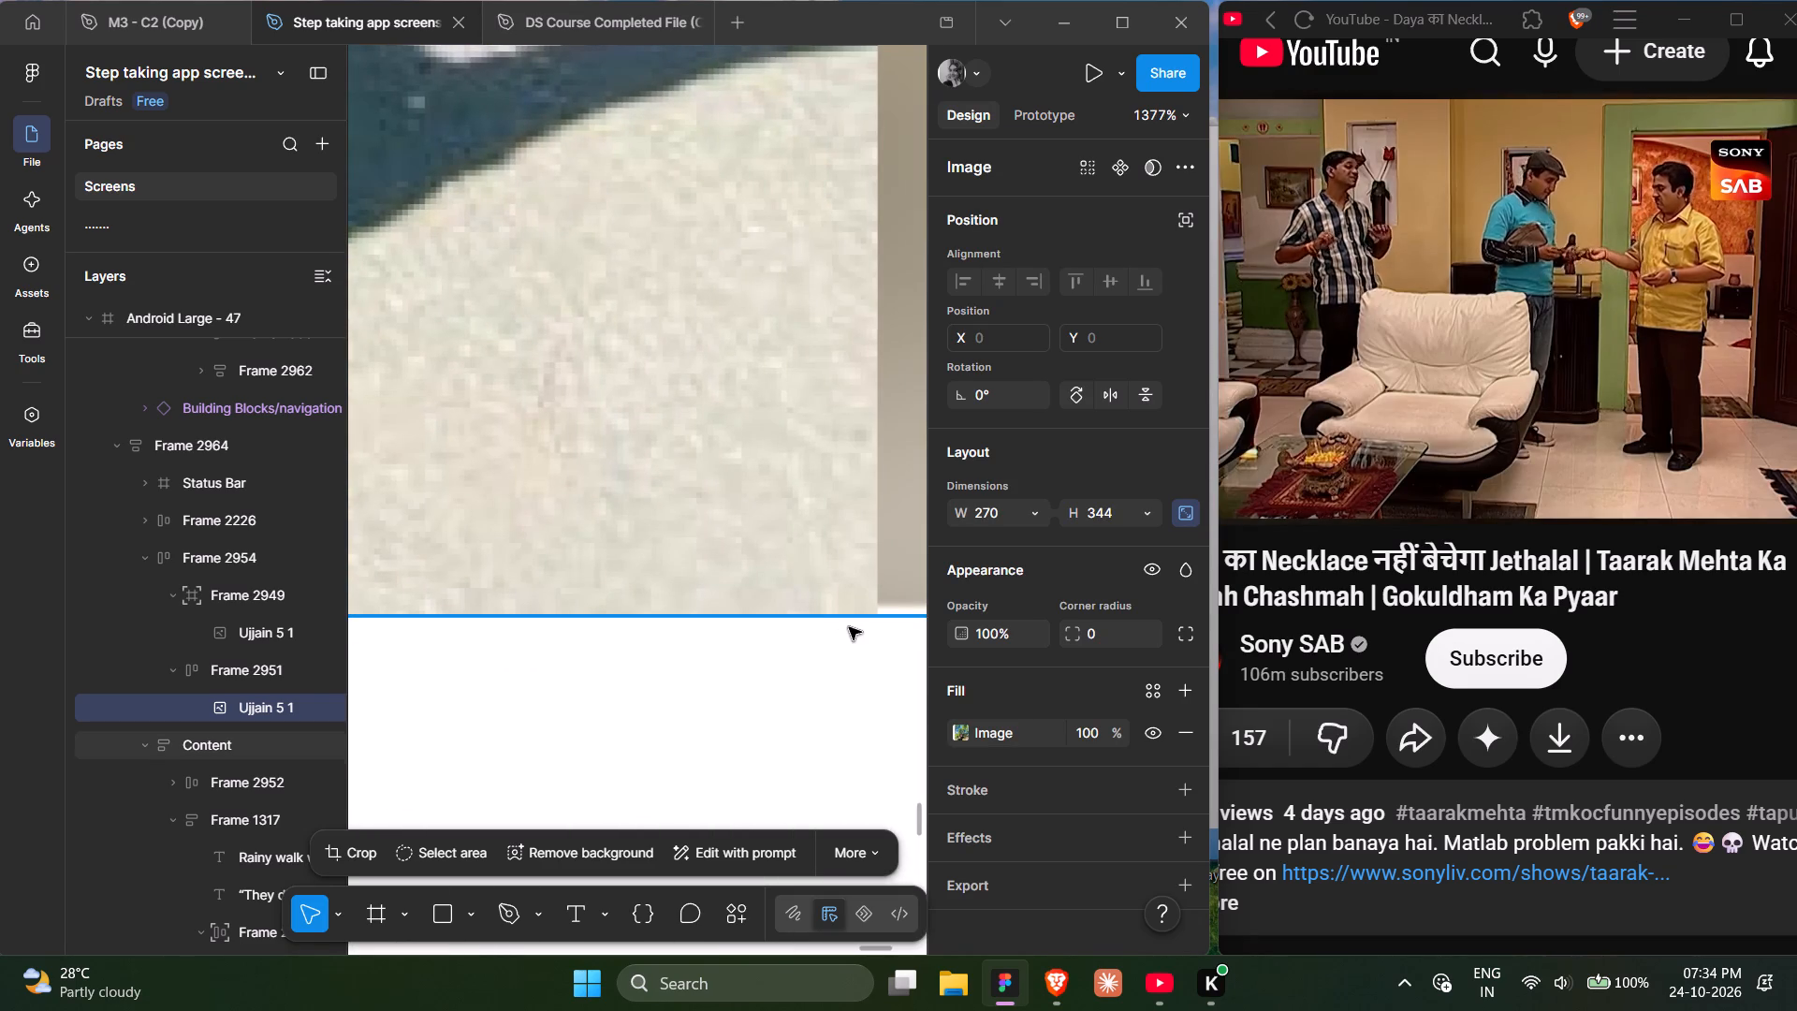
pyautogui.hscroll(-2, 826, 598)
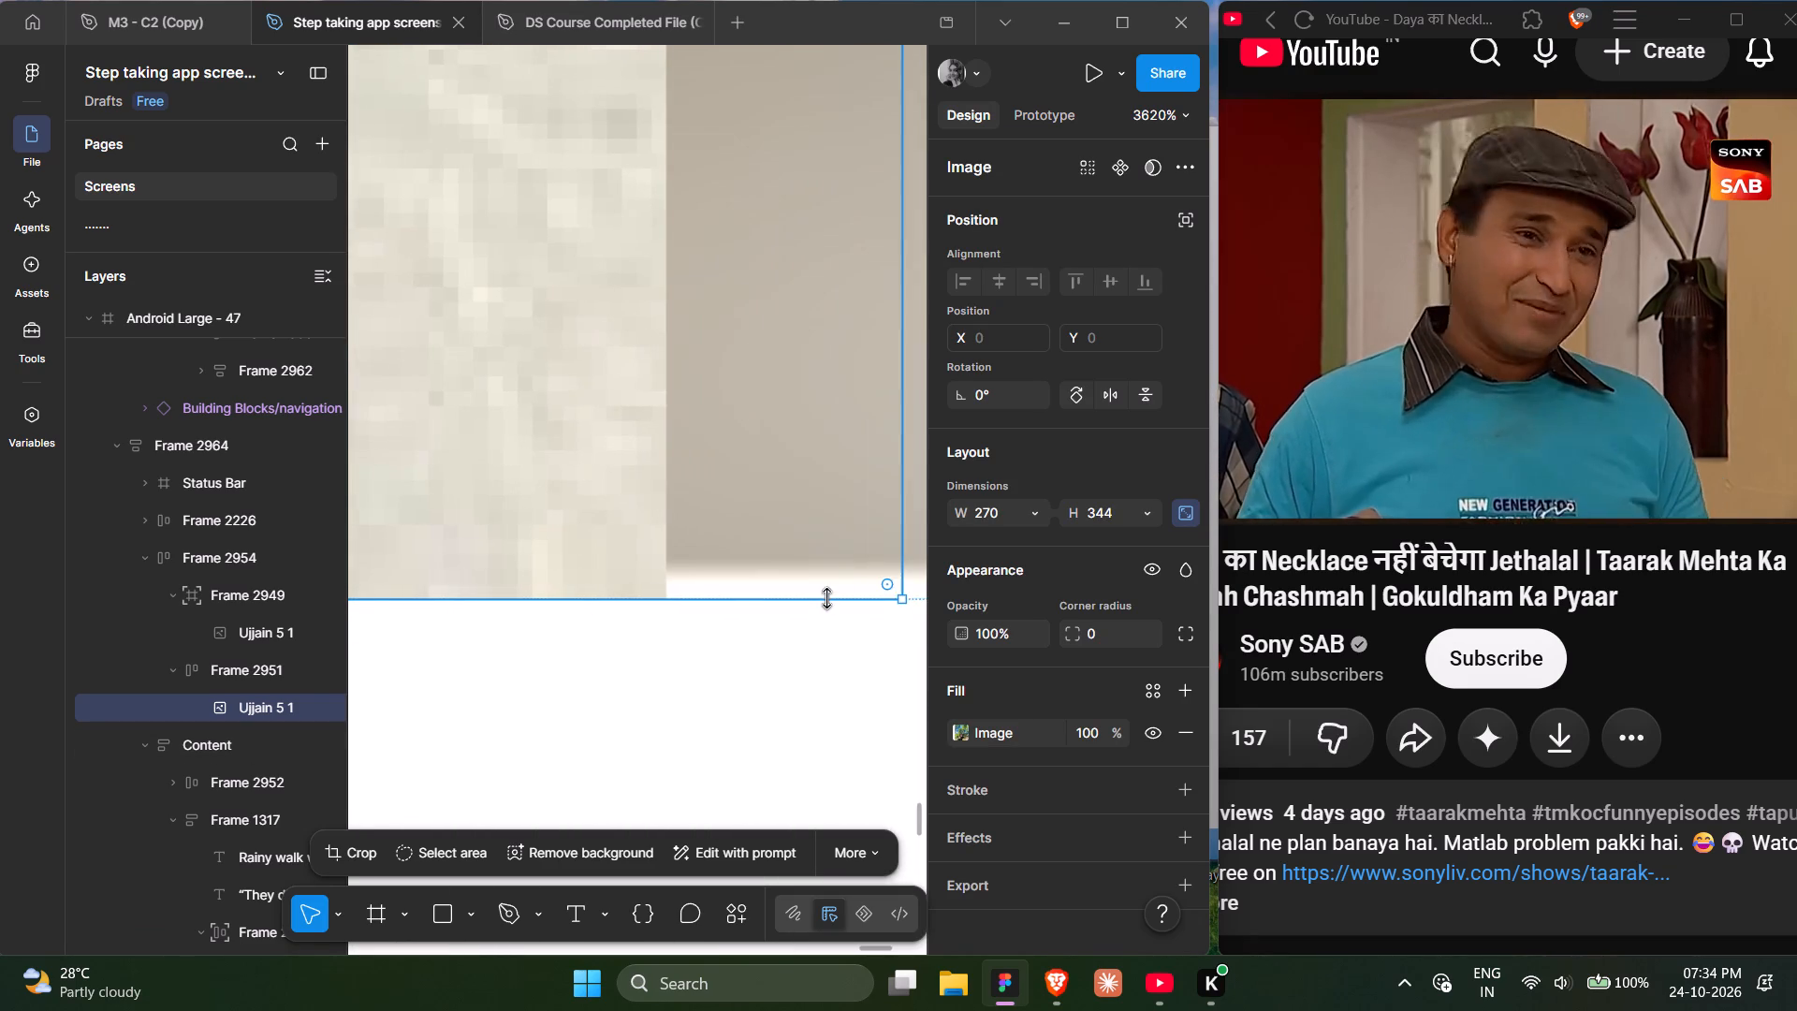
pyautogui.moveTo(588, 597); pyautogui.dragTo(585, 564)
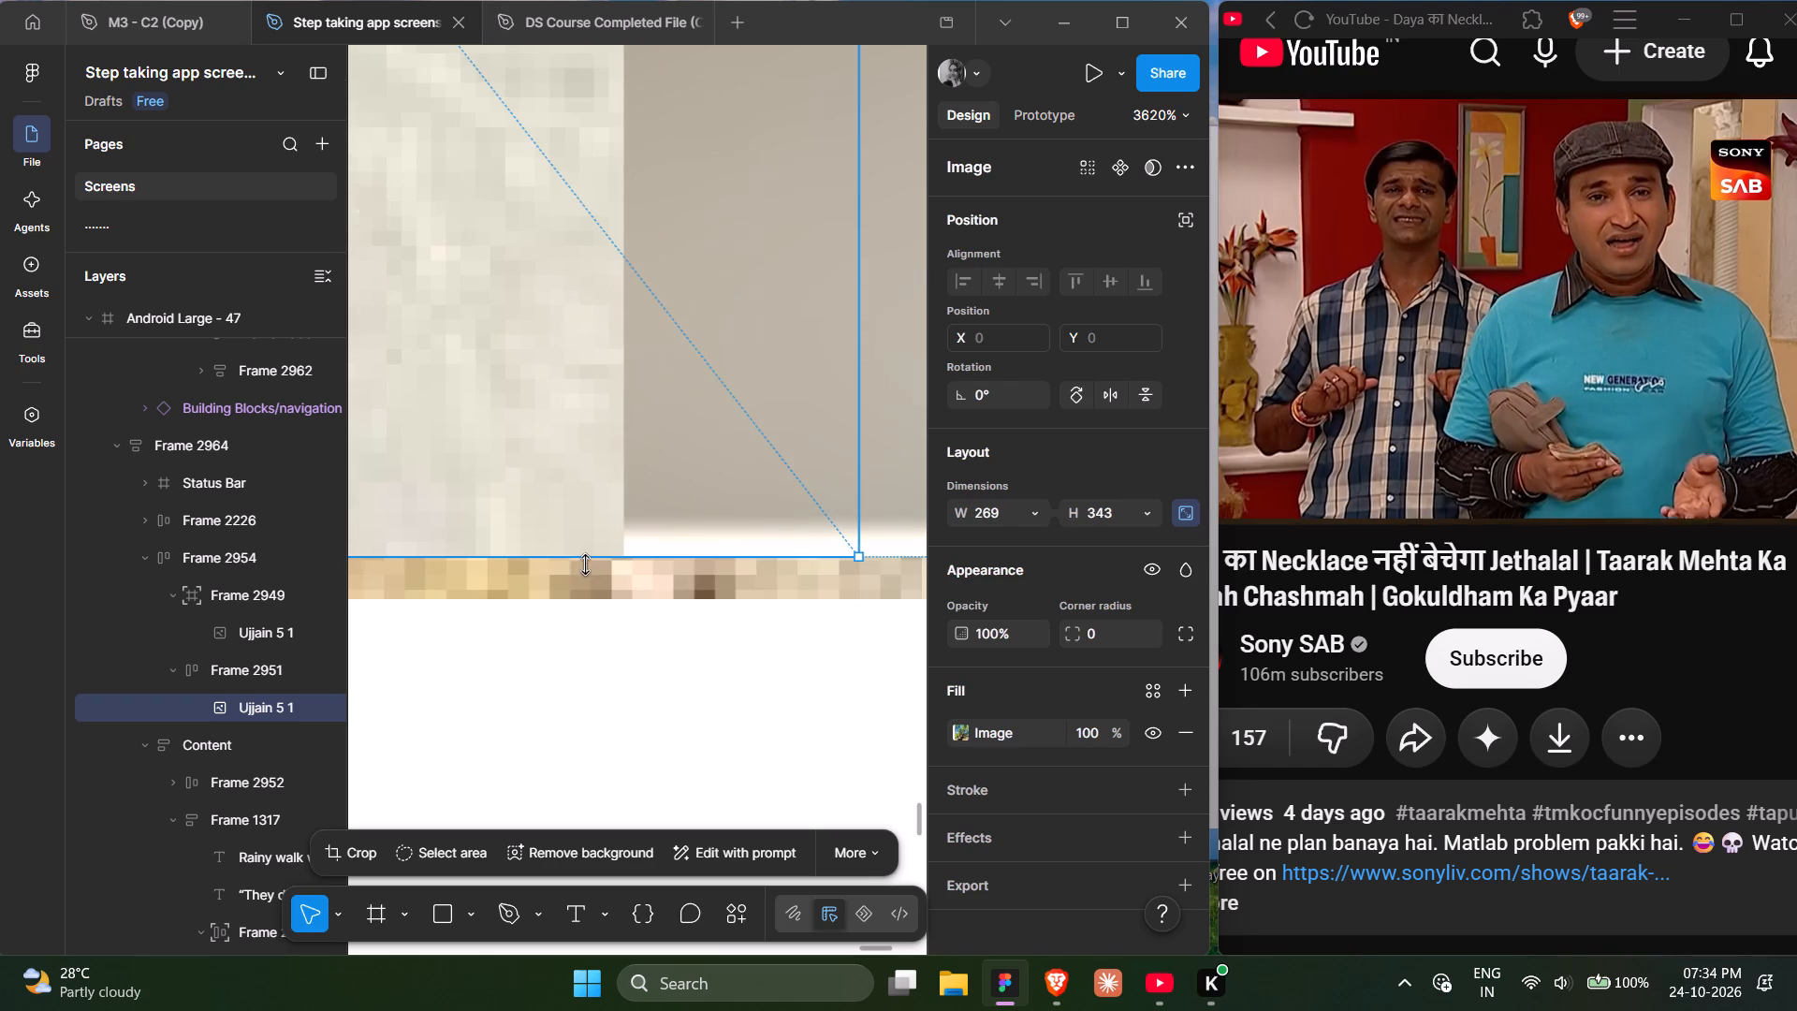
pyautogui.moveTo(585, 564); pyautogui.dragTo(592, 585)
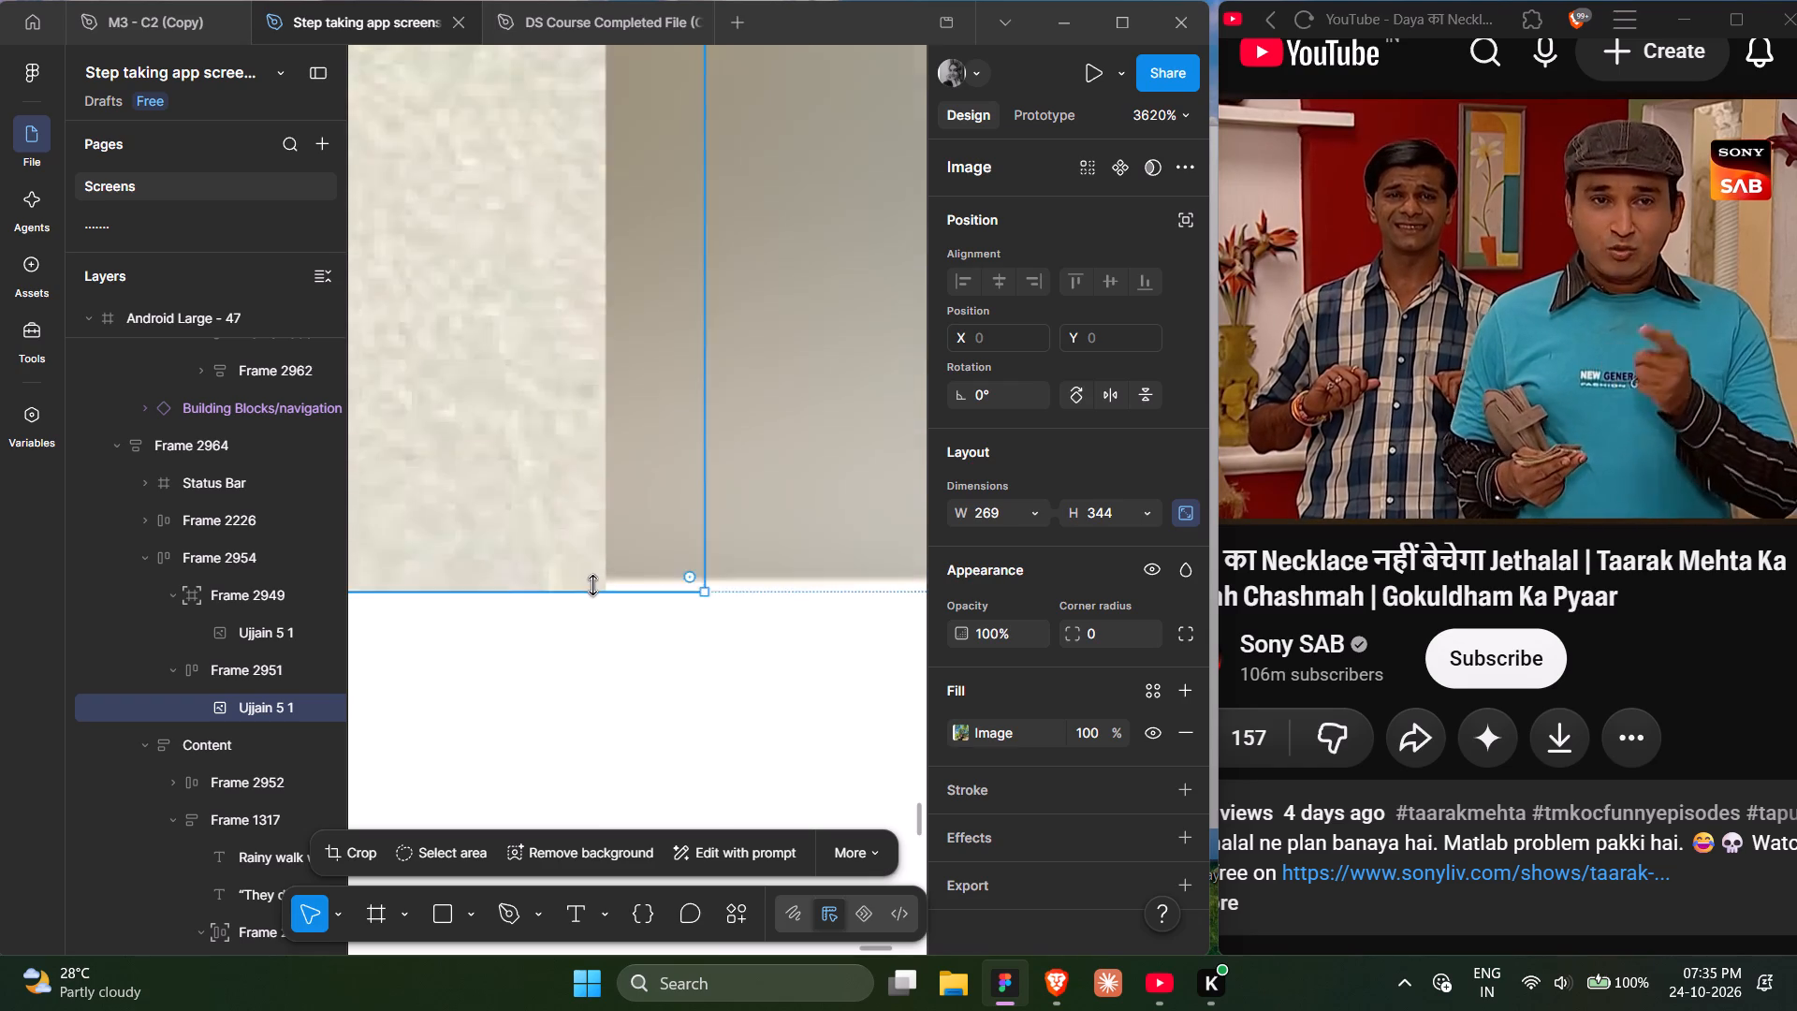
pyautogui.hscroll(5, 592, 585)
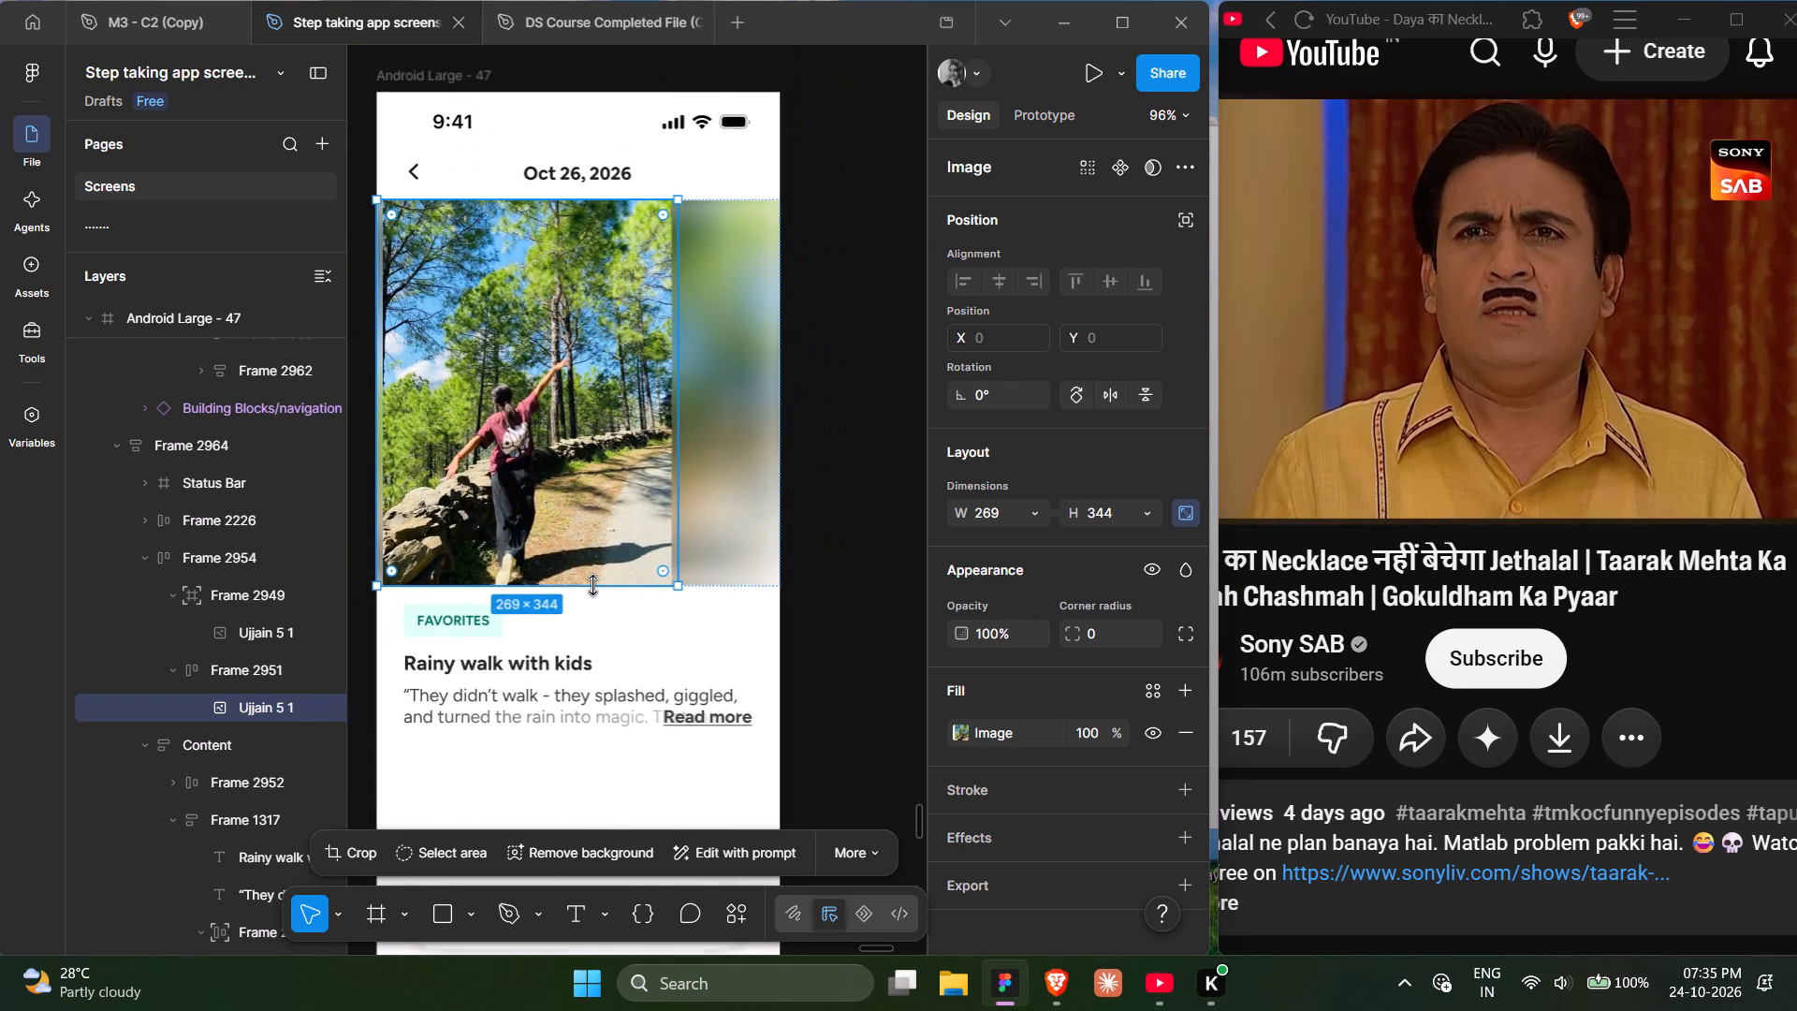
pyautogui.hscroll(1, 592, 585)
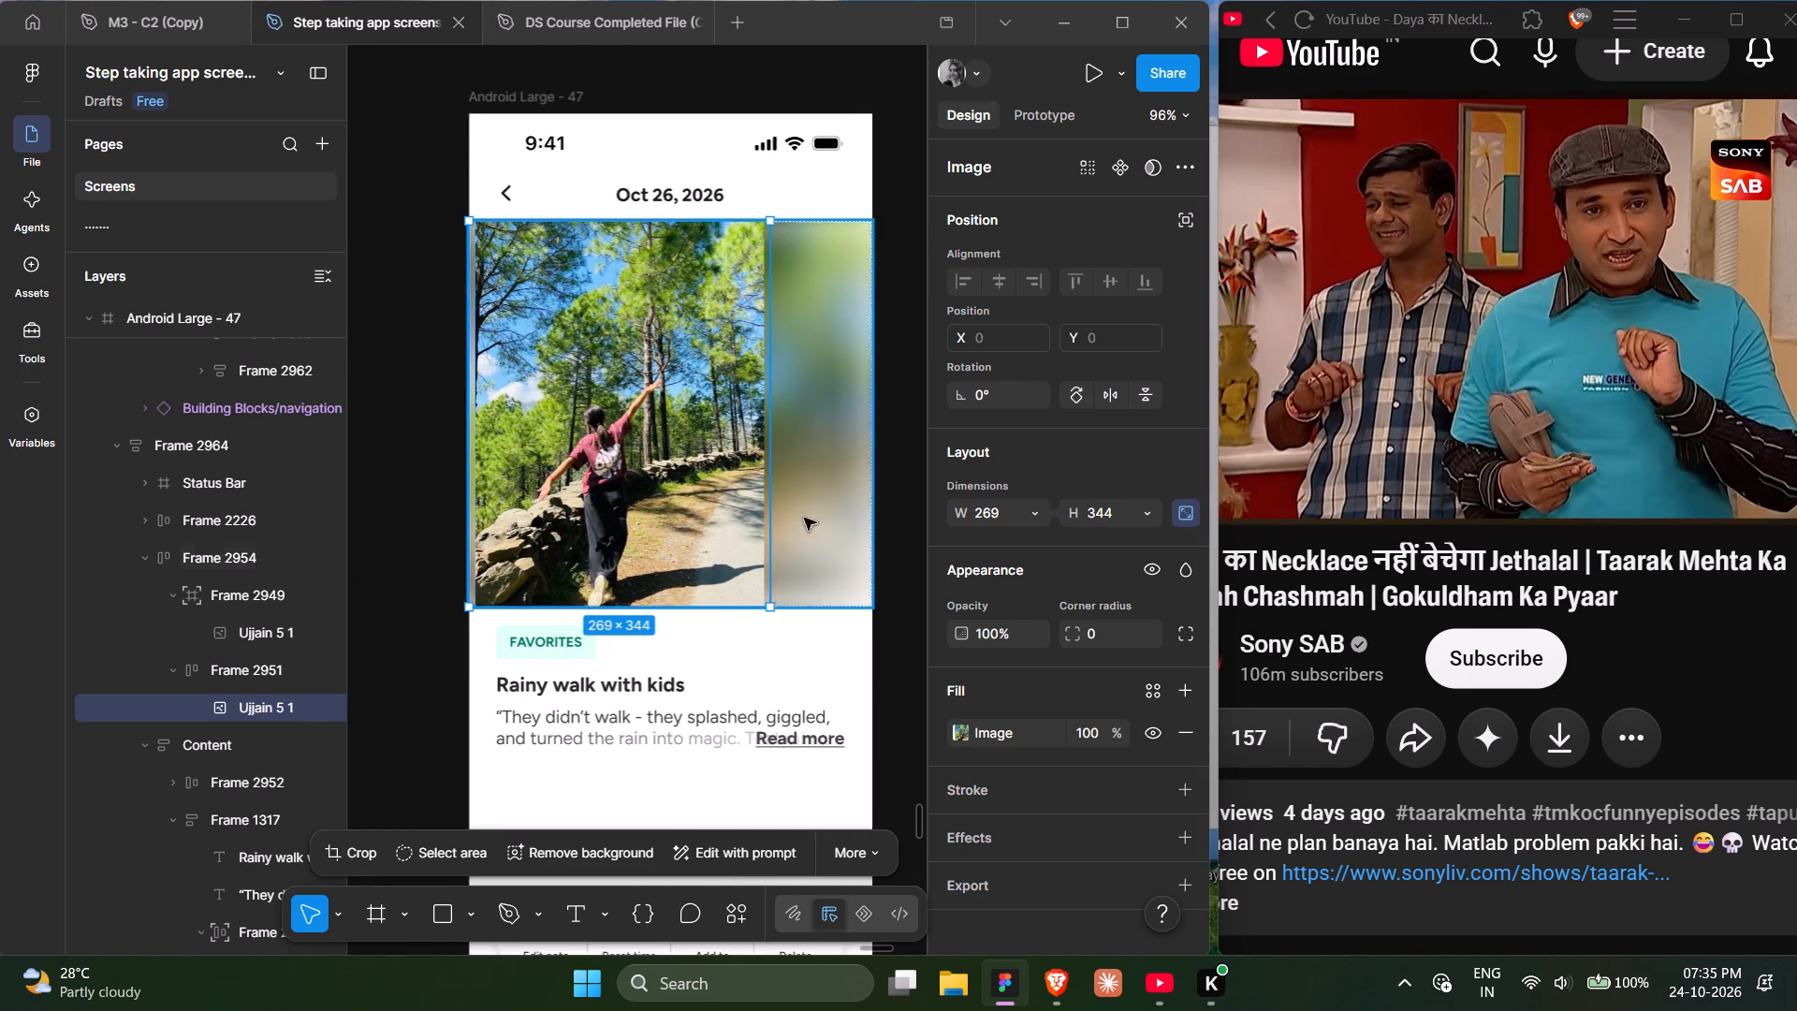
# Align Frame 2949, and the image inside it, to the horizontal center of their parent frames.
pyautogui.click(809, 438)
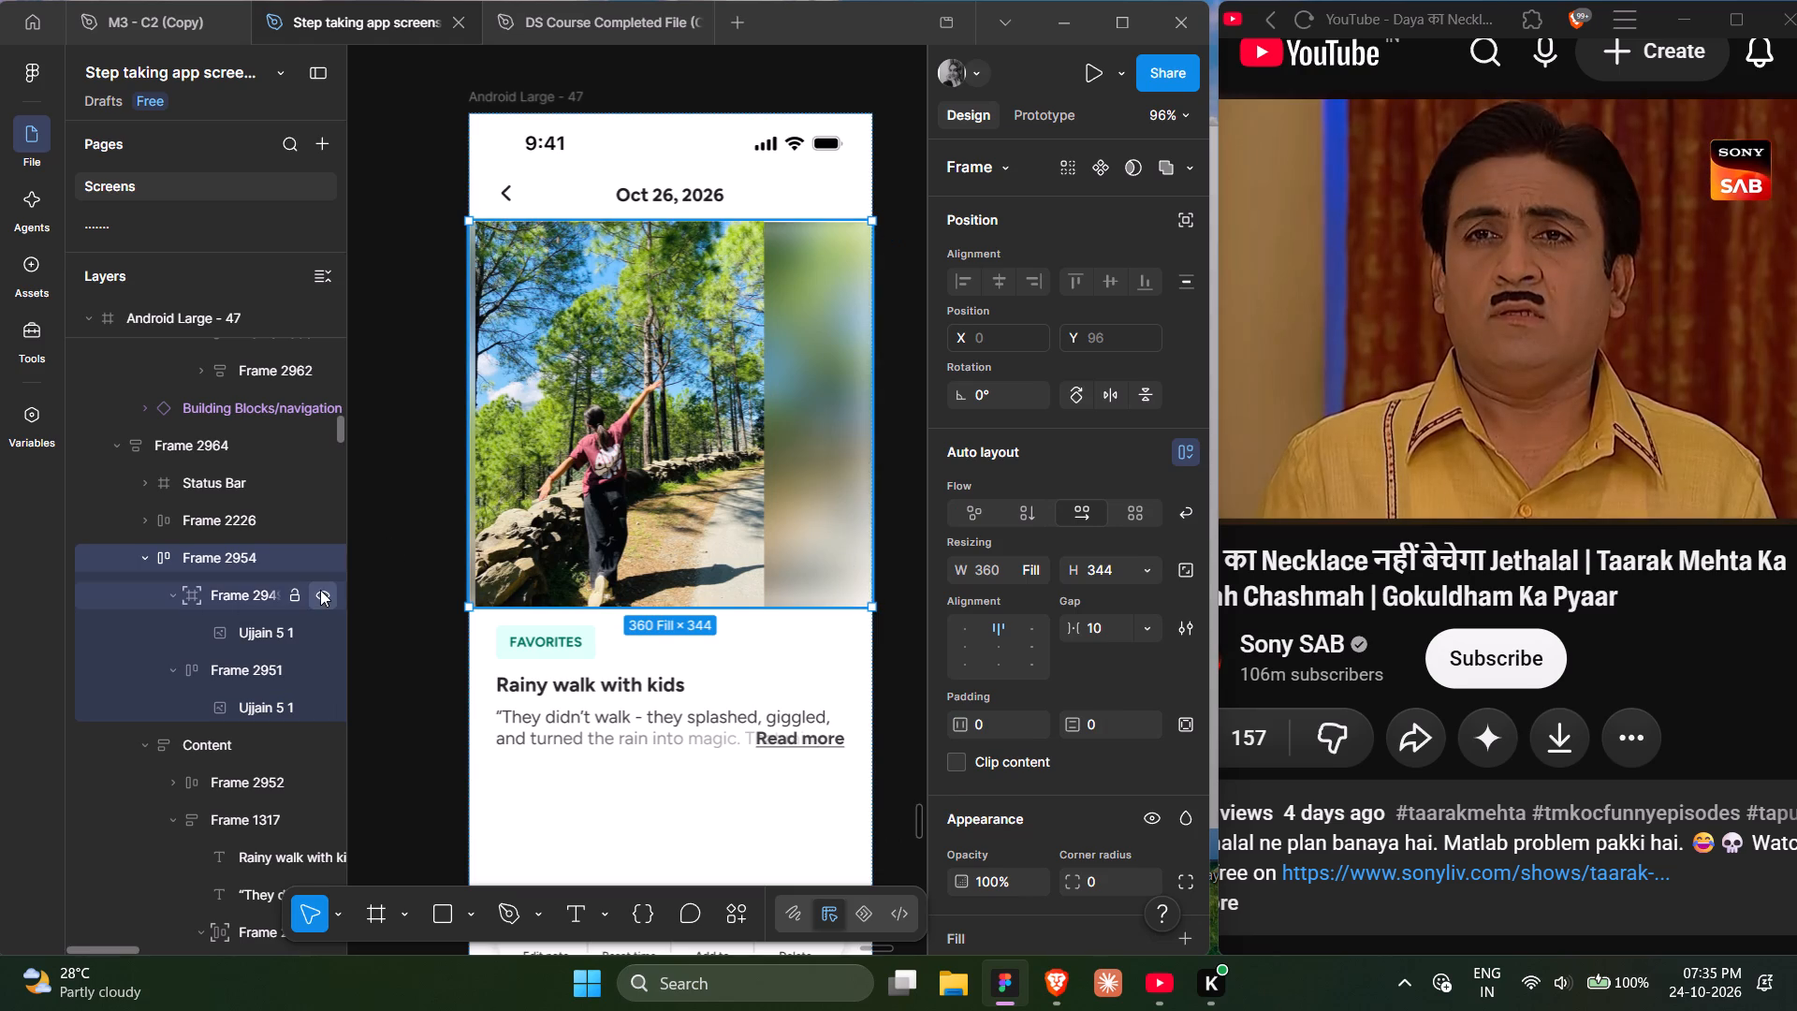
pyautogui.click(217, 596)
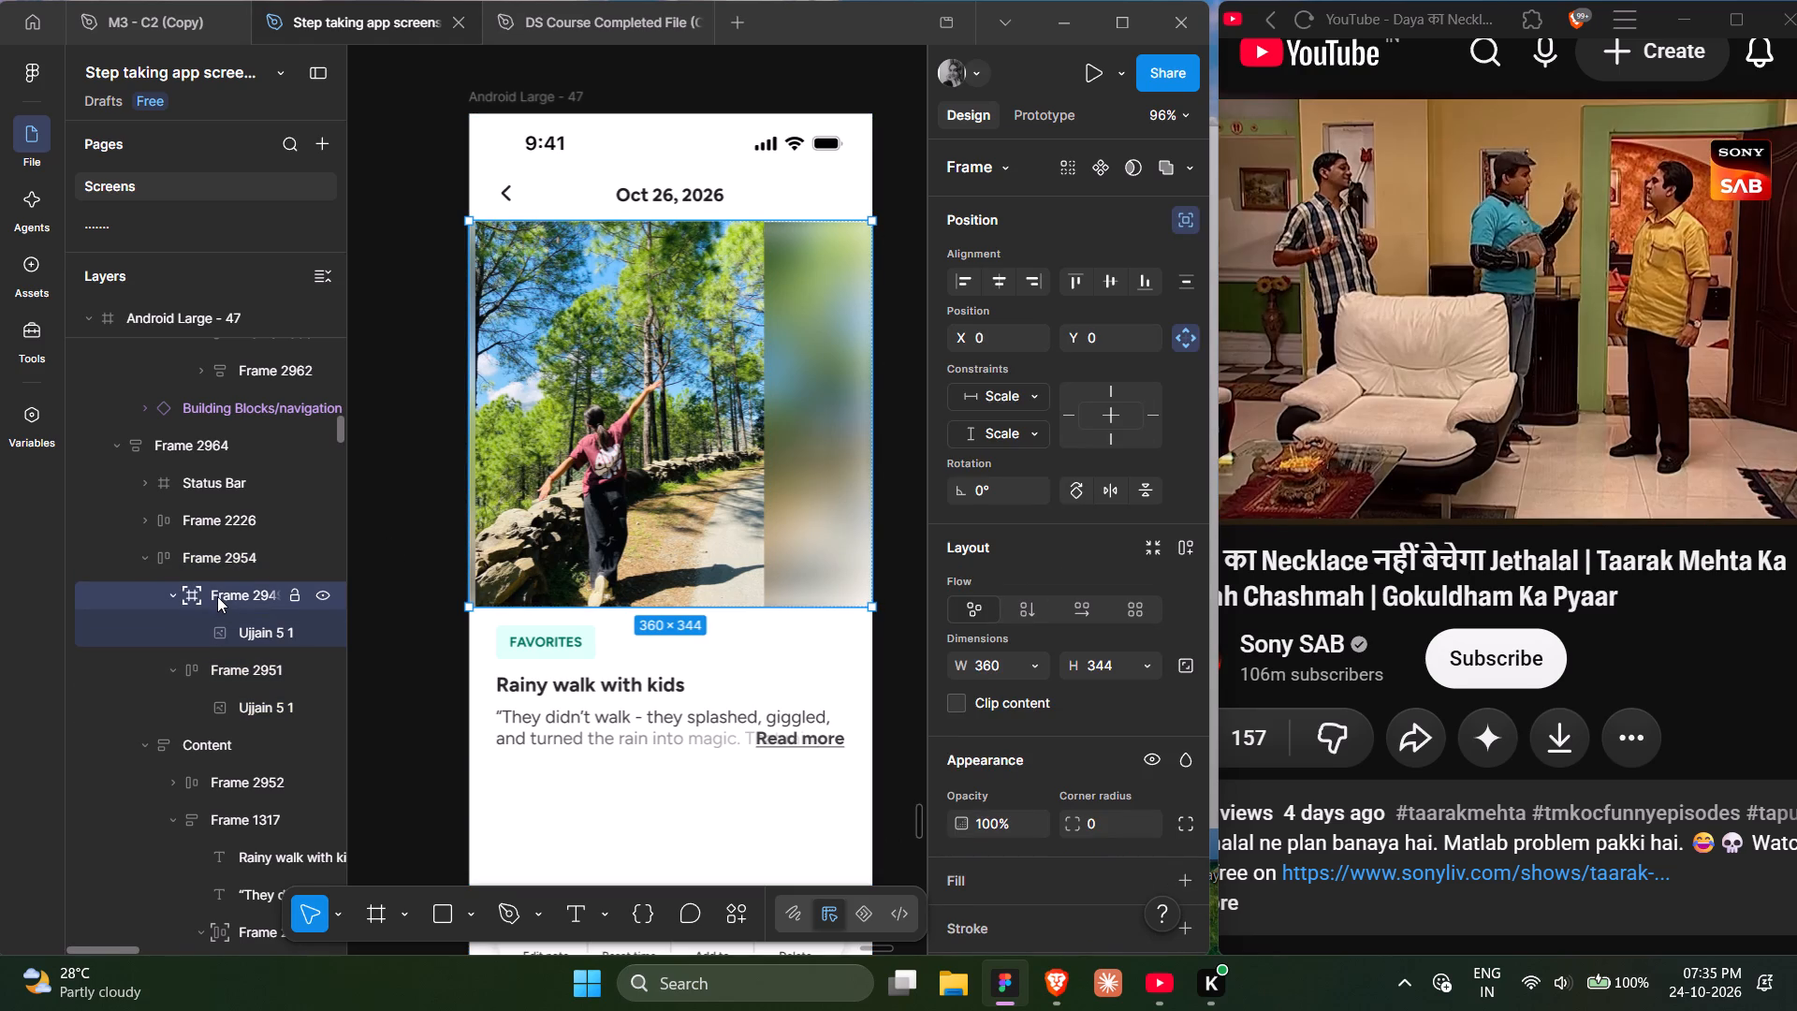
pyautogui.click(996, 278)
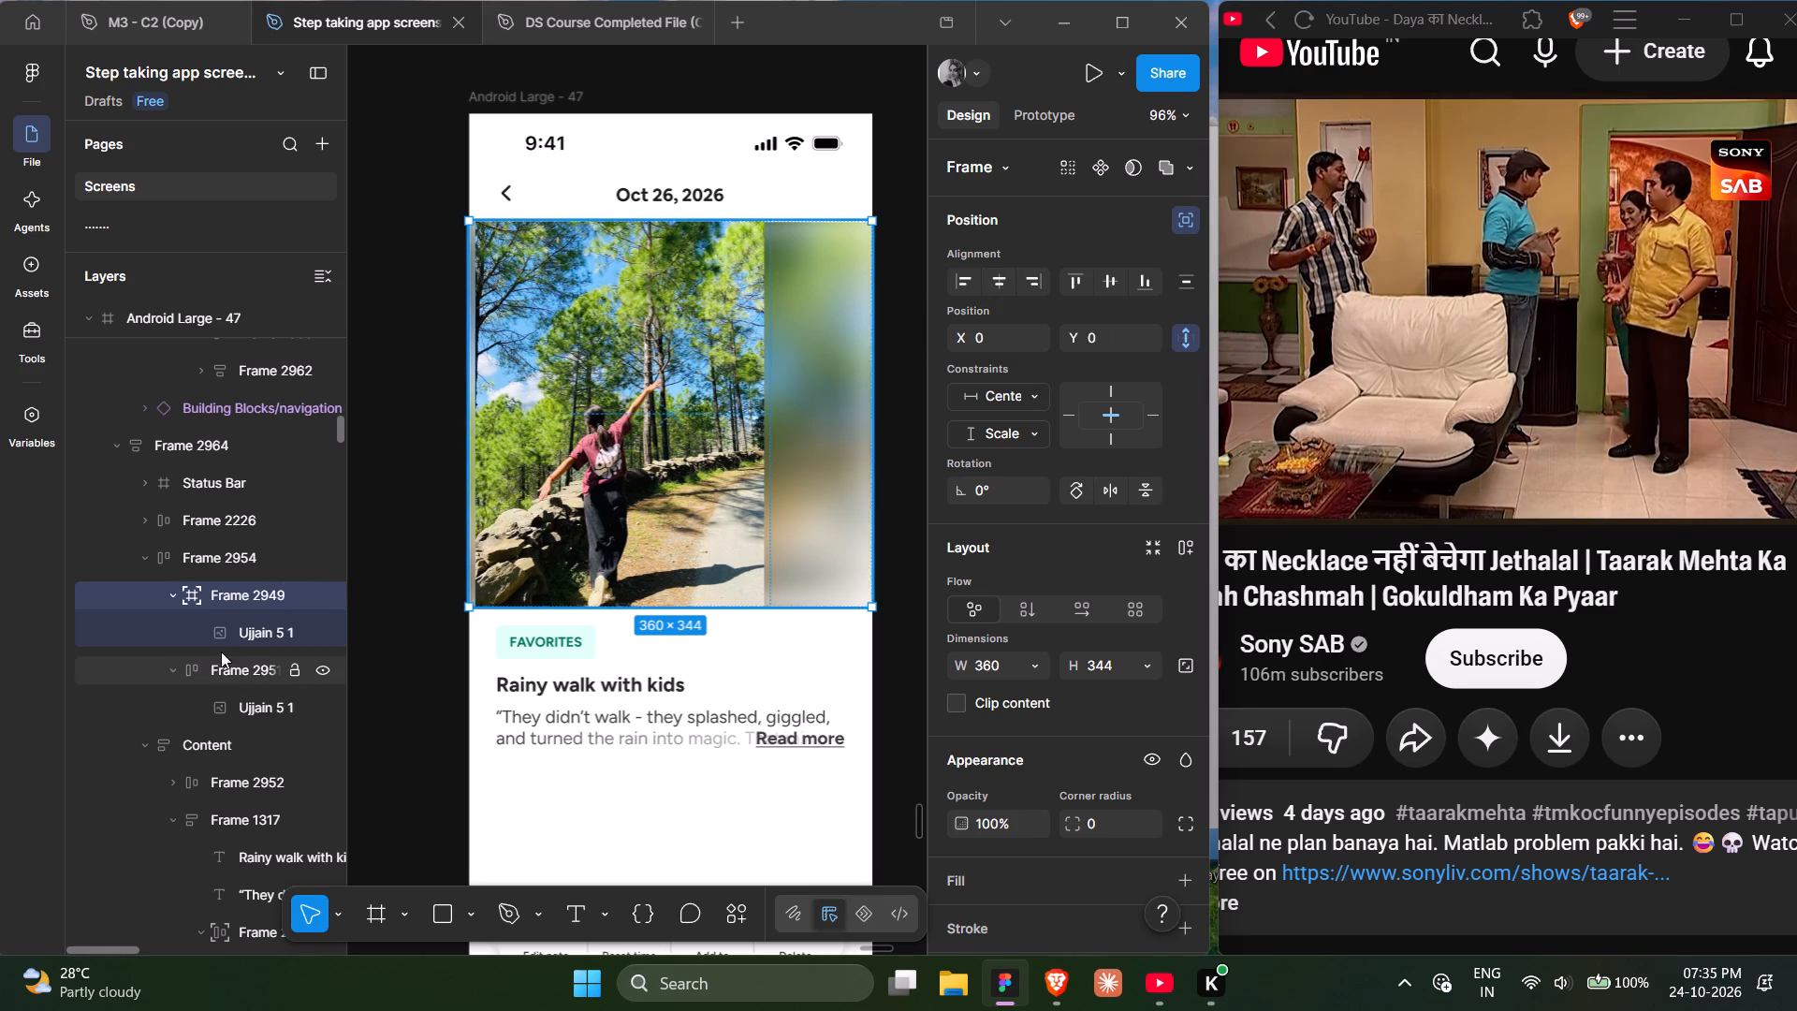
pyautogui.click(241, 634)
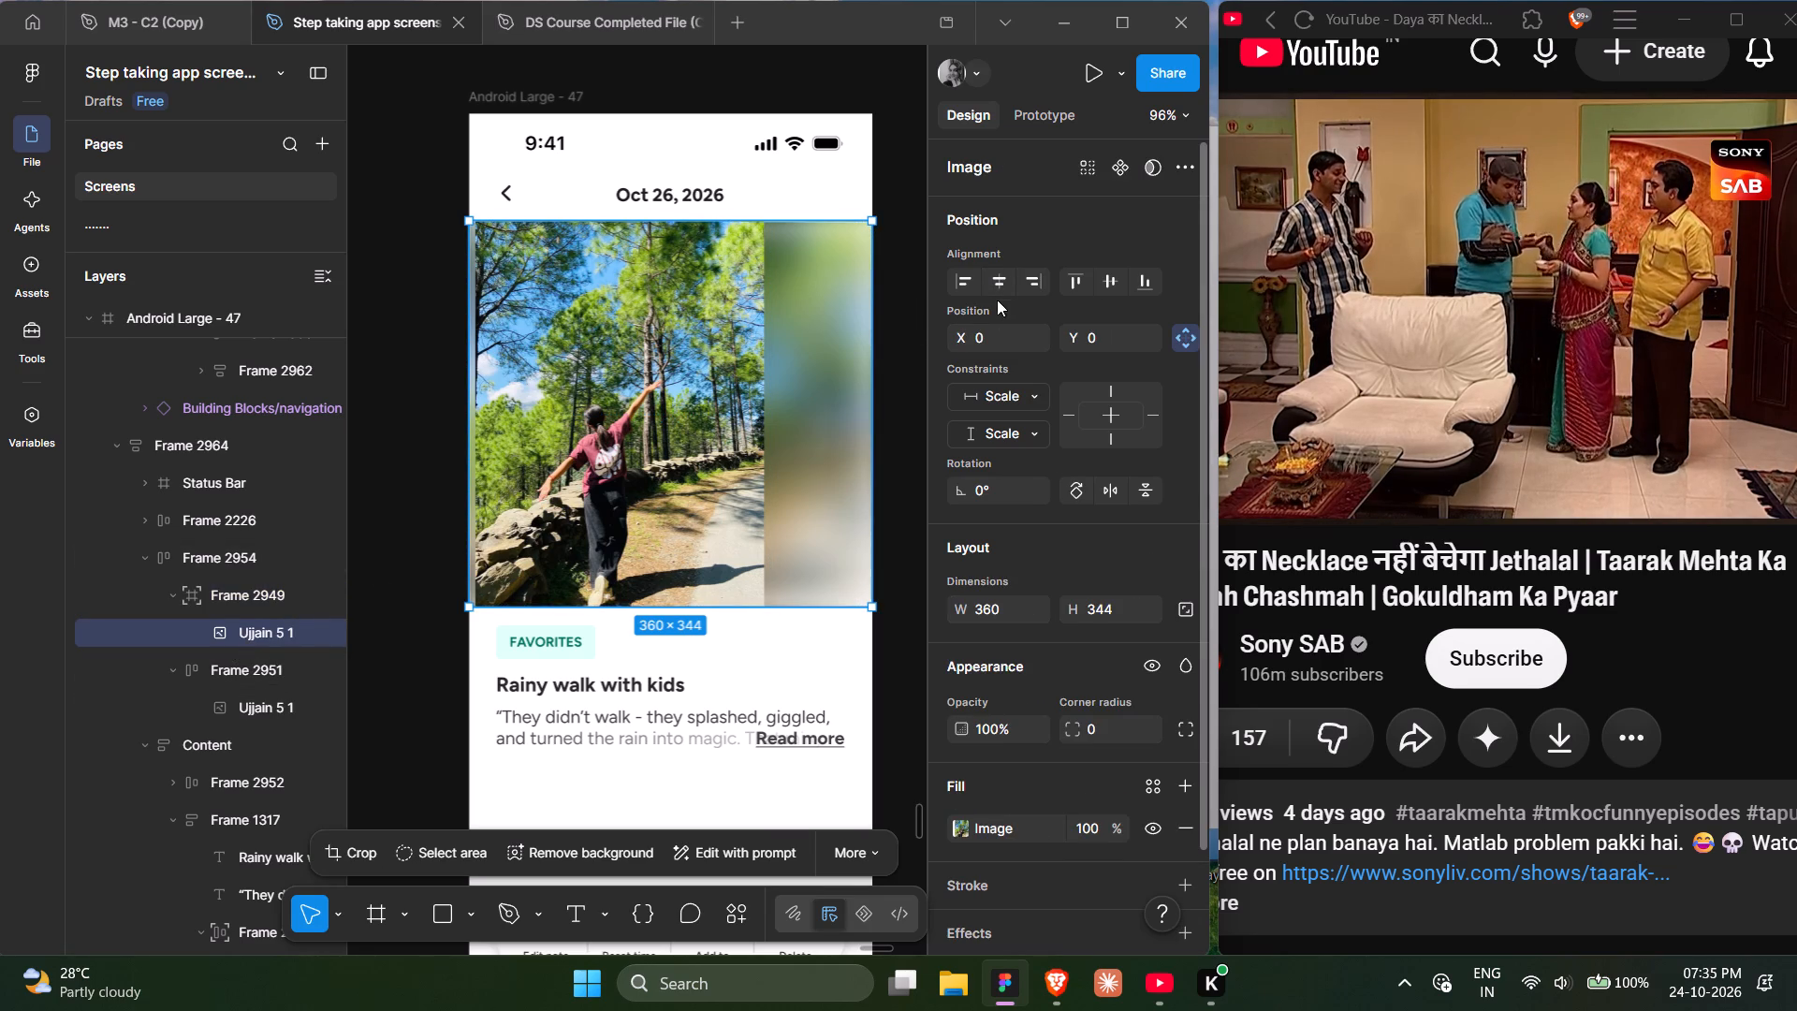
pyautogui.click(1002, 285)
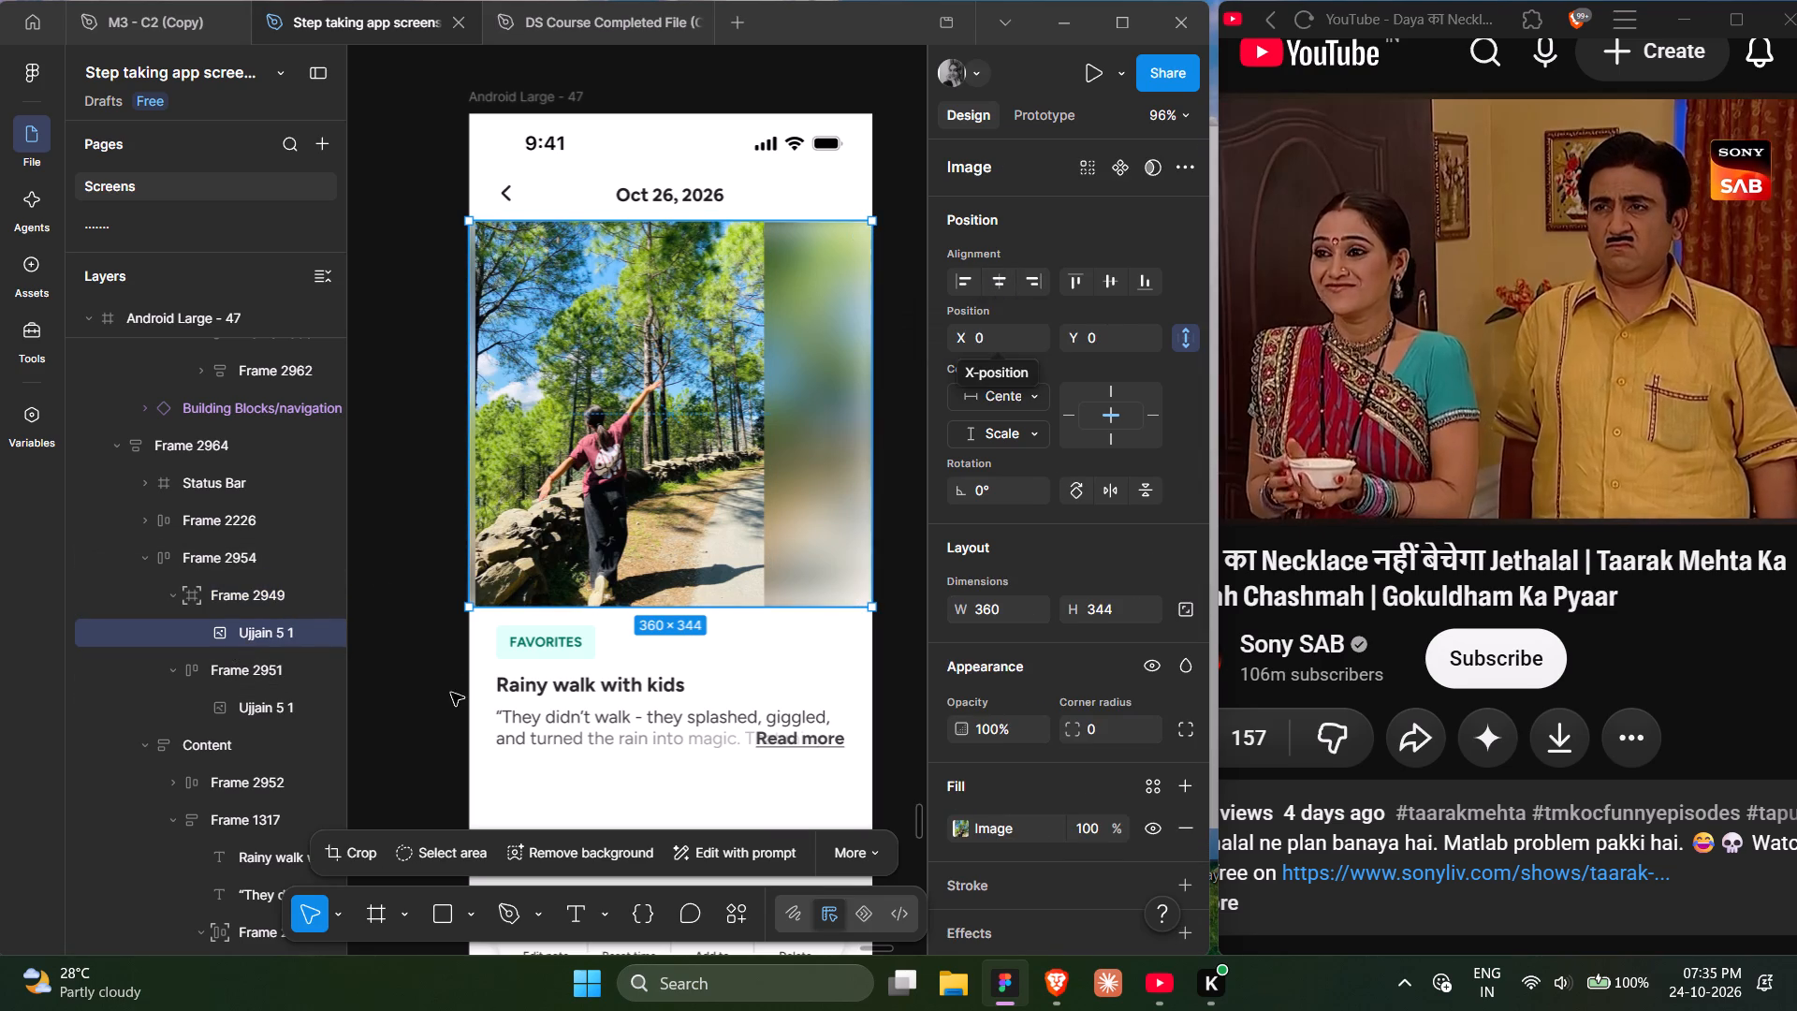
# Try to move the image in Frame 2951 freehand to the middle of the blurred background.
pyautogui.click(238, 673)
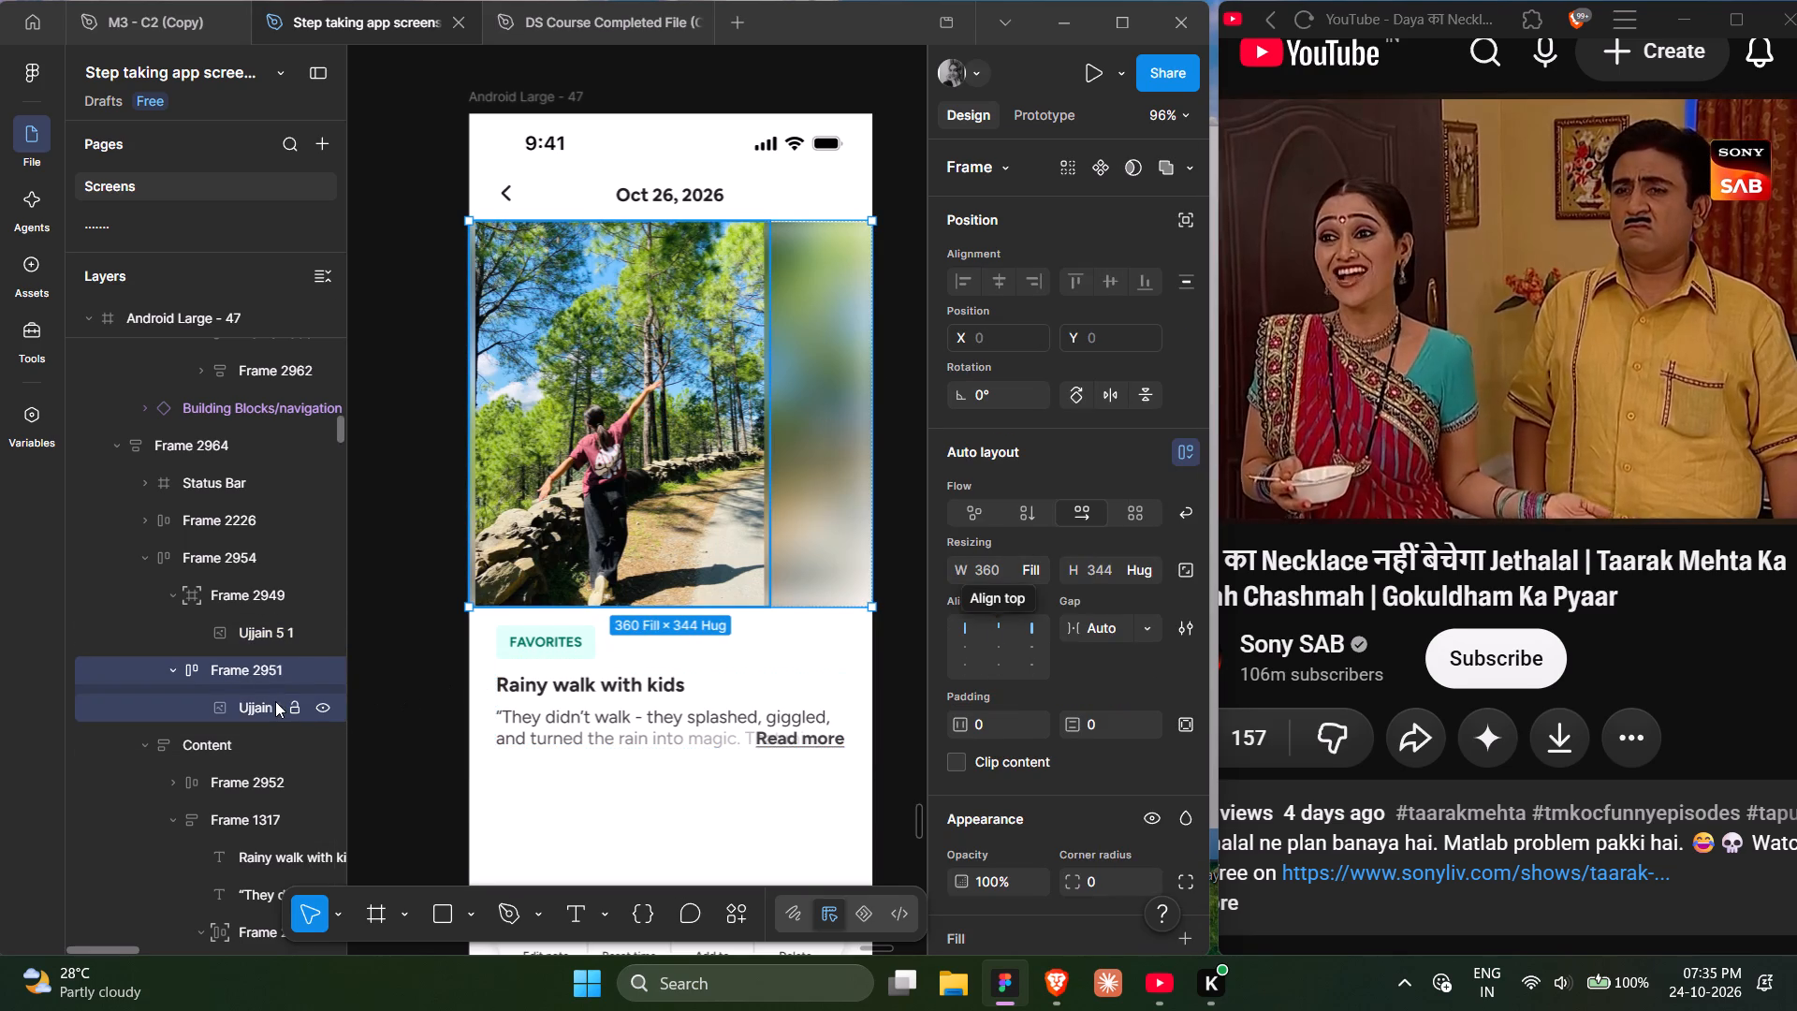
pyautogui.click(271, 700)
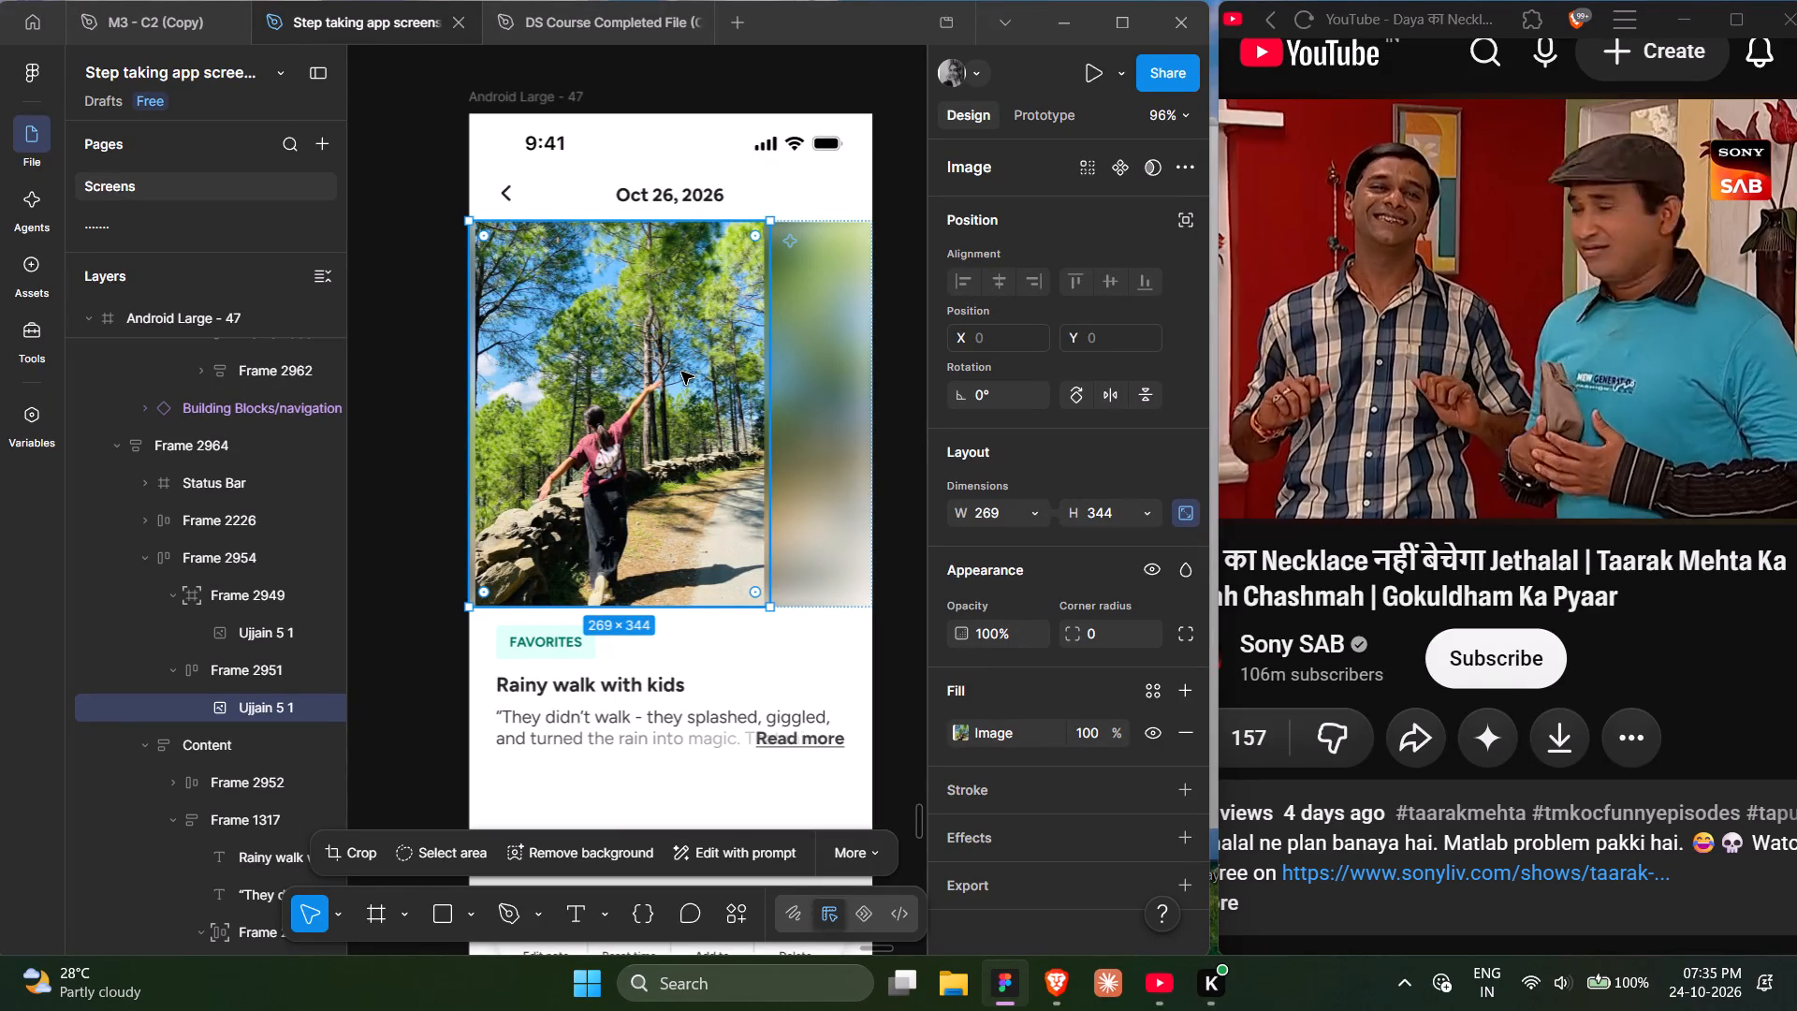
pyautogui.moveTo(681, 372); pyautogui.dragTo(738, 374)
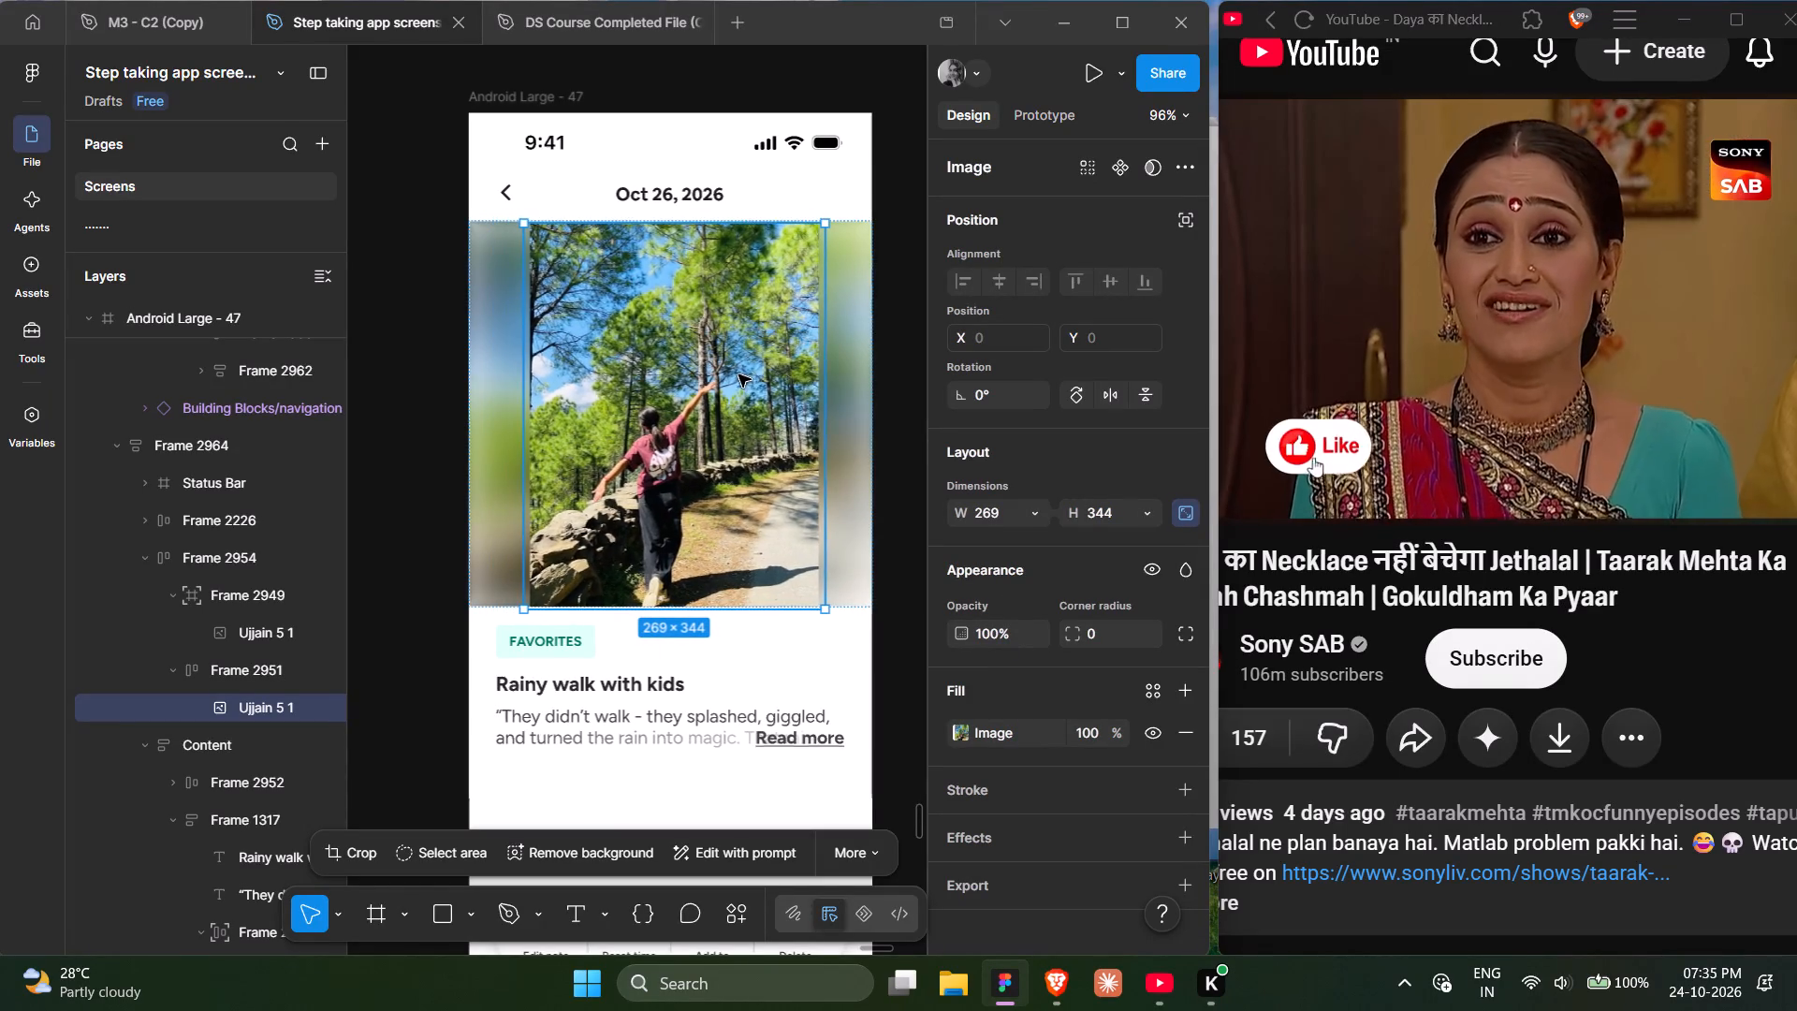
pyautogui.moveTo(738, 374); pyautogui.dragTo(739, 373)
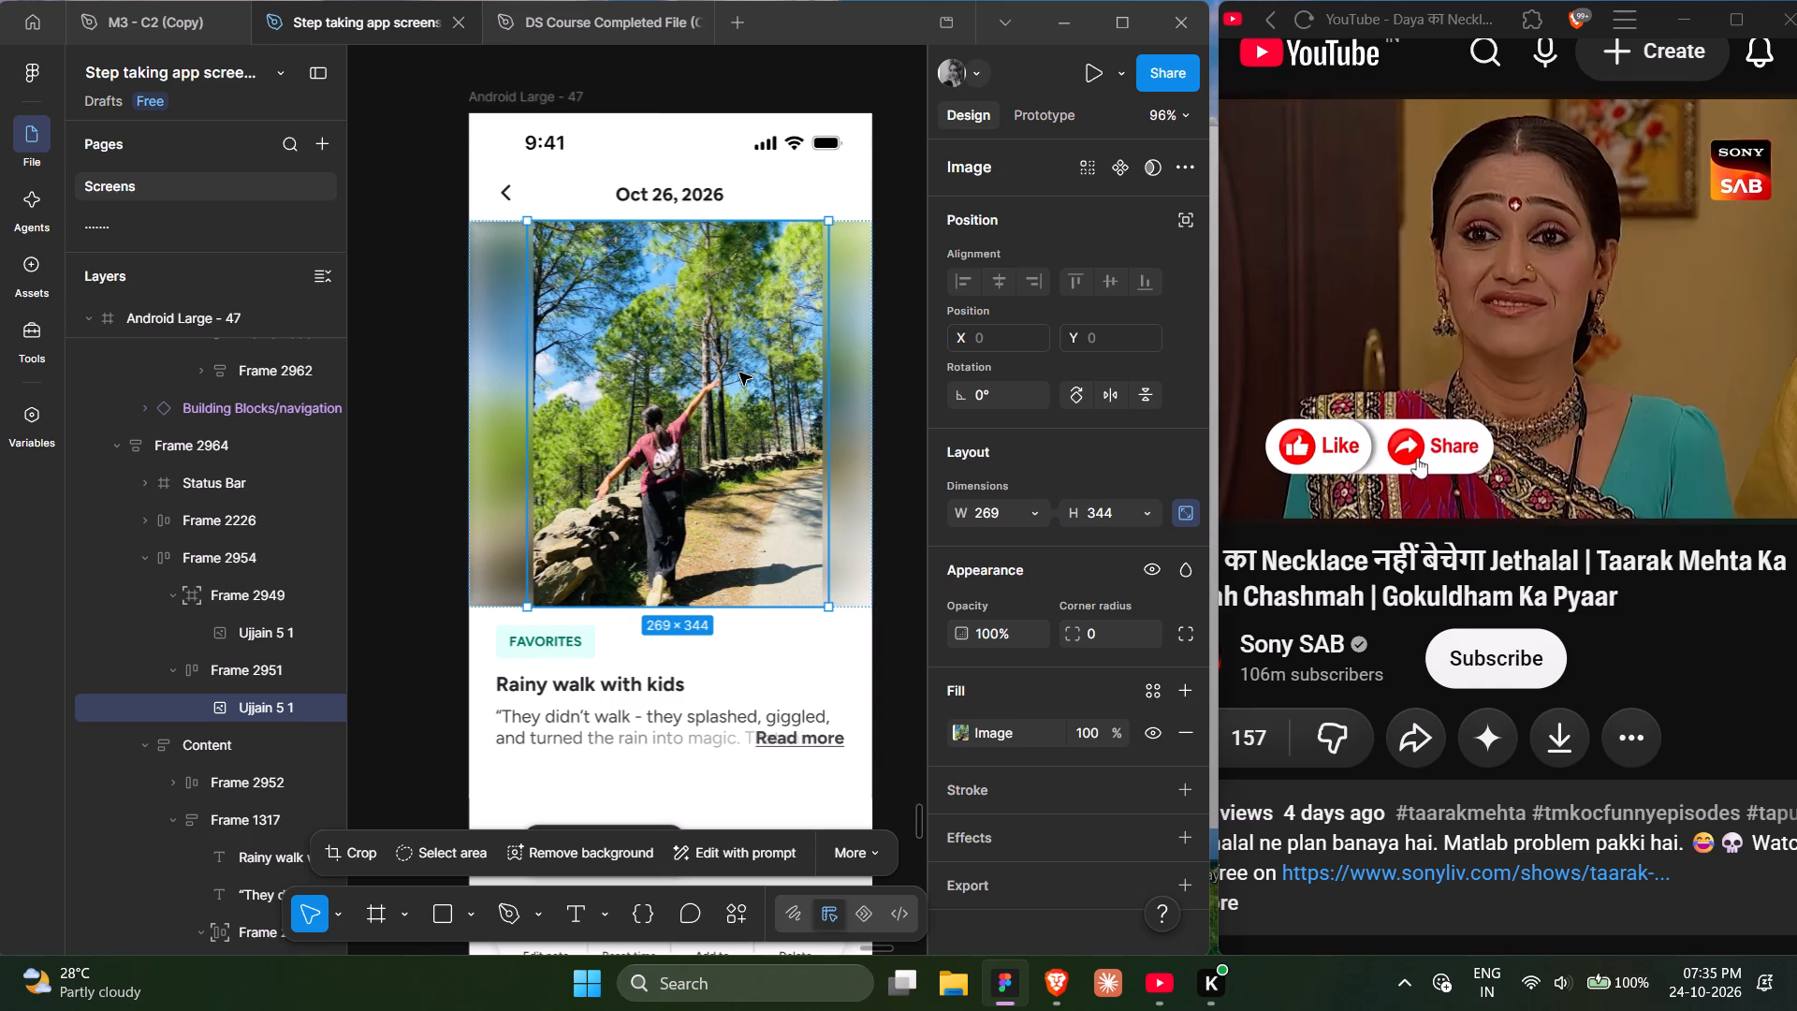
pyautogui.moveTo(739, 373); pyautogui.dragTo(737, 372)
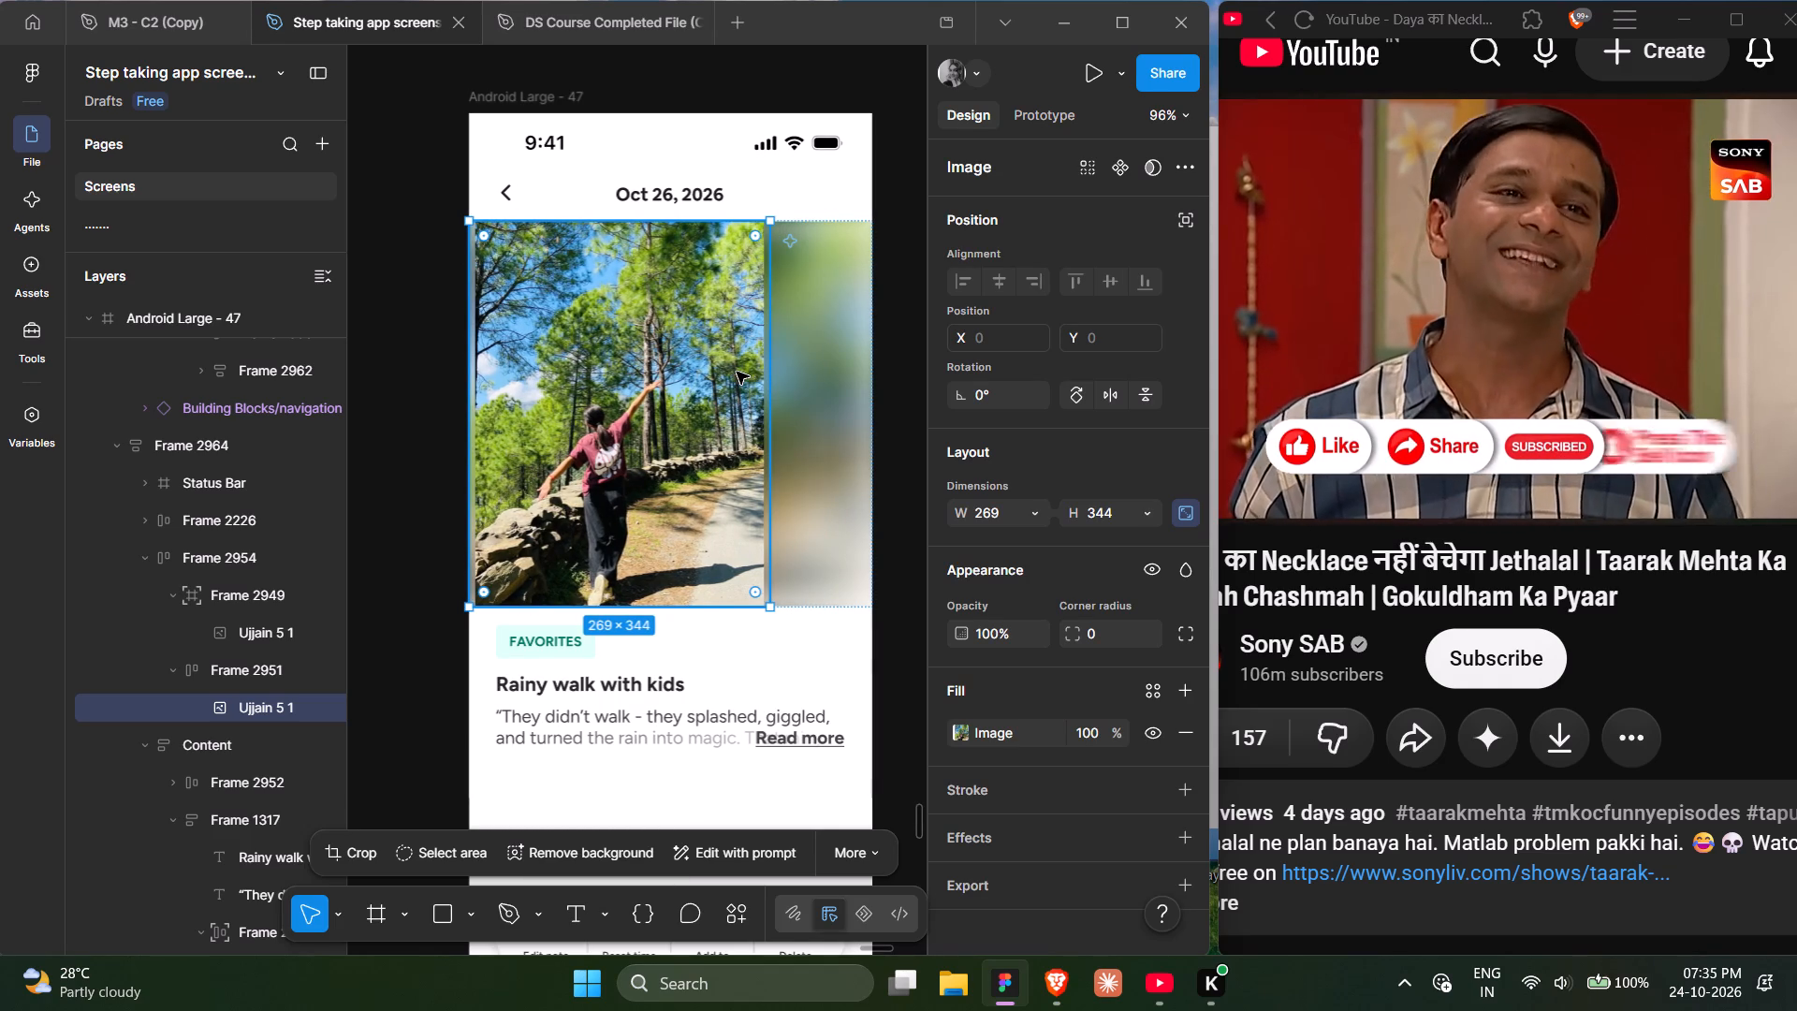
# Set Frame 2951's auto layout alignment to top center with a fixed gap of 0.
pyautogui.hotkey('shift', 'Return')
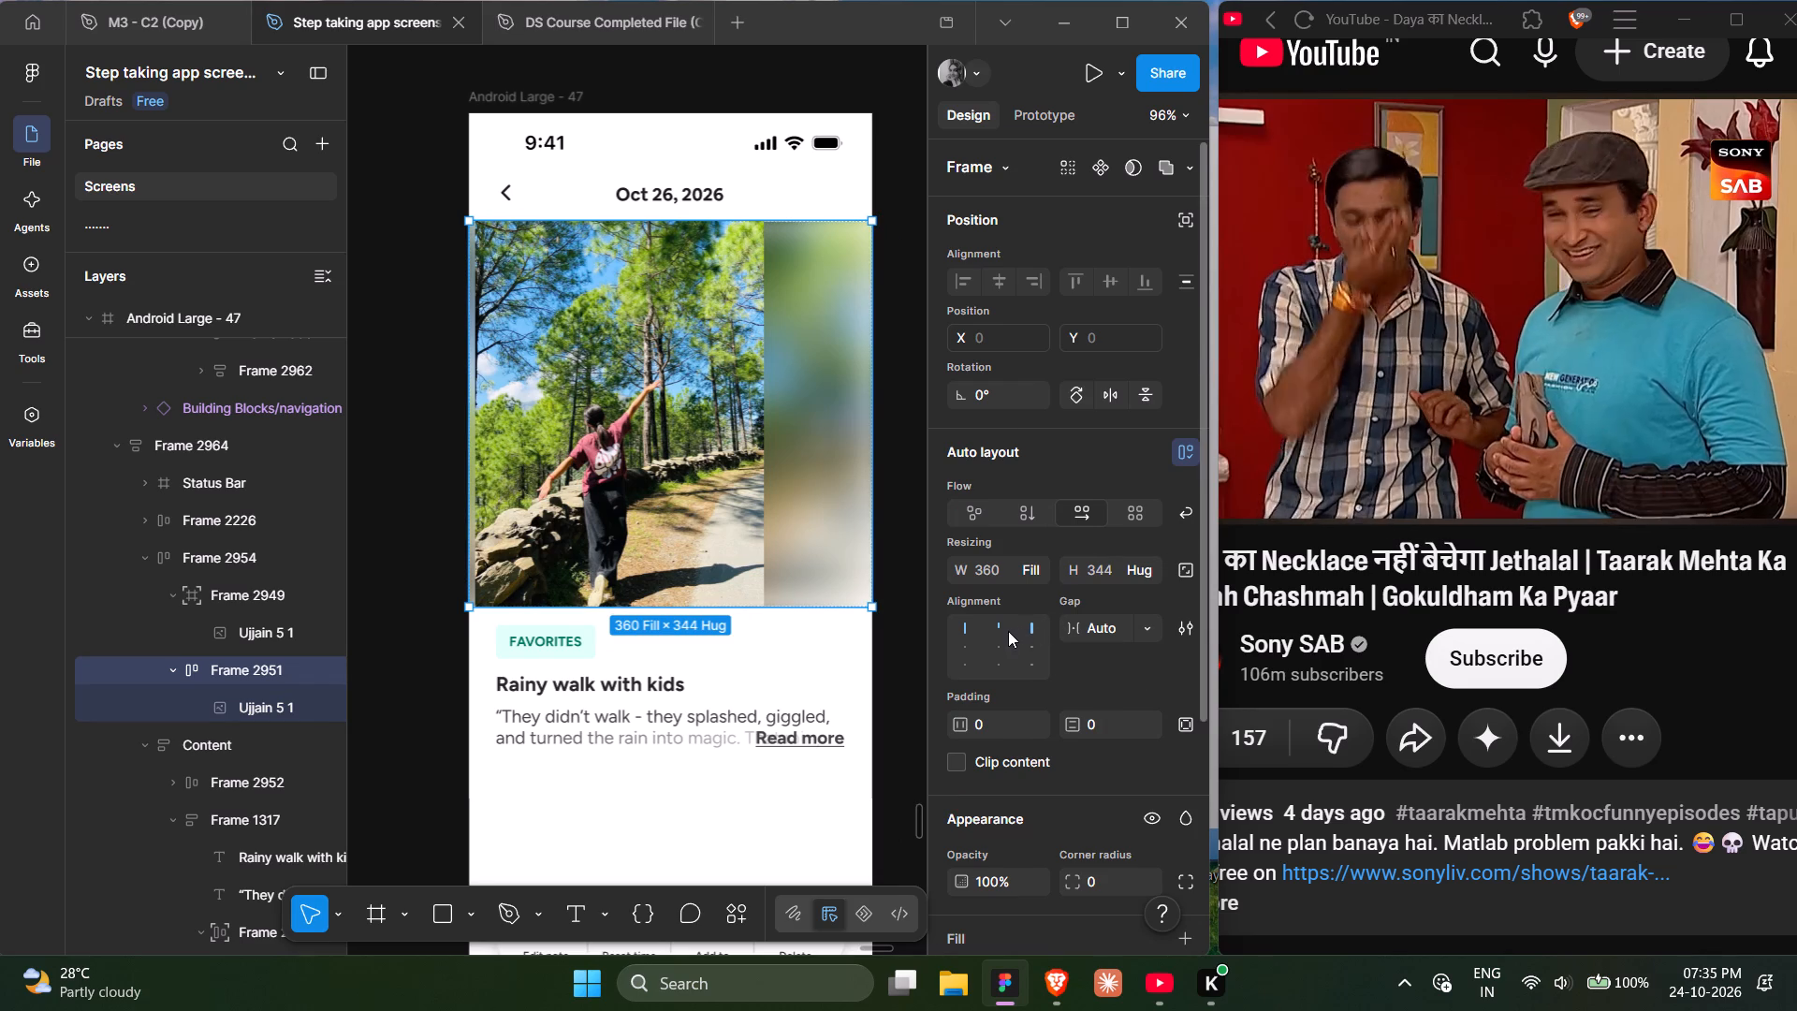
pyautogui.doubleClick(1001, 631)
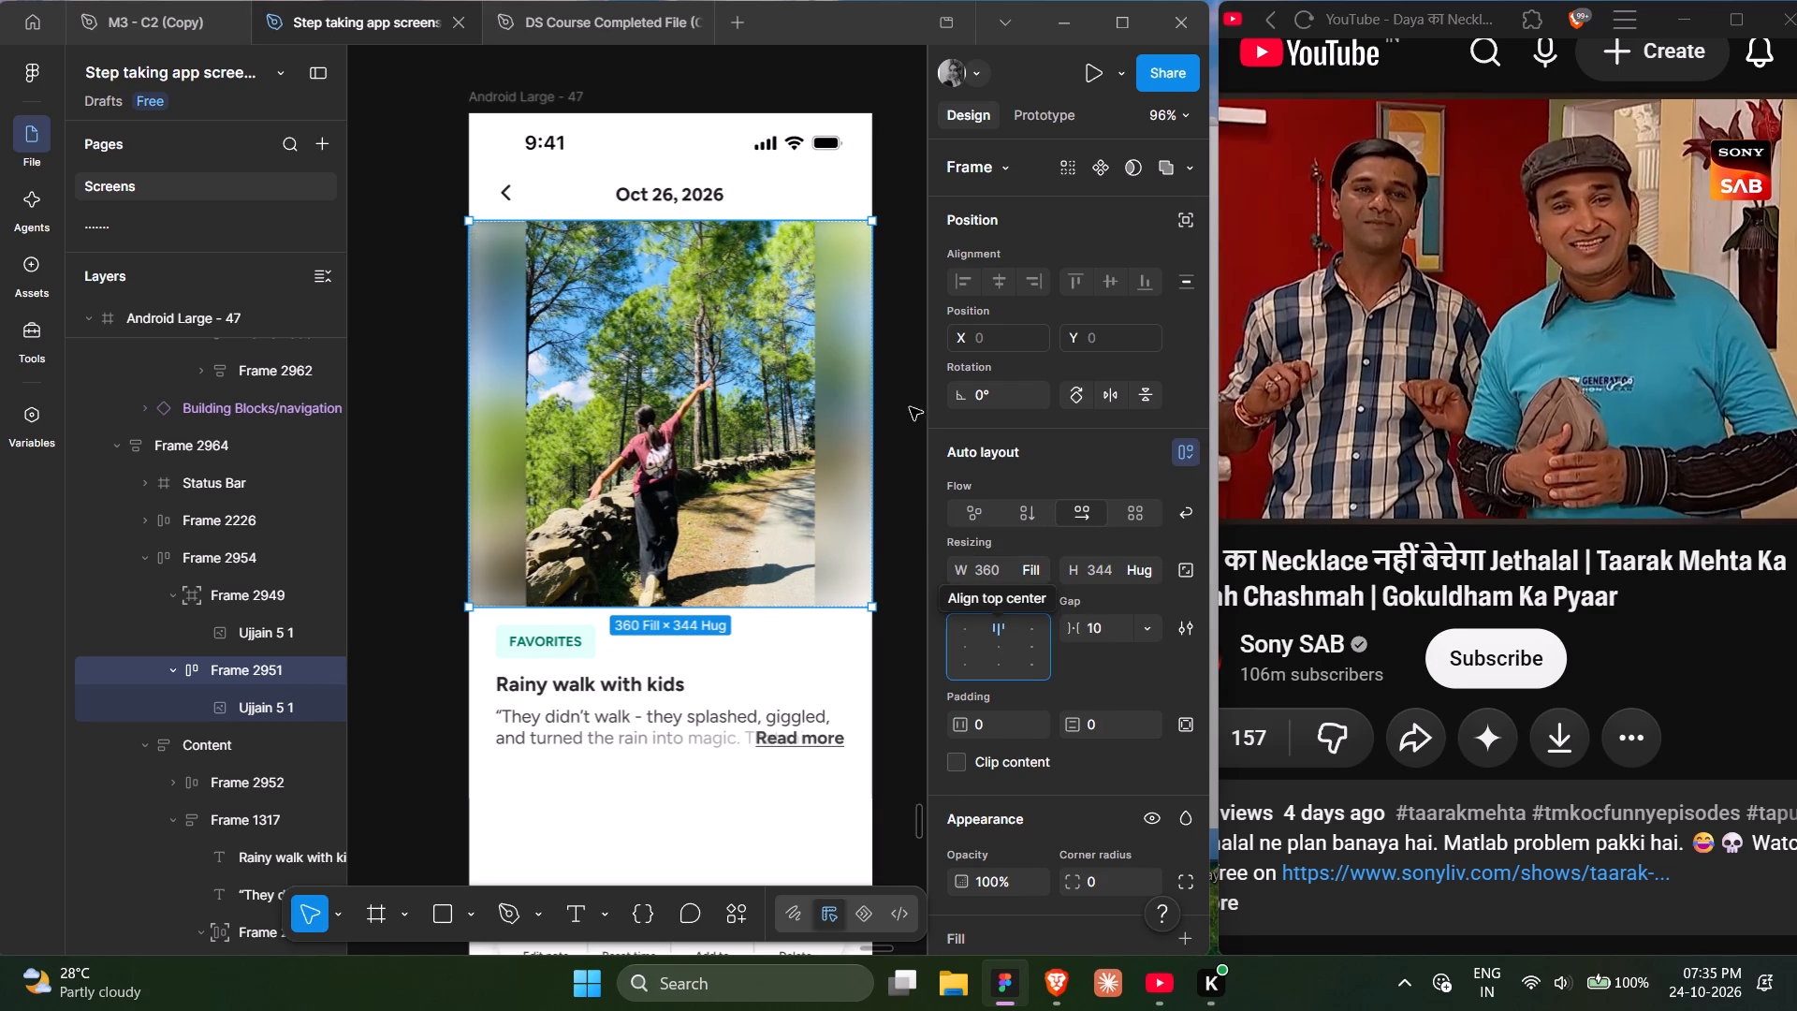
pyautogui.click(1089, 624)
pyautogui.press('0')
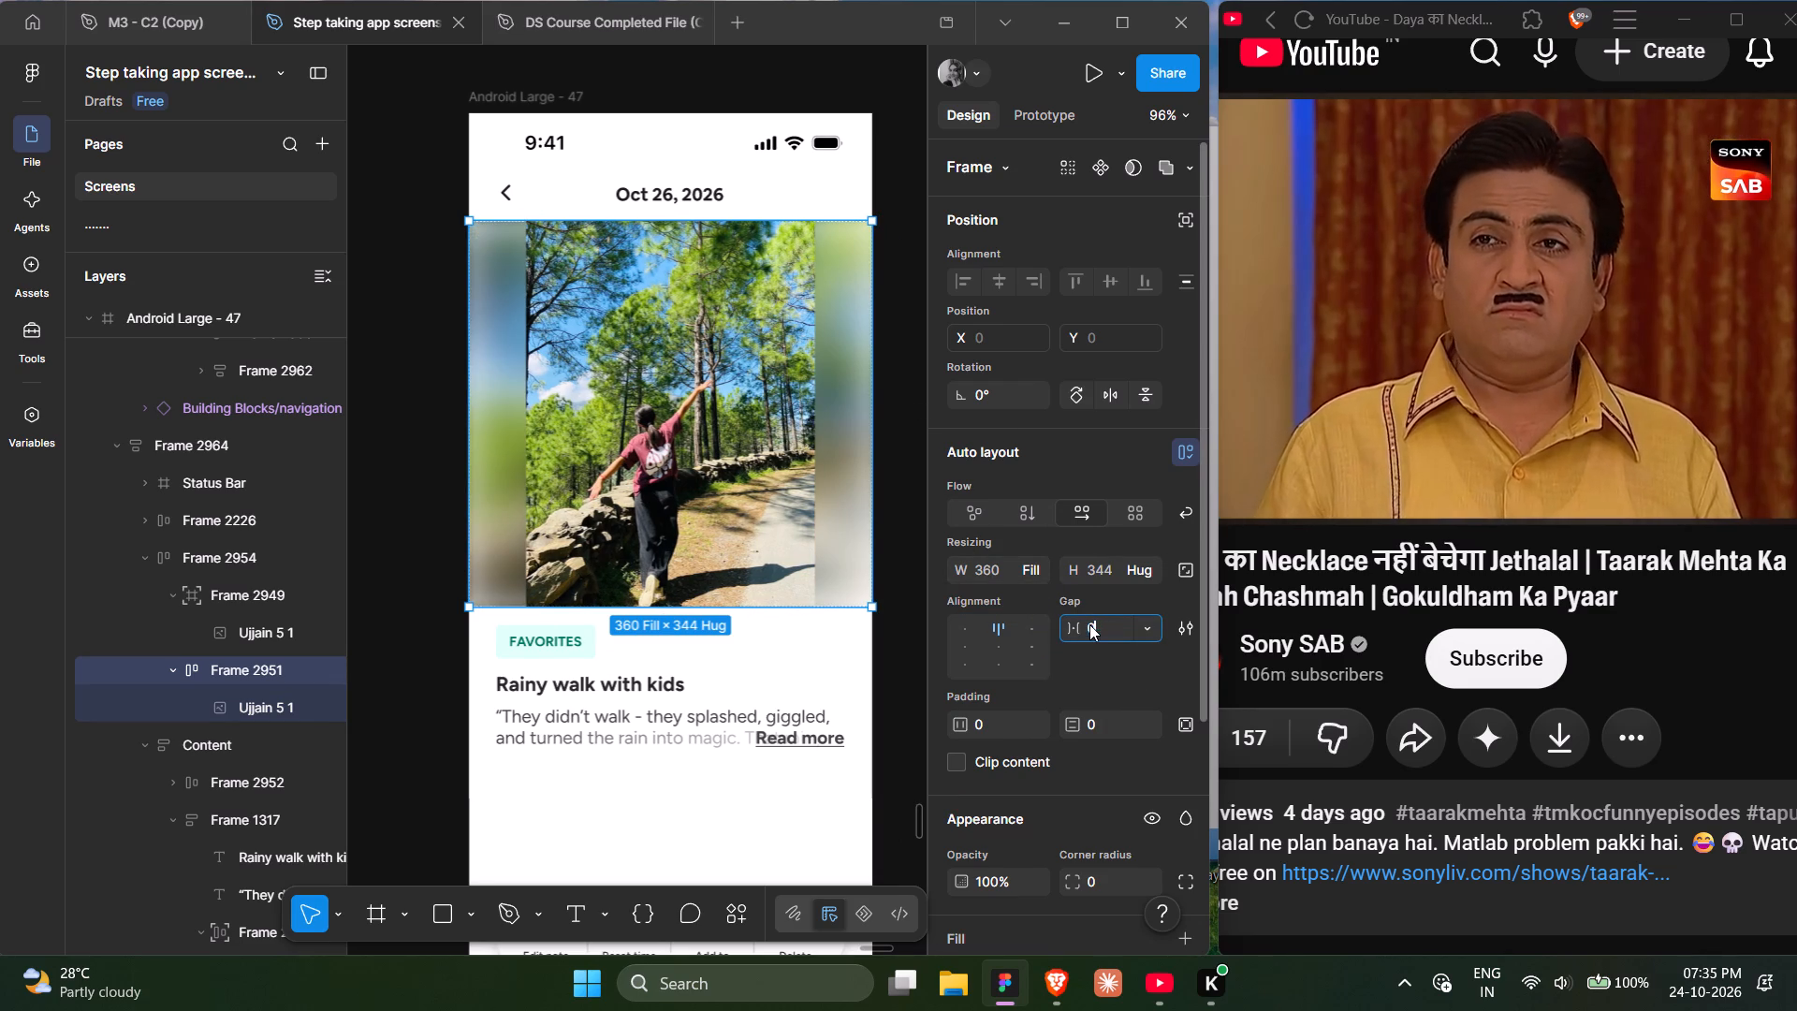
pyautogui.click(907, 458)
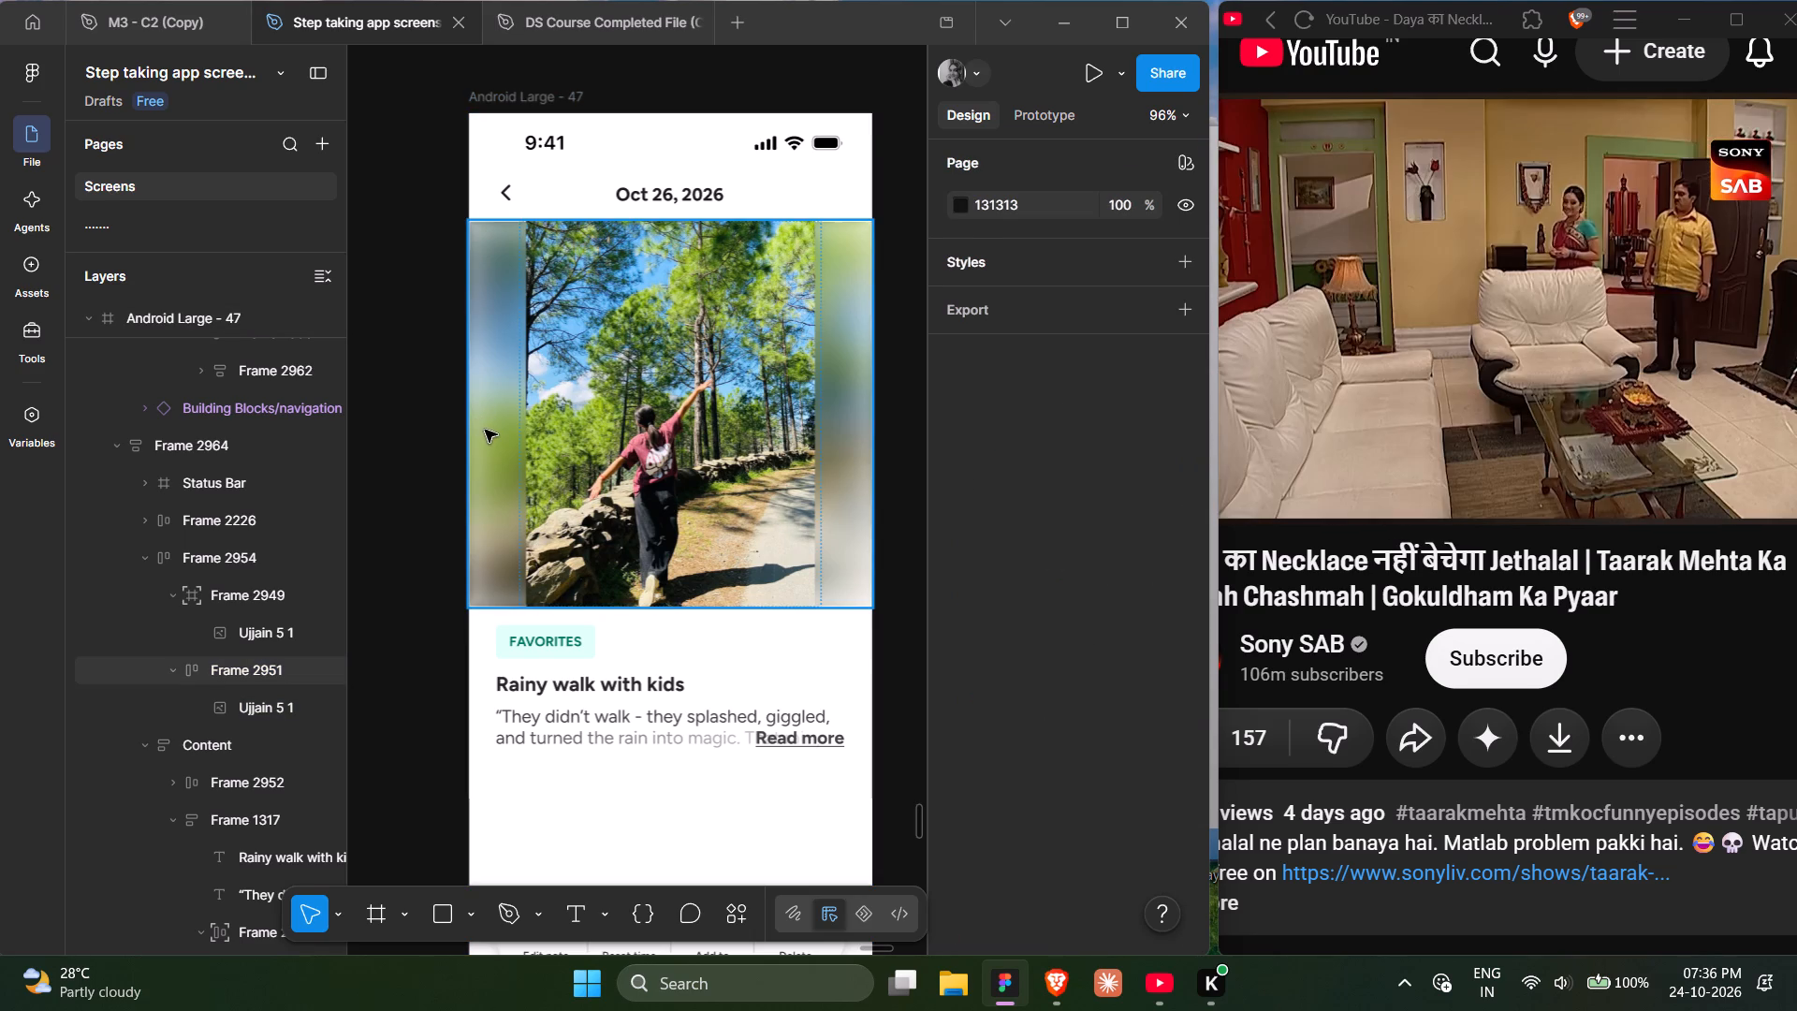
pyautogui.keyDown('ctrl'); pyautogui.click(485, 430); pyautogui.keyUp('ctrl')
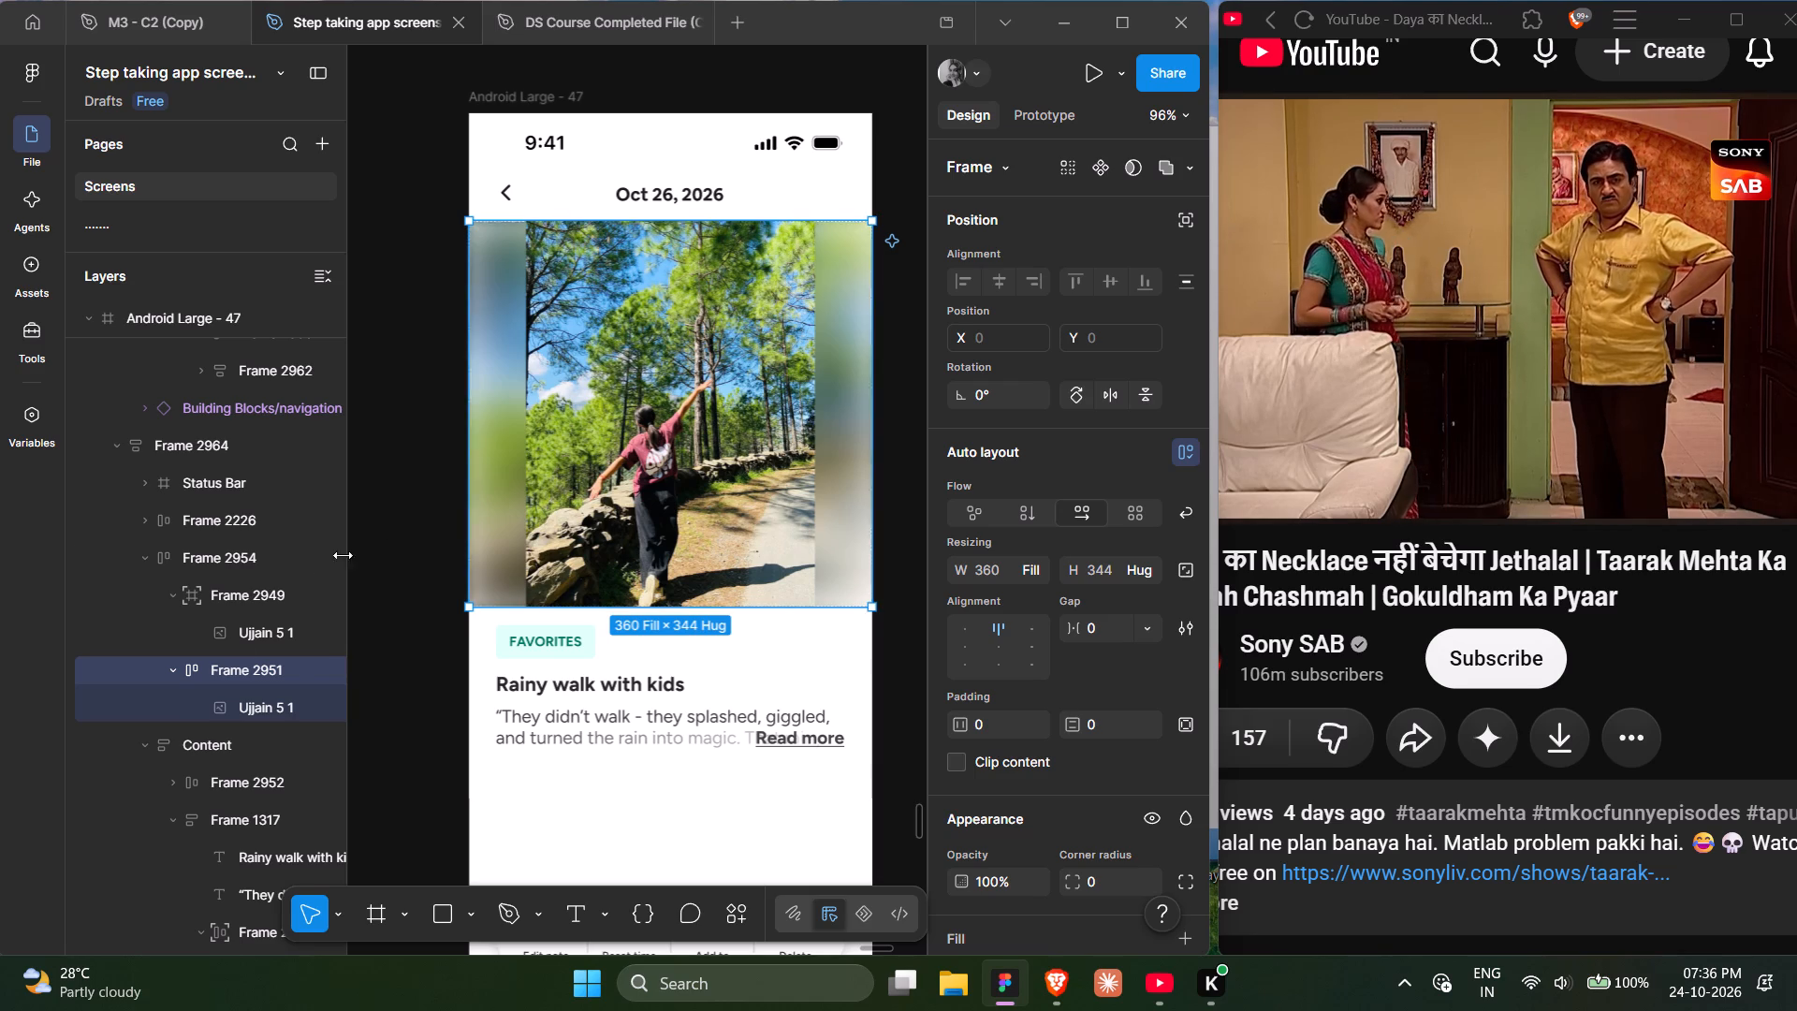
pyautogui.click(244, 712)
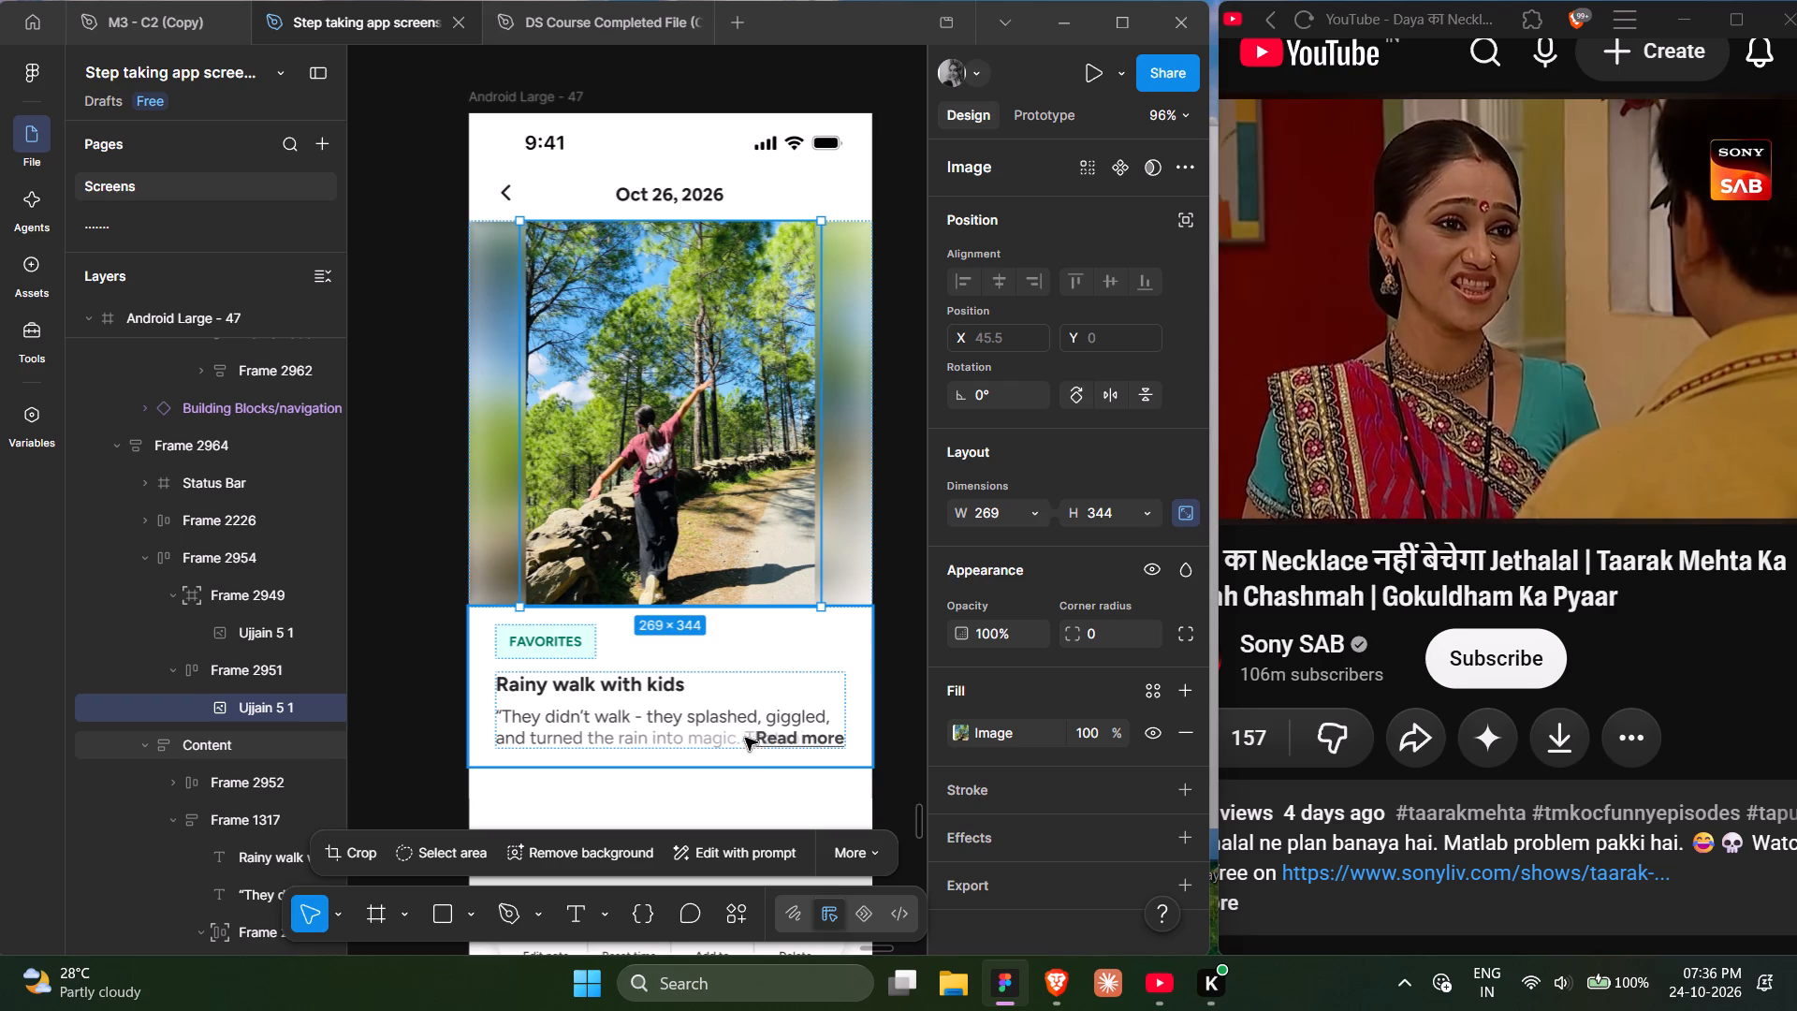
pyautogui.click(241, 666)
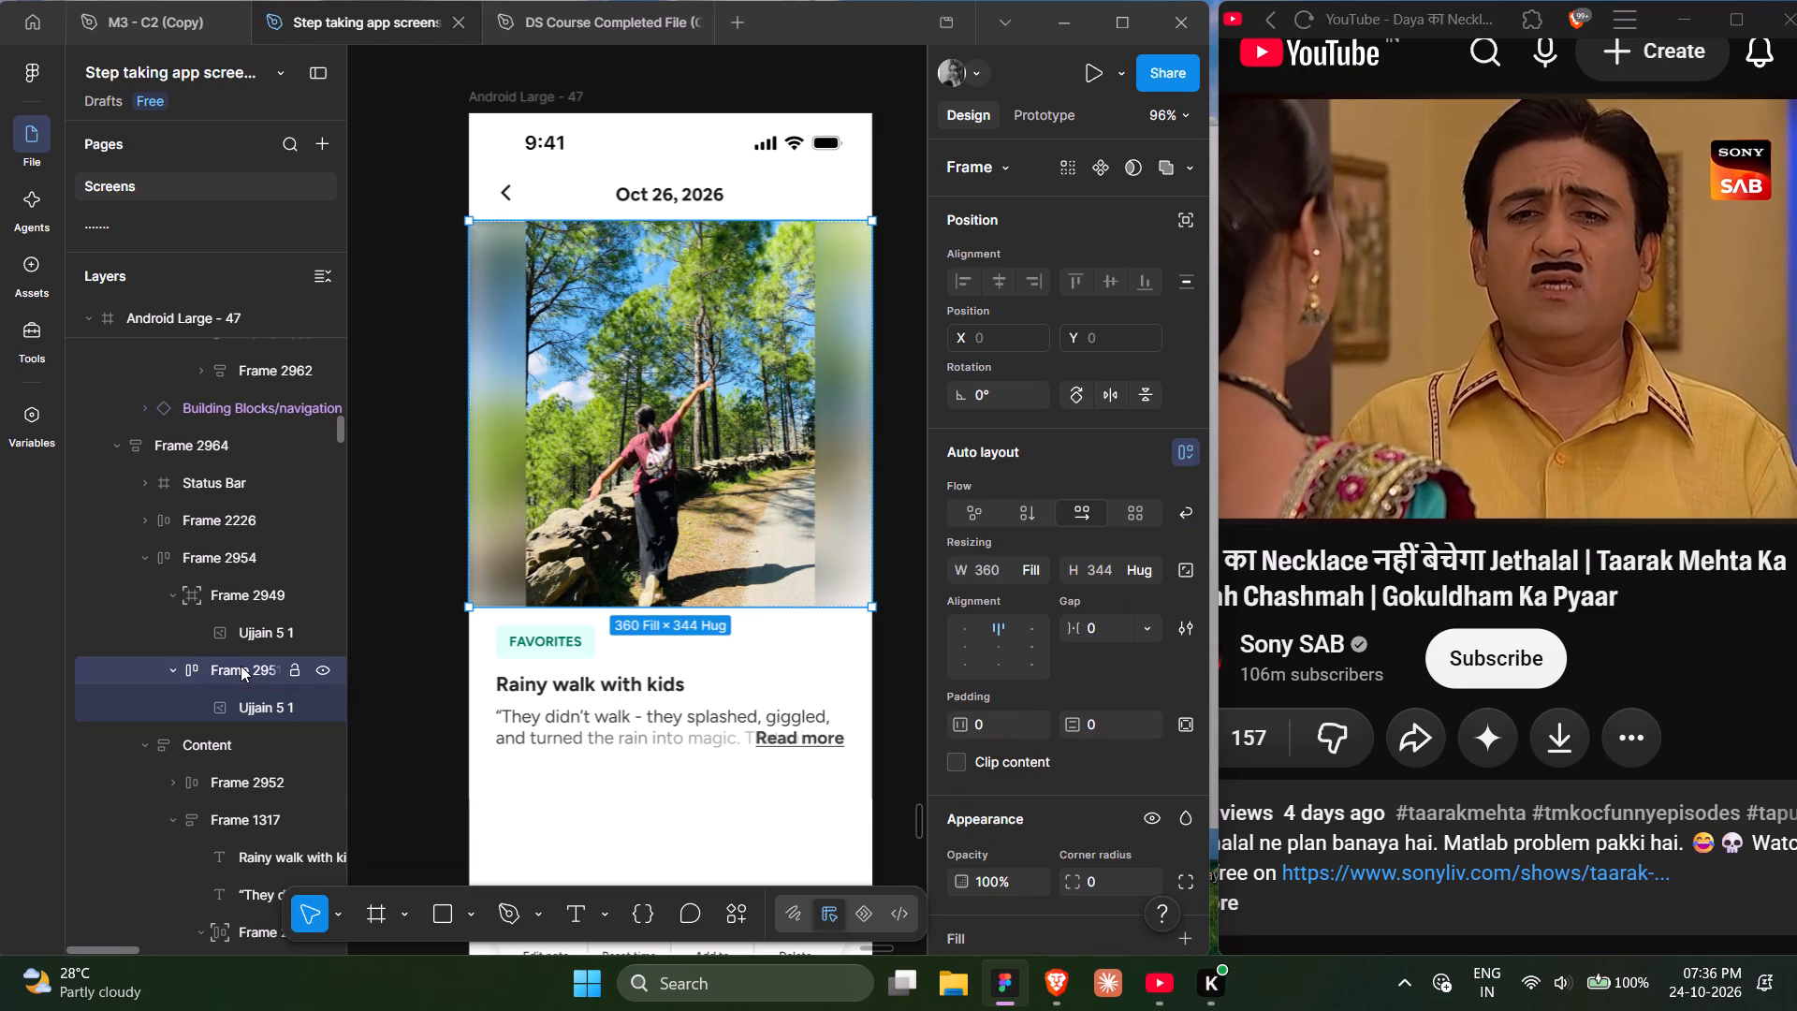
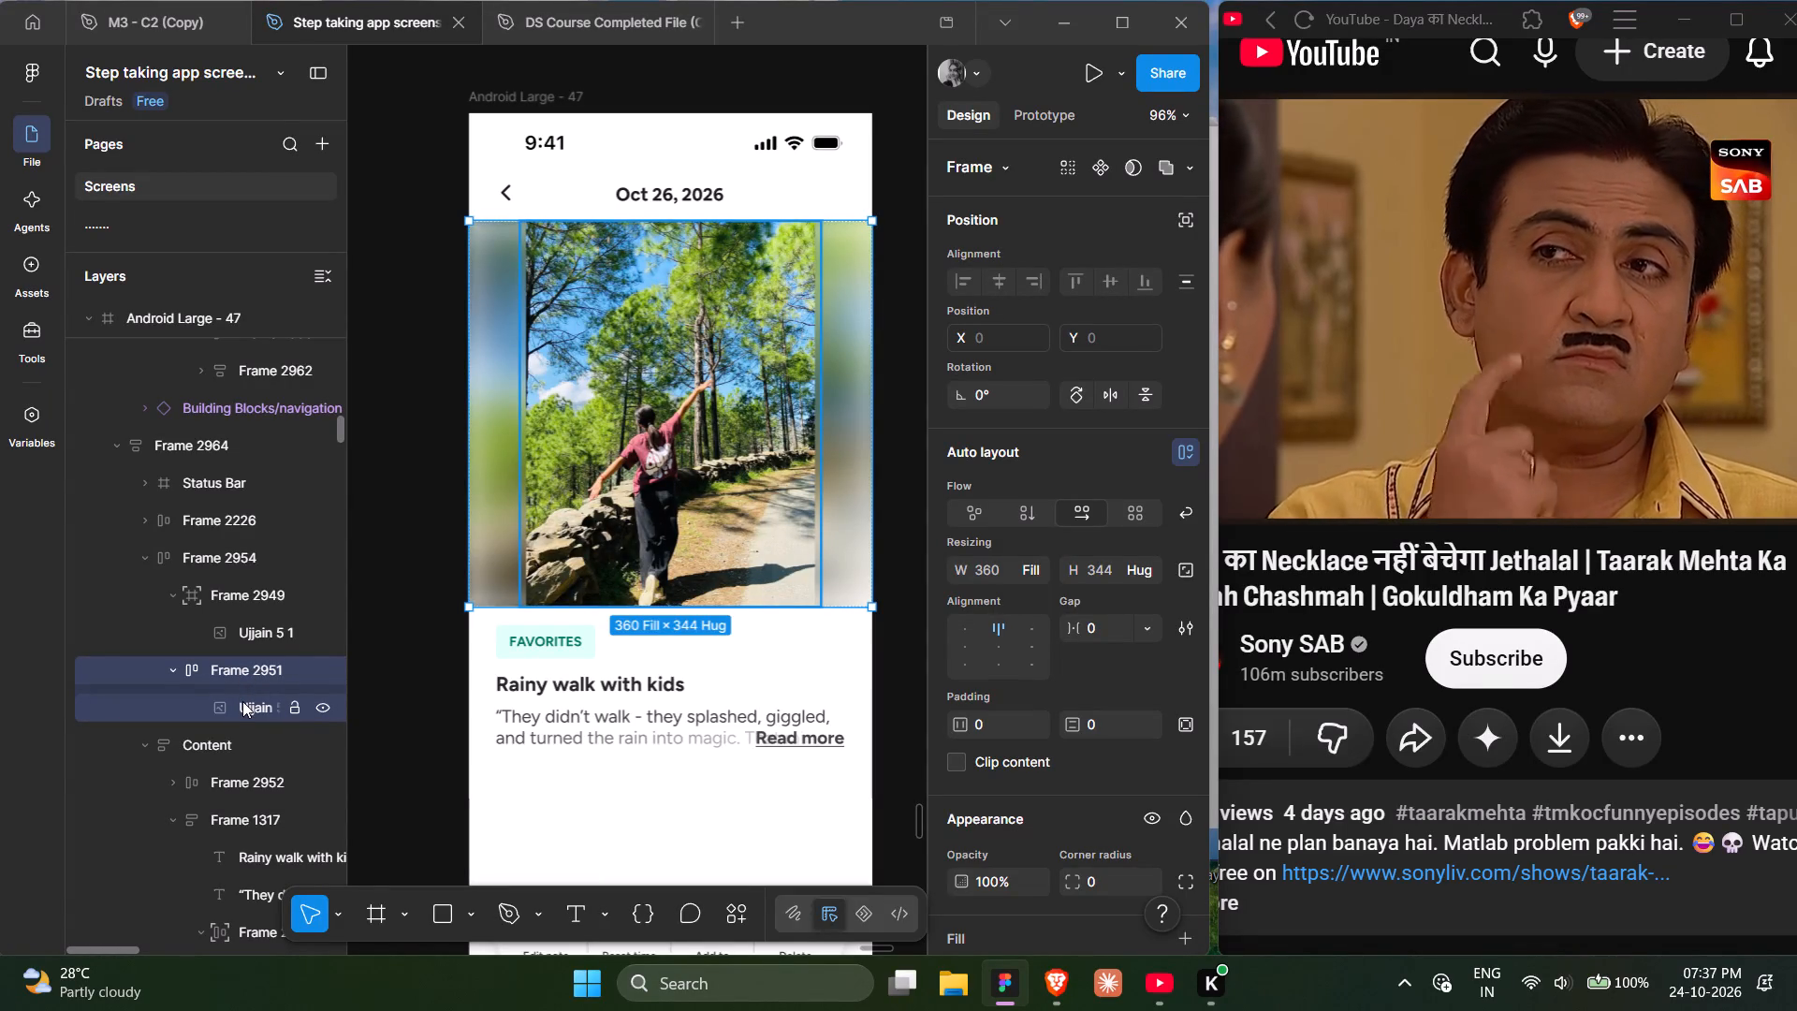
# Inspect the position and sizing settings of the image in Frame 2951, its parent frame, and the background image in Frame 2949.
pyautogui.click(242, 701)
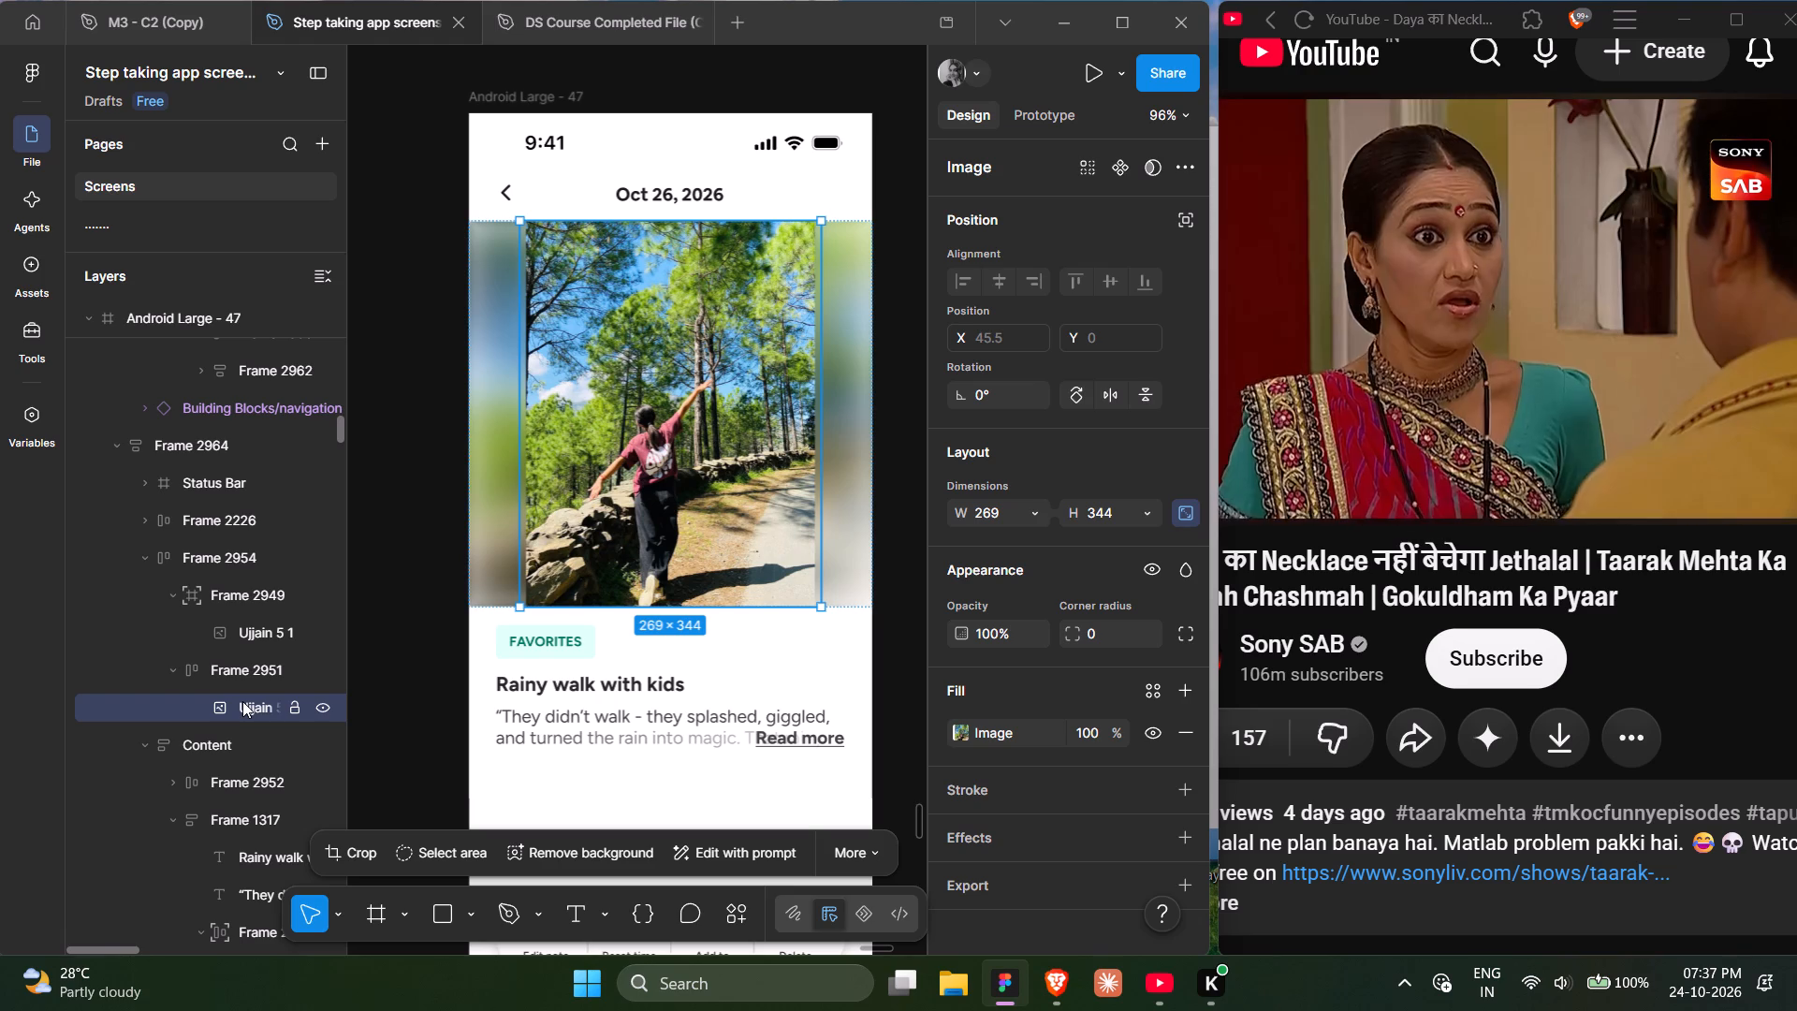
pyautogui.hotkey('shift', 'Return')
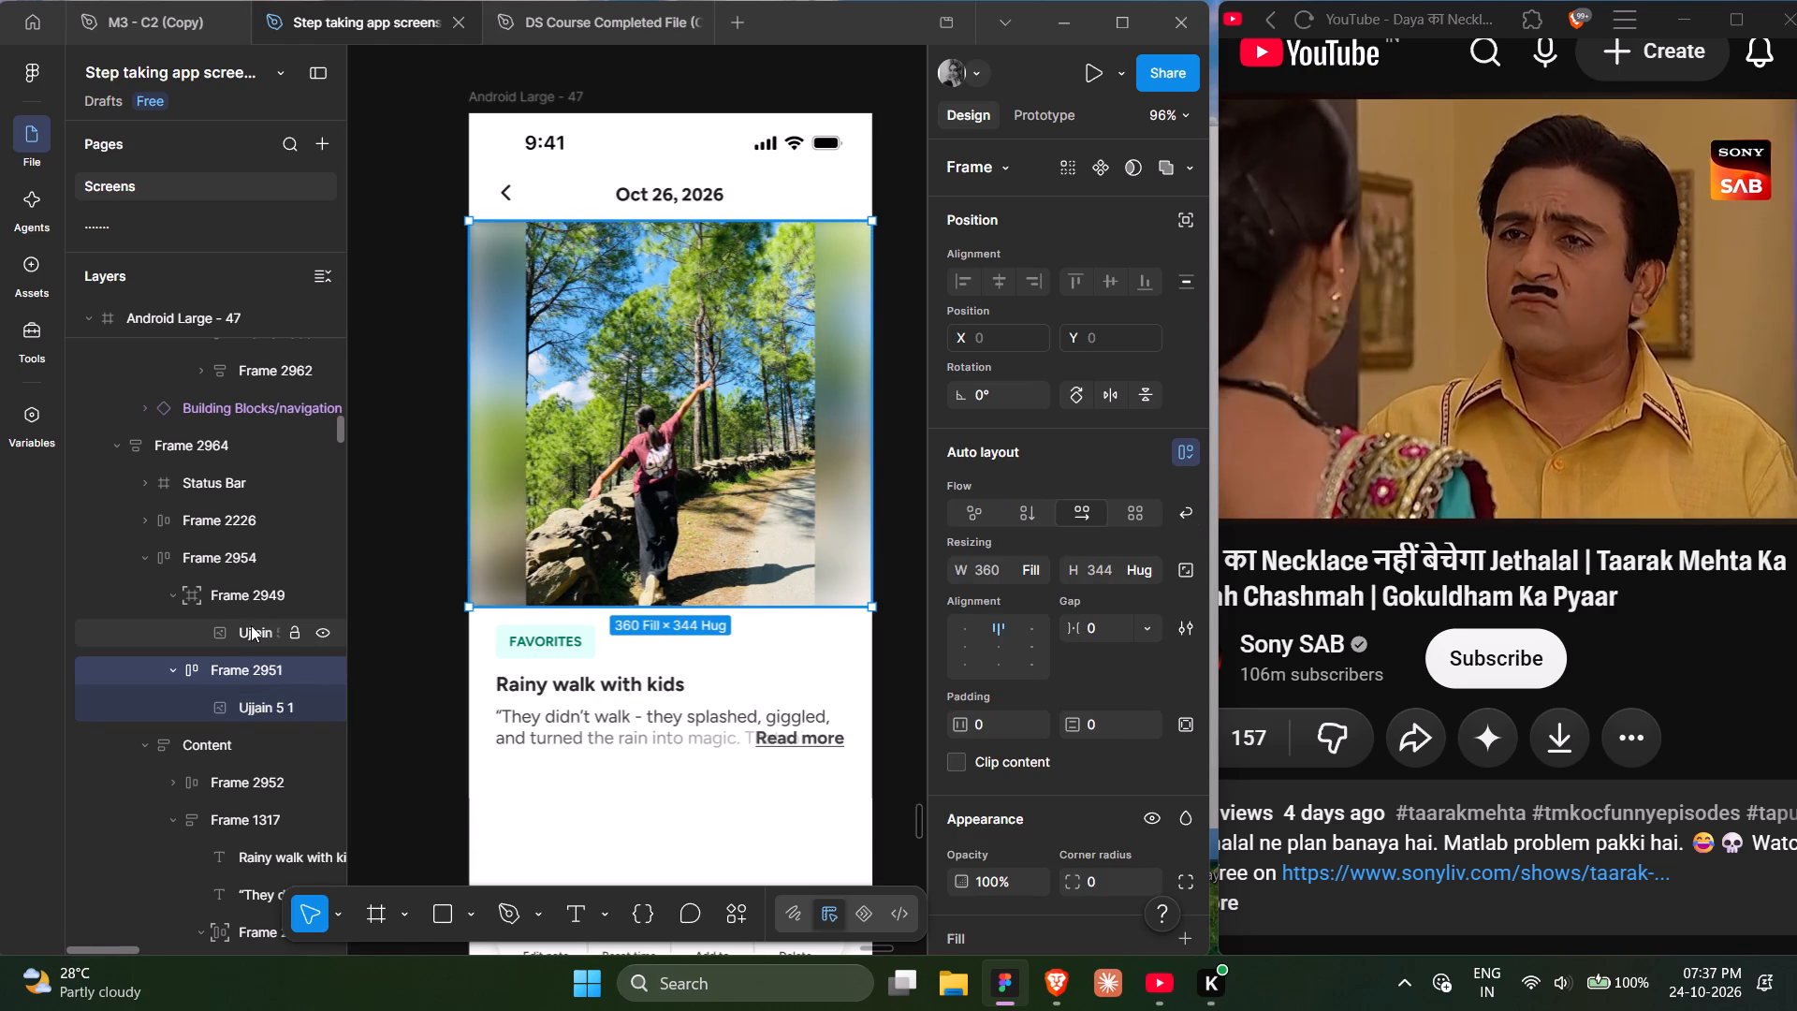
pyautogui.click(239, 629)
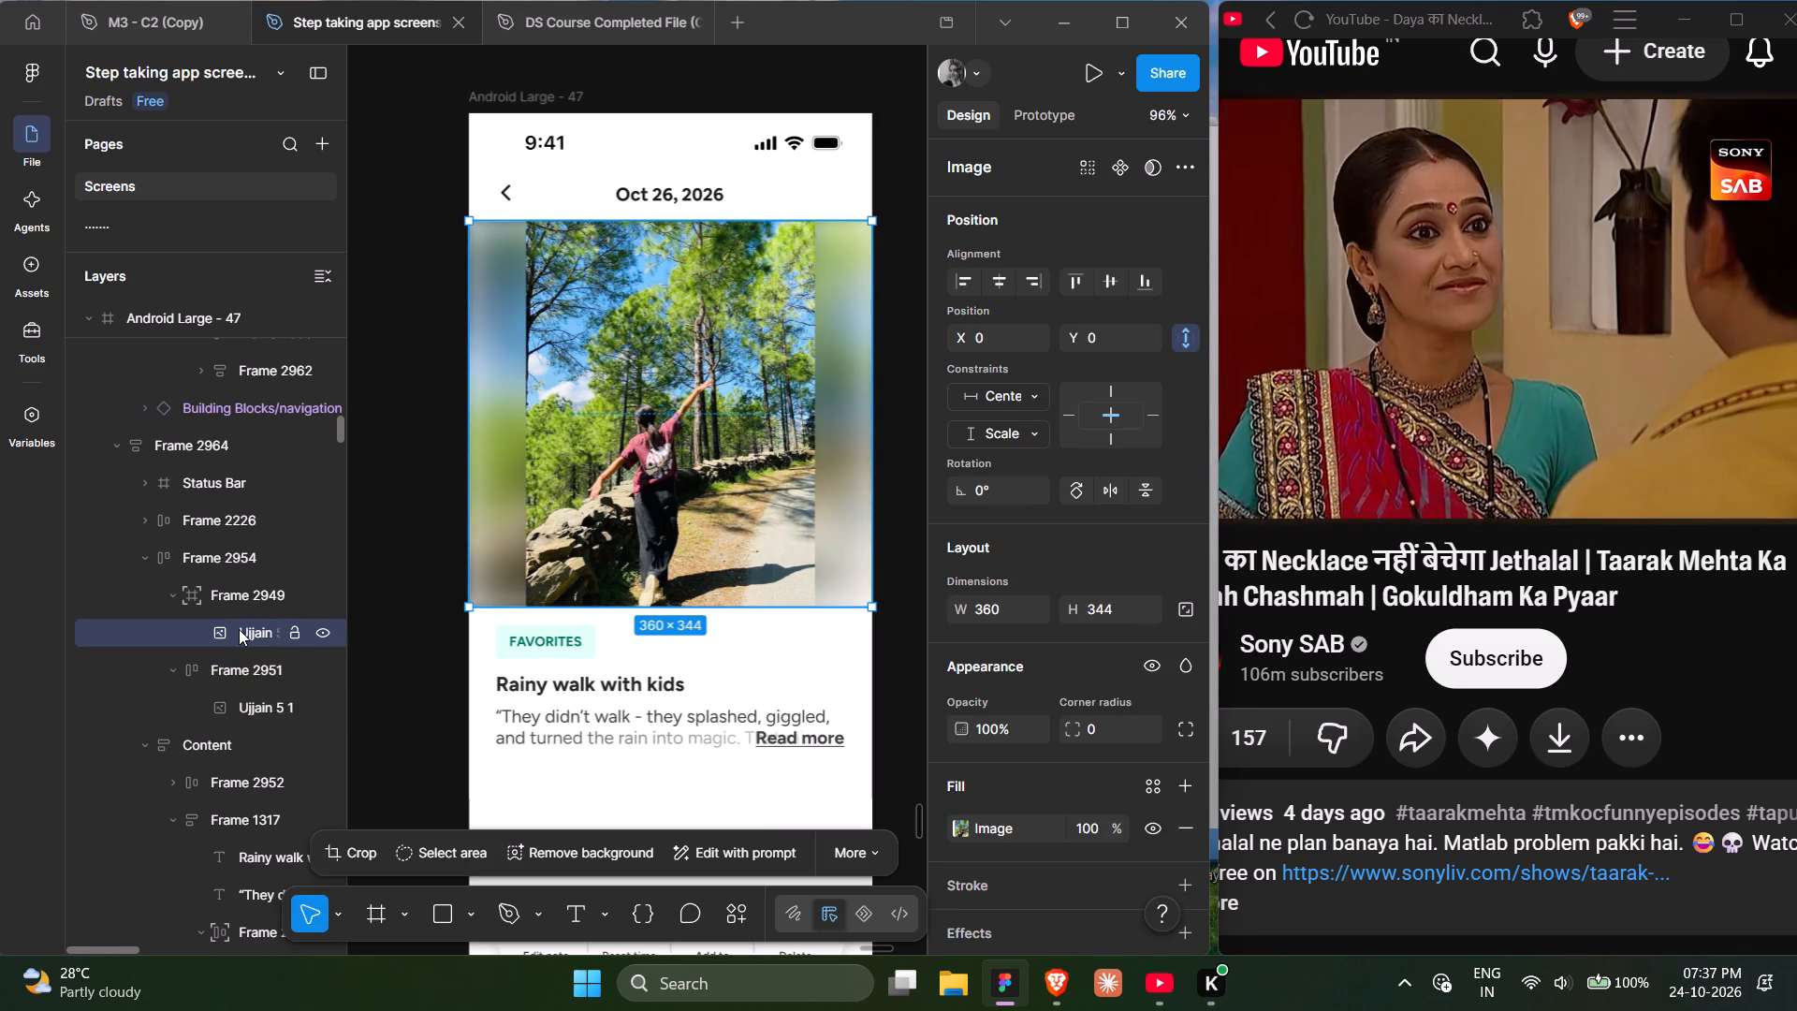
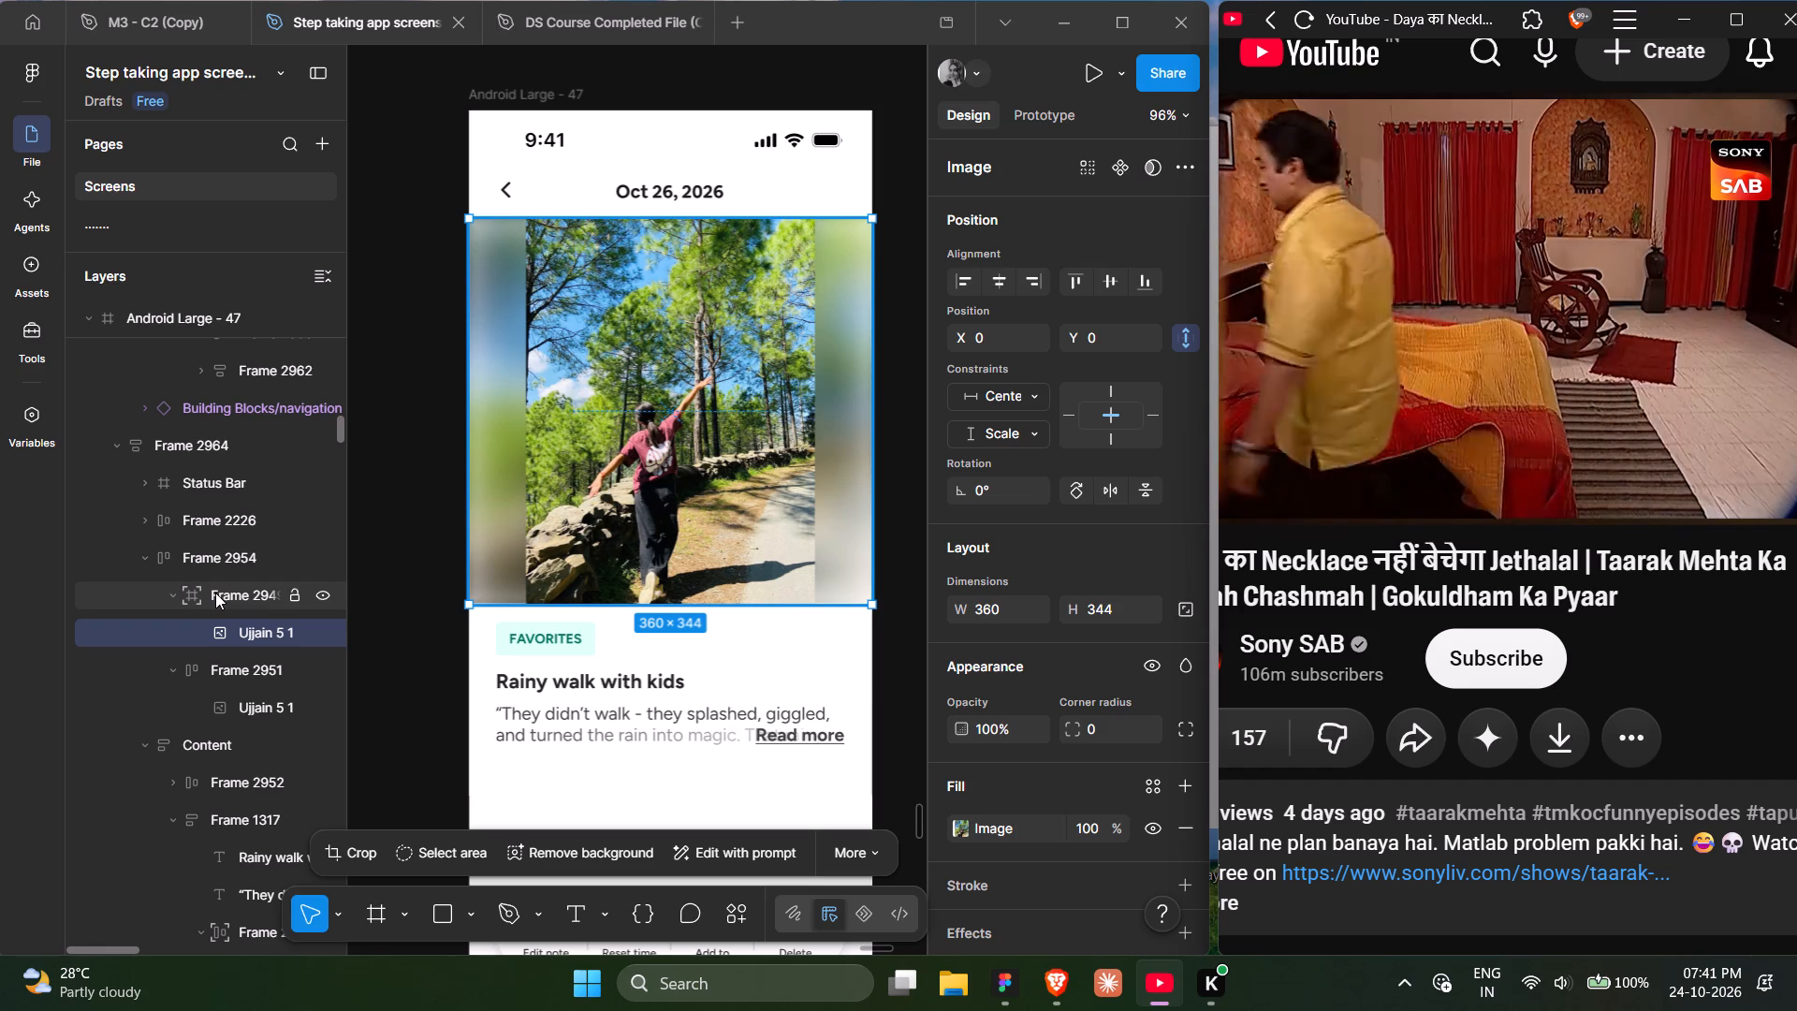
# Compare the position, constraint and auto layout settings of Frame 2949, Frame 2951, their images and the parent Frame 2954.
pyautogui.click(215, 593)
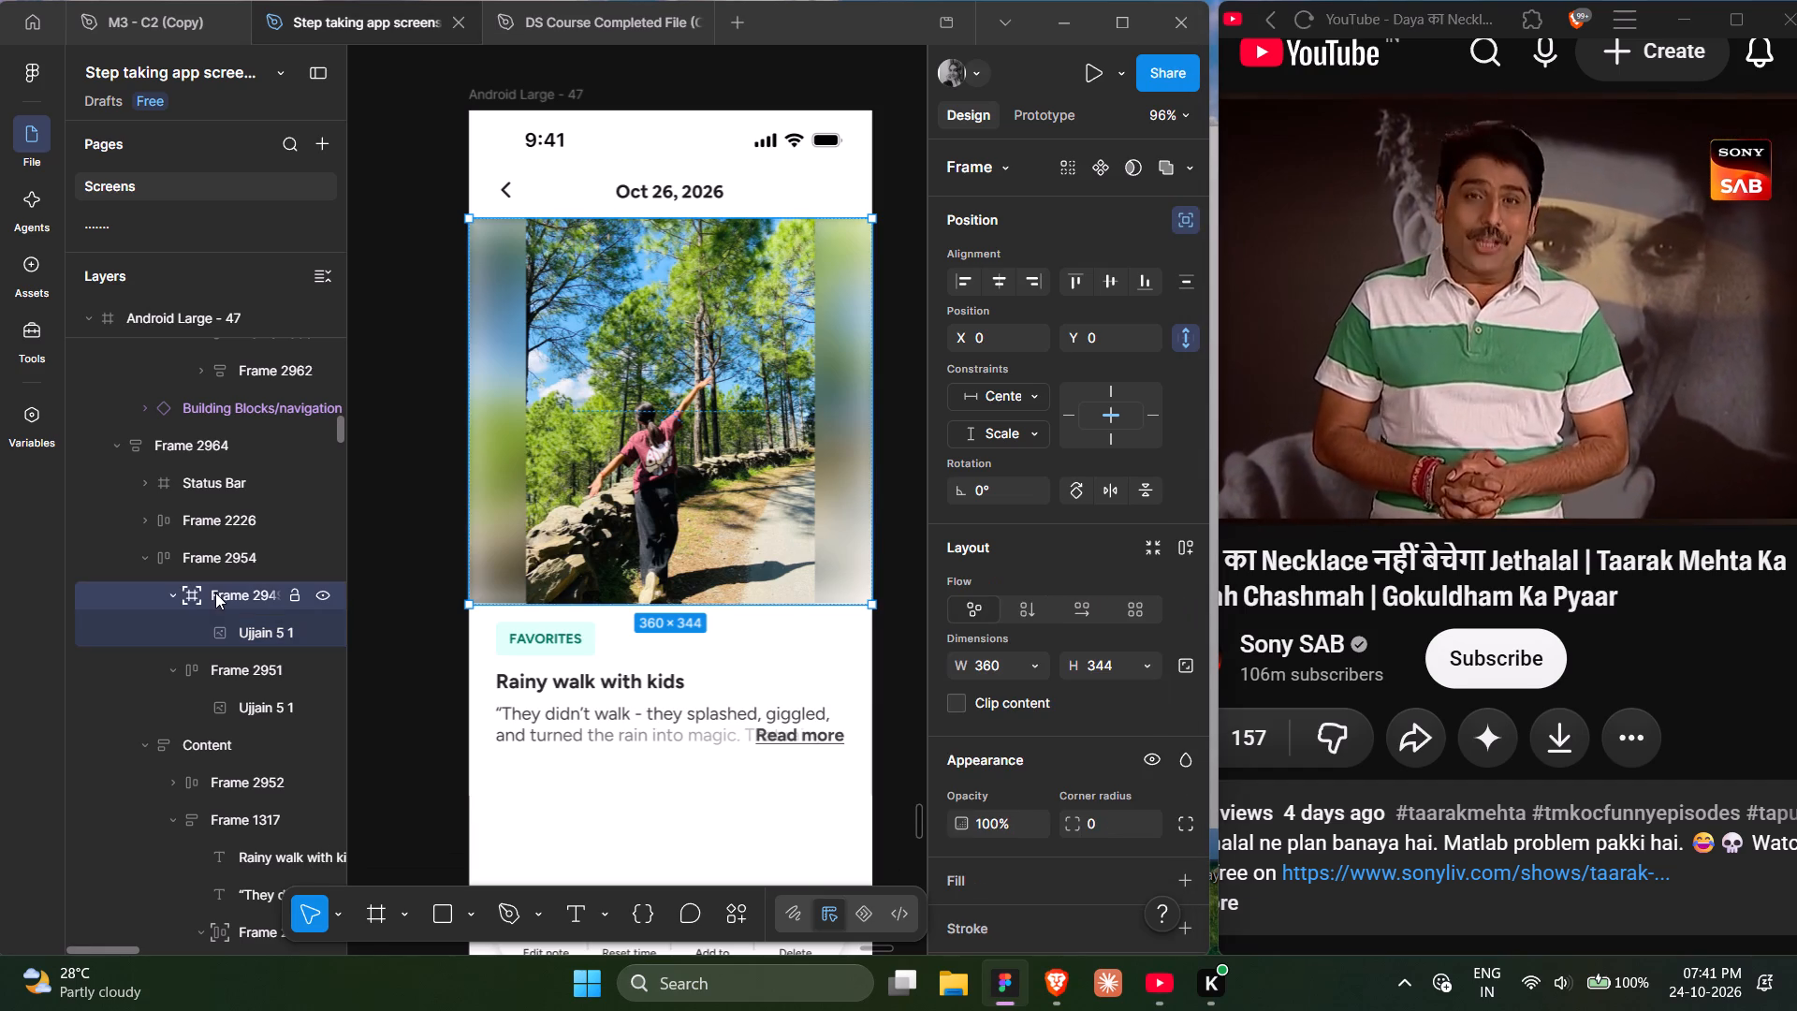
pyautogui.click(223, 630)
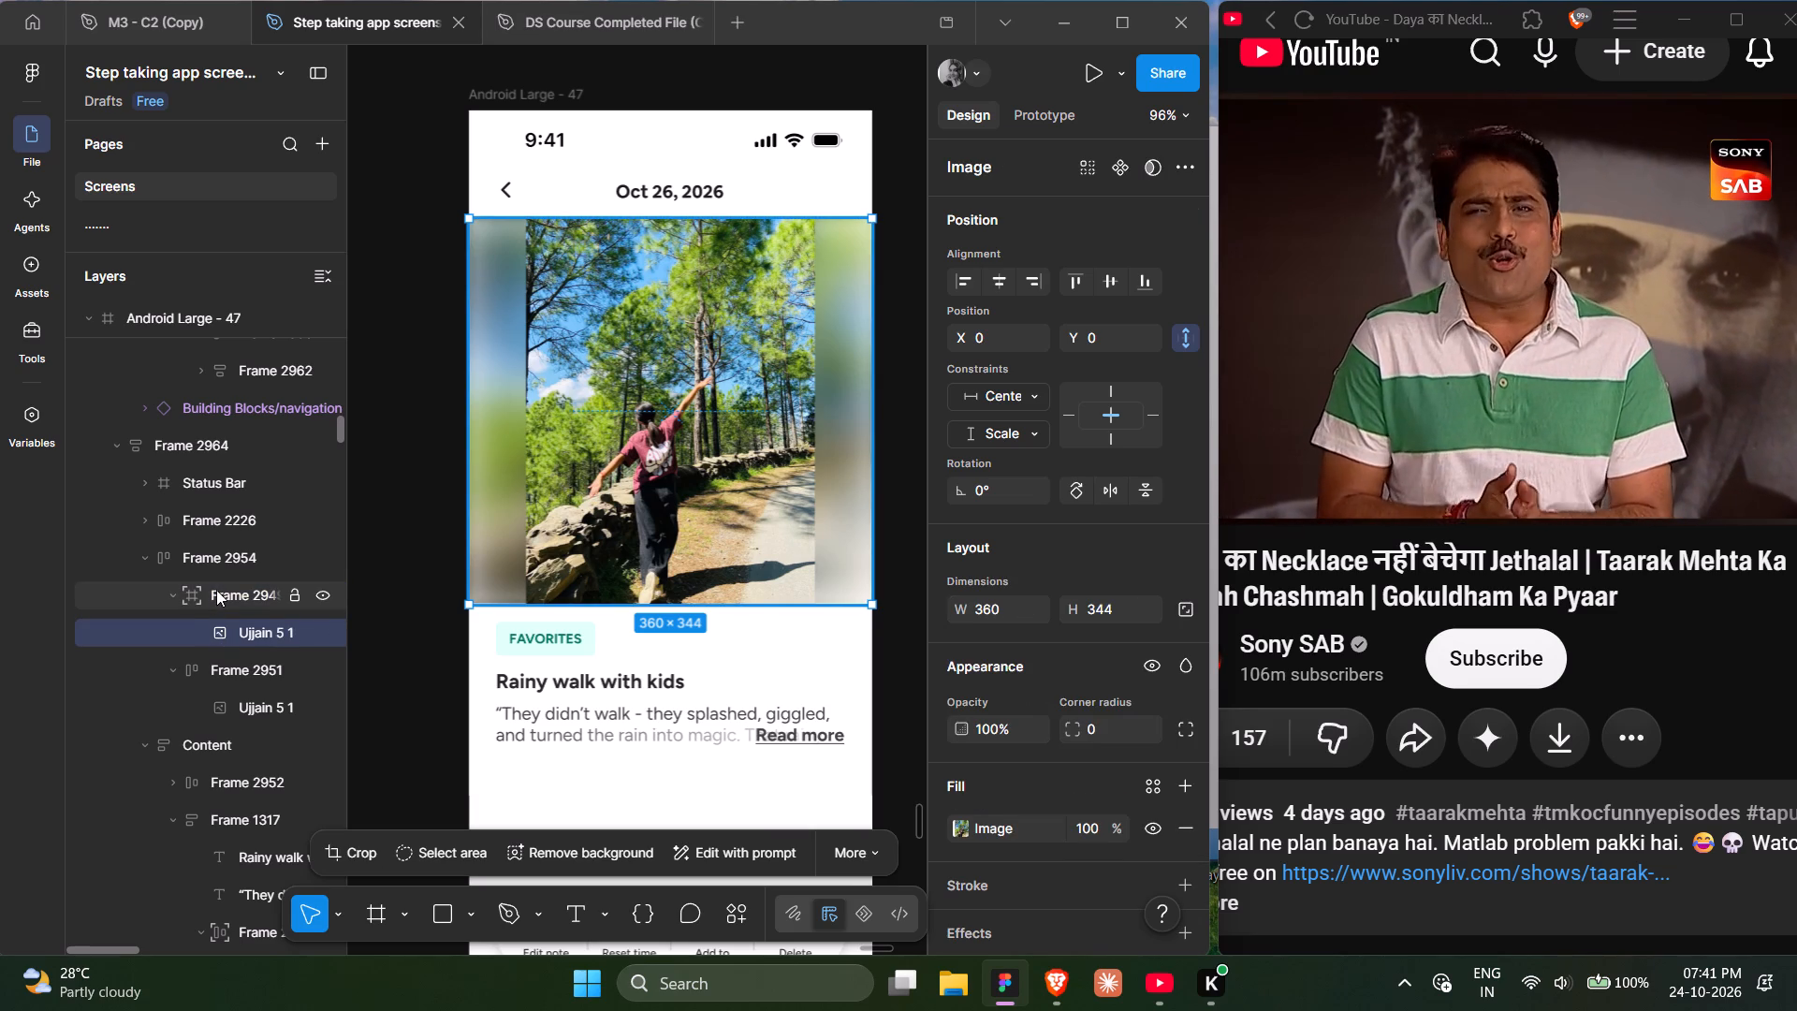
pyautogui.click(216, 590)
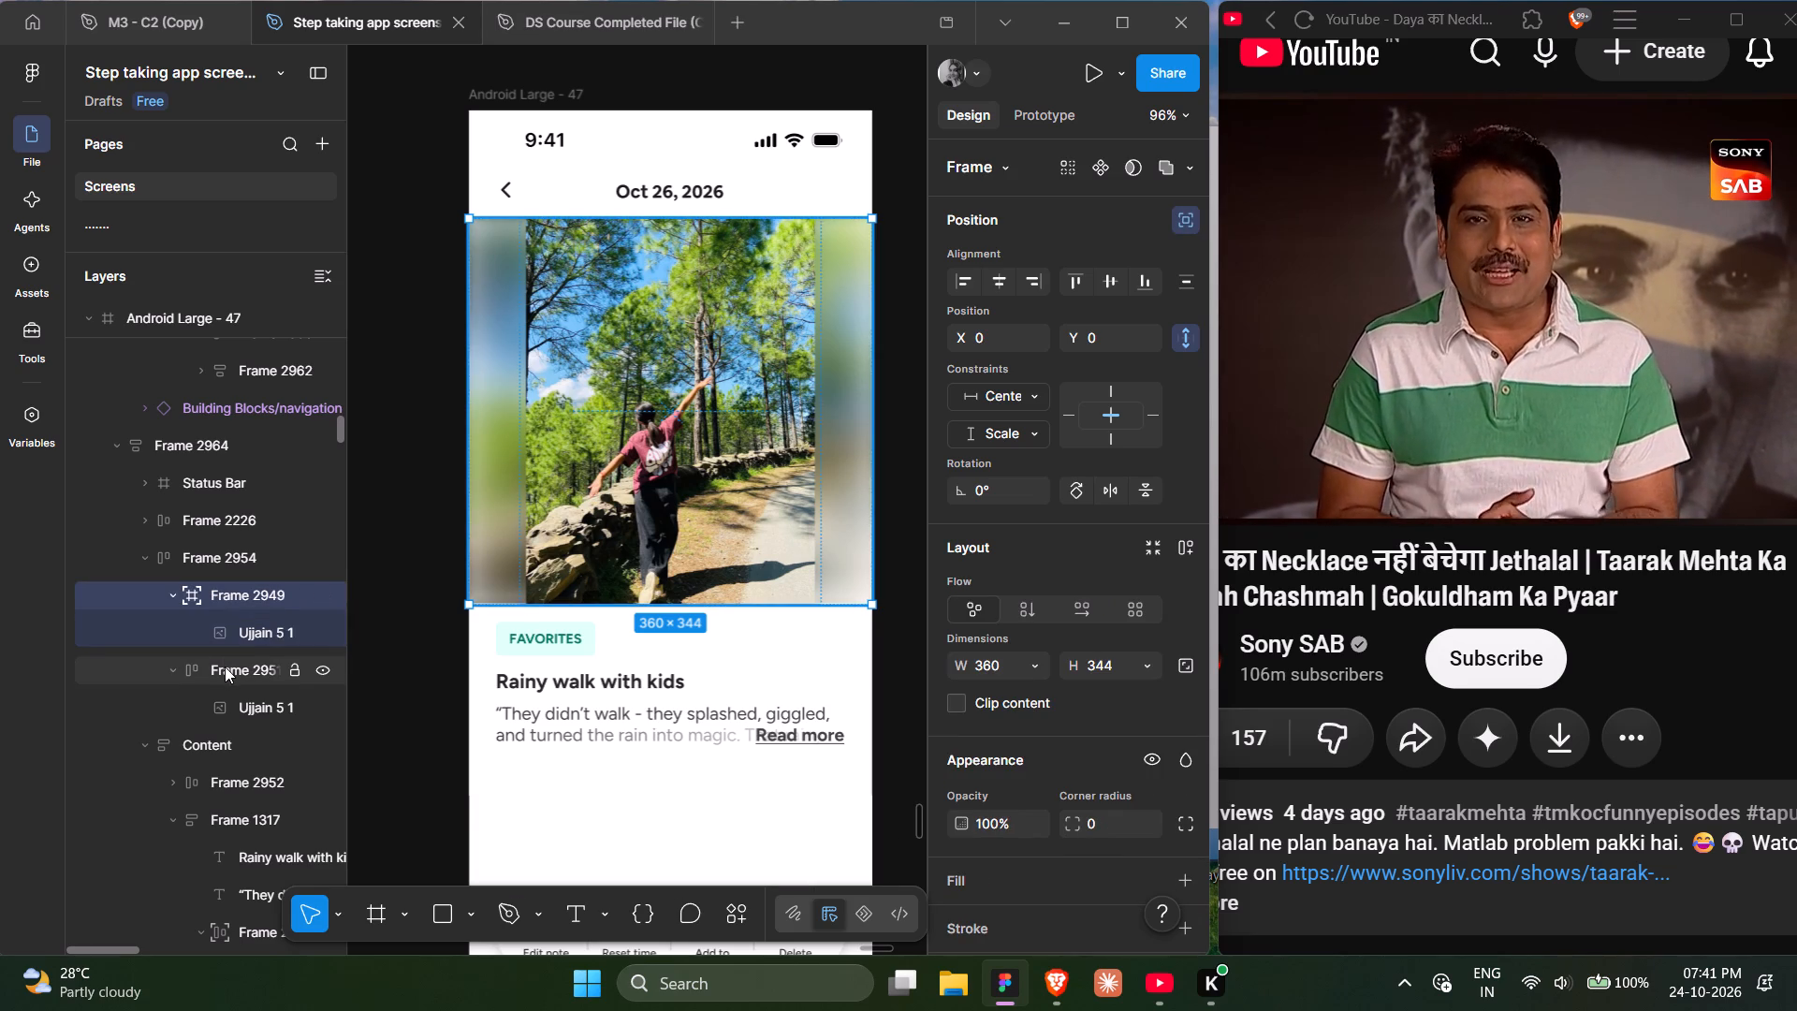
pyautogui.click(225, 667)
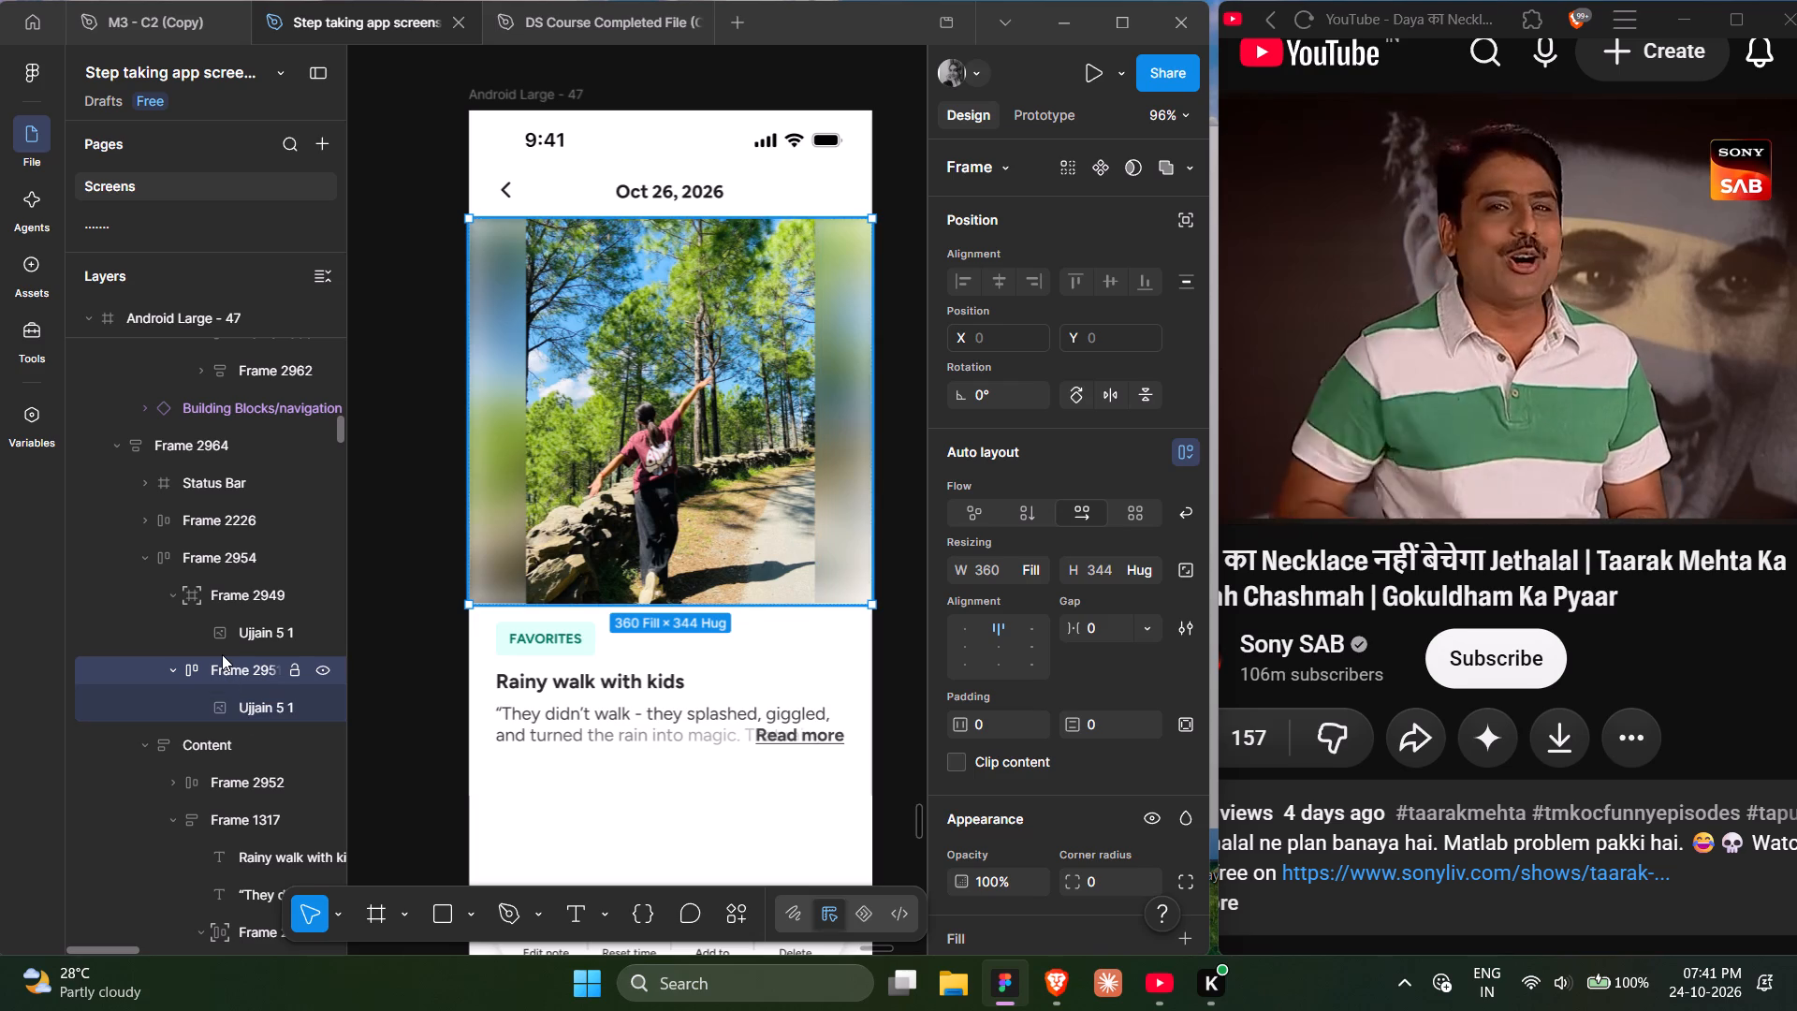
pyautogui.click(222, 592)
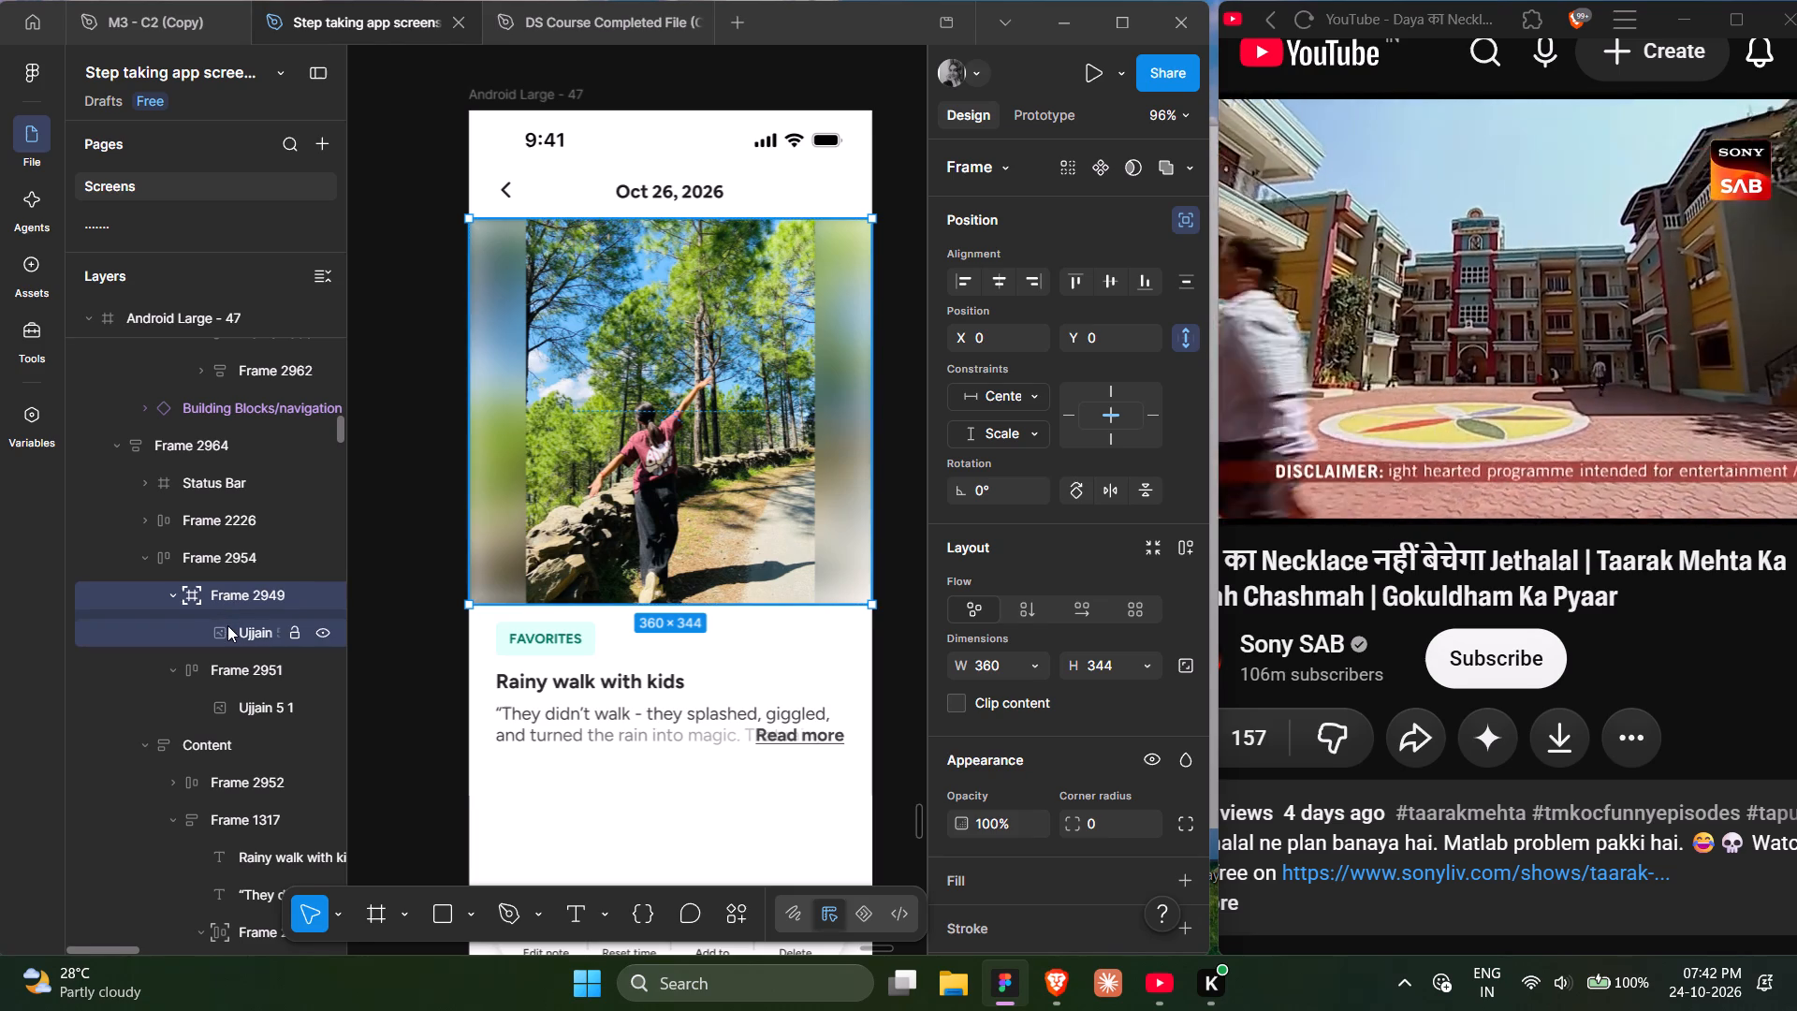
pyautogui.click(227, 625)
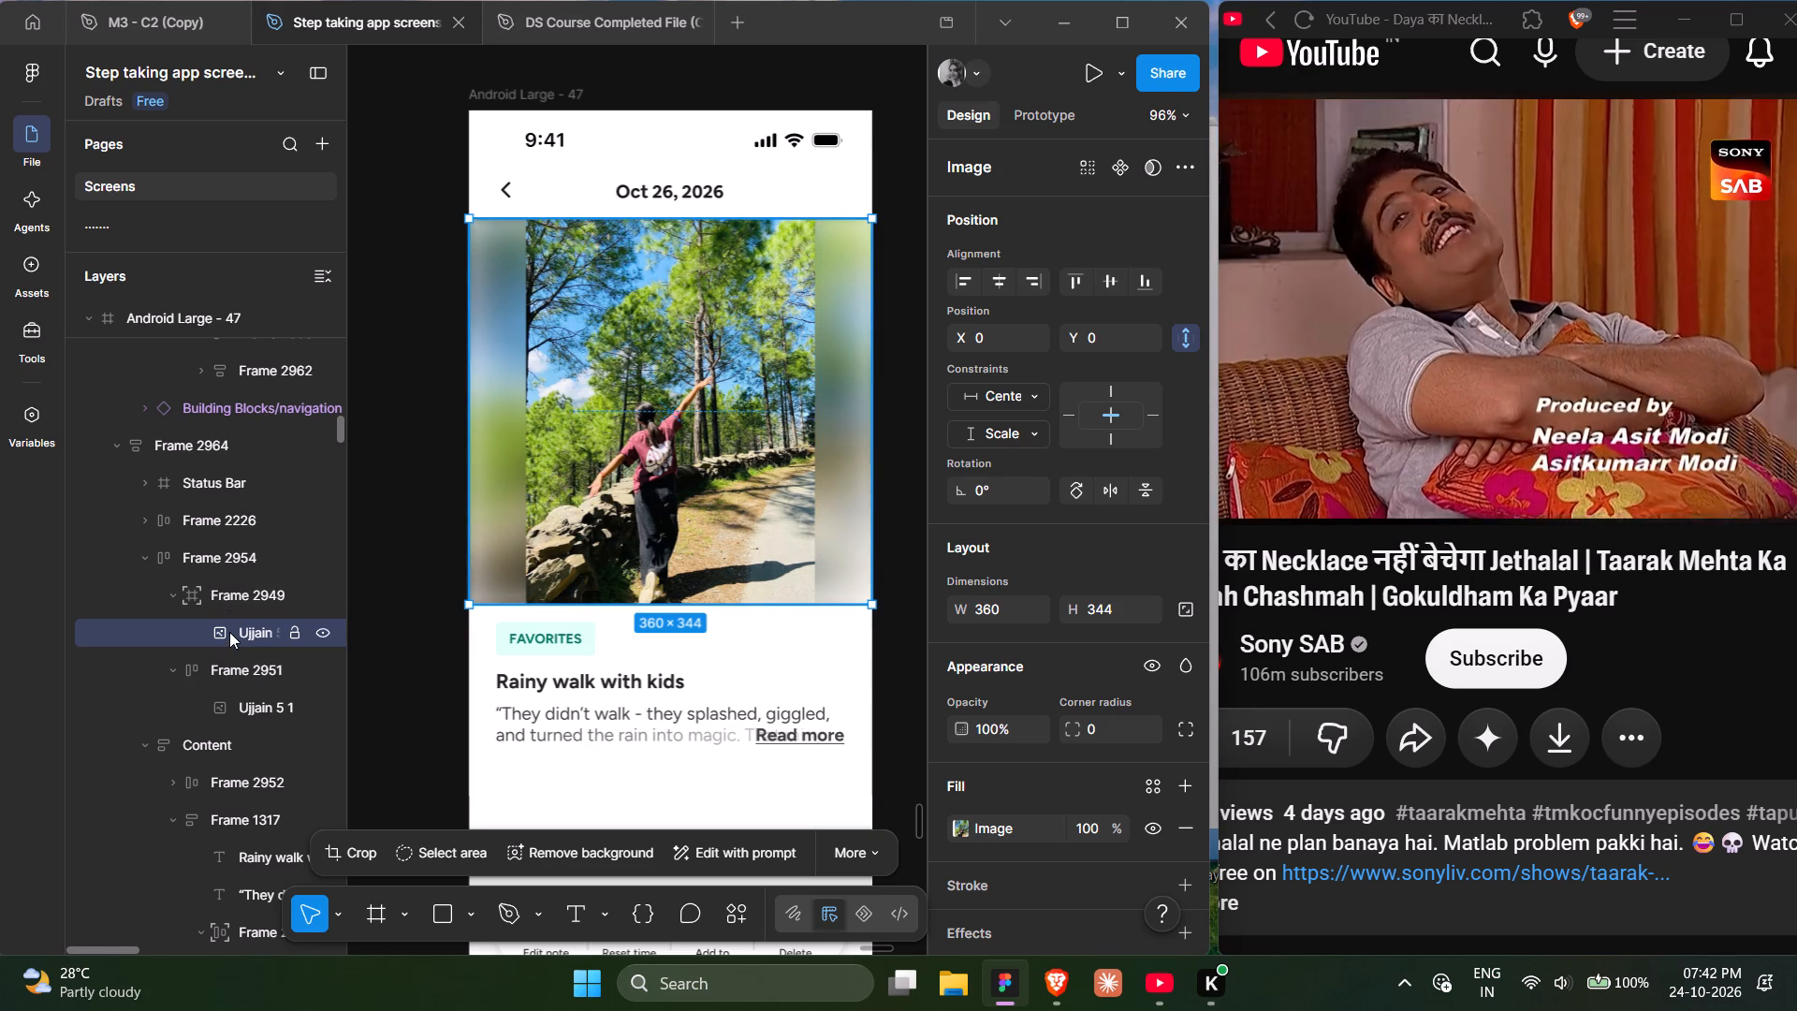
pyautogui.click(233, 665)
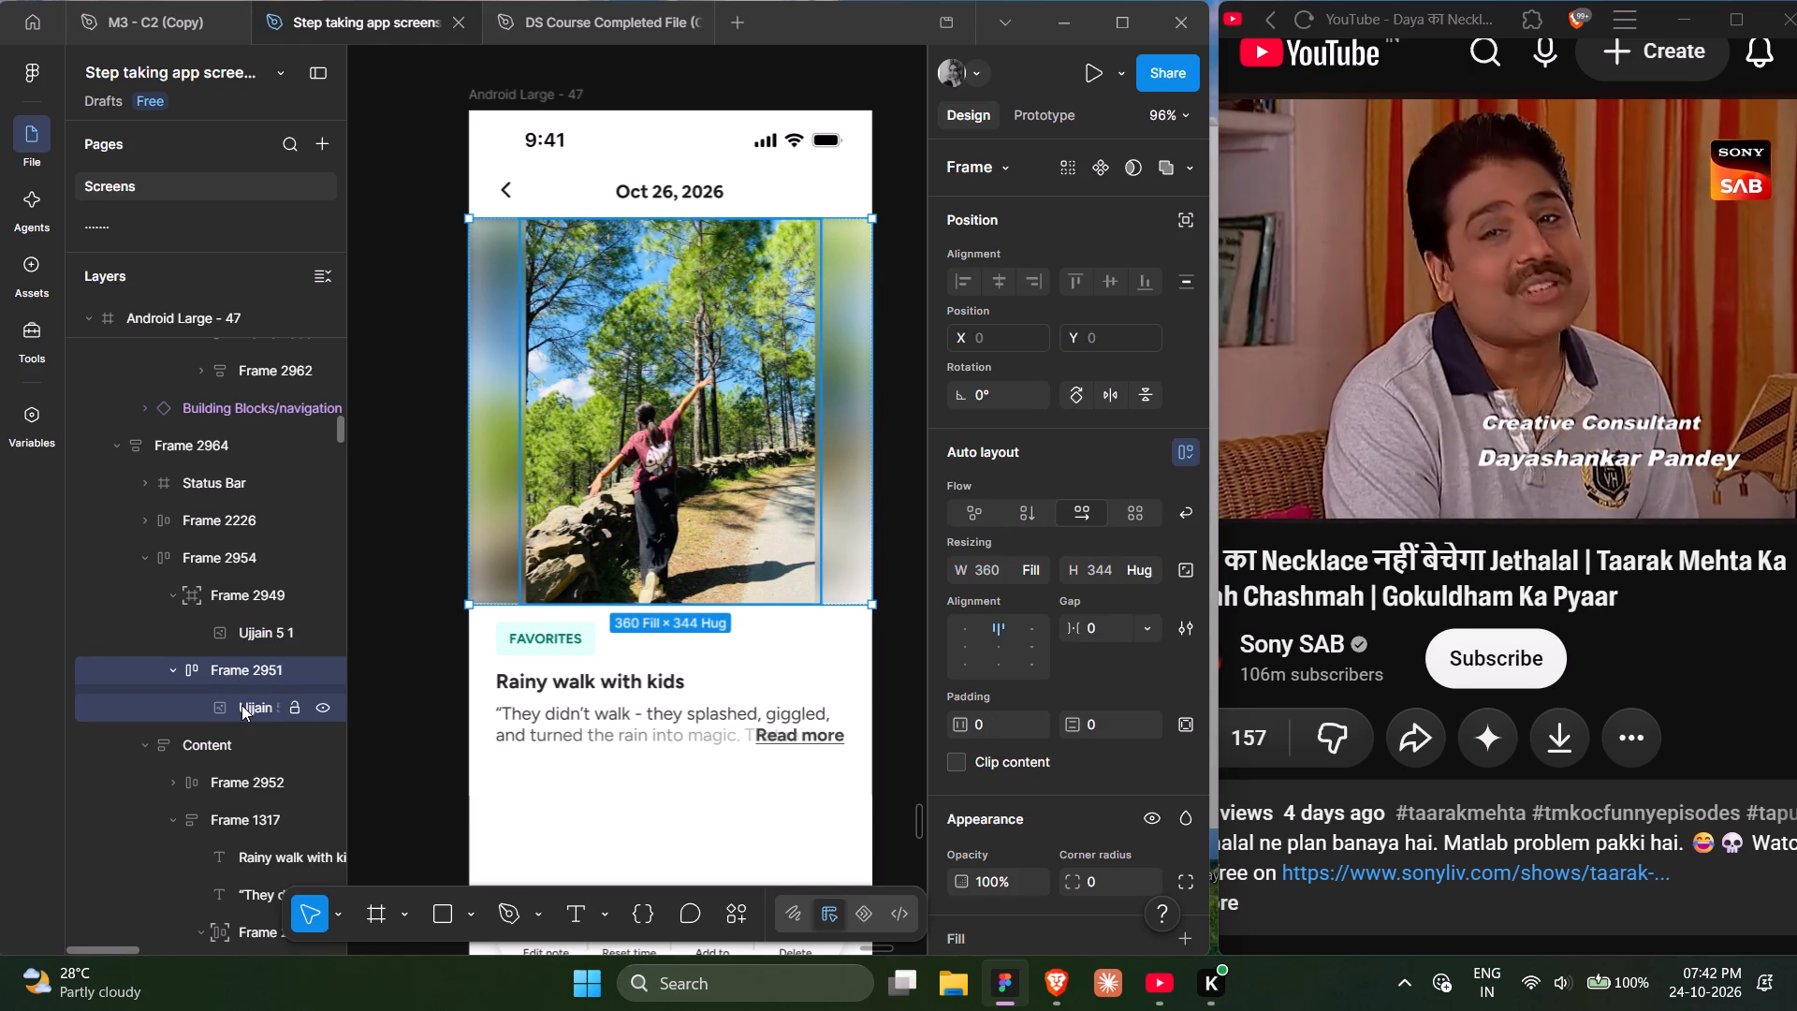
pyautogui.click(241, 705)
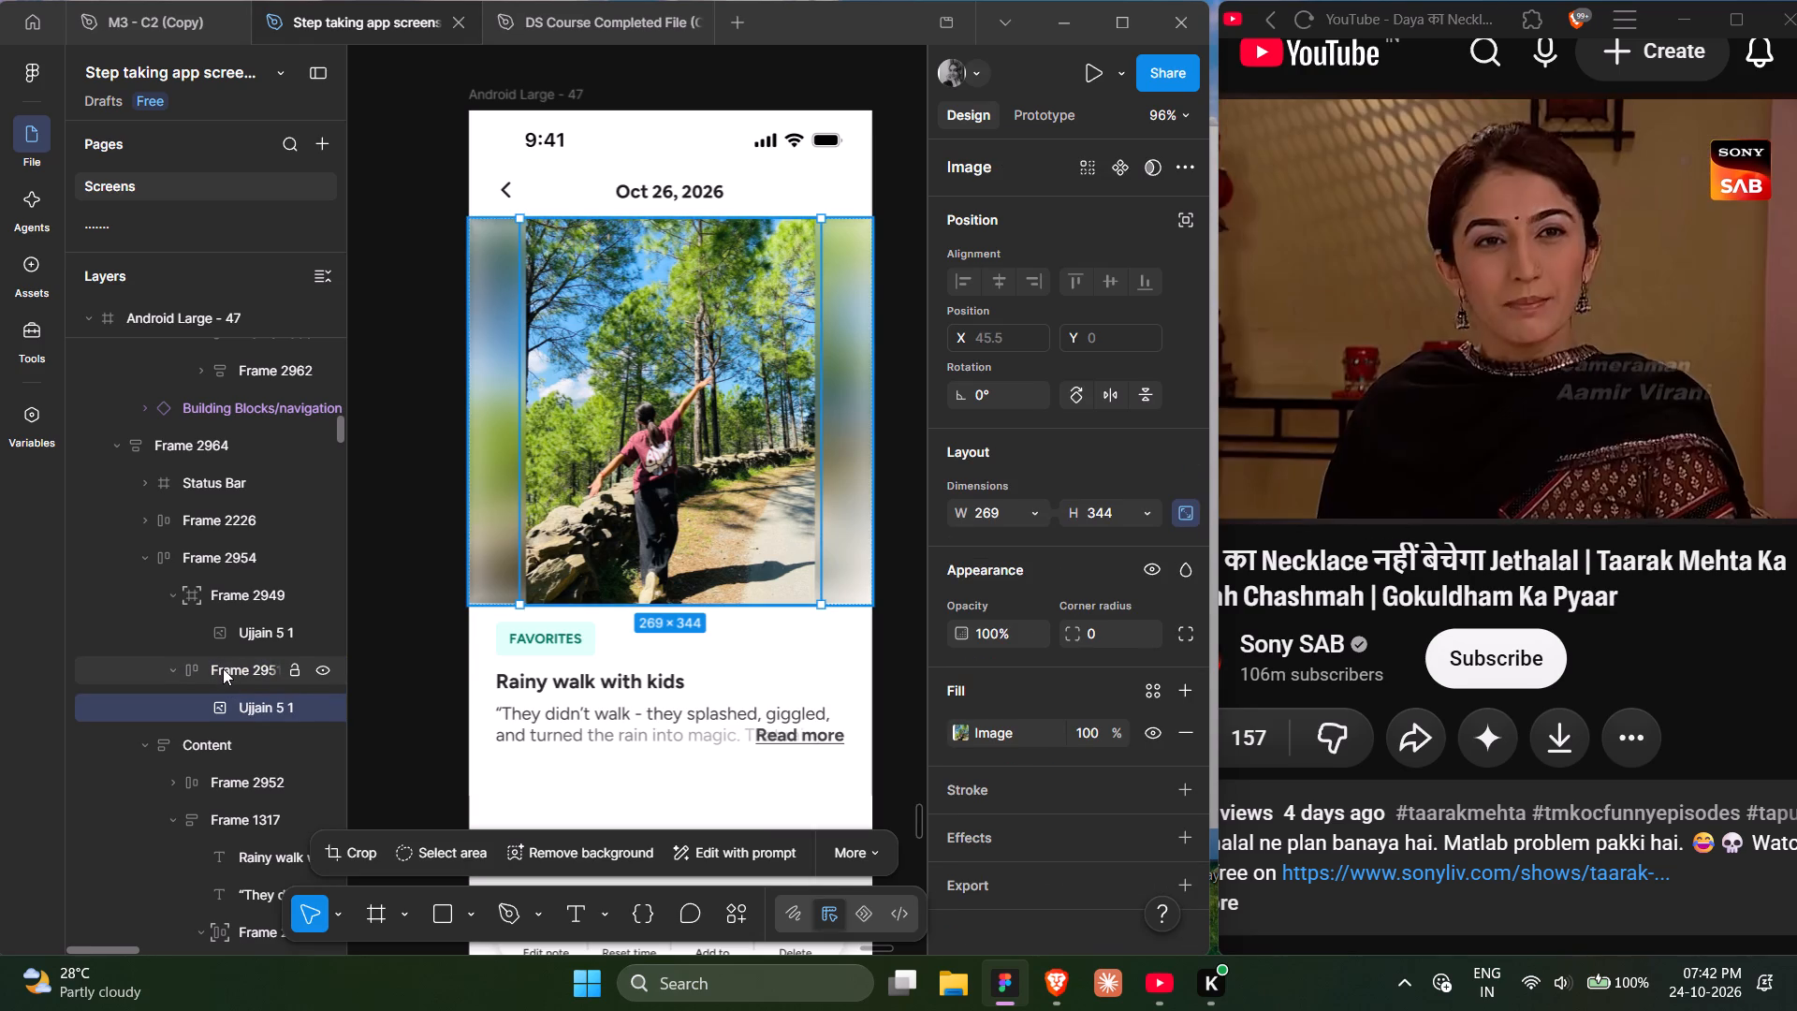
pyautogui.click(223, 668)
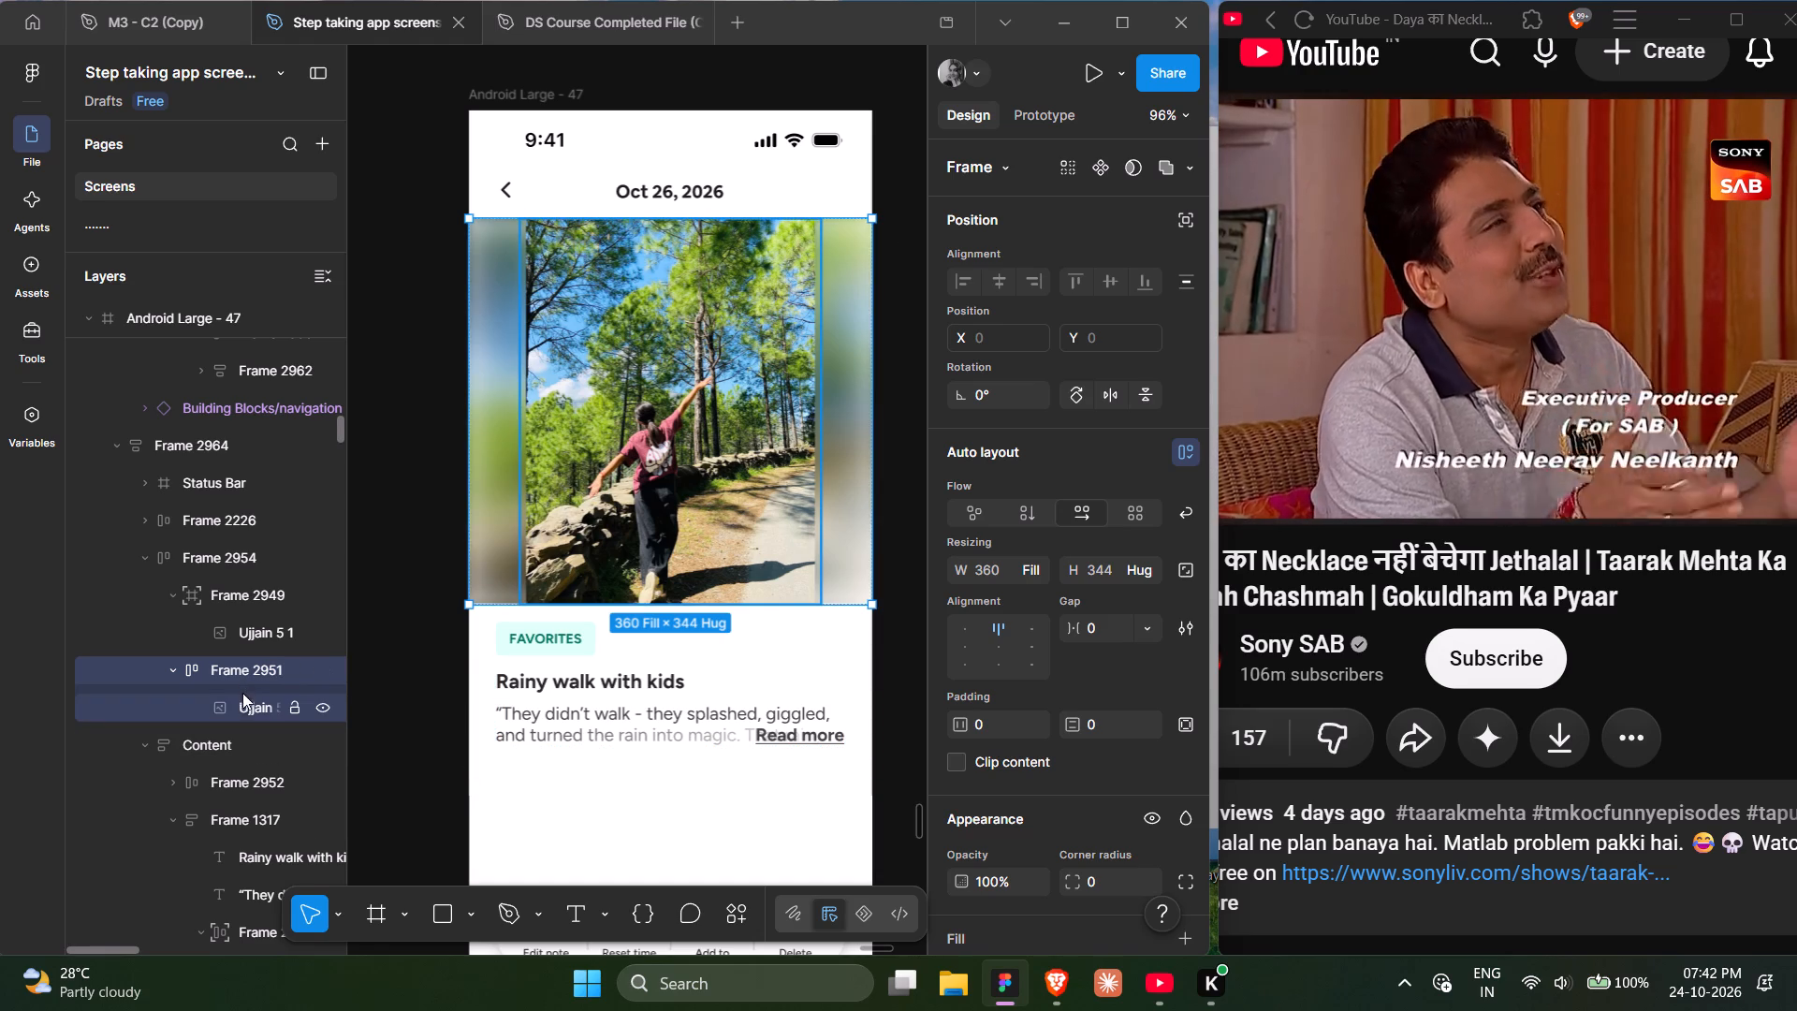
pyautogui.click(241, 701)
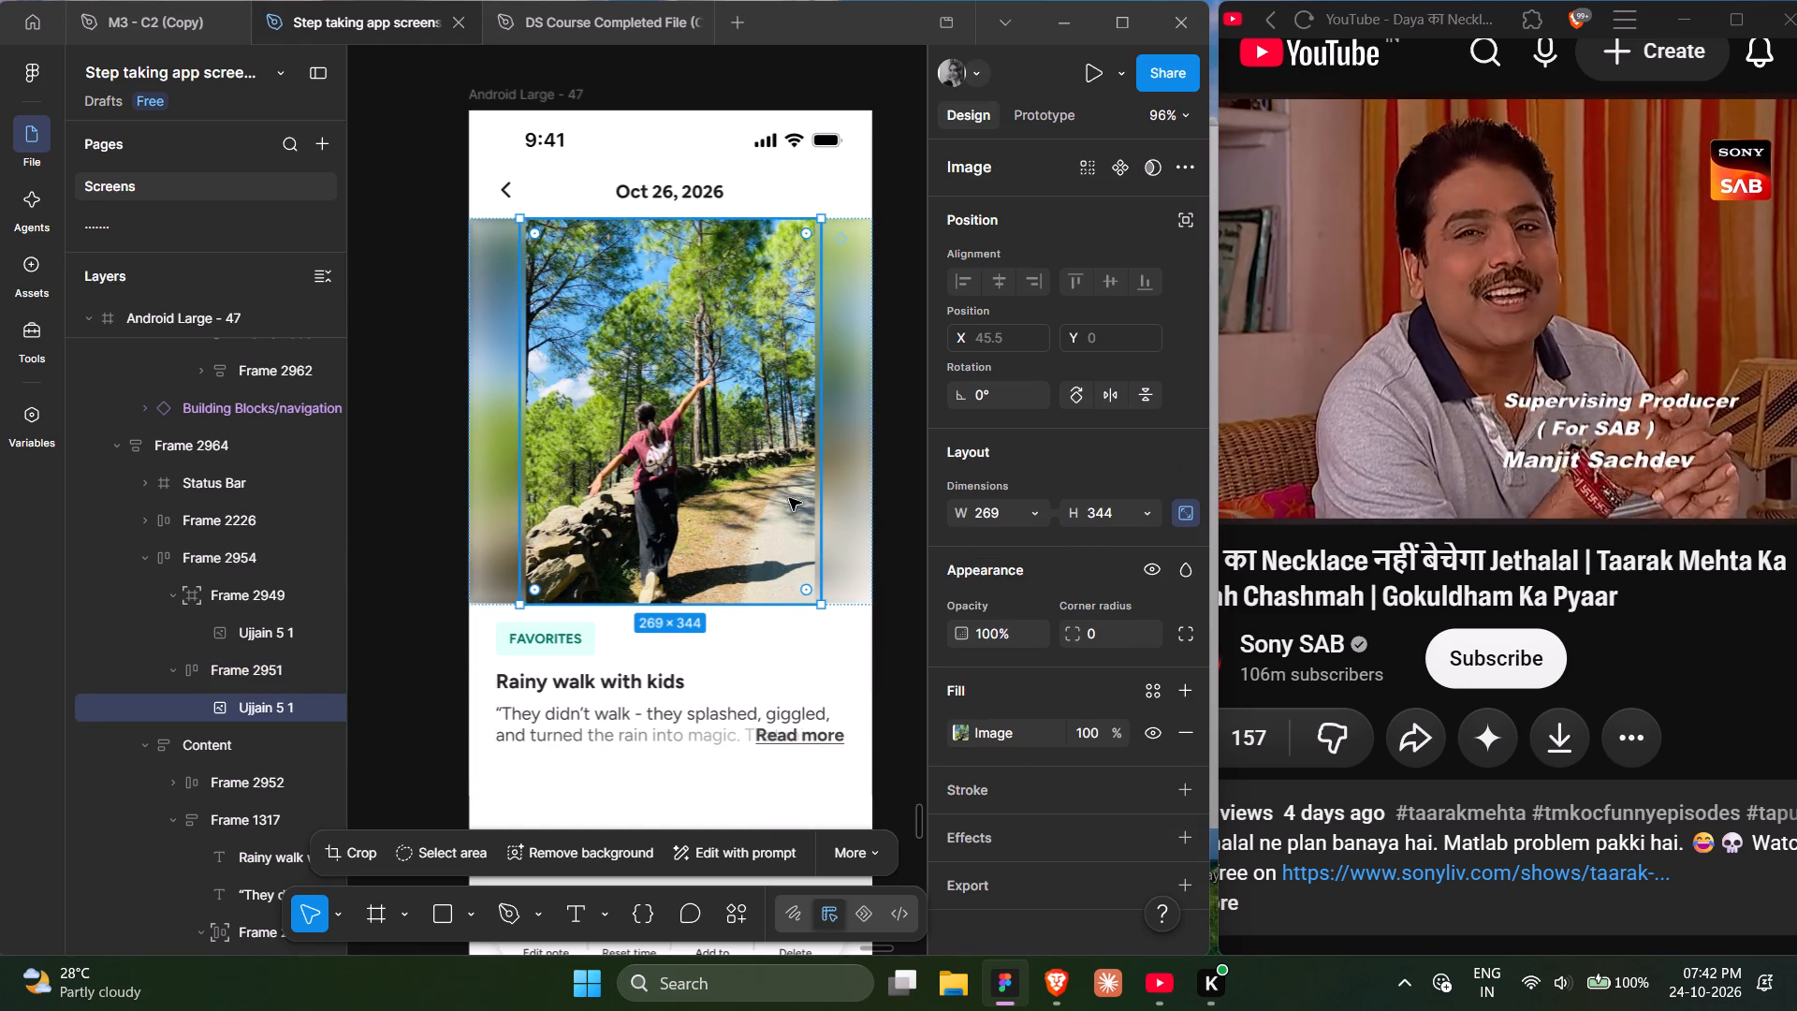
pyautogui.click(231, 673)
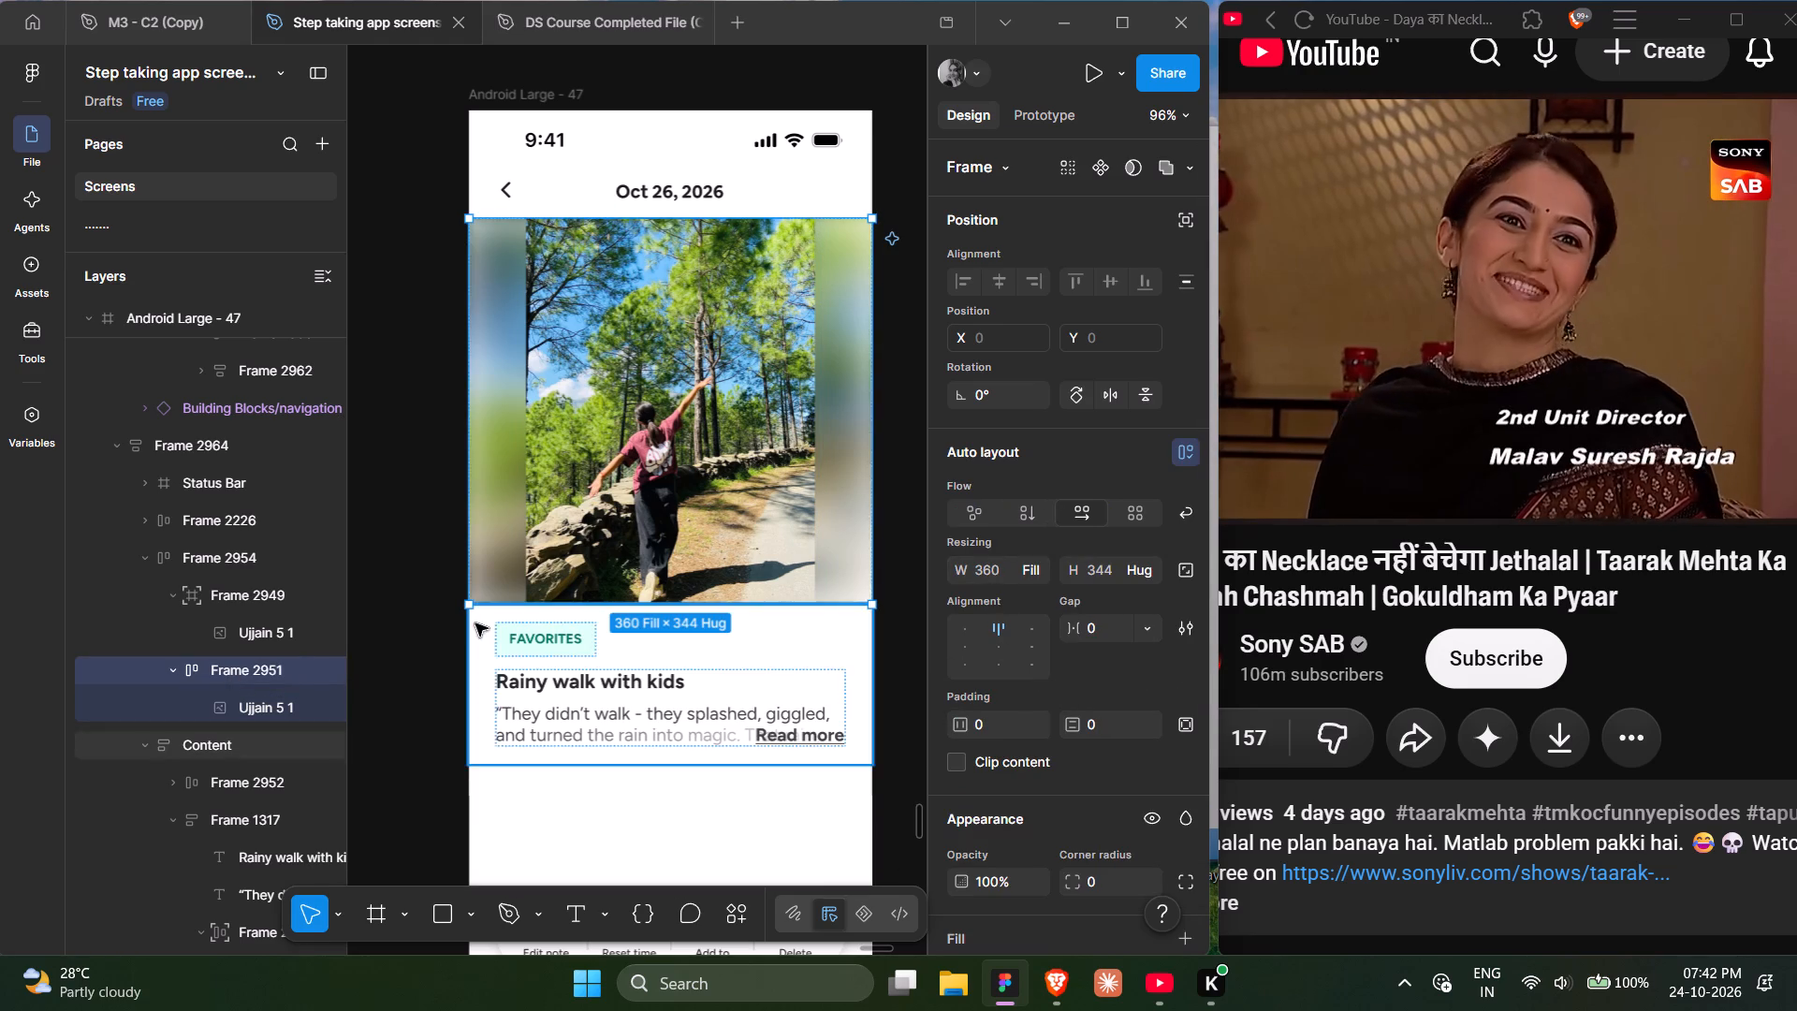
pyautogui.click(245, 631)
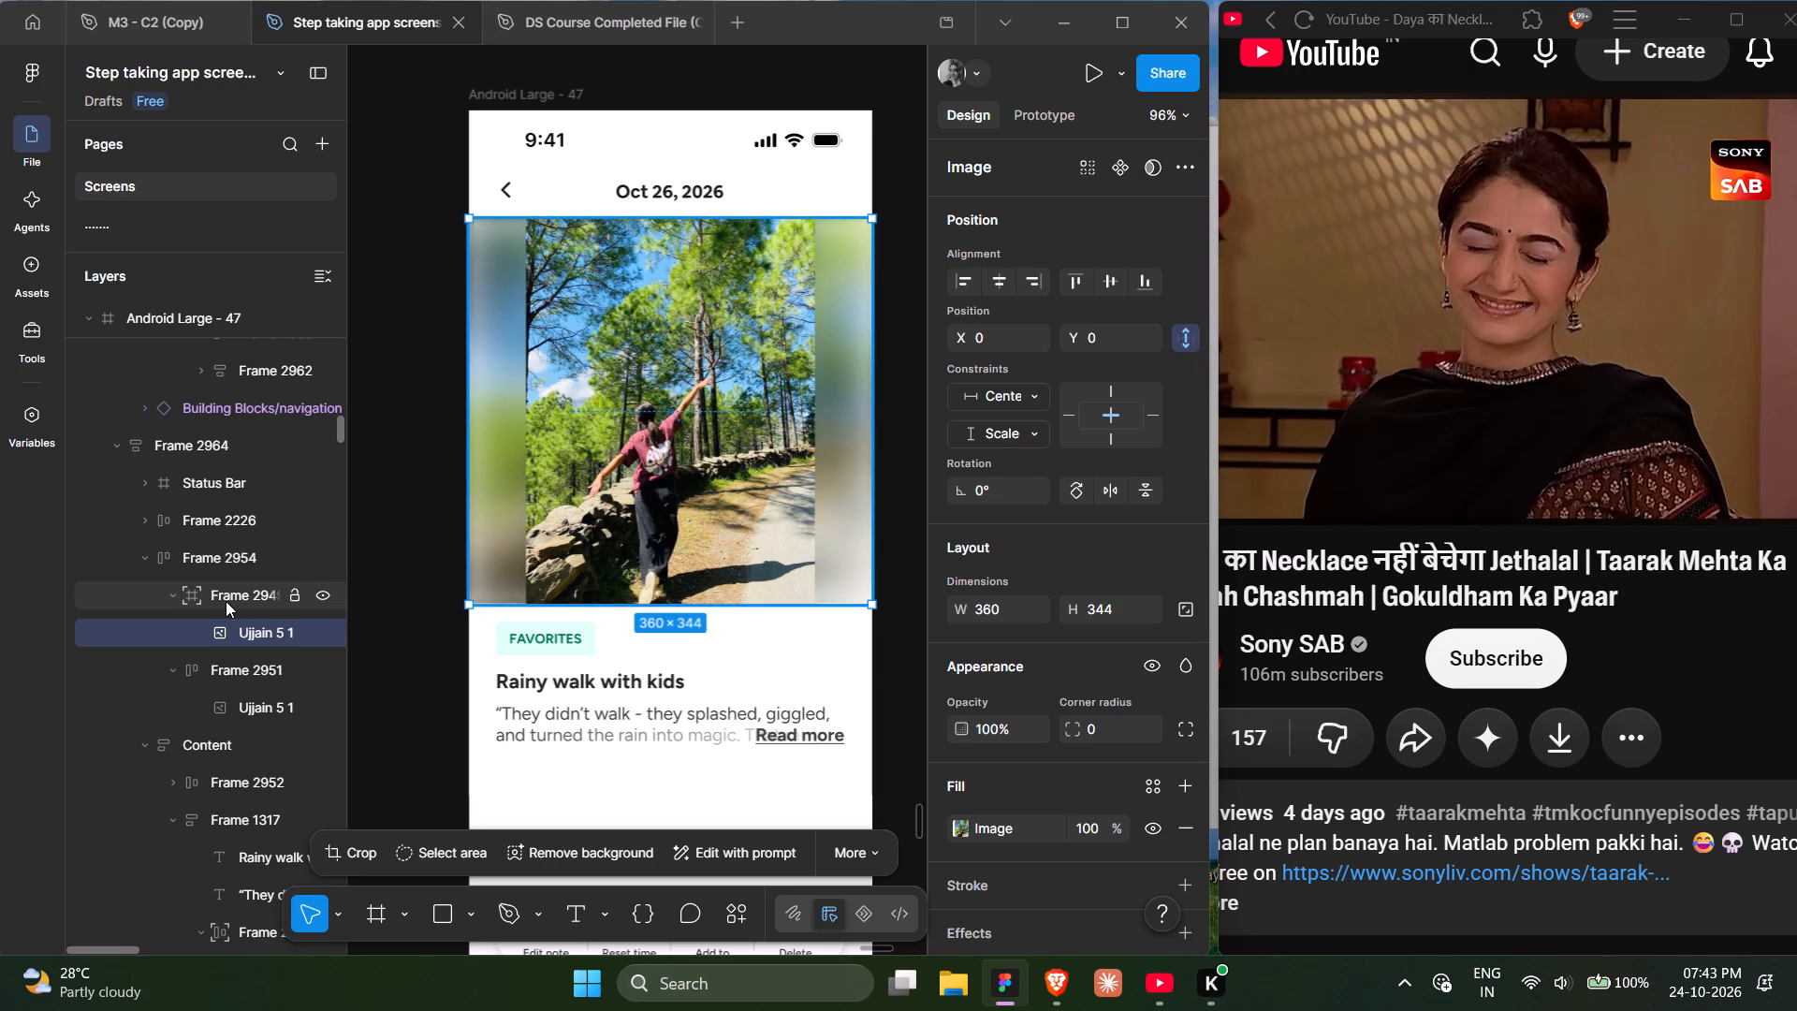
pyautogui.click(226, 601)
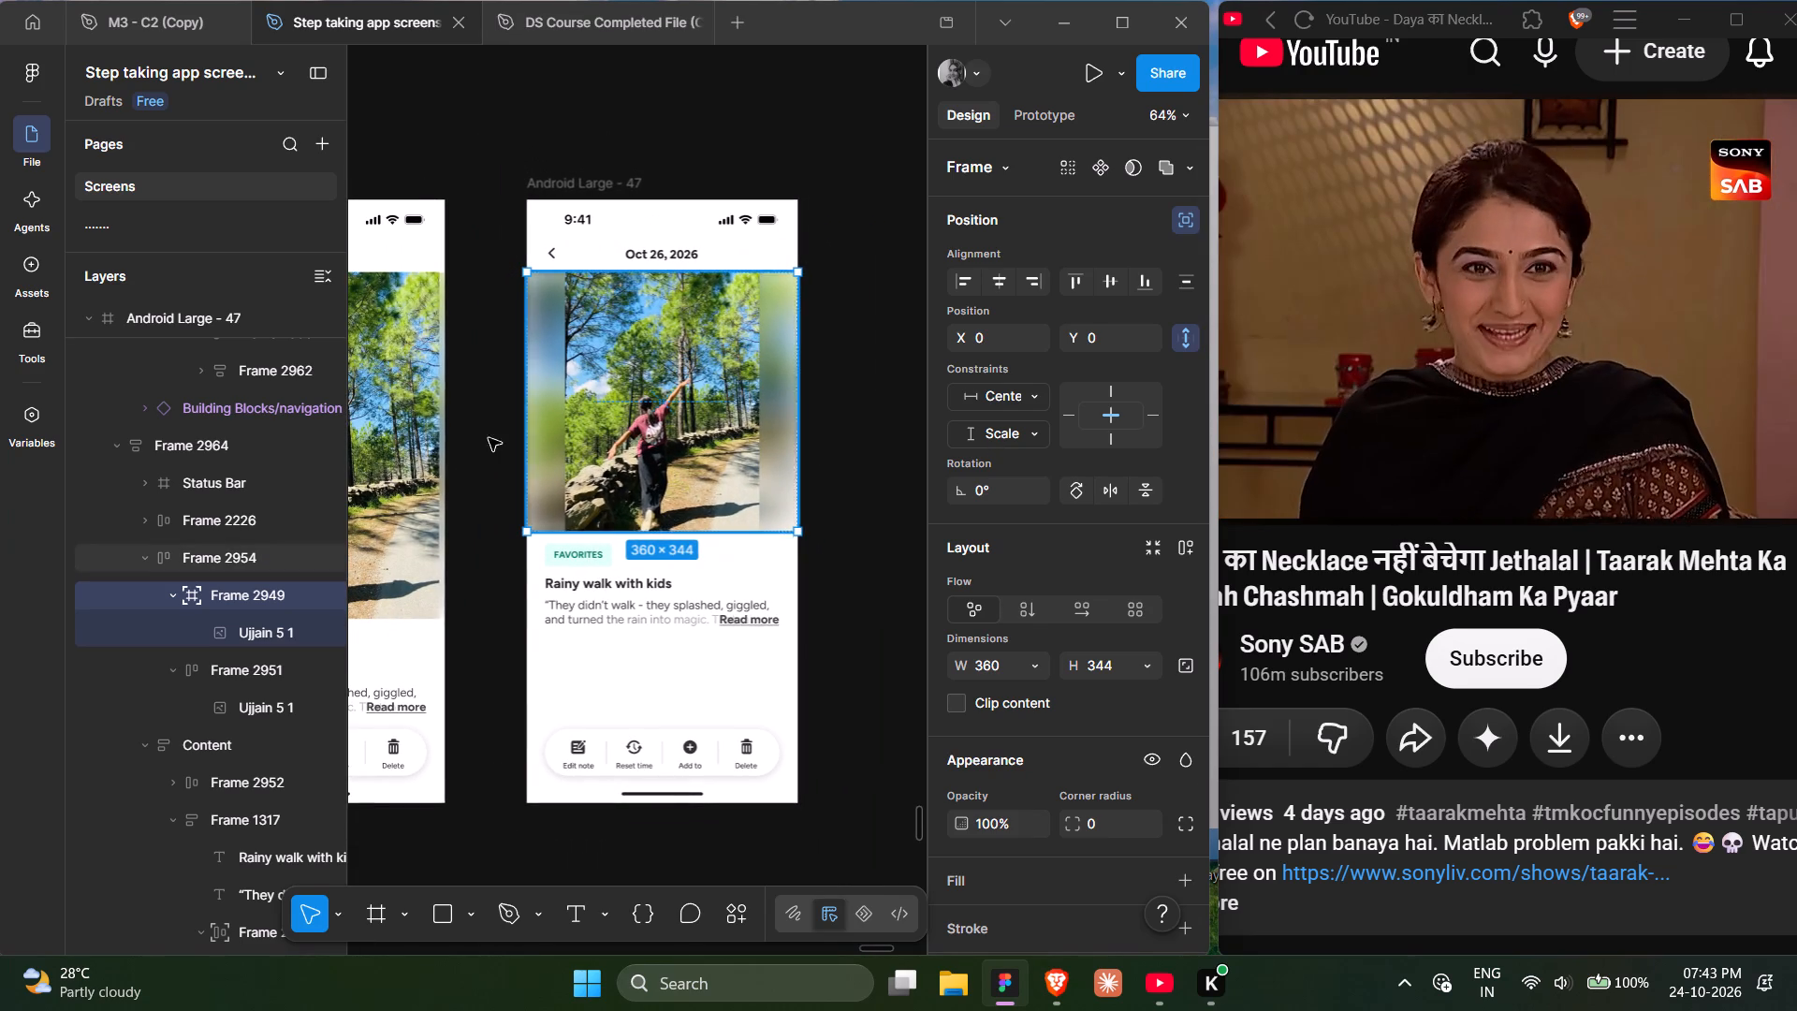
pyautogui.click(195, 553)
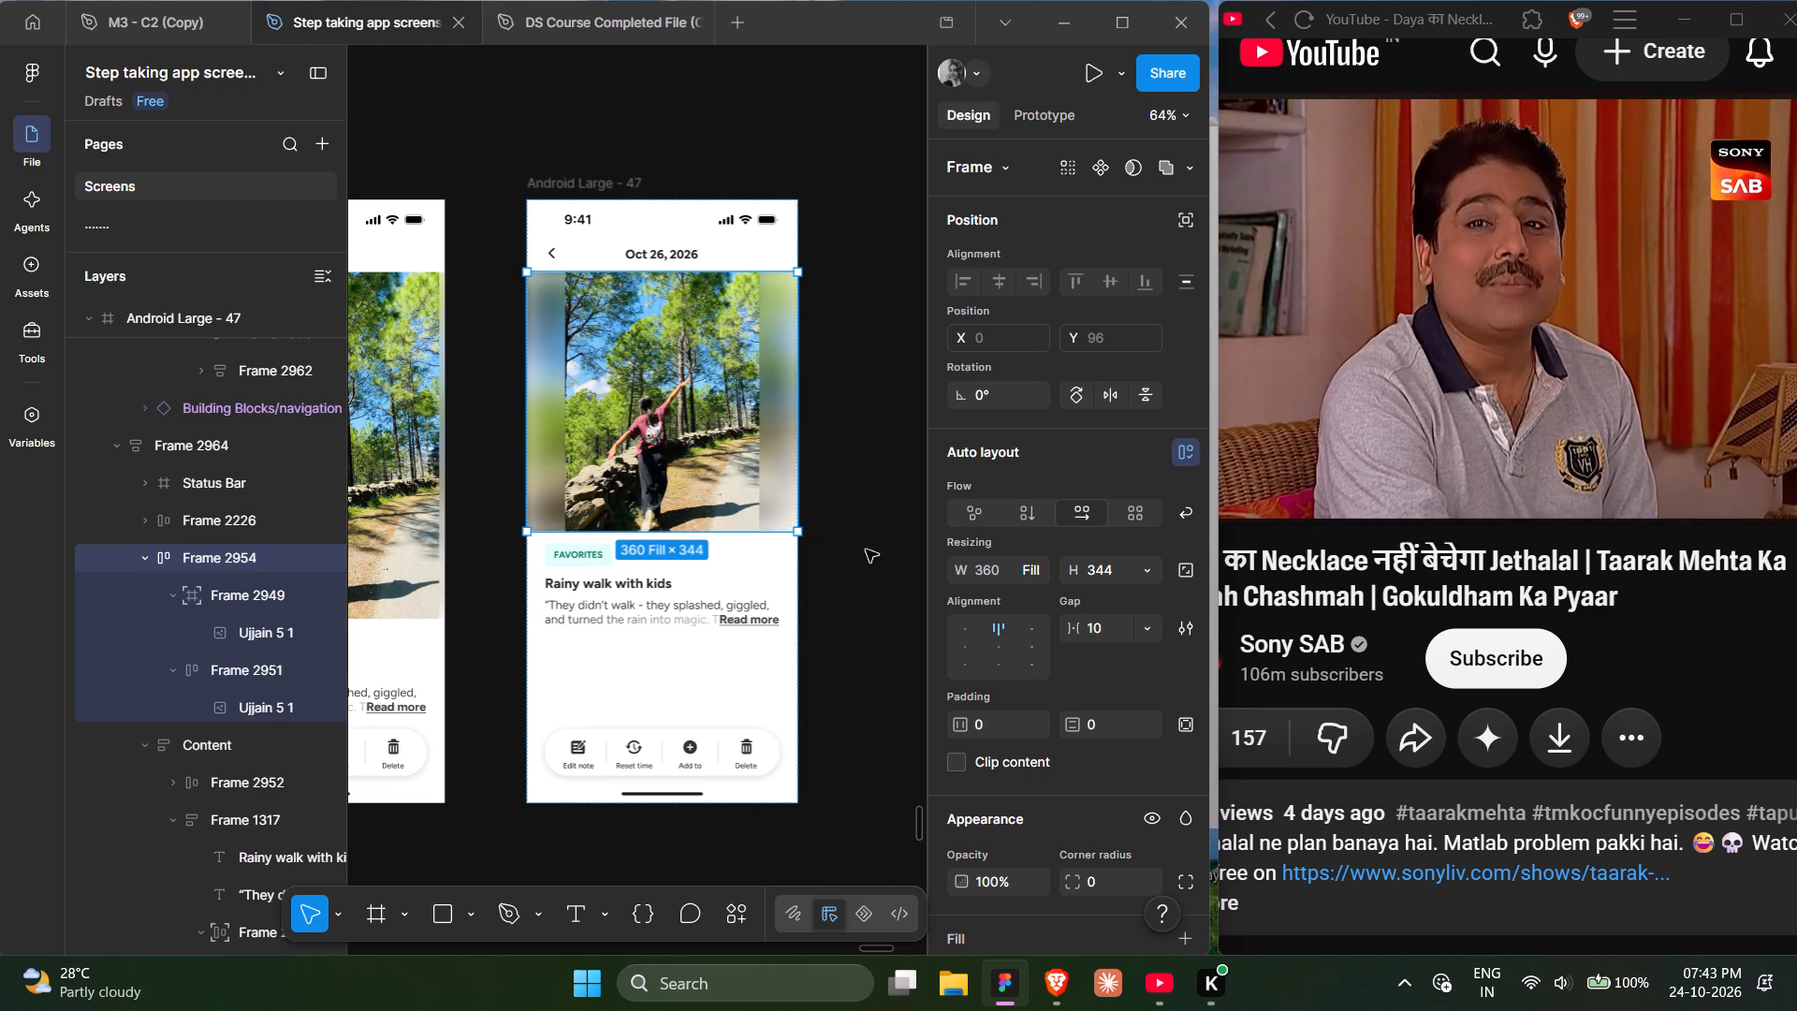
pyautogui.click(216, 582)
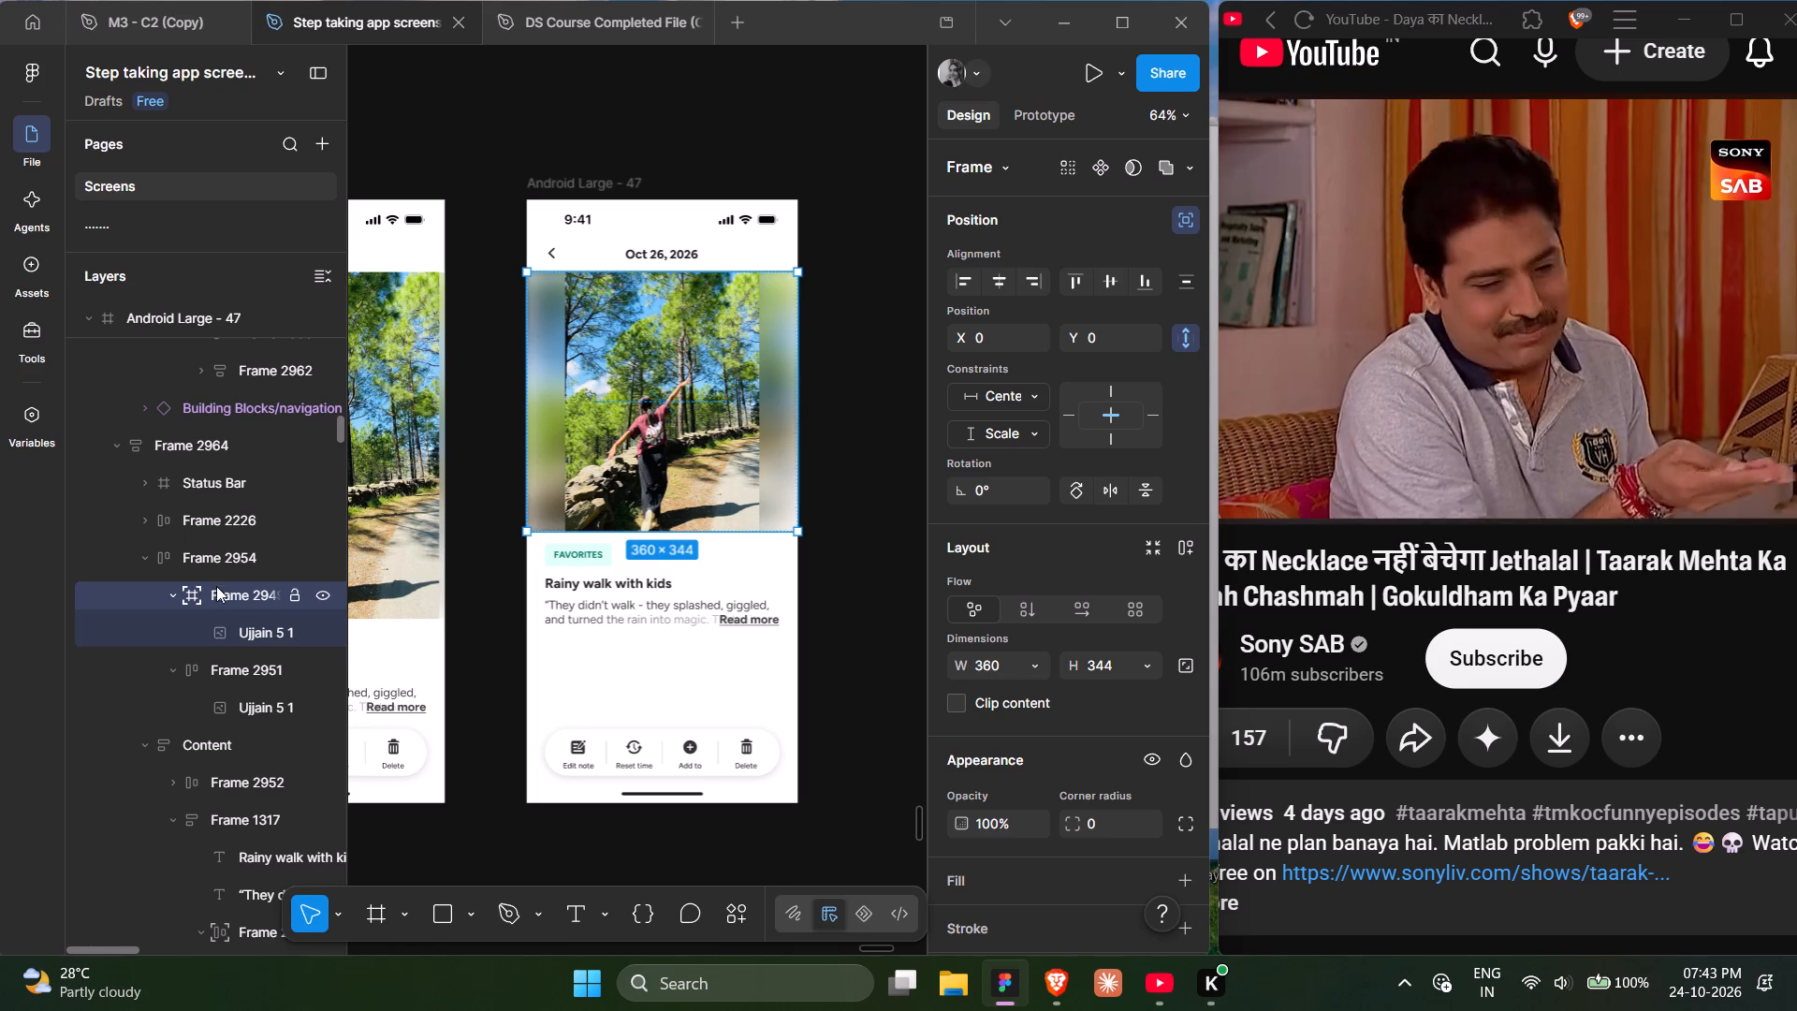
pyautogui.click(217, 664)
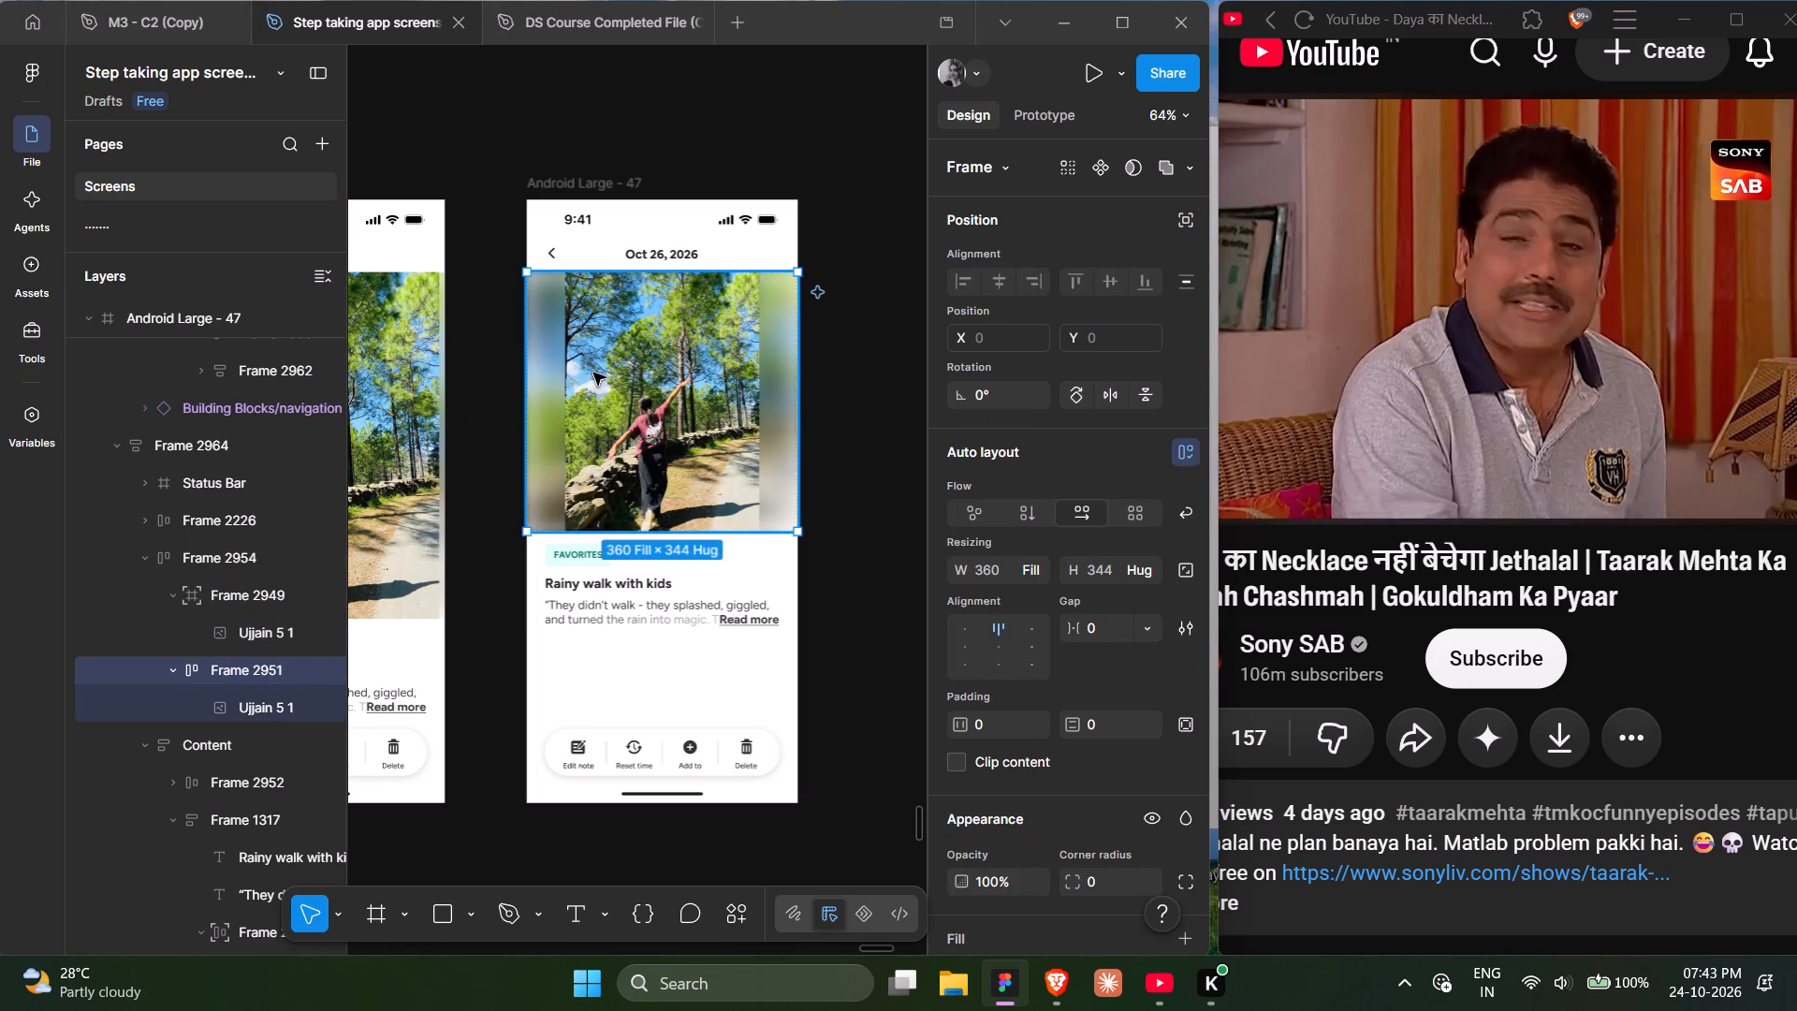
pyautogui.click(189, 549)
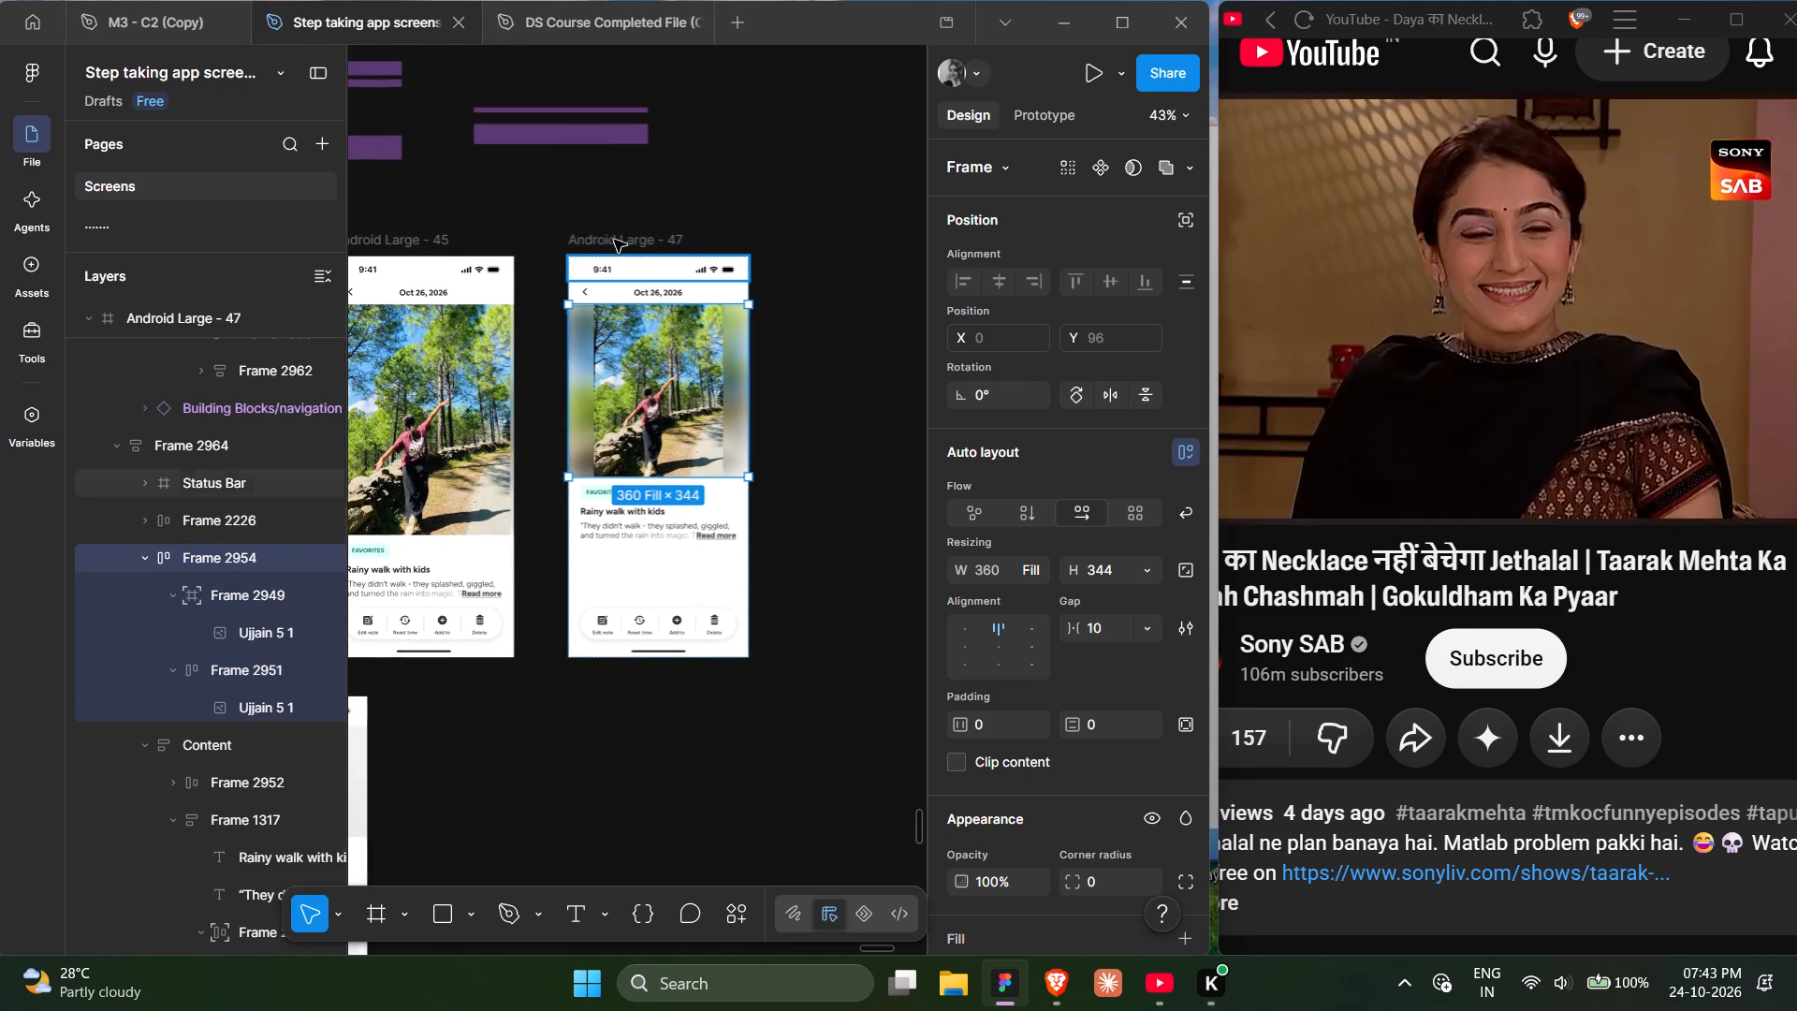
# Duplicate the Android Large - 47 screen and place the copy beside it on the same row.
pyautogui.keyDown('alt'); pyautogui.moveTo(611, 238); pyautogui.dragTo(855, 261); pyautogui.keyUp('alt')
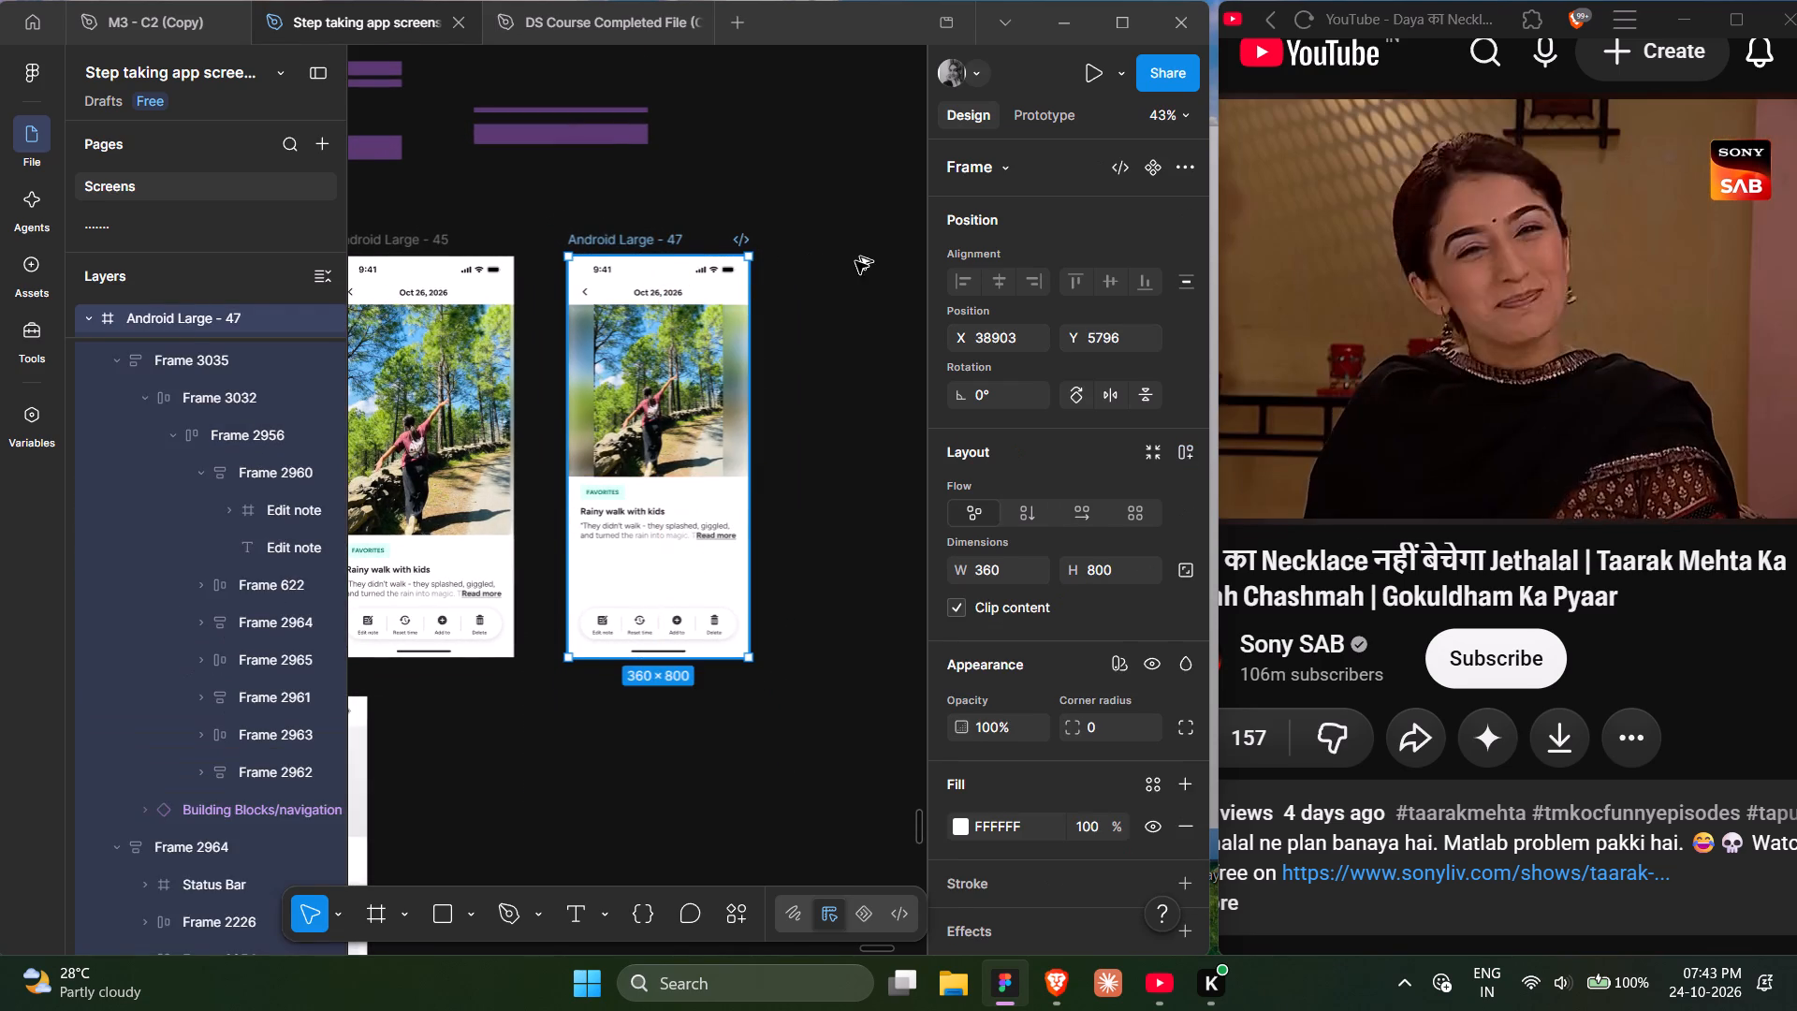
pyautogui.keyDown('alt'); pyautogui.moveTo(855, 261); pyautogui.dragTo(857, 260); pyautogui.keyUp('alt')
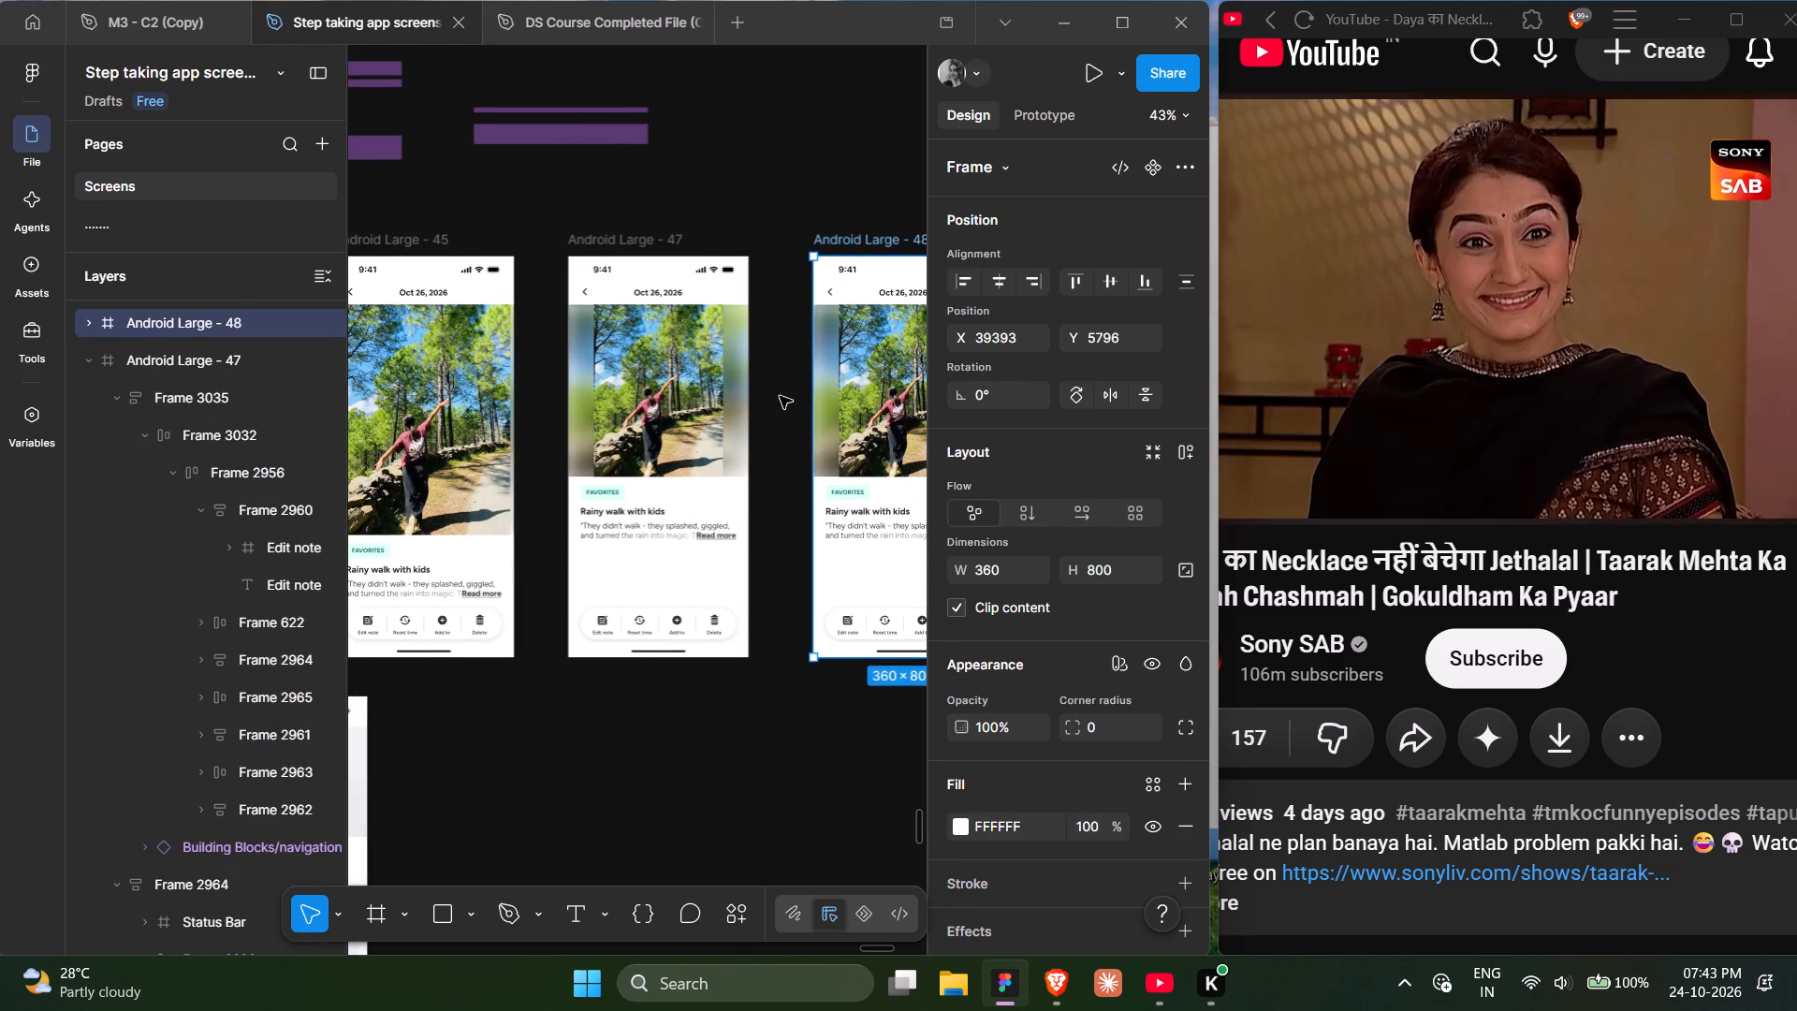
# Inspect the layout settings of Frame 2954, Frame 2951 and the centered photo in the duplicated screen.
pyautogui.hscroll(-3, 780, 396)
pyautogui.doubleClick(585, 414)
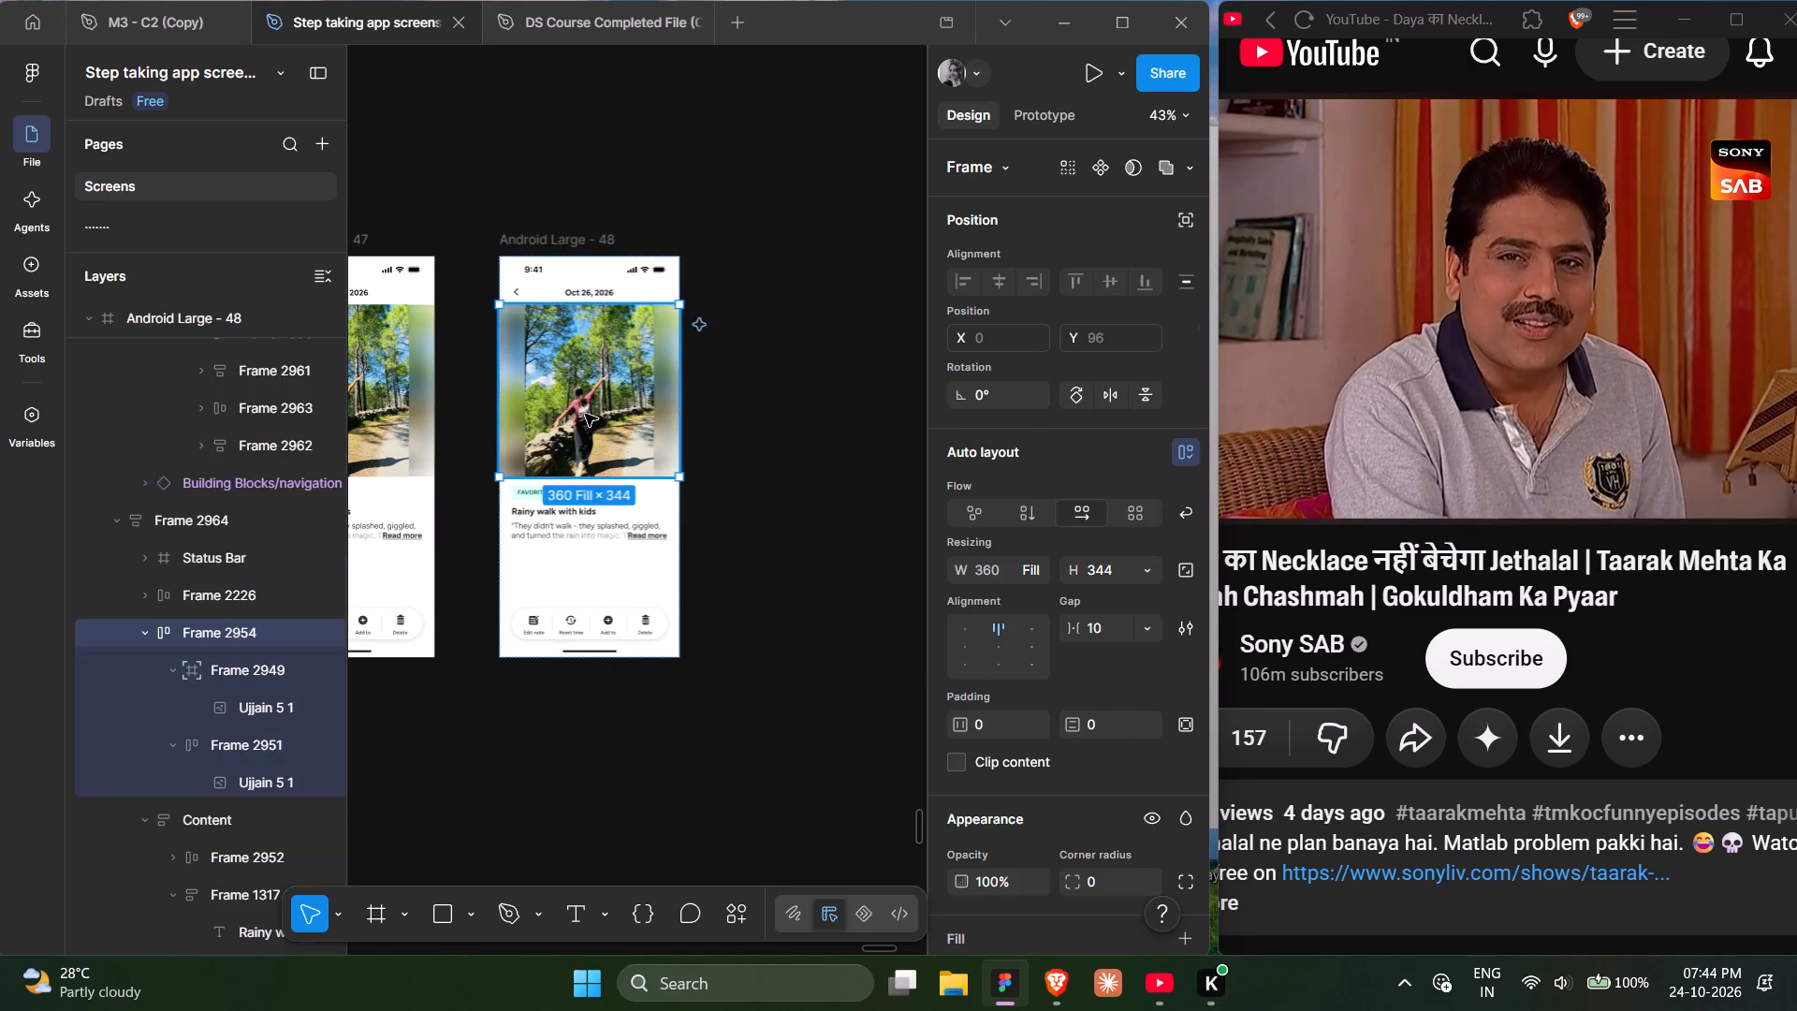
pyautogui.click(636, 540)
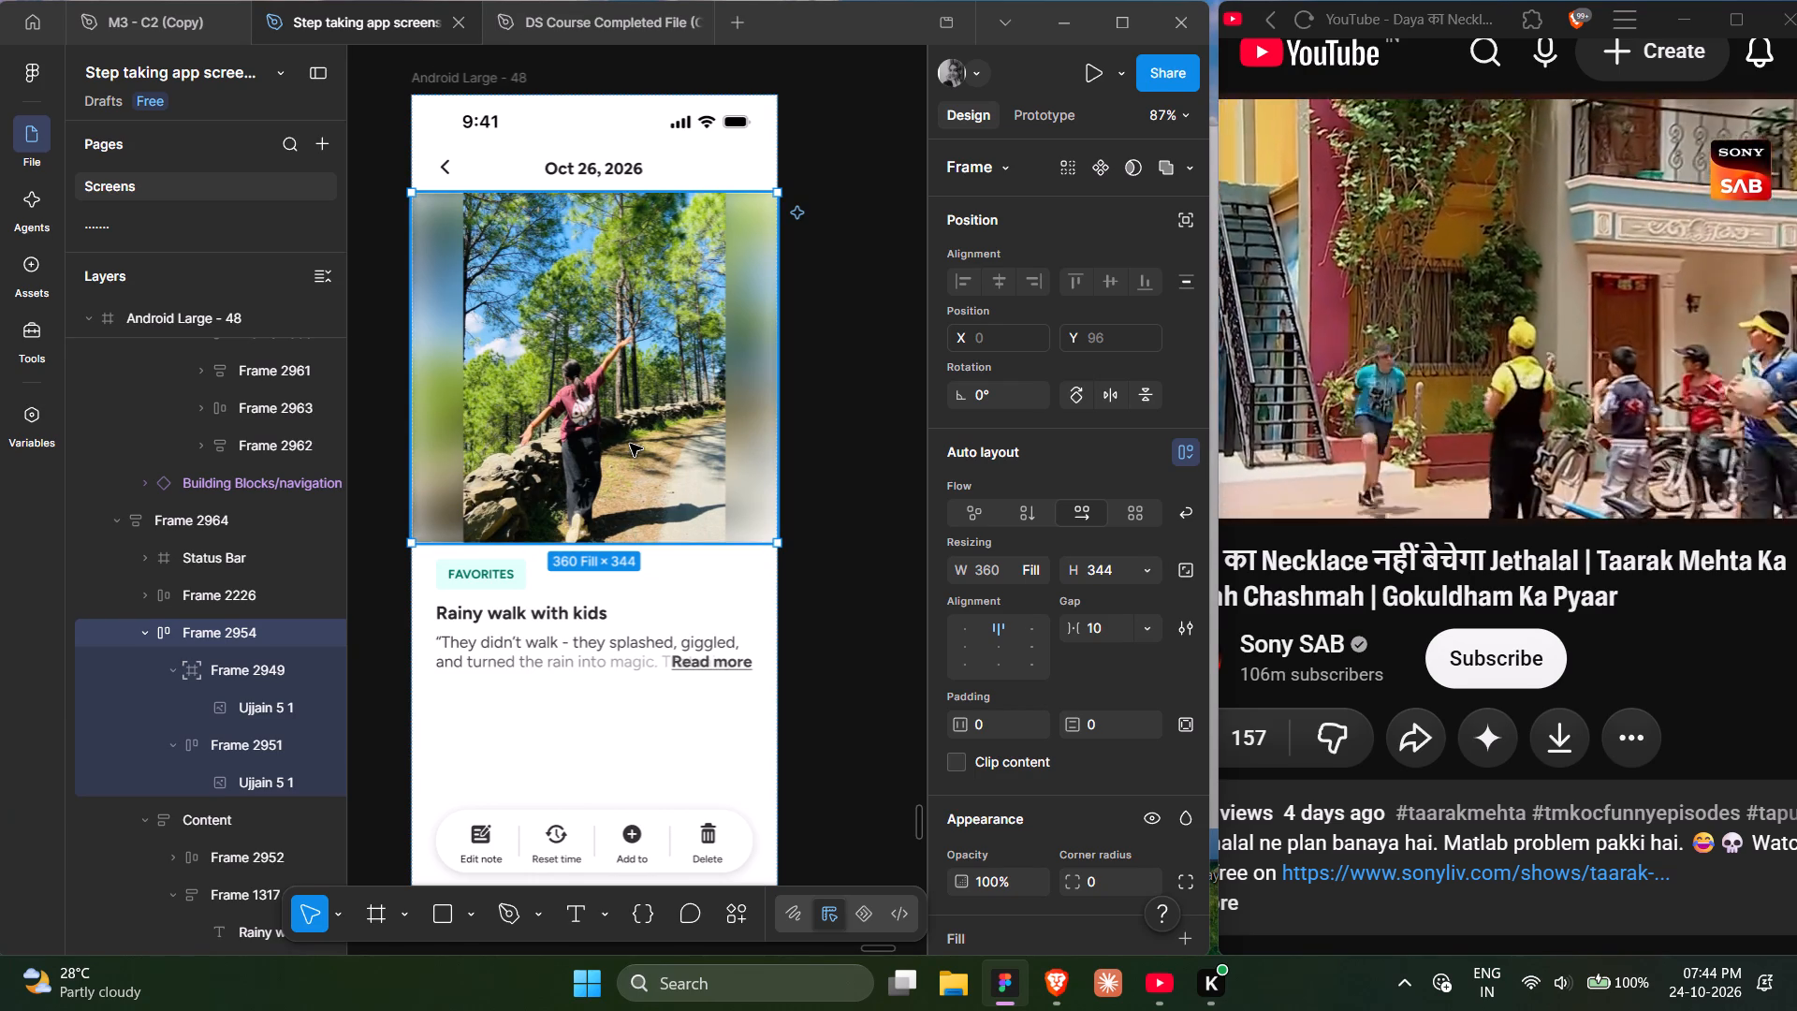
pyautogui.click(630, 444)
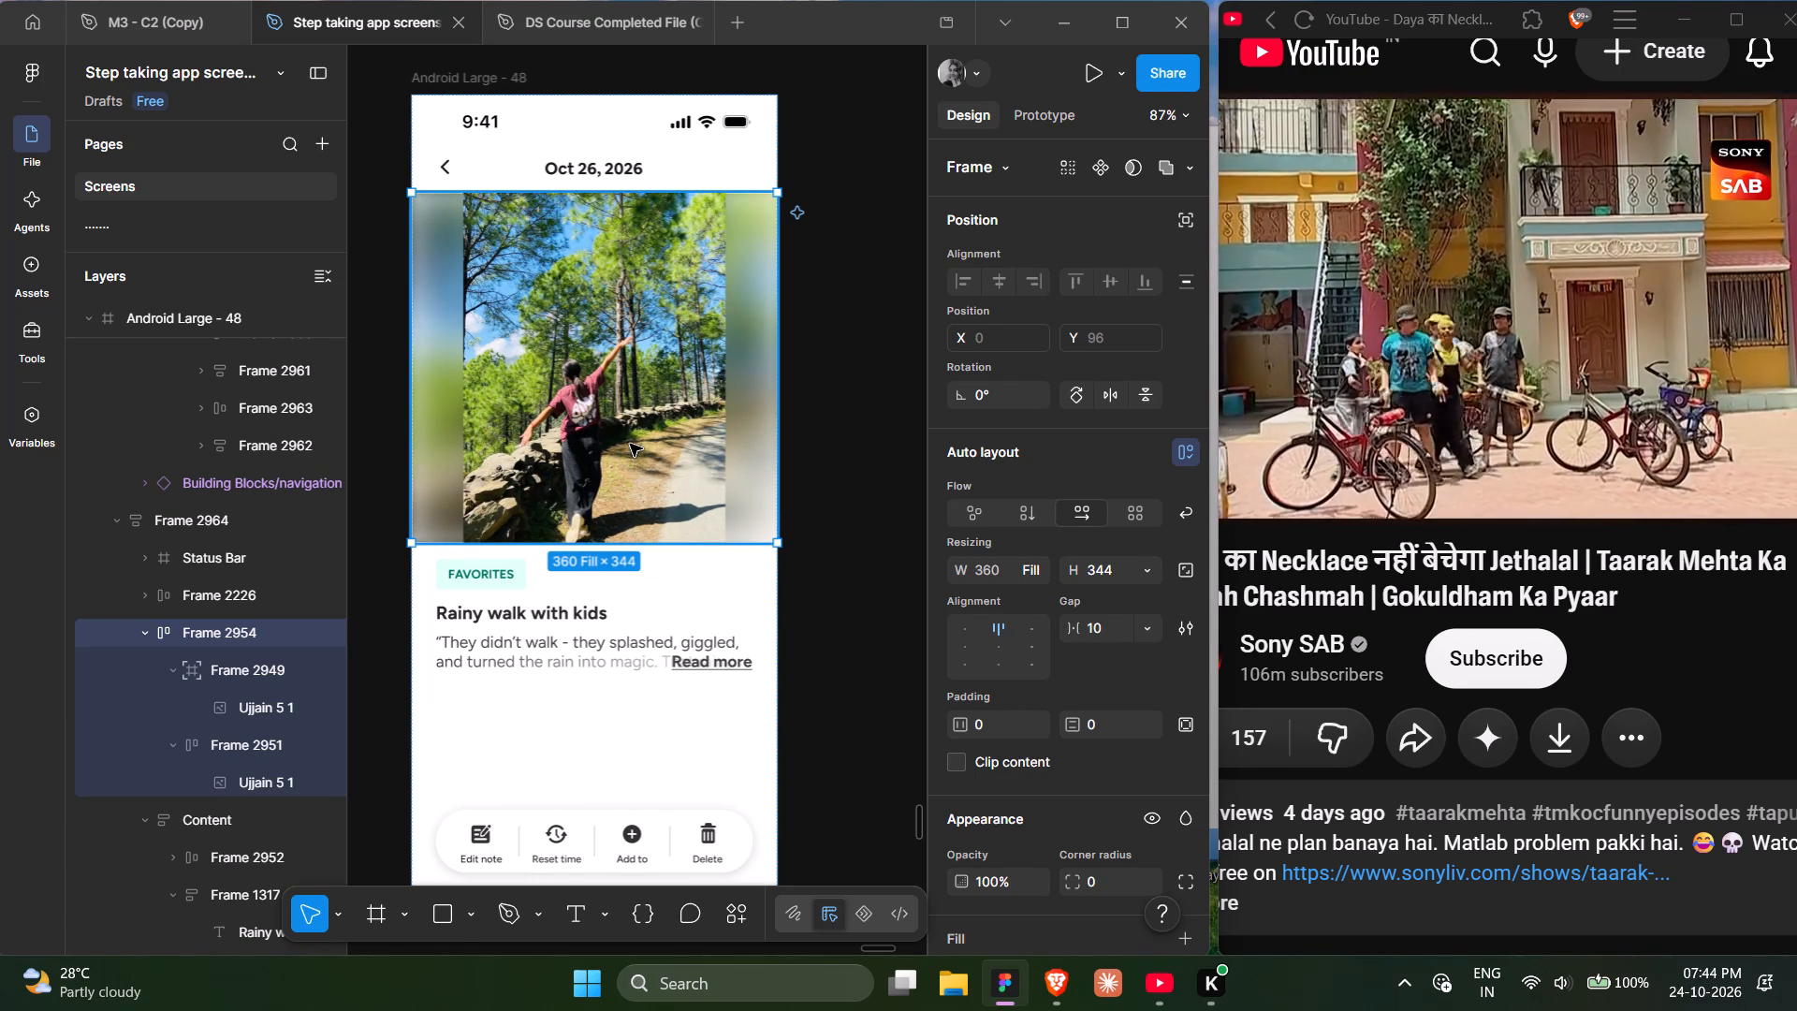
pyautogui.keyDown('ctrl'); pyautogui.click(630, 444); pyautogui.keyUp('ctrl')
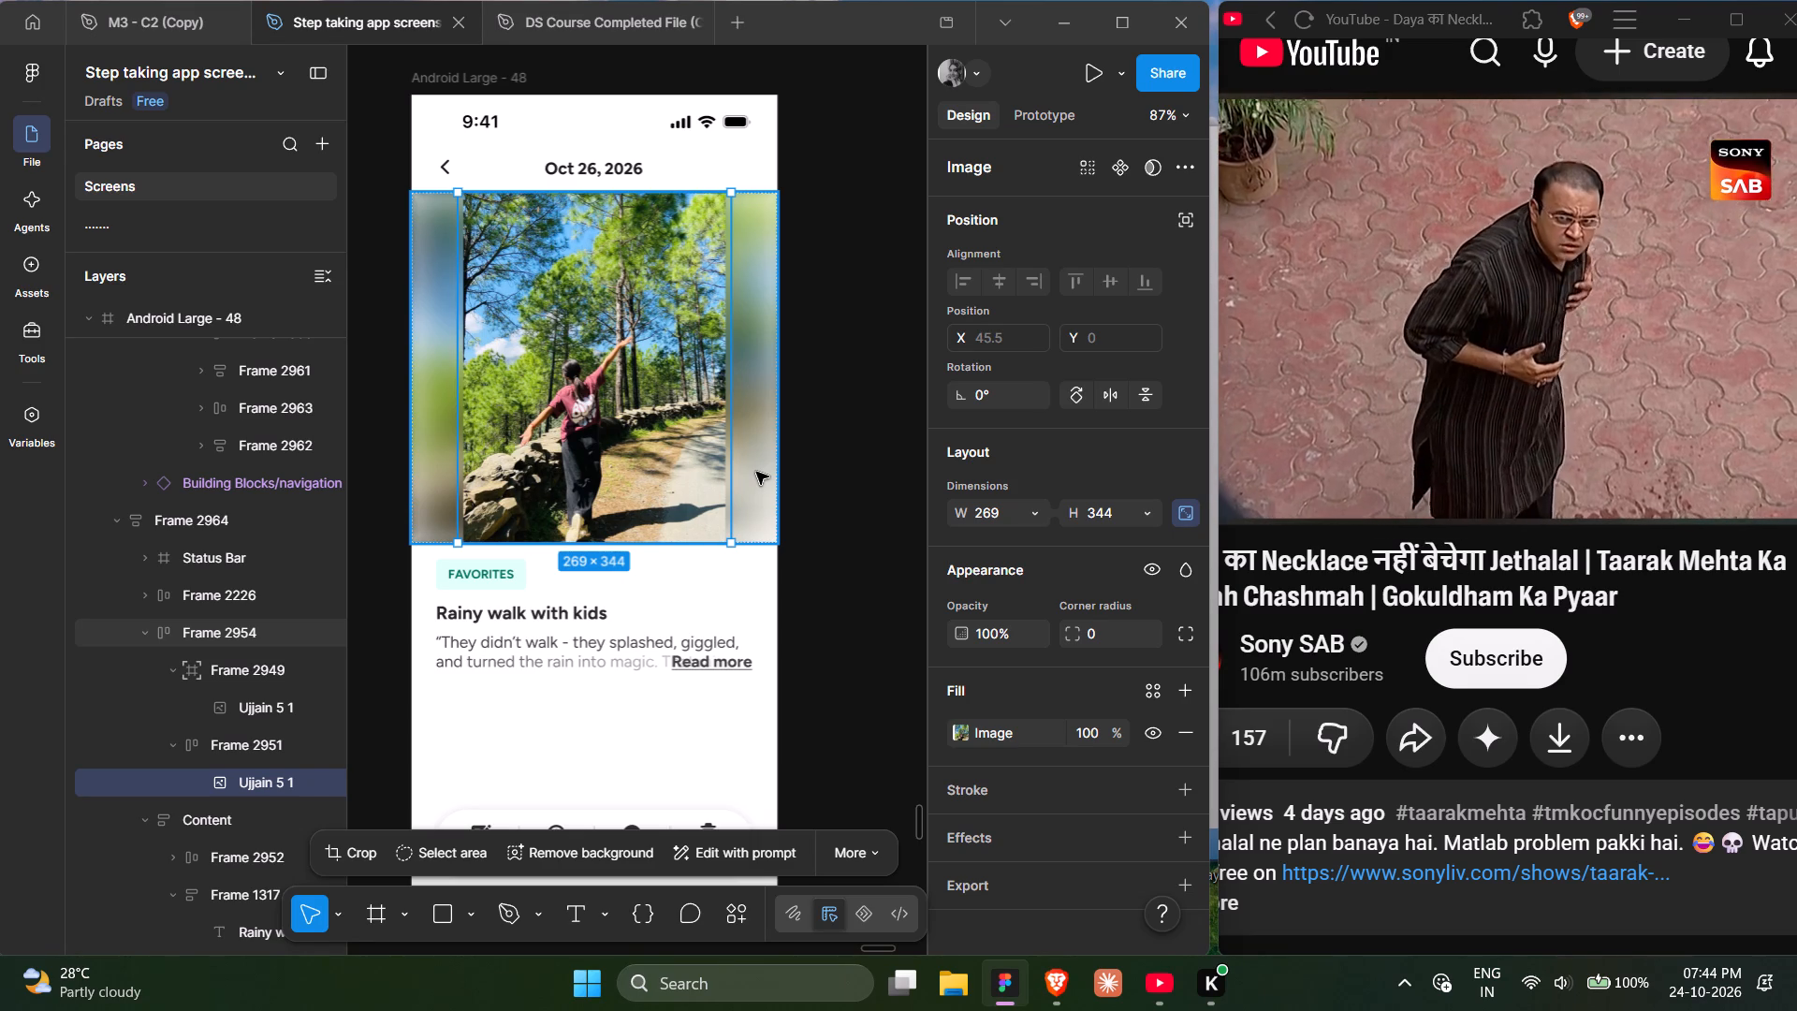
pyautogui.click(756, 472)
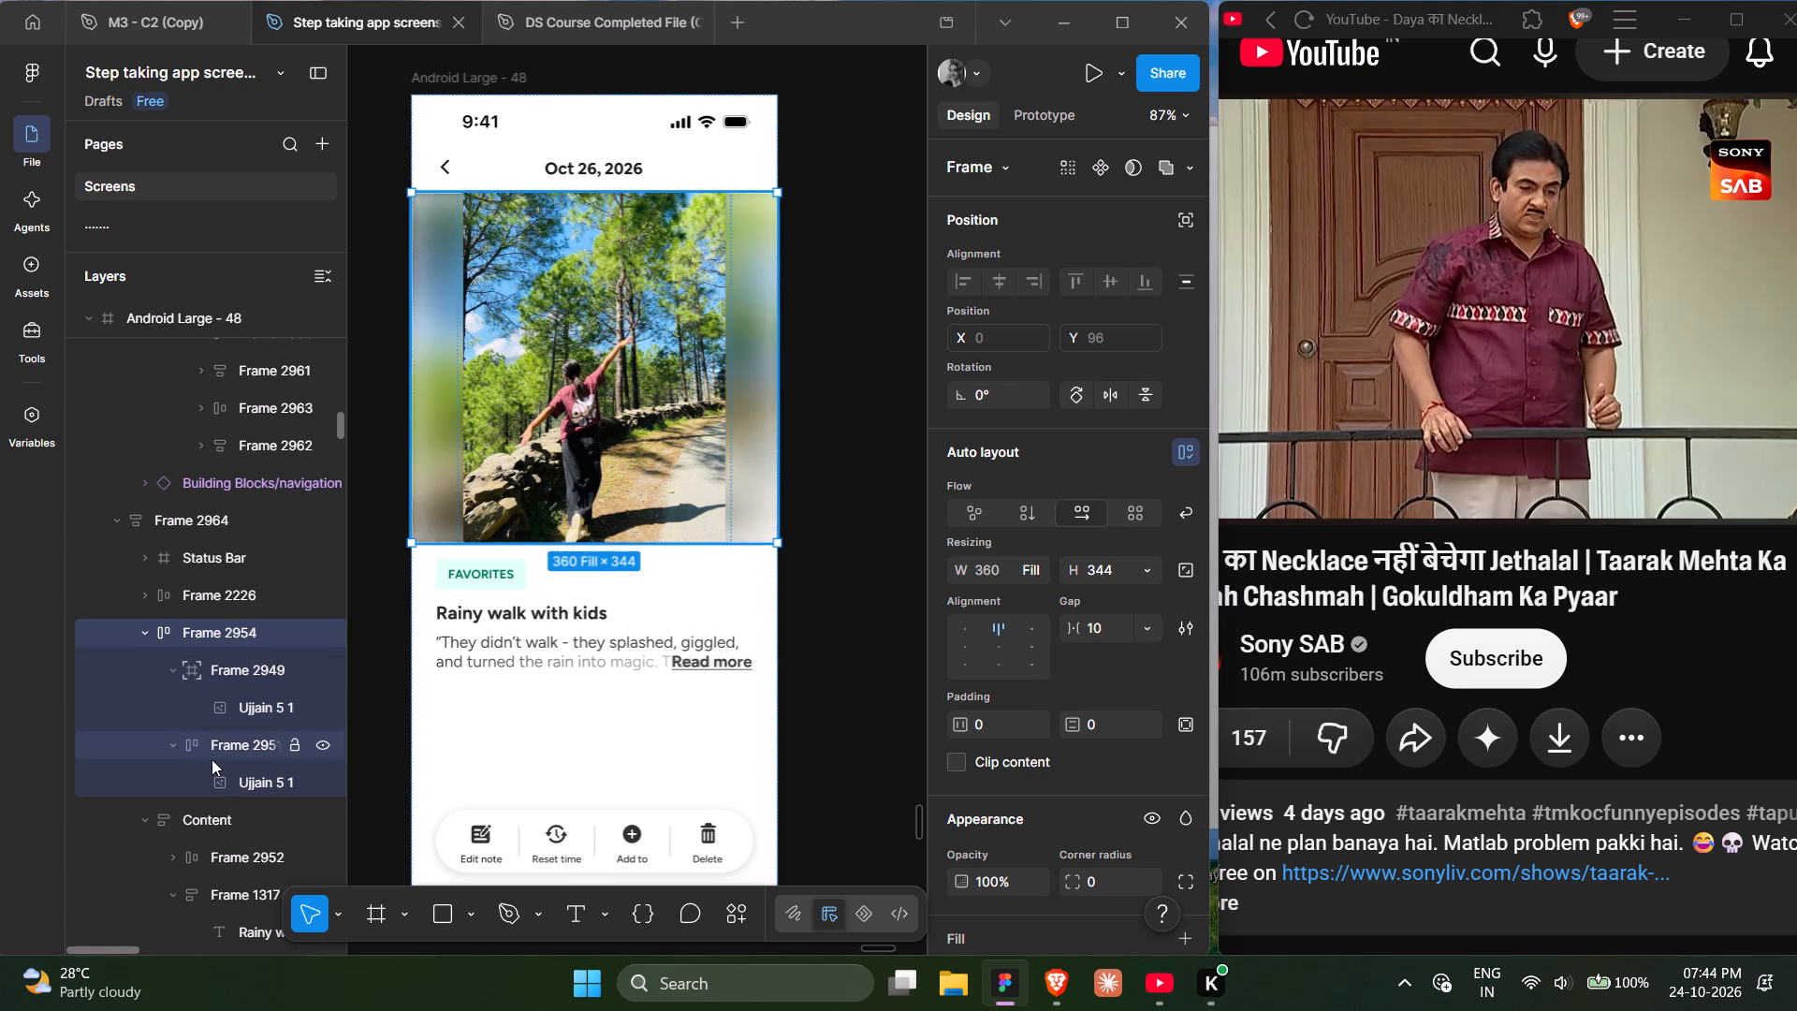
pyautogui.click(241, 778)
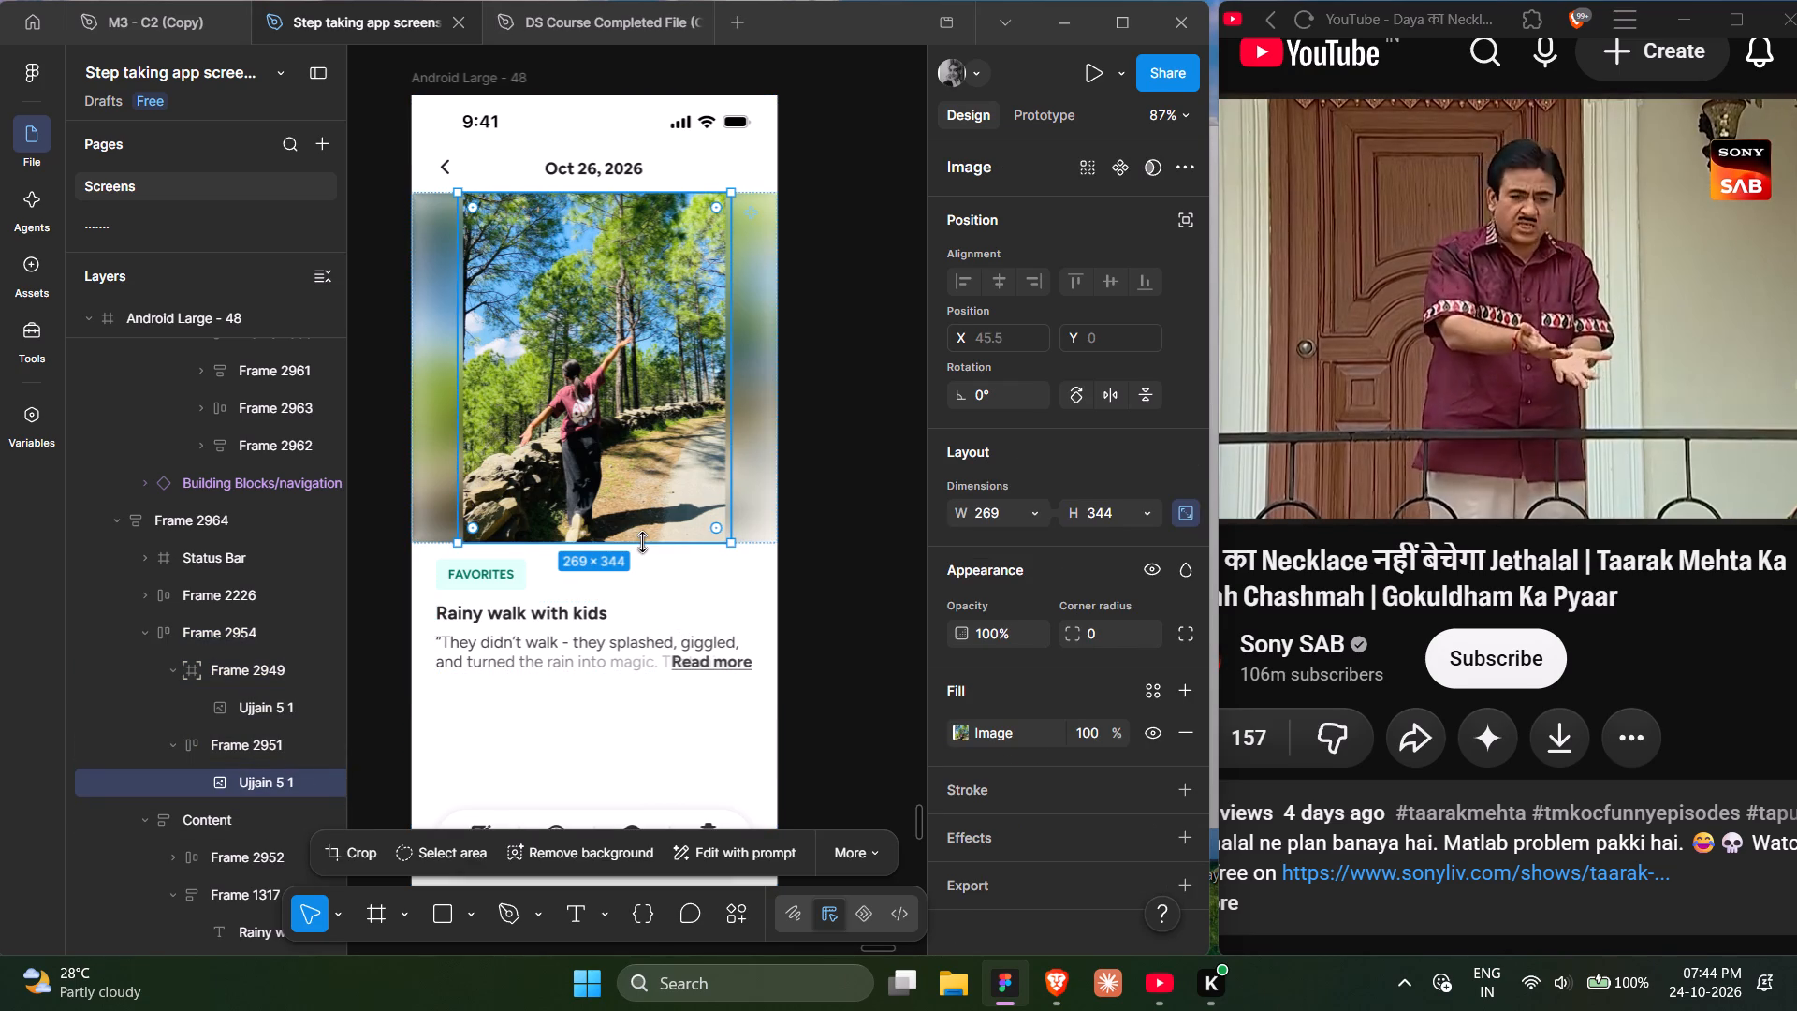
pyautogui.click(252, 745)
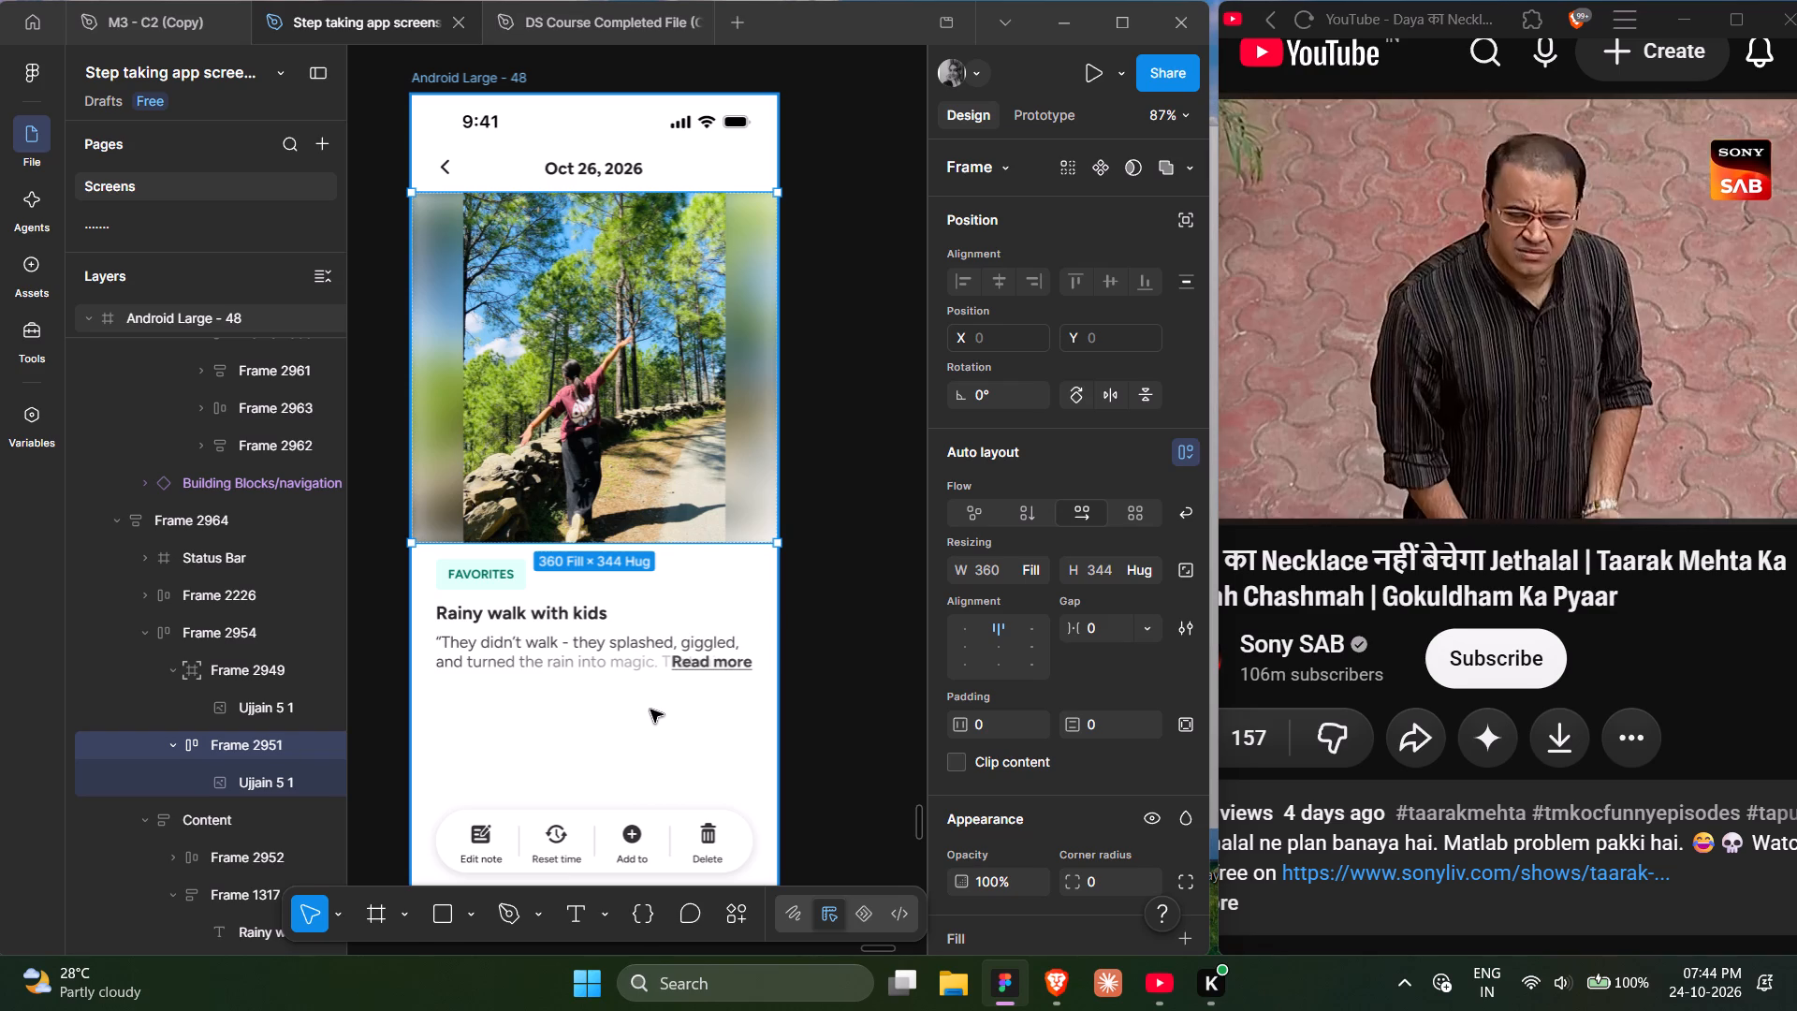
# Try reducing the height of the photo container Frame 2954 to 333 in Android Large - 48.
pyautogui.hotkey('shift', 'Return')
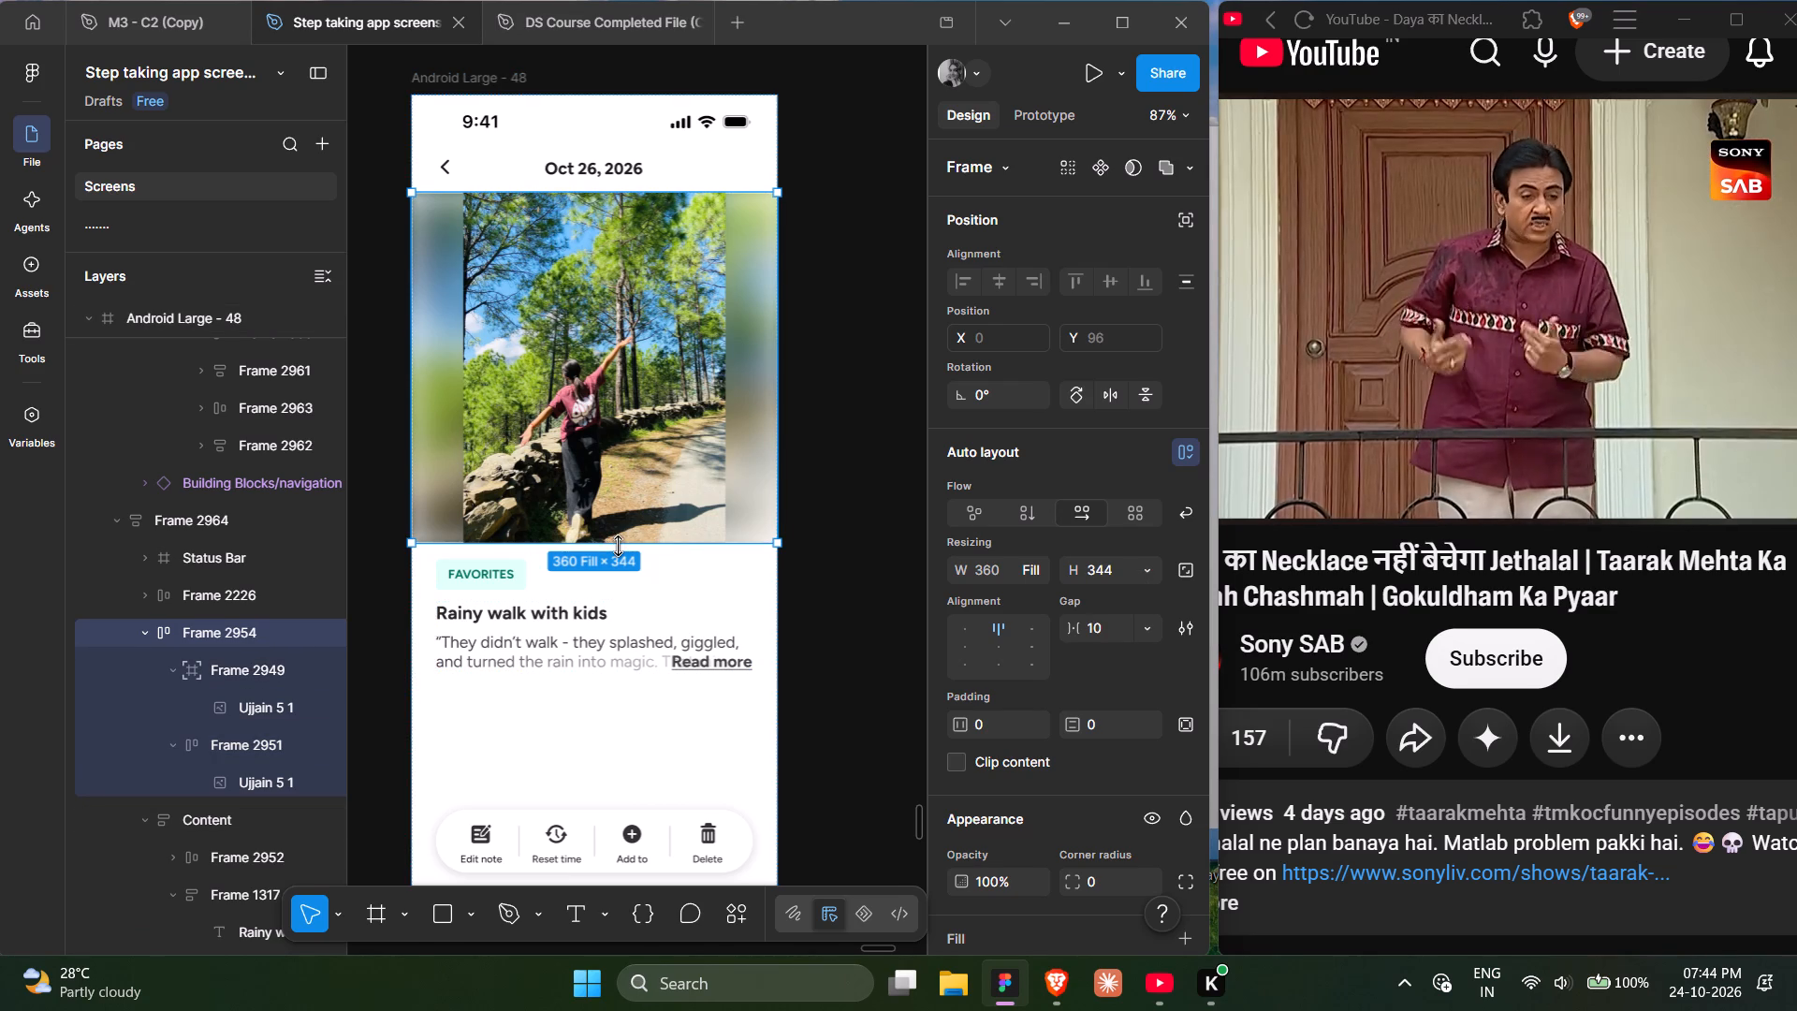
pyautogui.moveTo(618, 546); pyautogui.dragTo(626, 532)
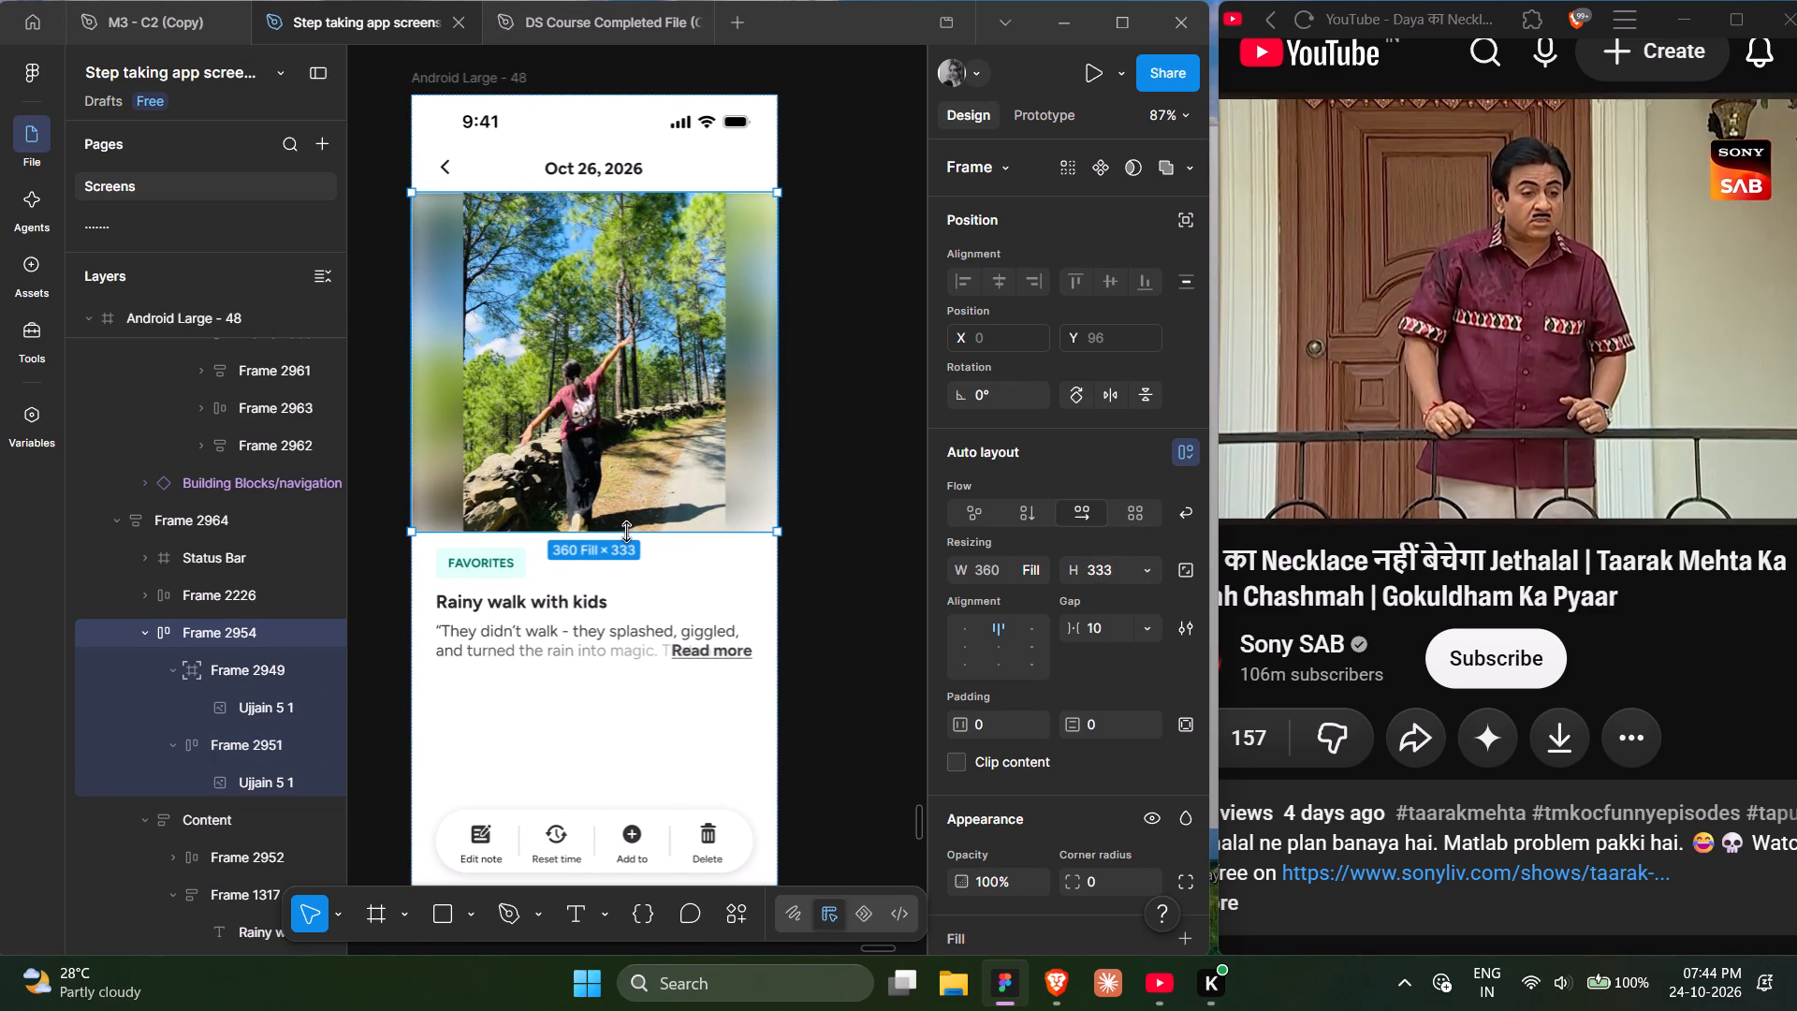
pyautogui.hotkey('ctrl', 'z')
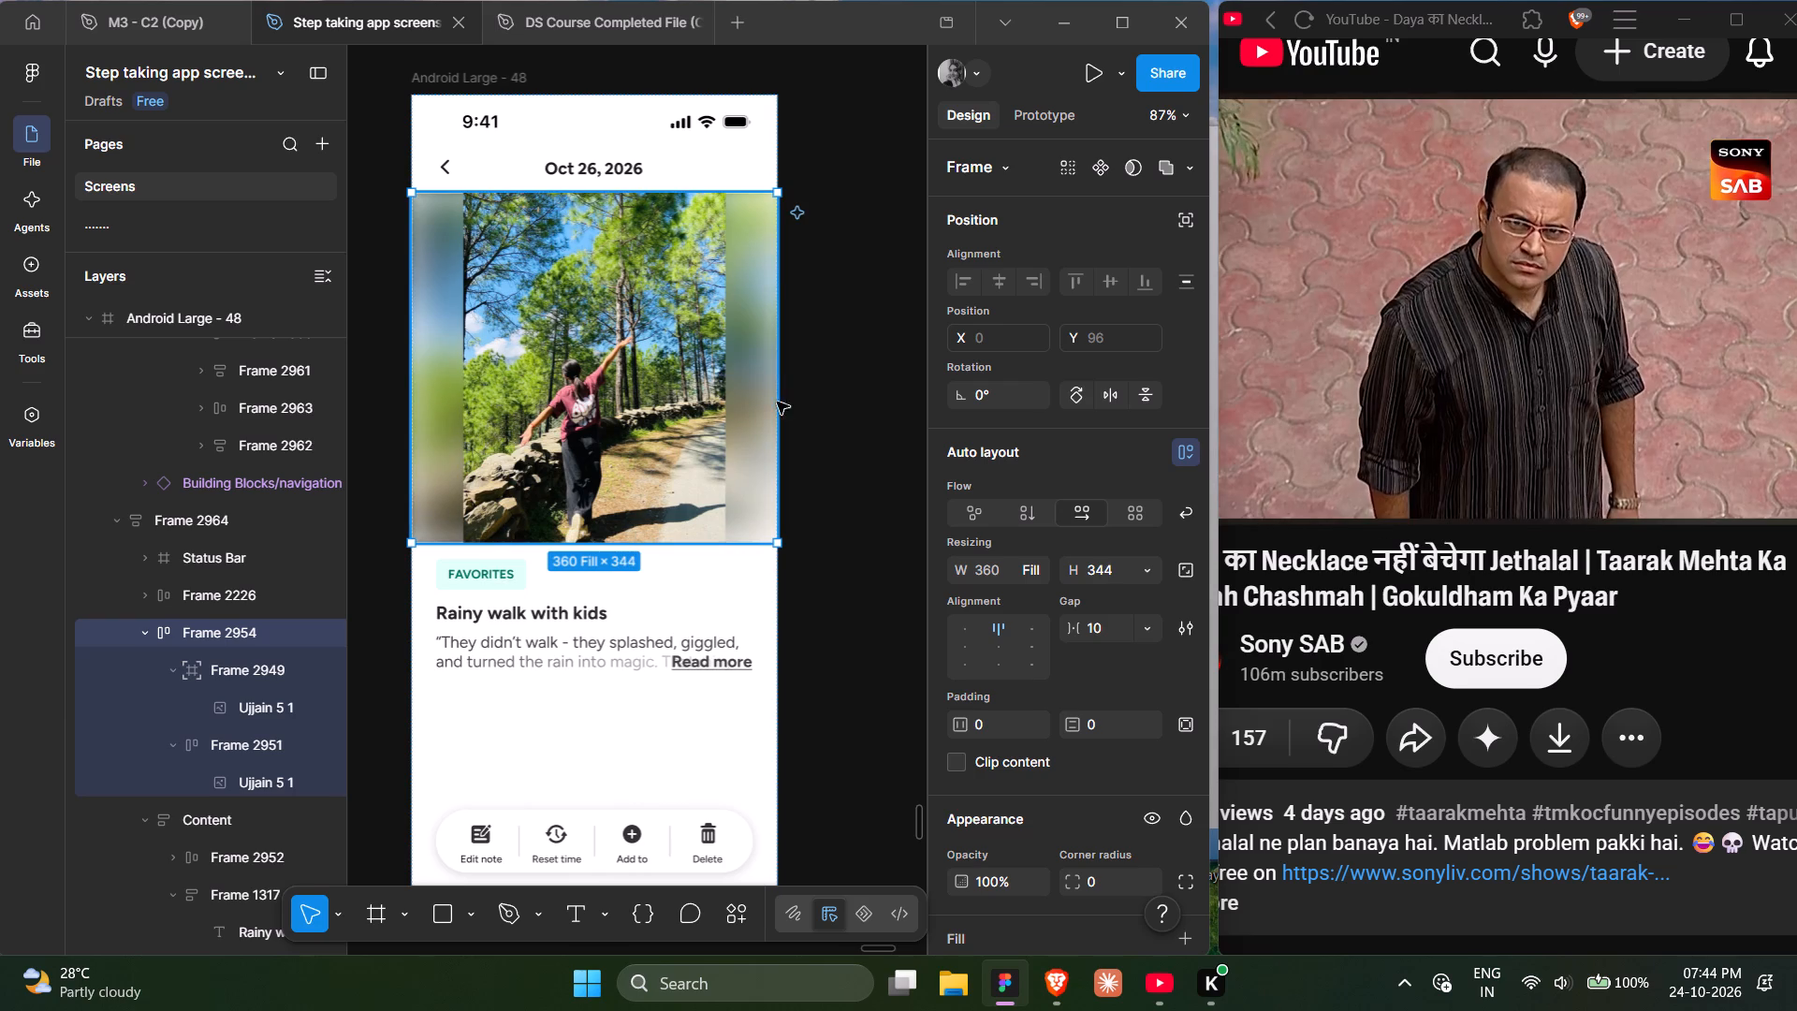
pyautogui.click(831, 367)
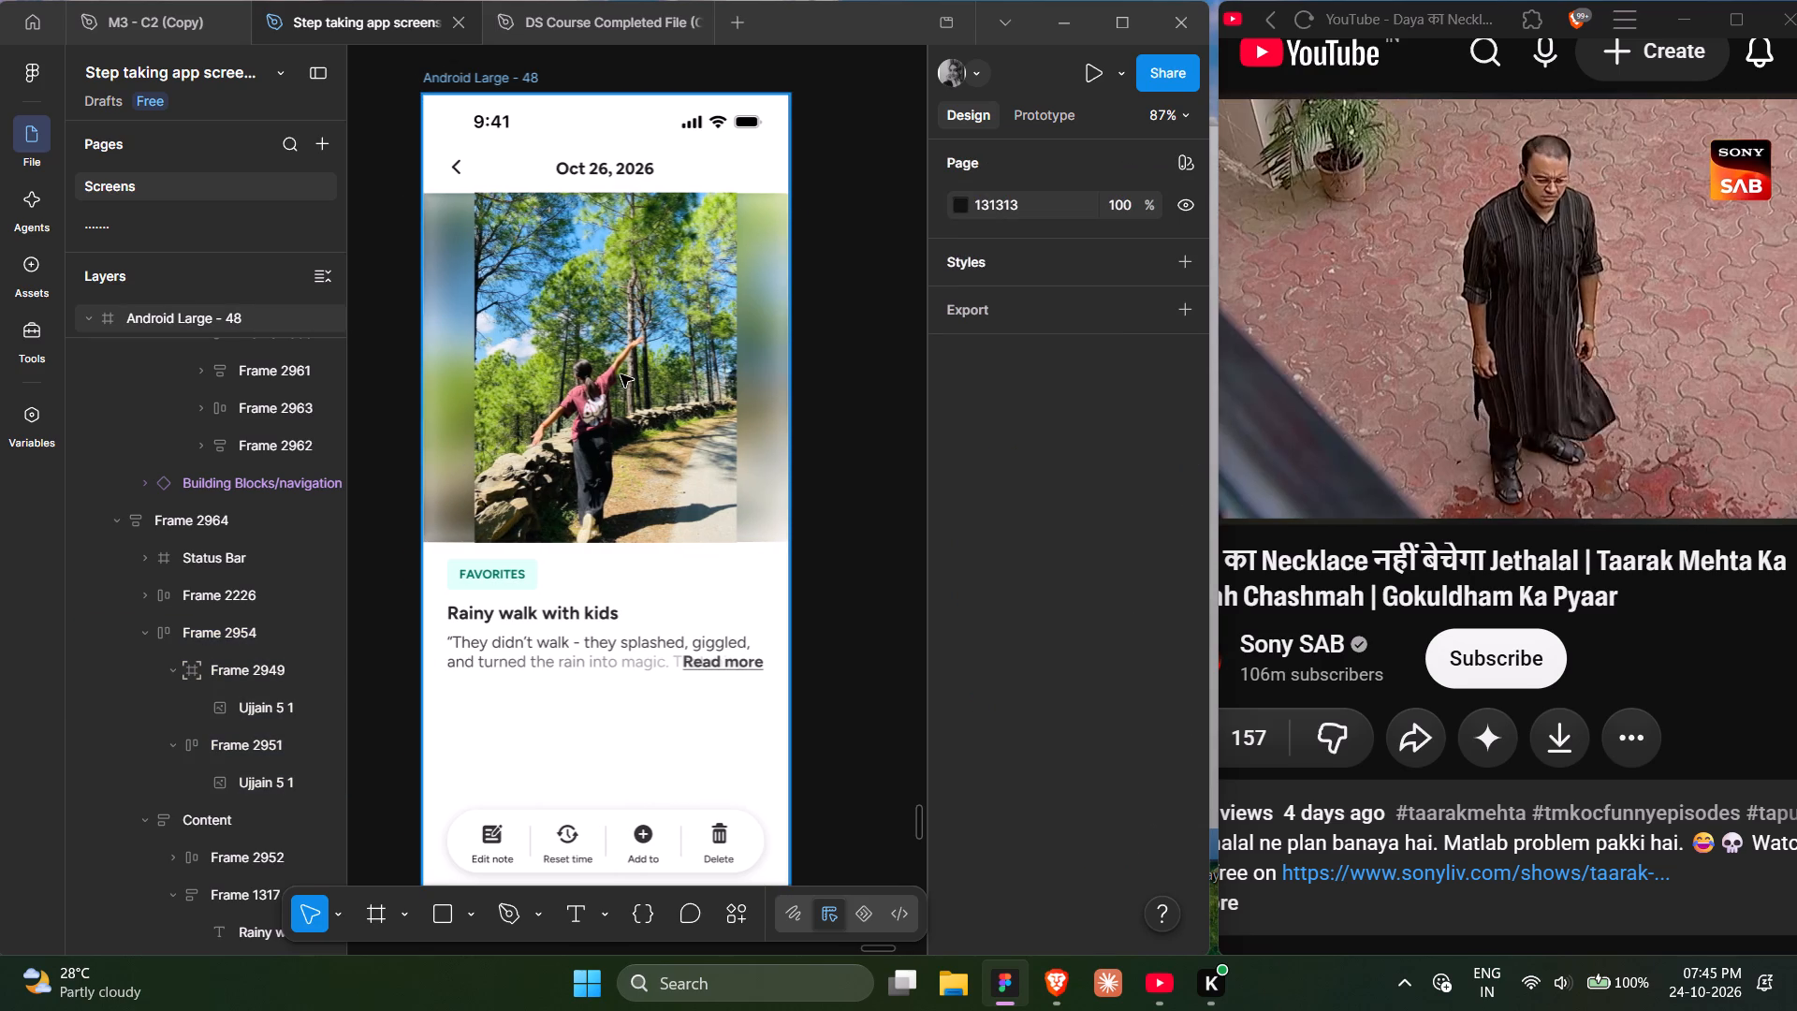
# Minimize the interface and compare the Android Large - 45, 47 and 48 screens side by side.
pyautogui.scroll(1, 621, 374)
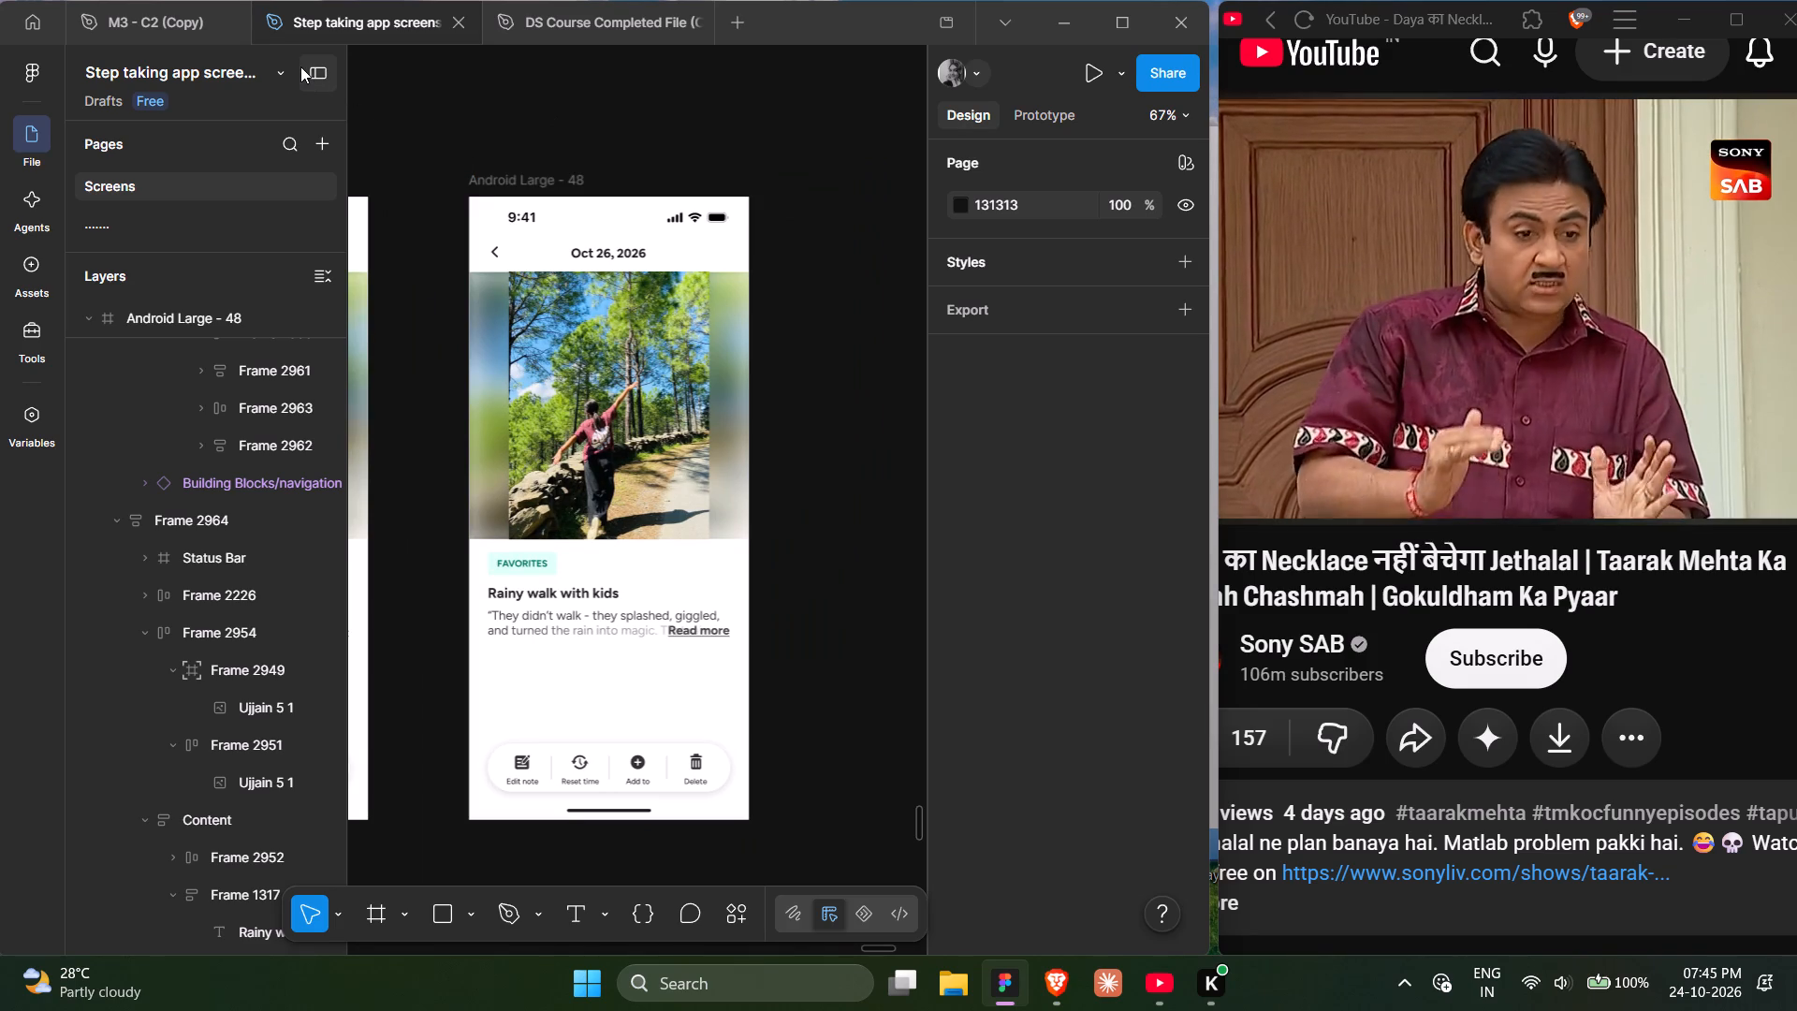
pyautogui.click(300, 66)
pyautogui.hscroll(4, 412, 539)
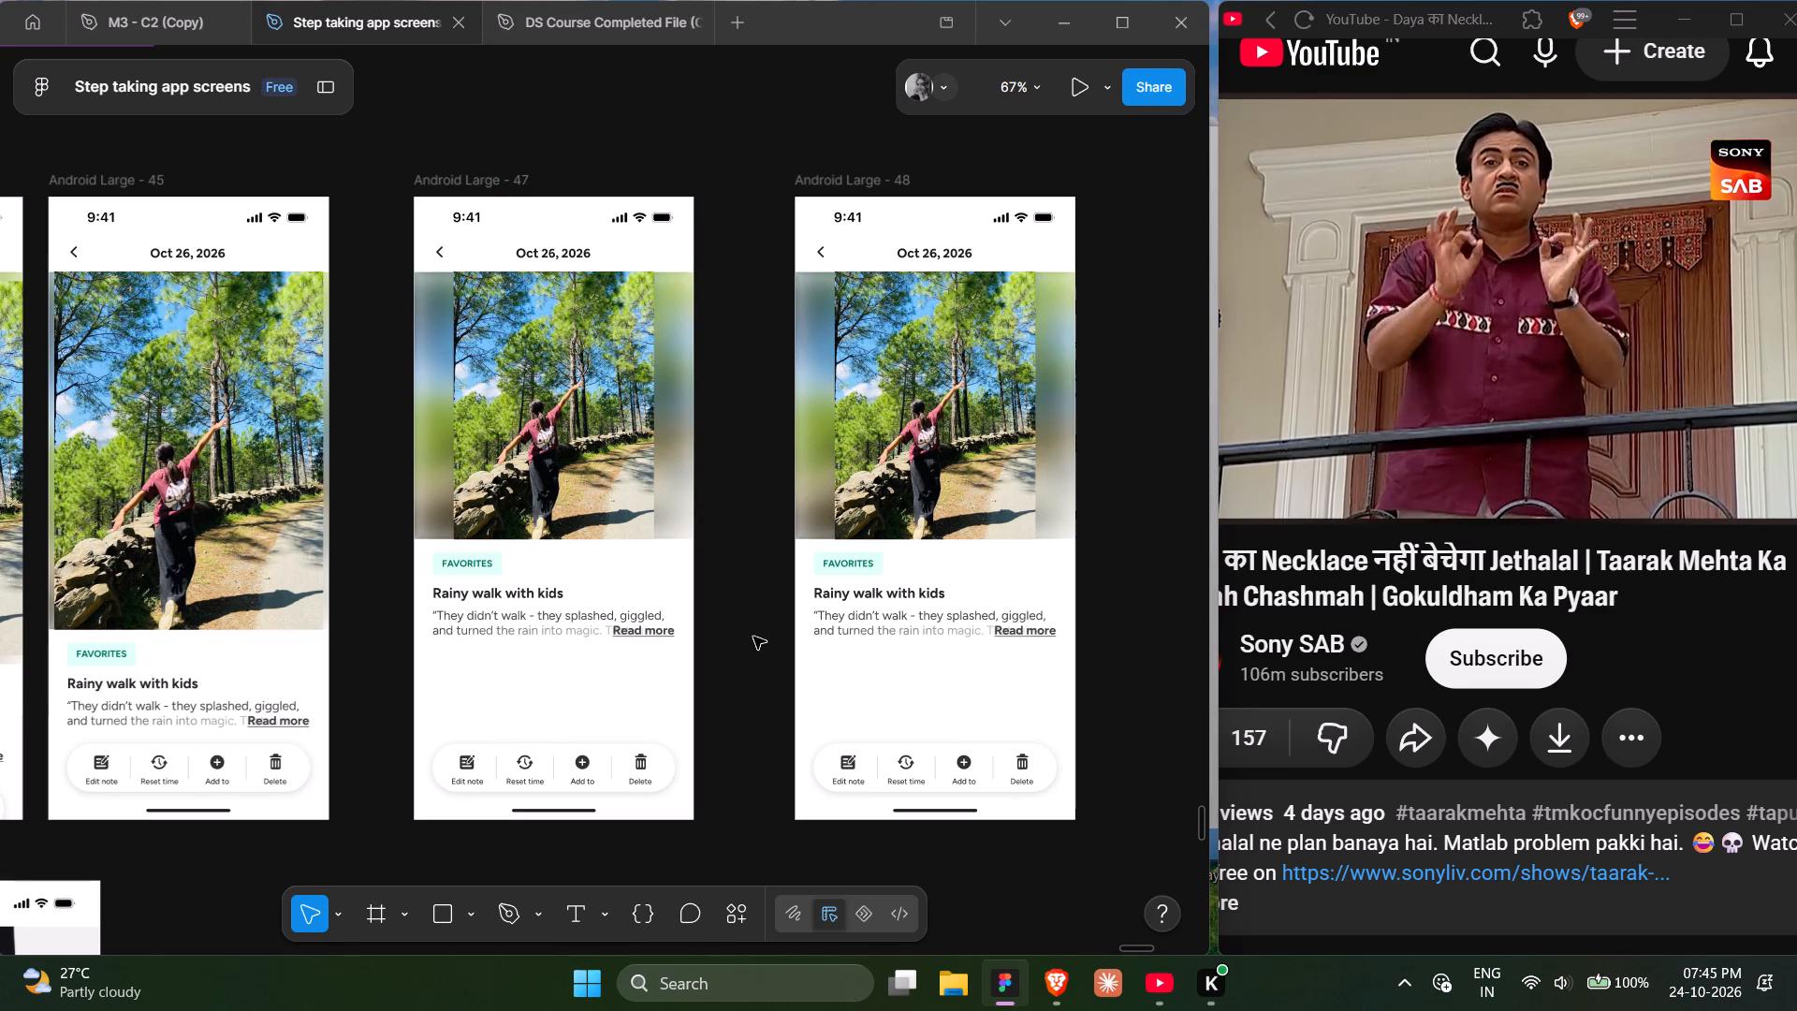
pyautogui.hscroll(-2, 748, 714)
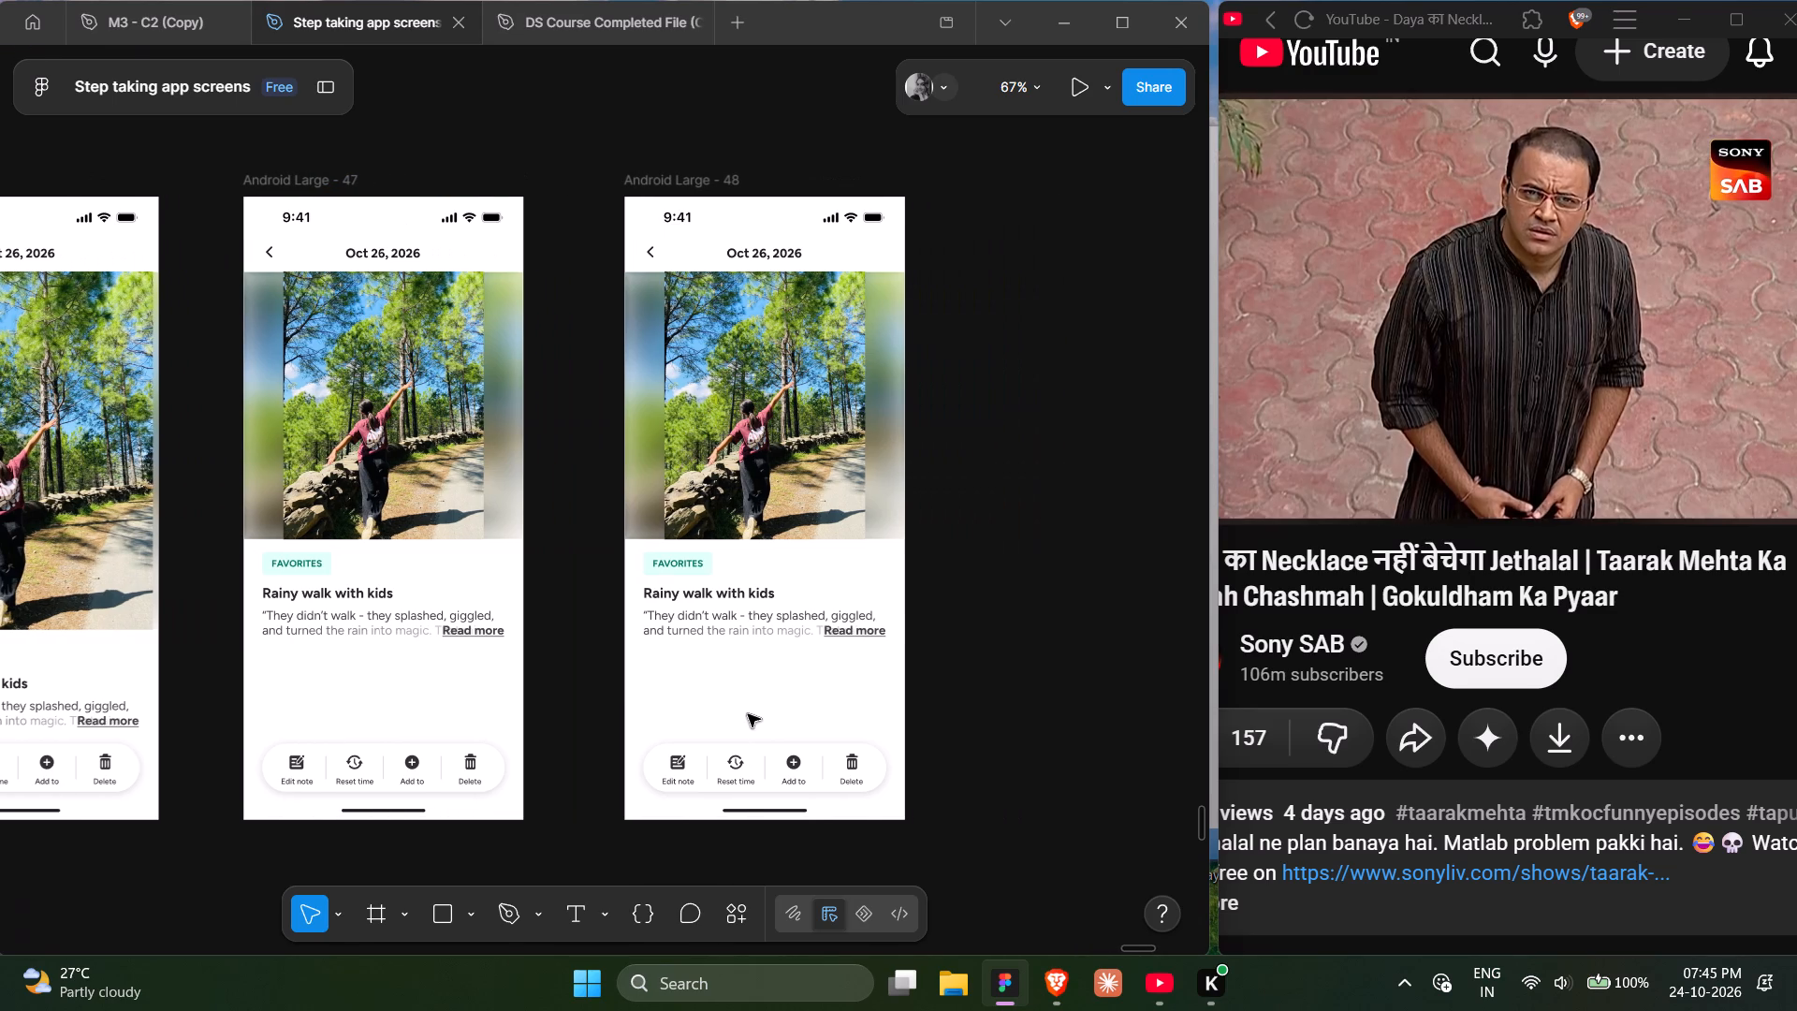
pyautogui.hscroll(1, 748, 714)
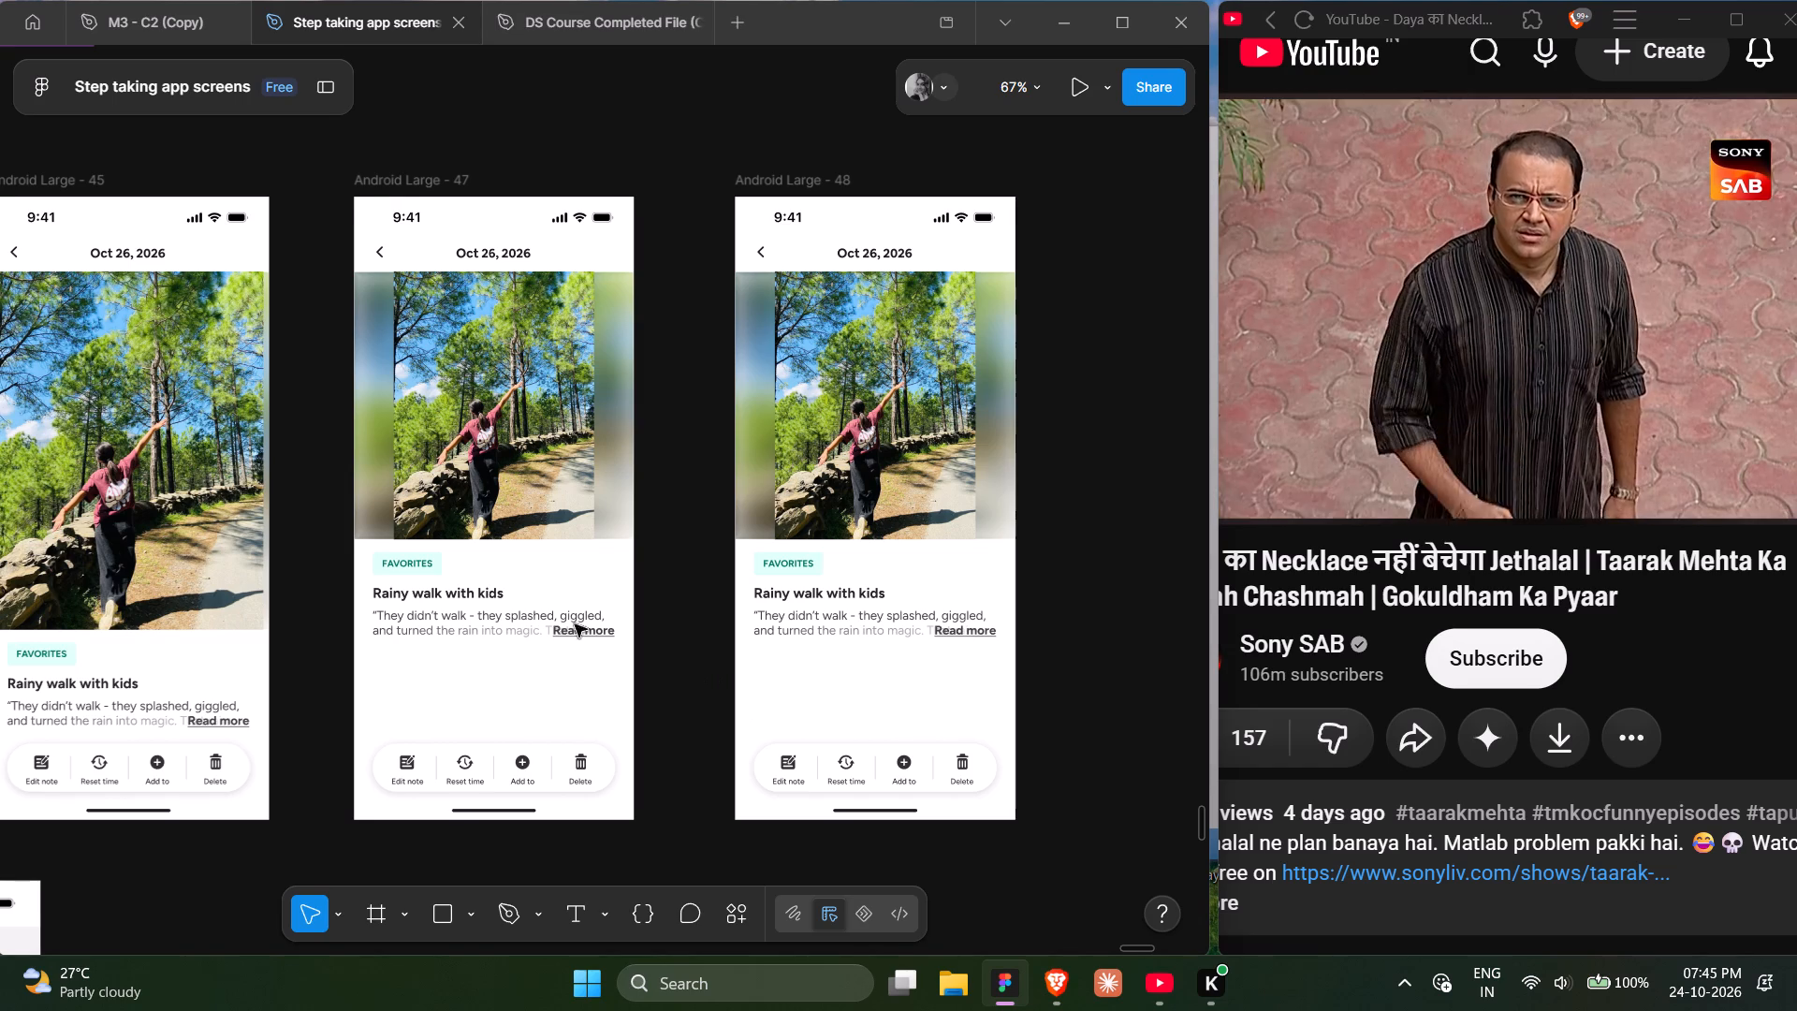
# Examine the caption block's layout in Android Large - 47 and compare the screen with the neighbouring Android Large - 45 and 48.
pyautogui.doubleClick(476, 636)
pyautogui.doubleClick(476, 636)
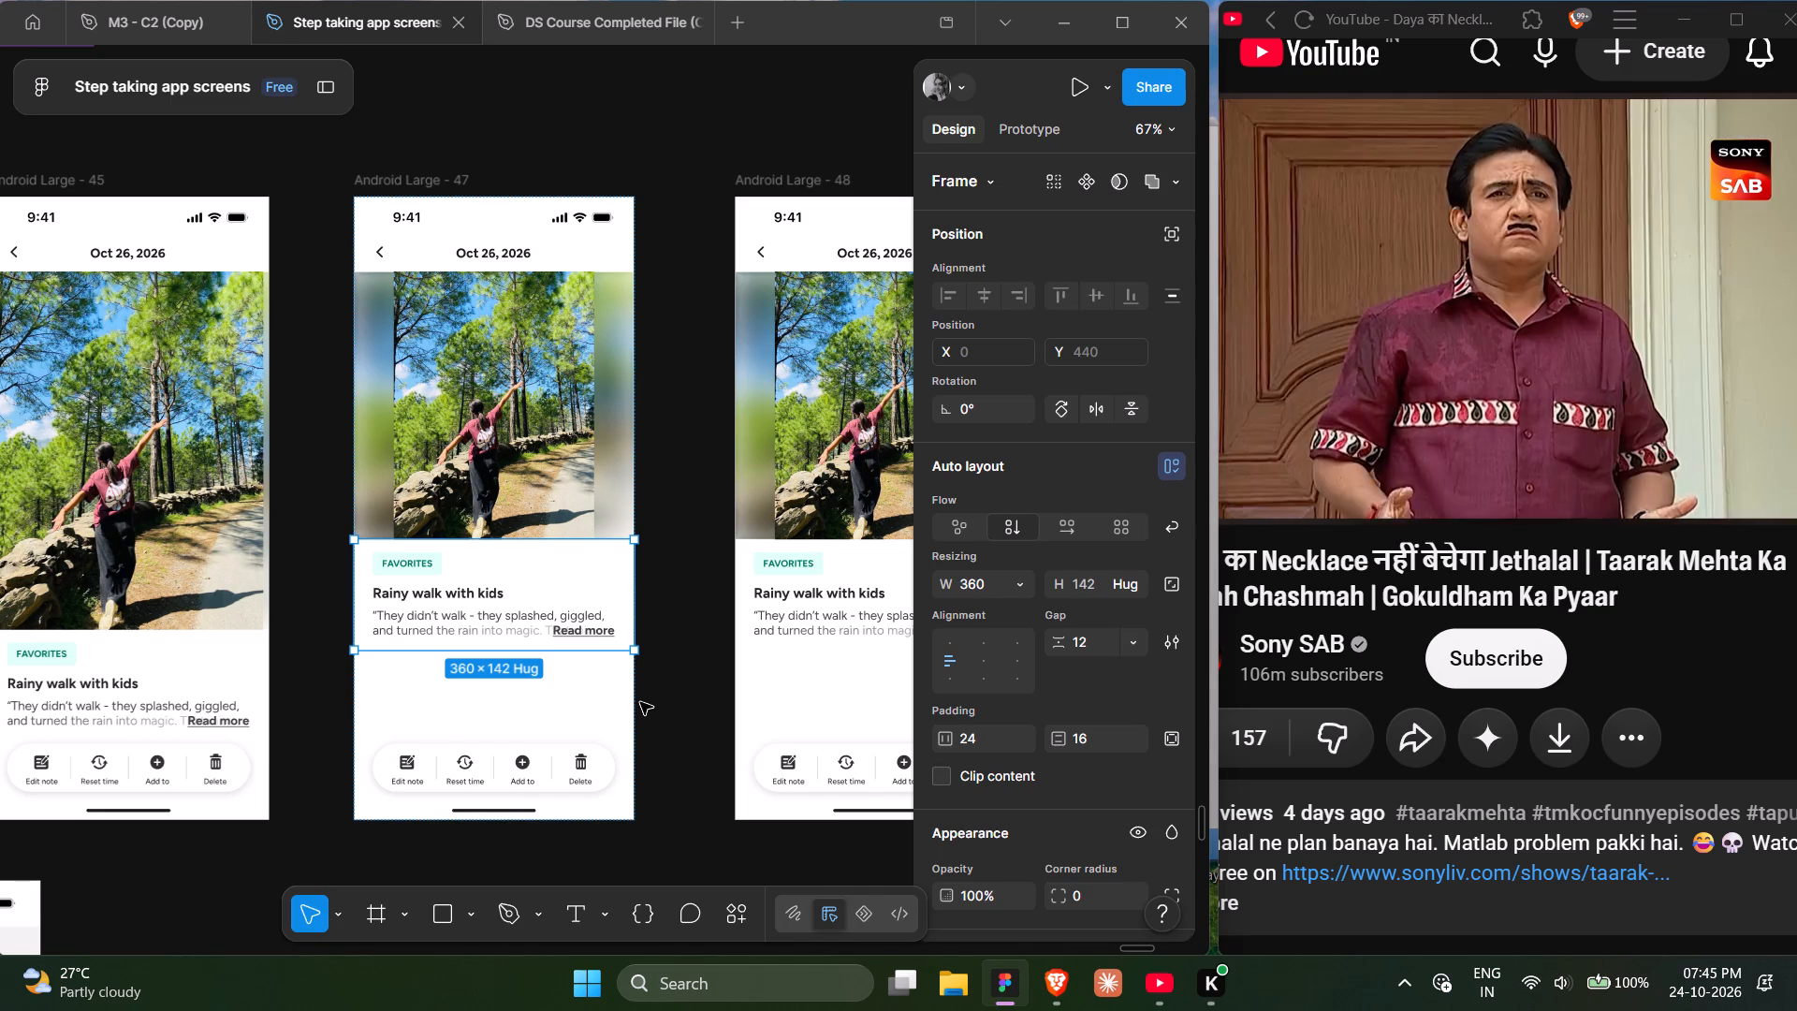
pyautogui.hscroll(1, 640, 702)
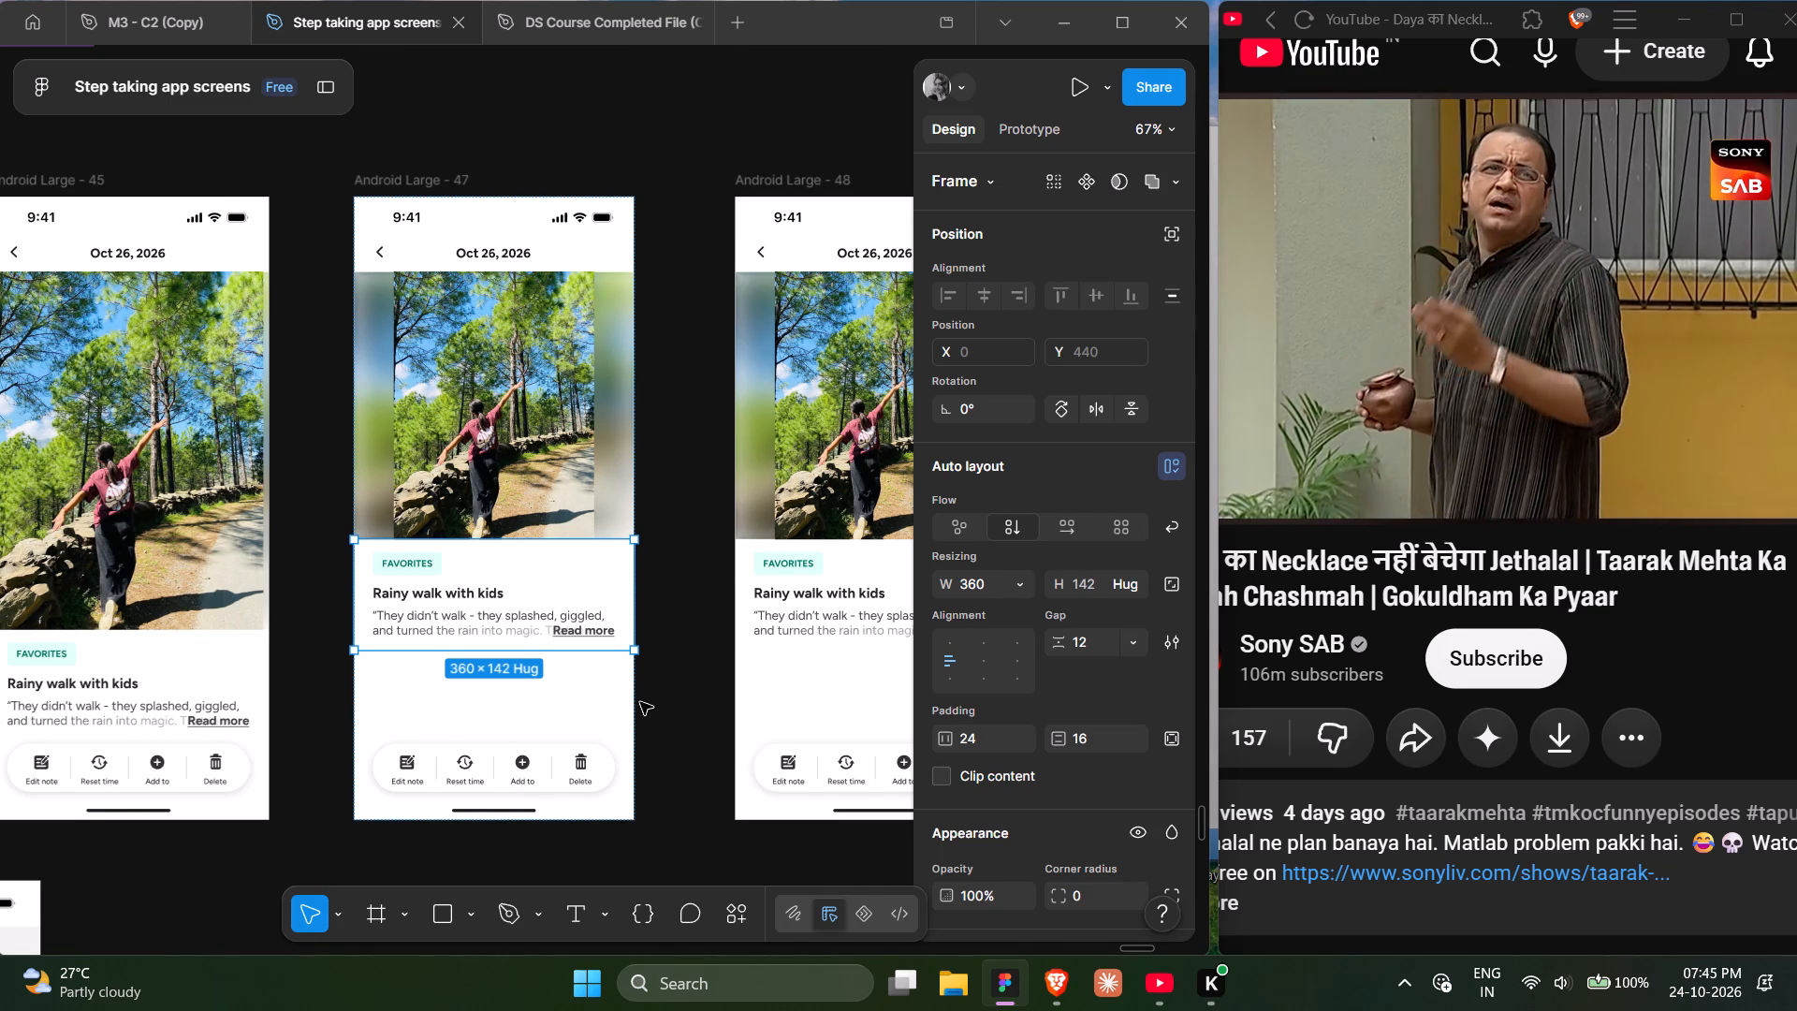
pyautogui.hscroll(1, 640, 702)
pyautogui.hscroll(-1, 640, 702)
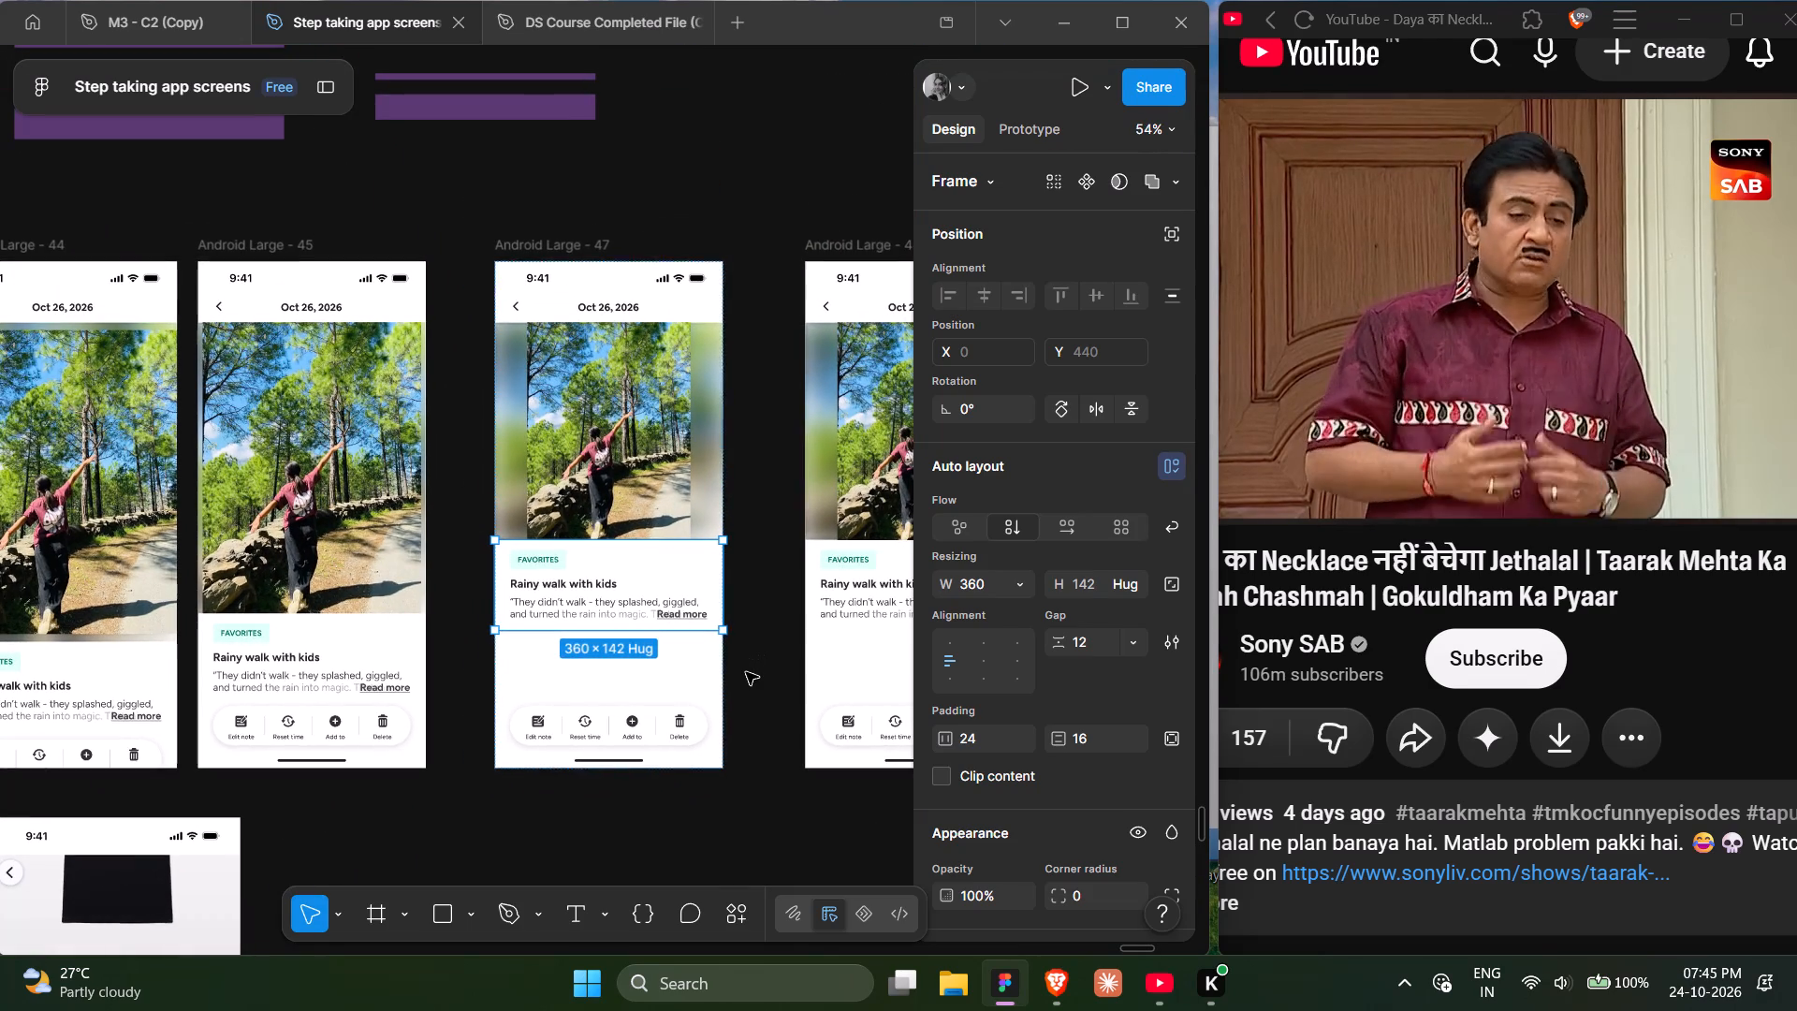
pyautogui.click(746, 672)
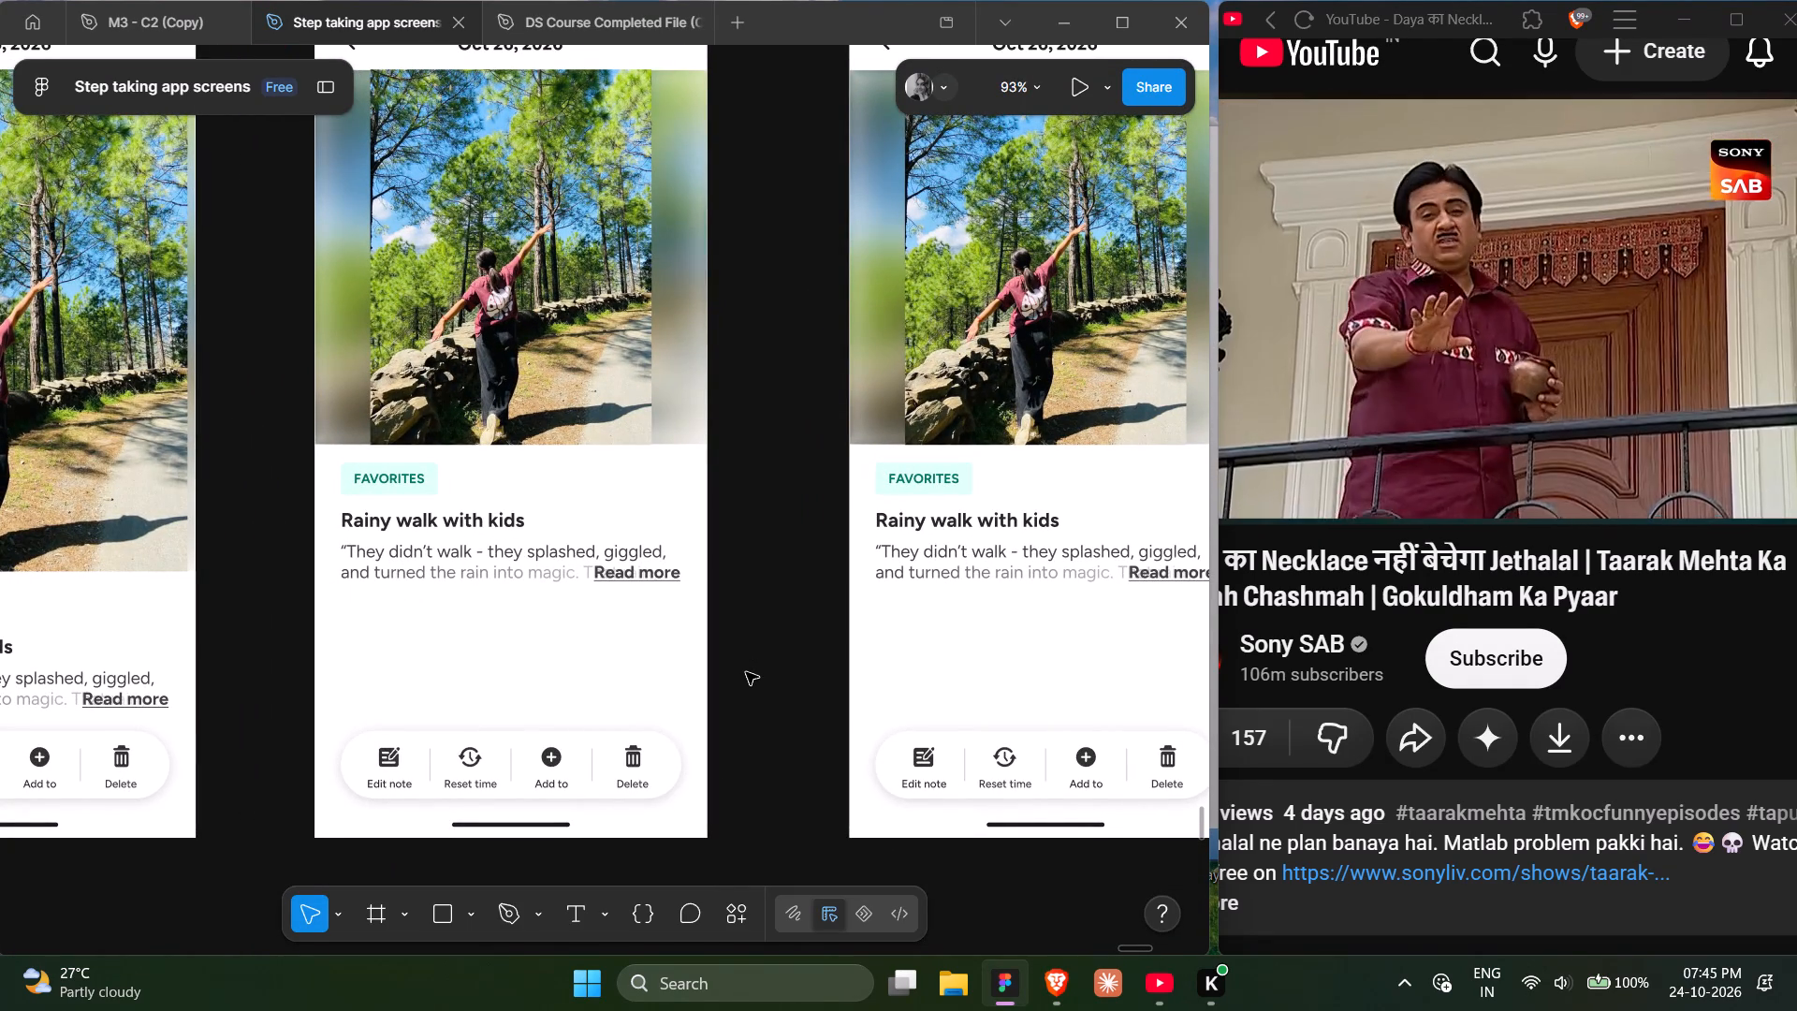
pyautogui.hscroll(1, 746, 672)
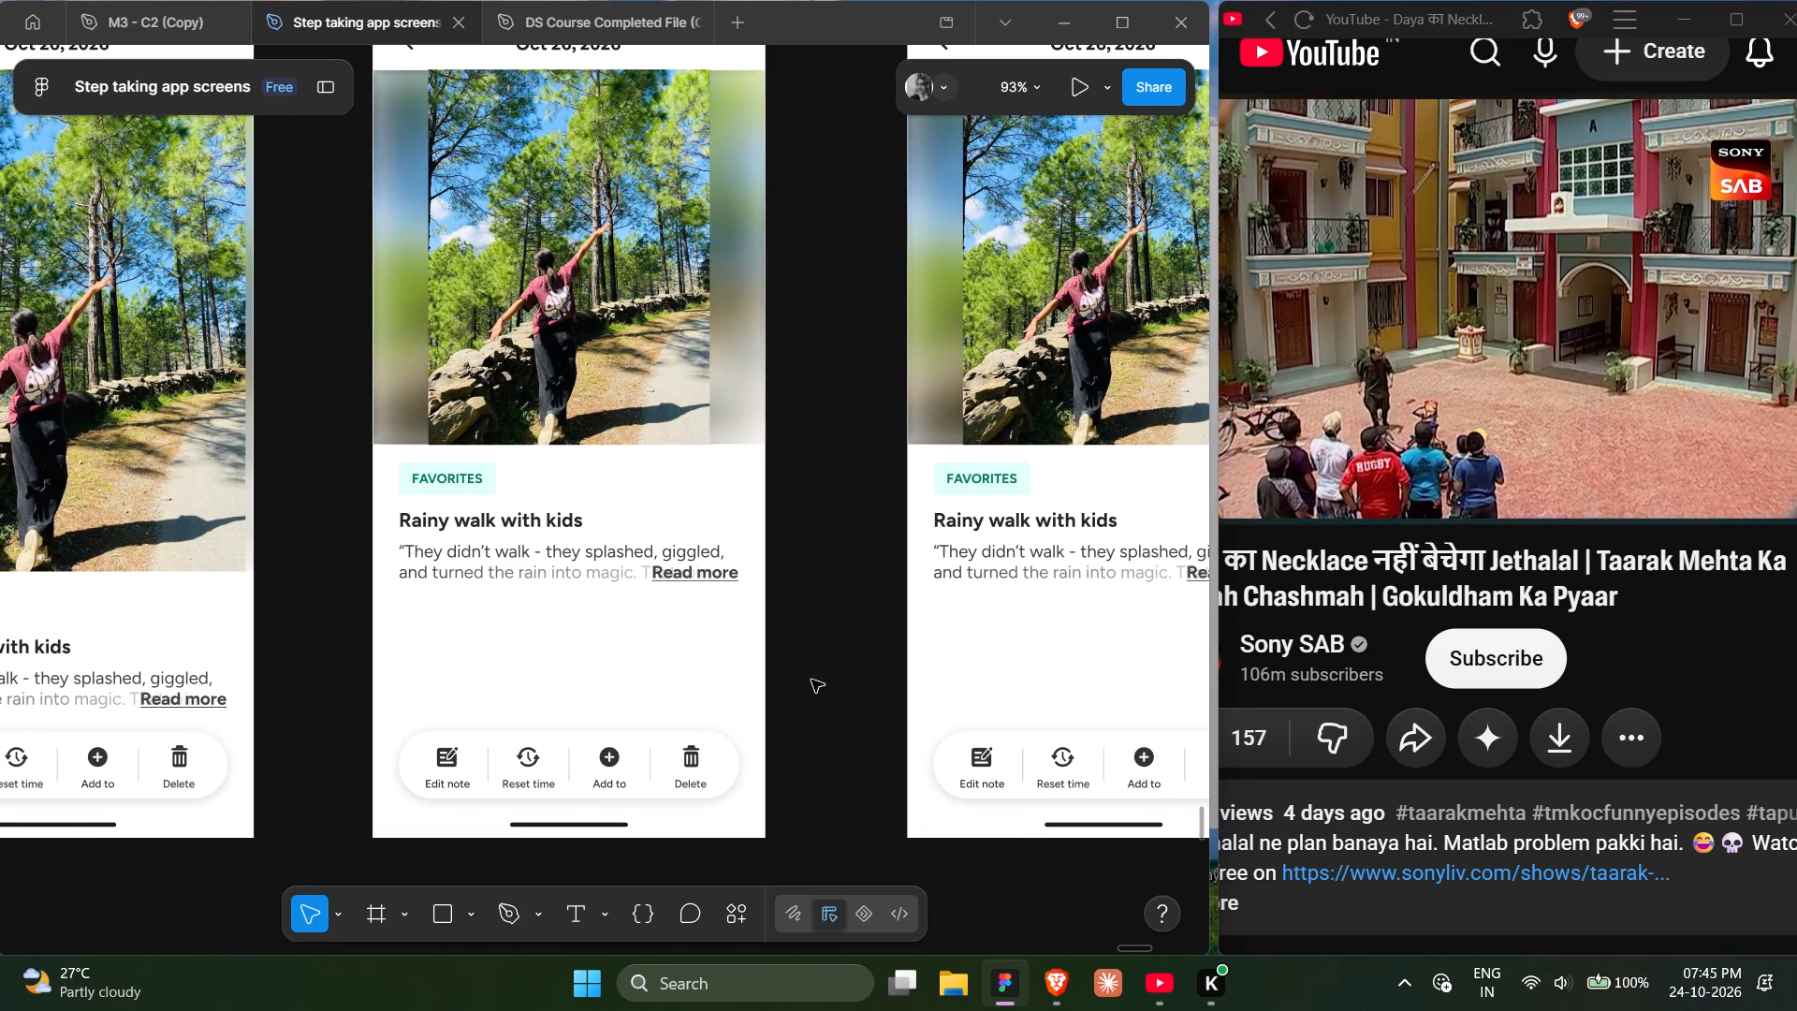
pyautogui.scroll(2, 811, 680)
pyautogui.click(872, 690)
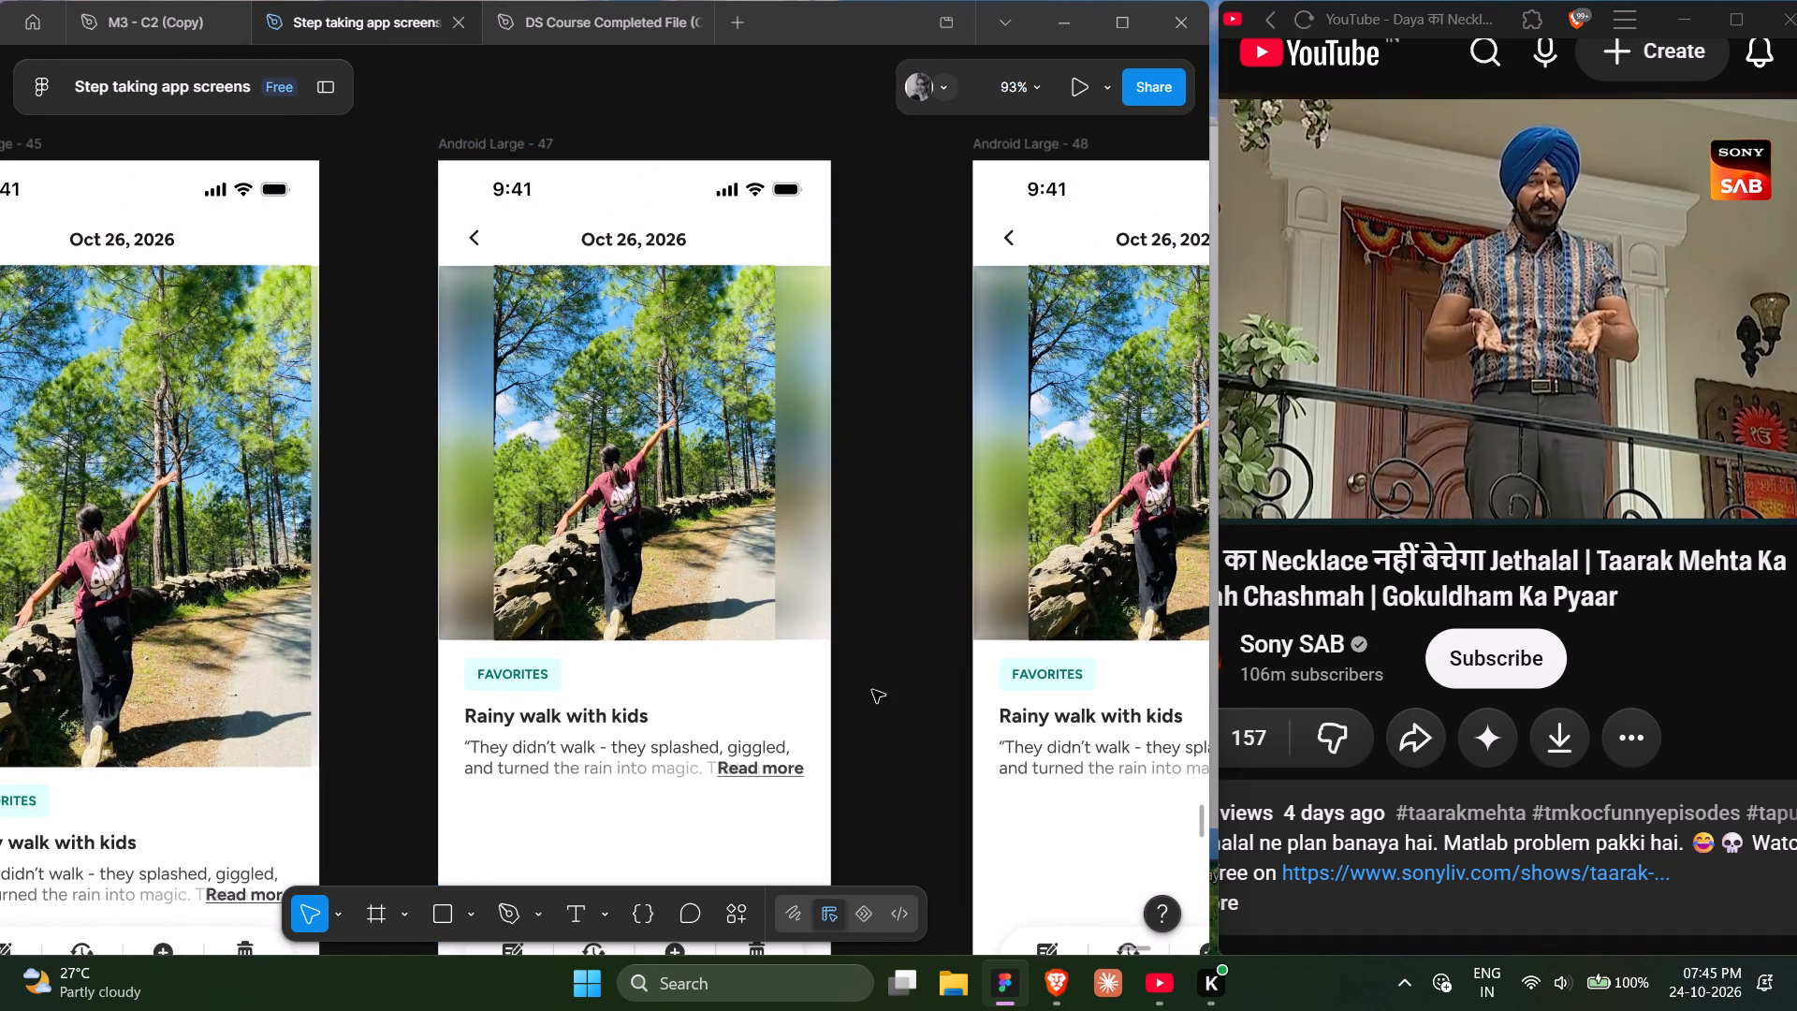
pyautogui.scroll(-1, 872, 690)
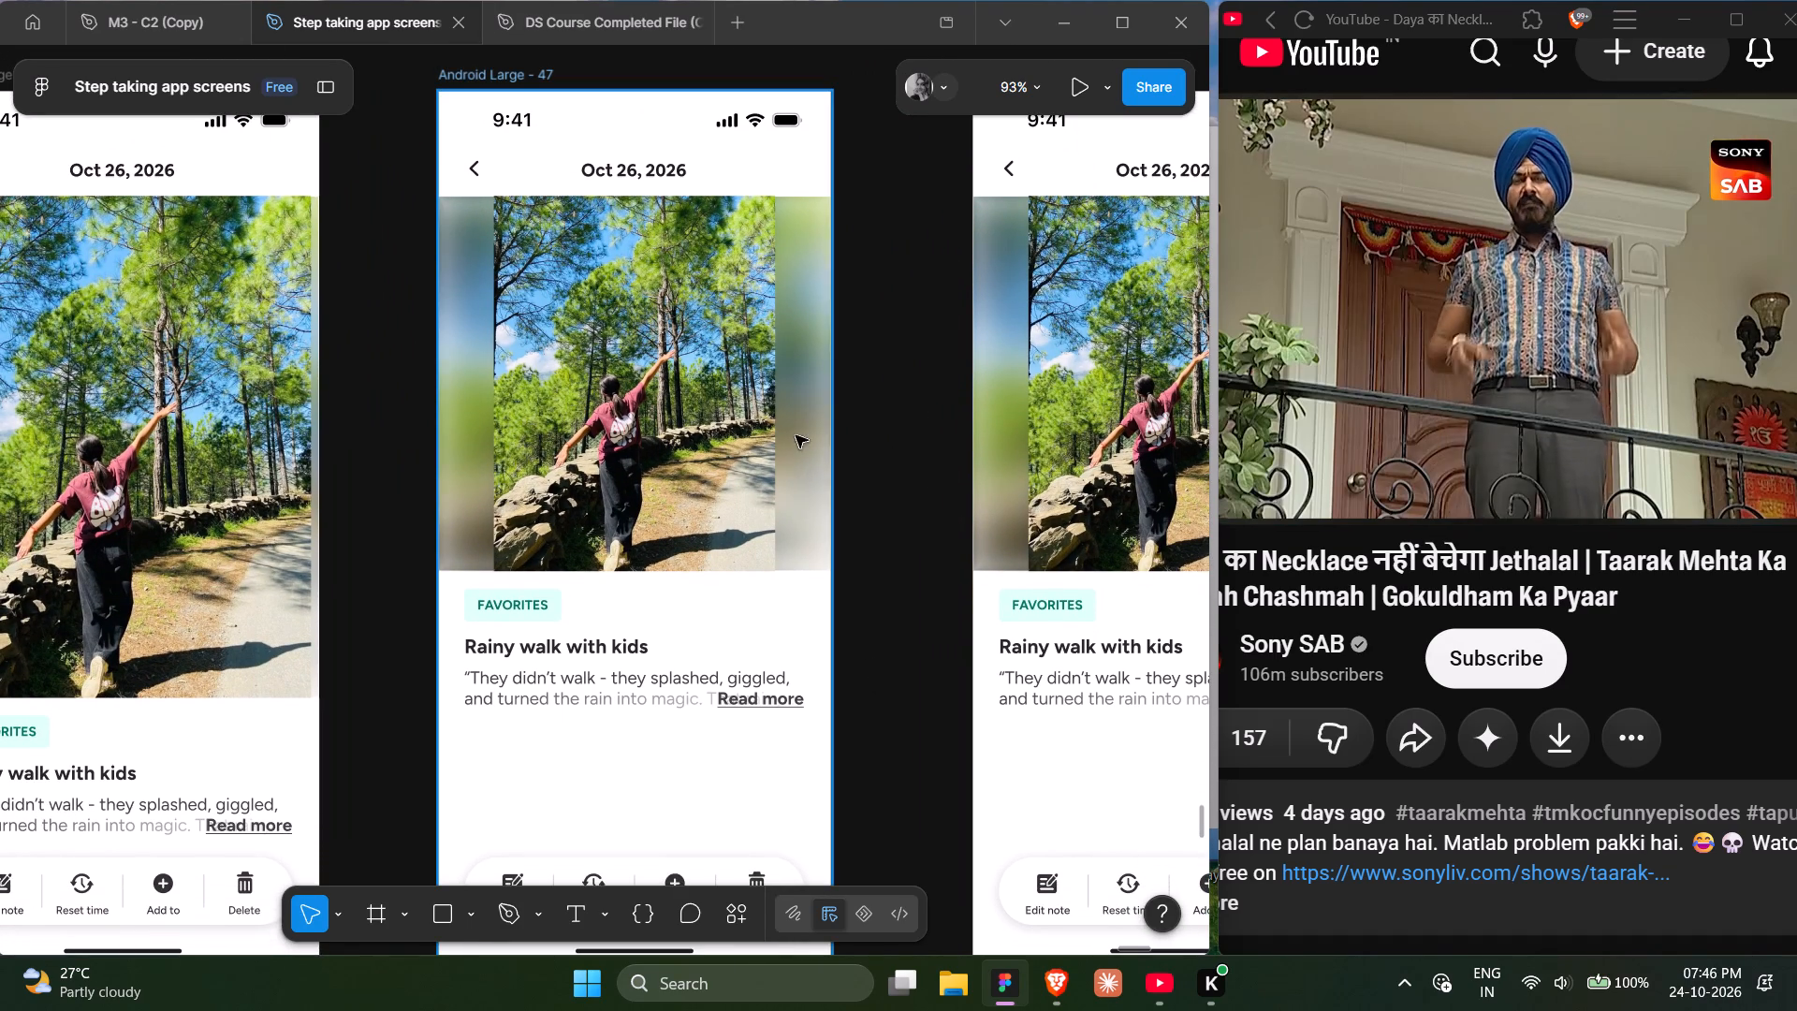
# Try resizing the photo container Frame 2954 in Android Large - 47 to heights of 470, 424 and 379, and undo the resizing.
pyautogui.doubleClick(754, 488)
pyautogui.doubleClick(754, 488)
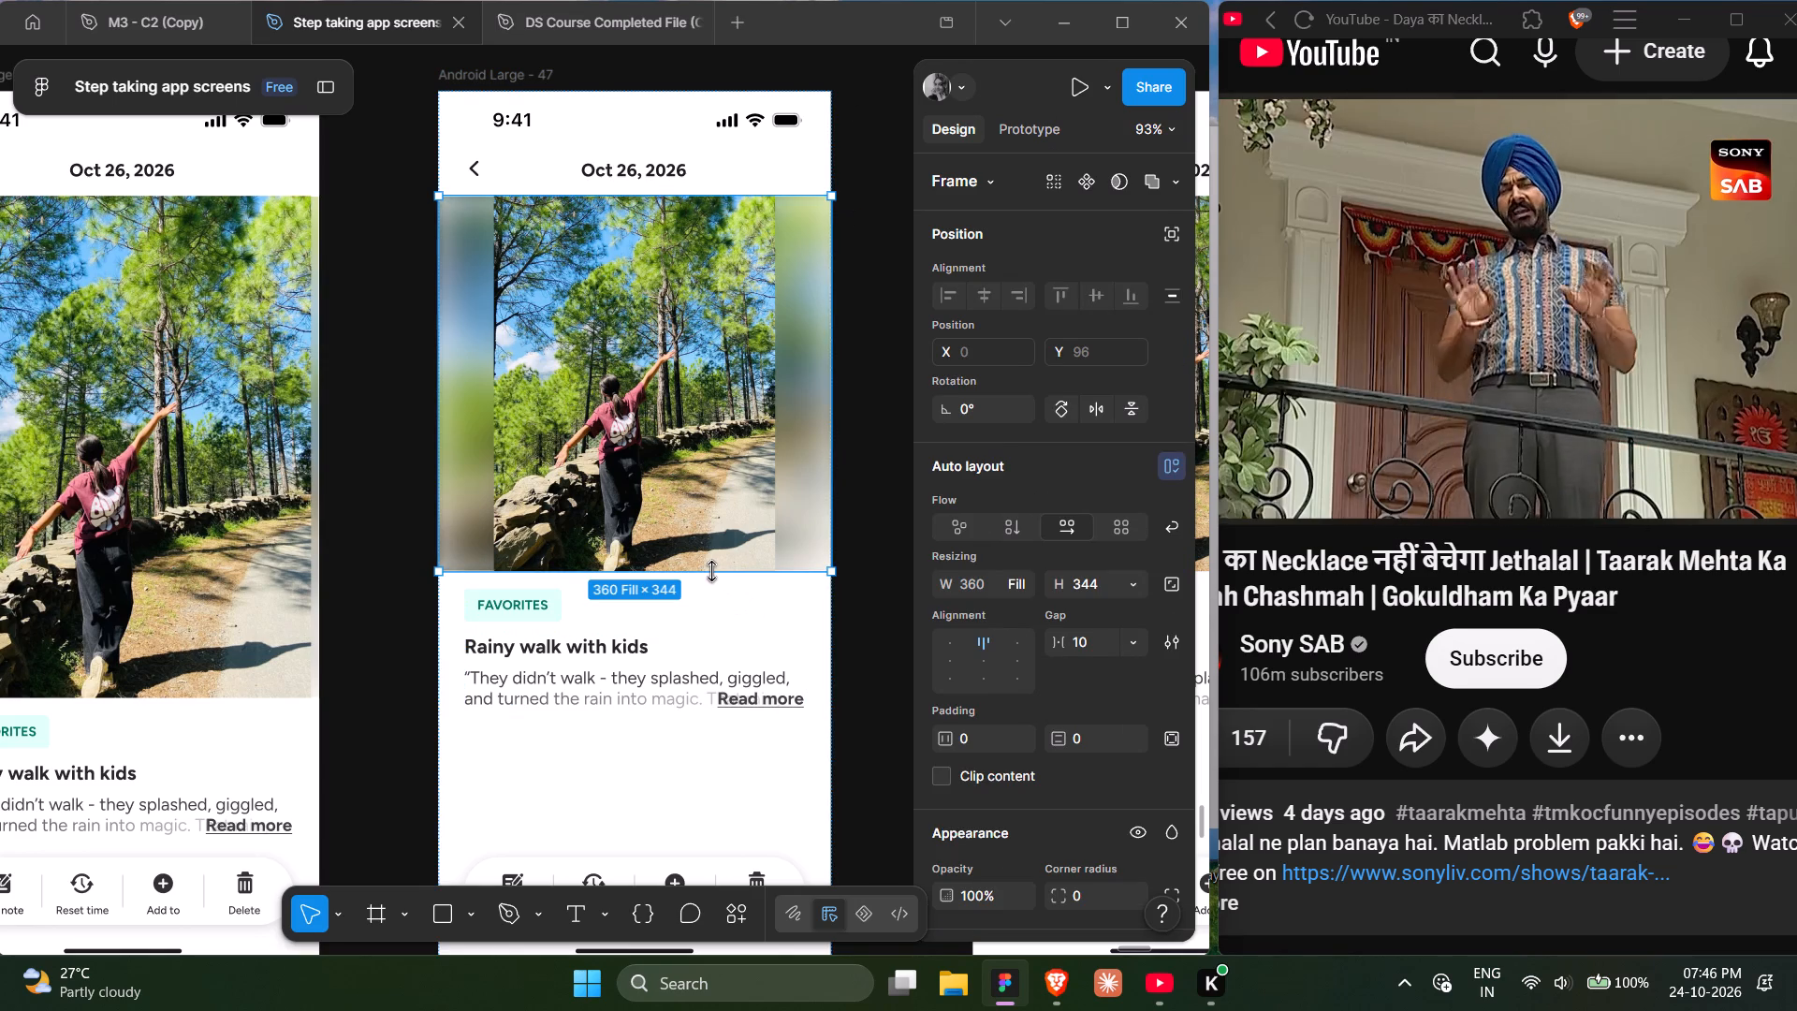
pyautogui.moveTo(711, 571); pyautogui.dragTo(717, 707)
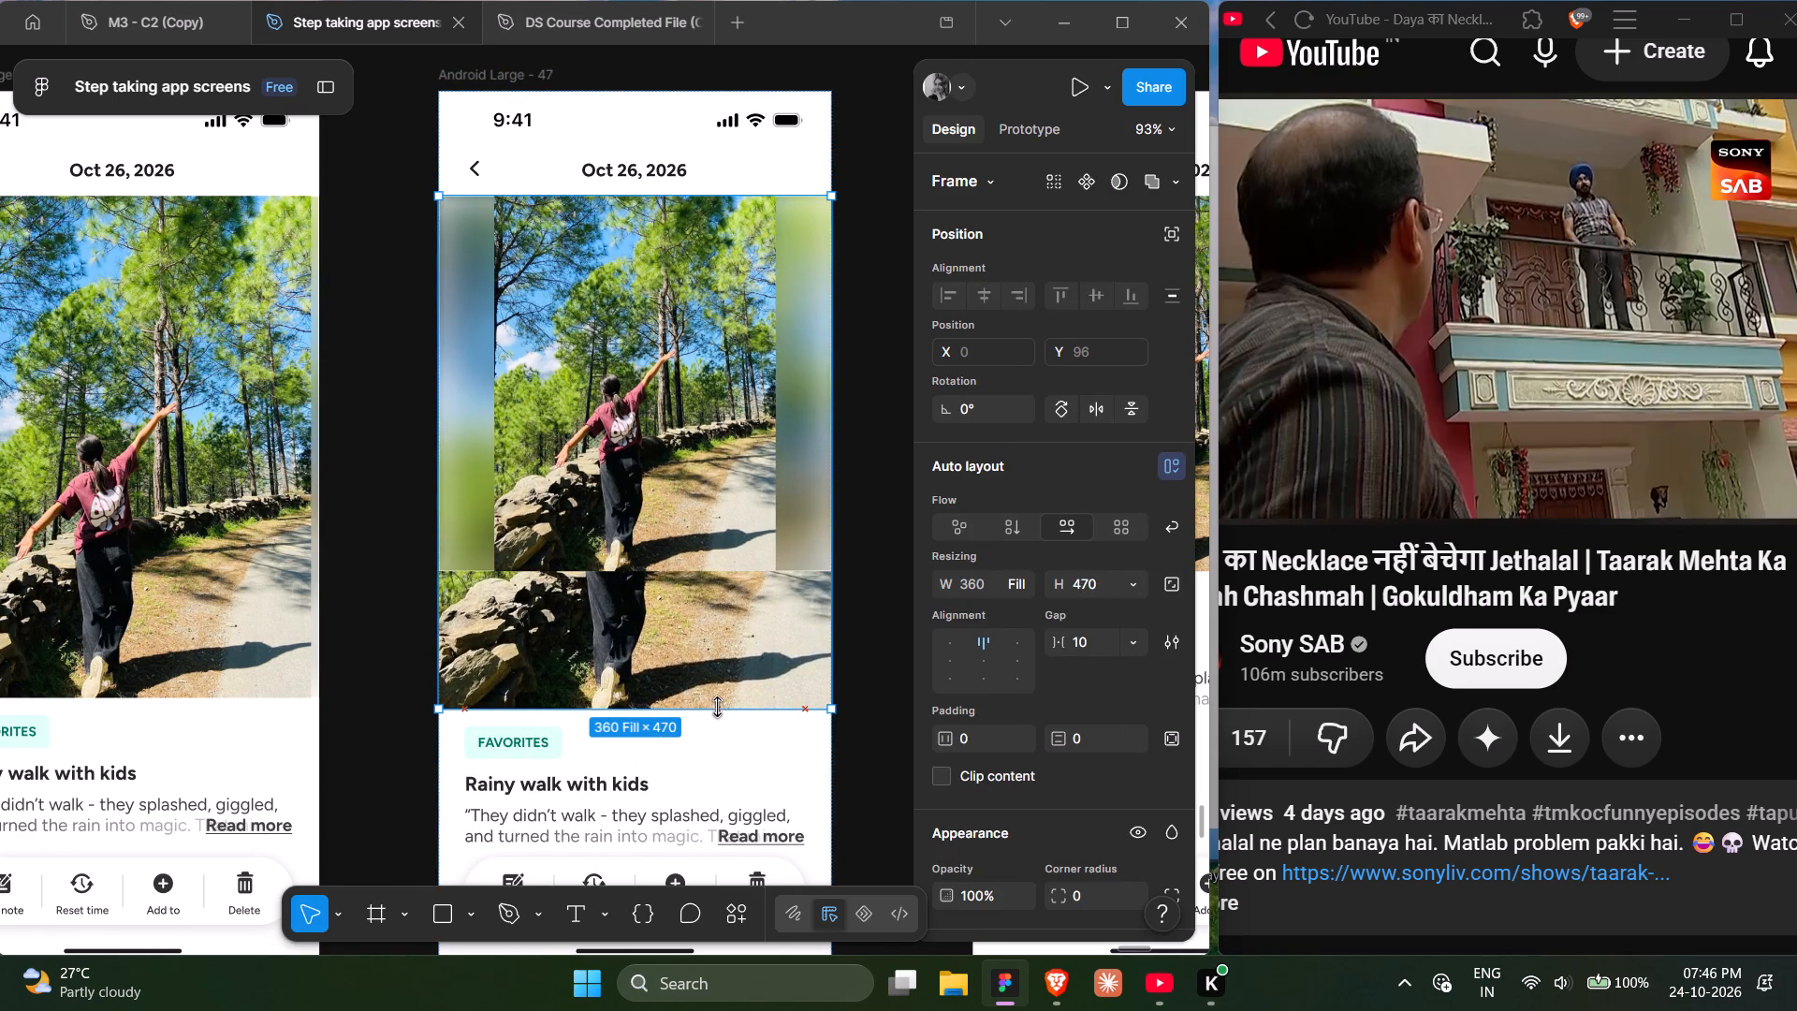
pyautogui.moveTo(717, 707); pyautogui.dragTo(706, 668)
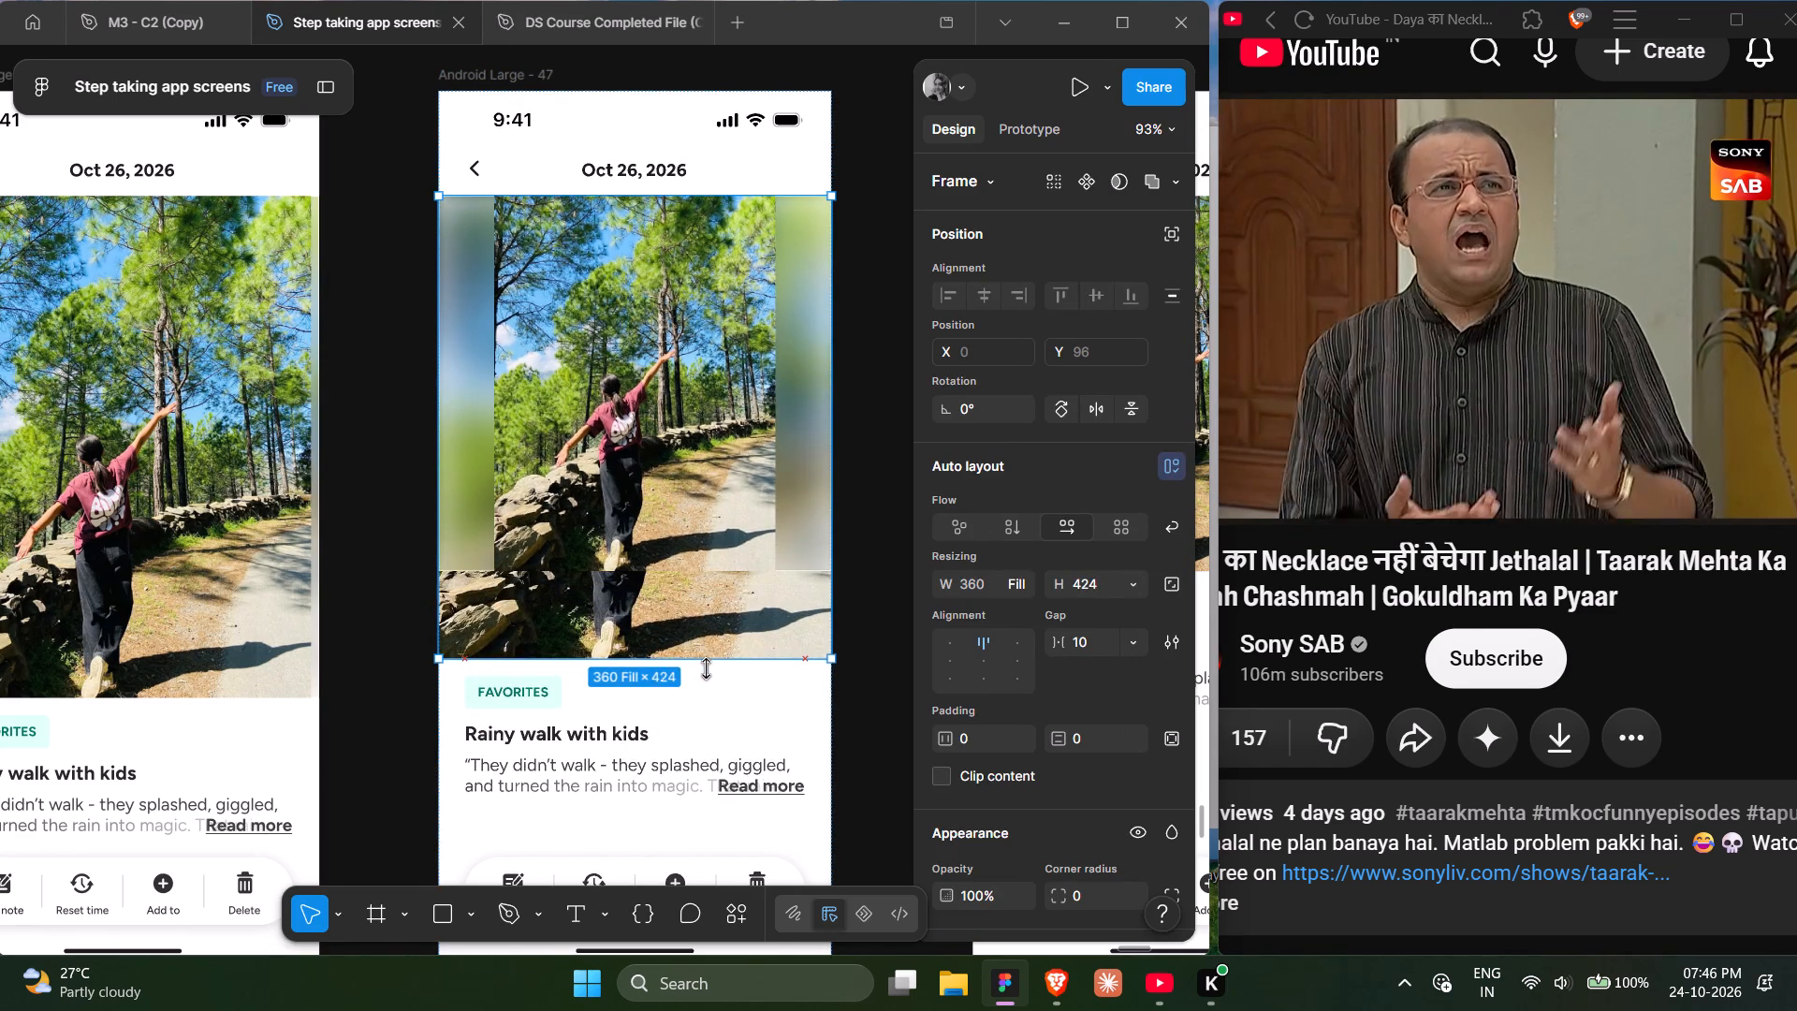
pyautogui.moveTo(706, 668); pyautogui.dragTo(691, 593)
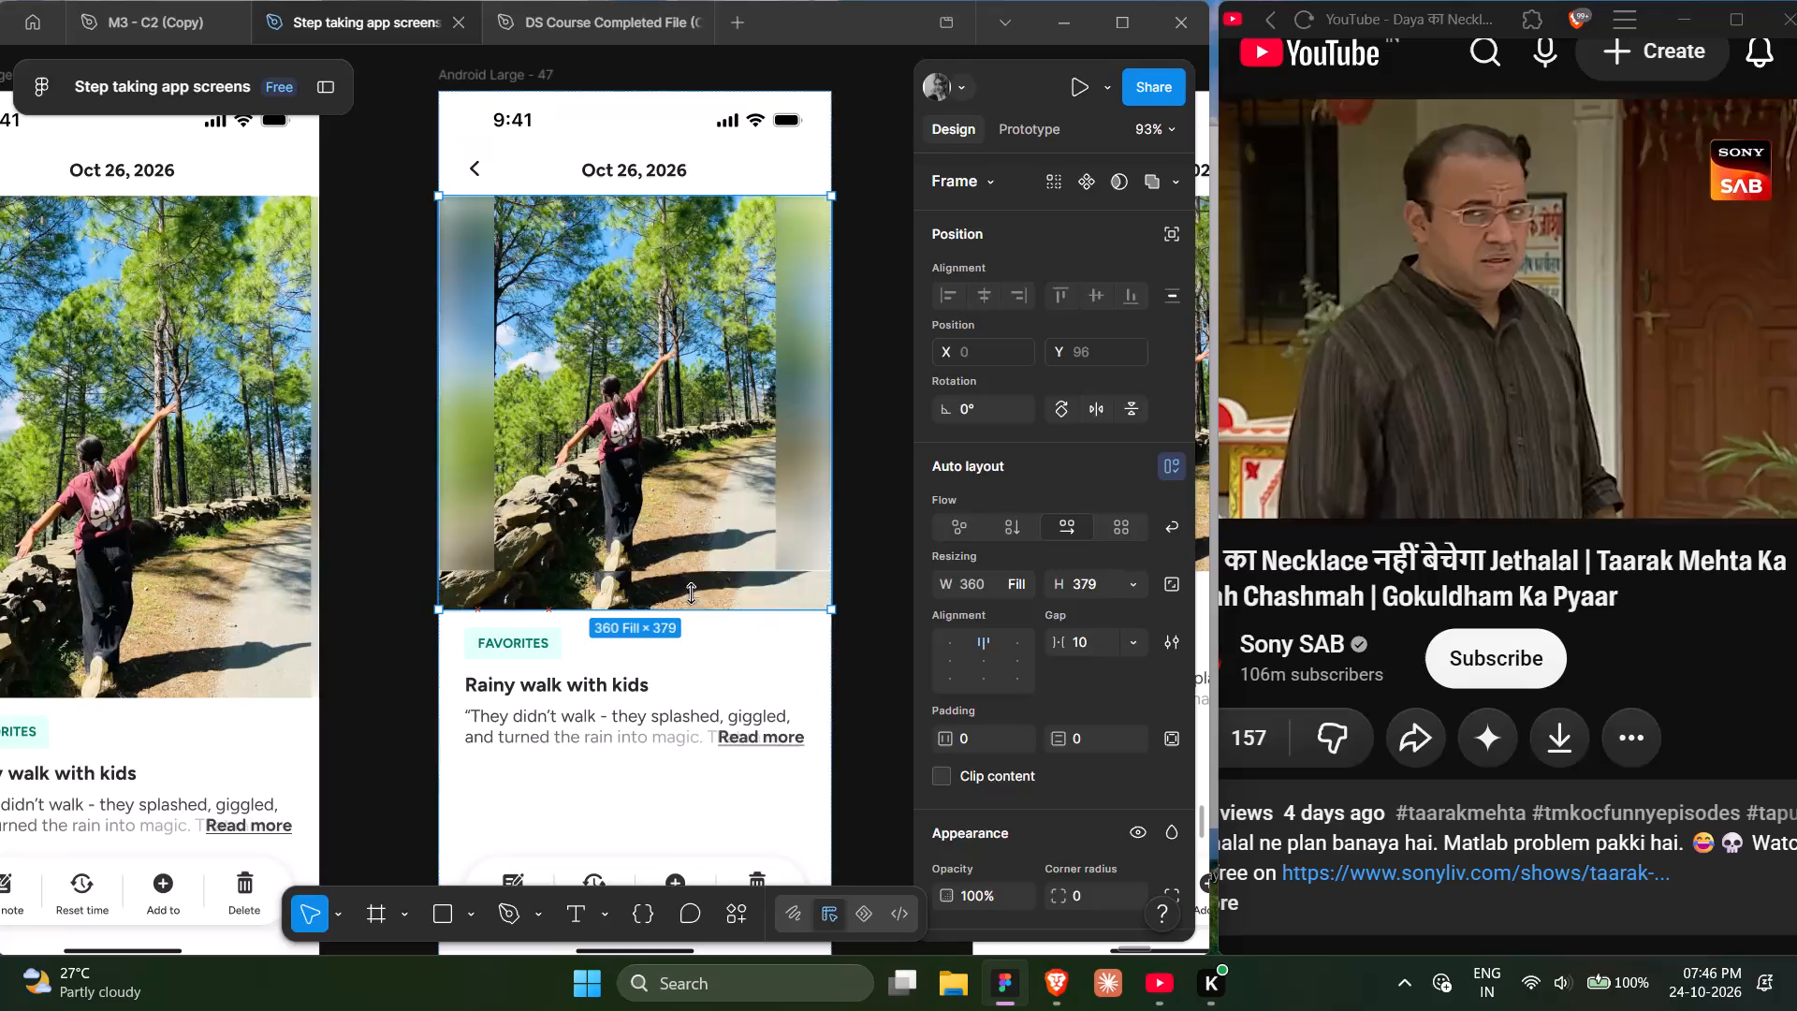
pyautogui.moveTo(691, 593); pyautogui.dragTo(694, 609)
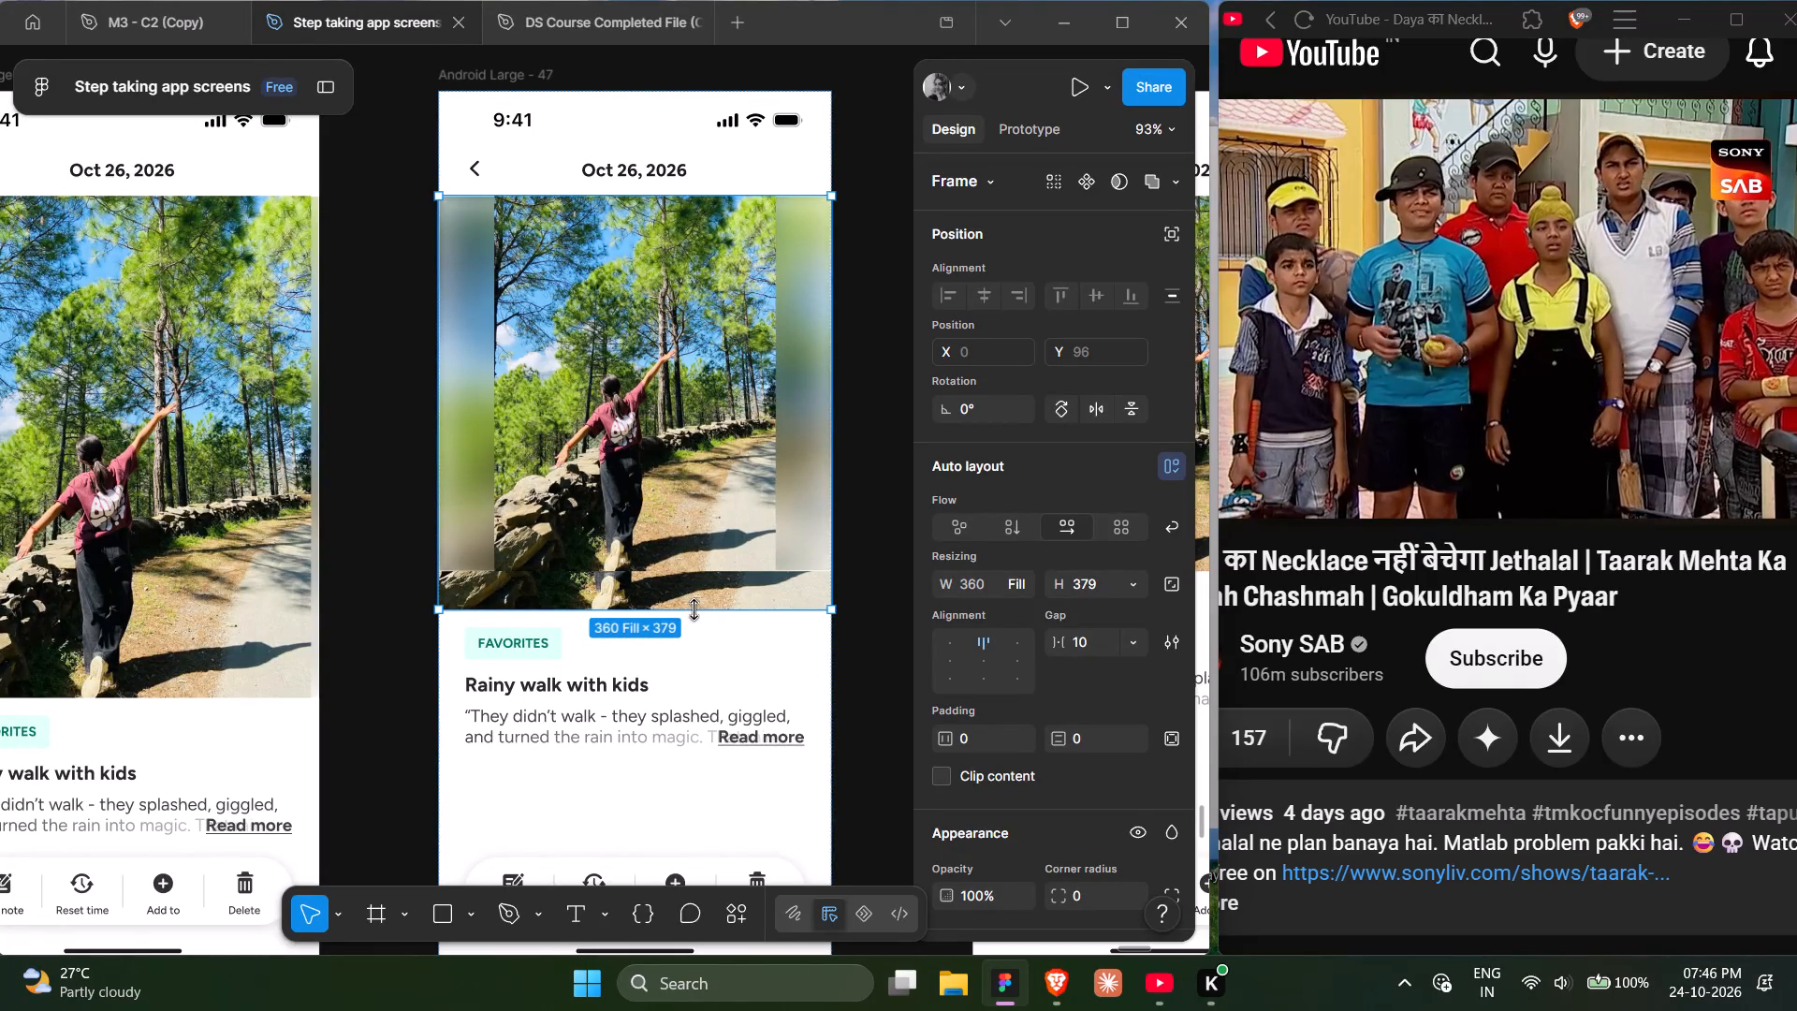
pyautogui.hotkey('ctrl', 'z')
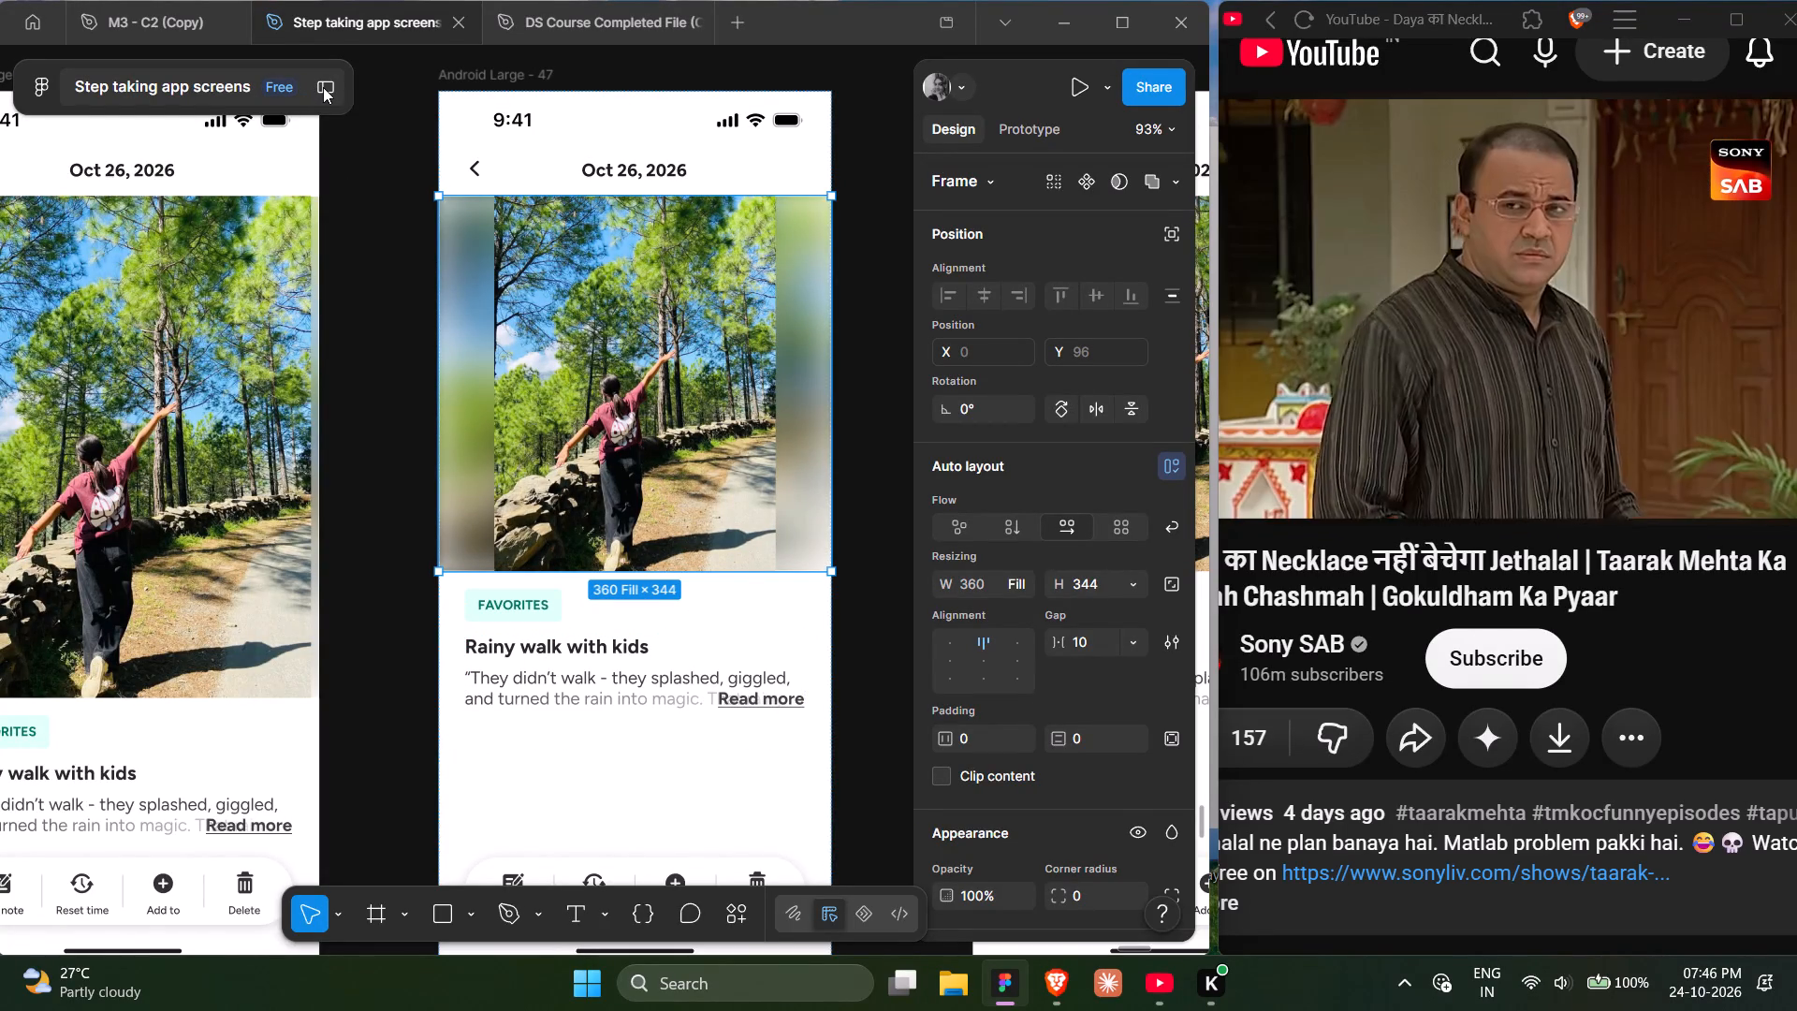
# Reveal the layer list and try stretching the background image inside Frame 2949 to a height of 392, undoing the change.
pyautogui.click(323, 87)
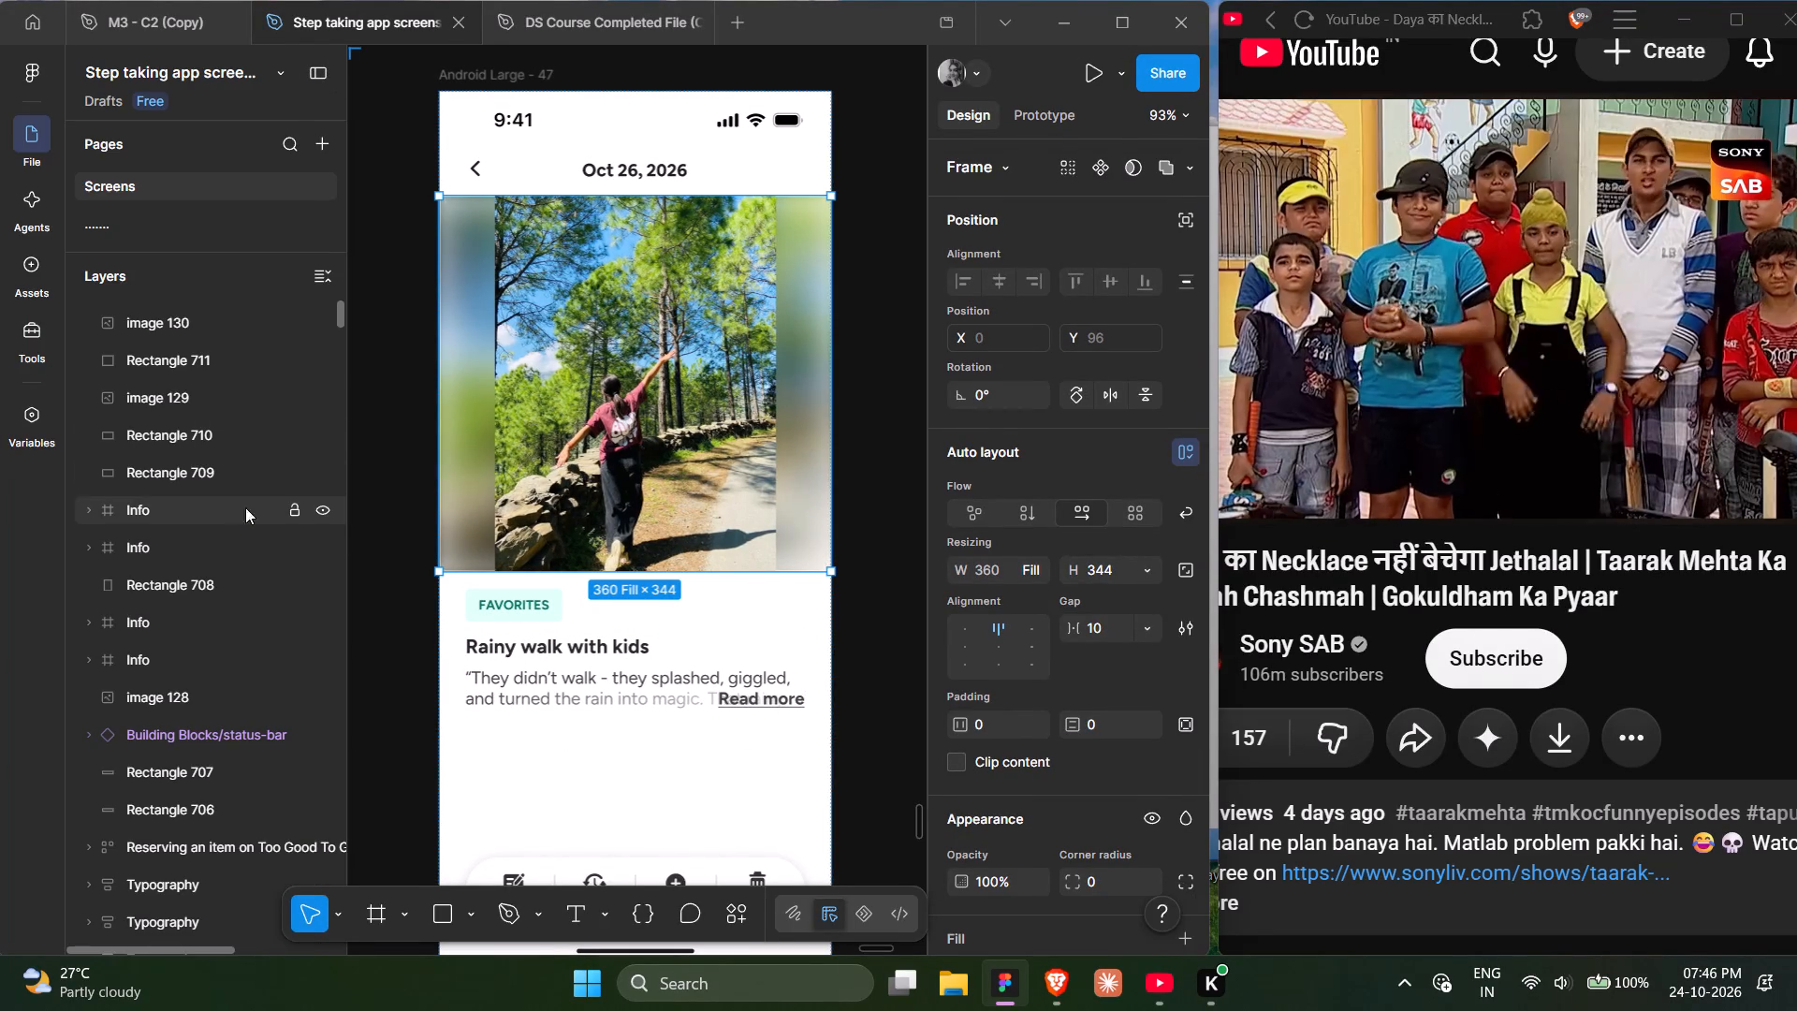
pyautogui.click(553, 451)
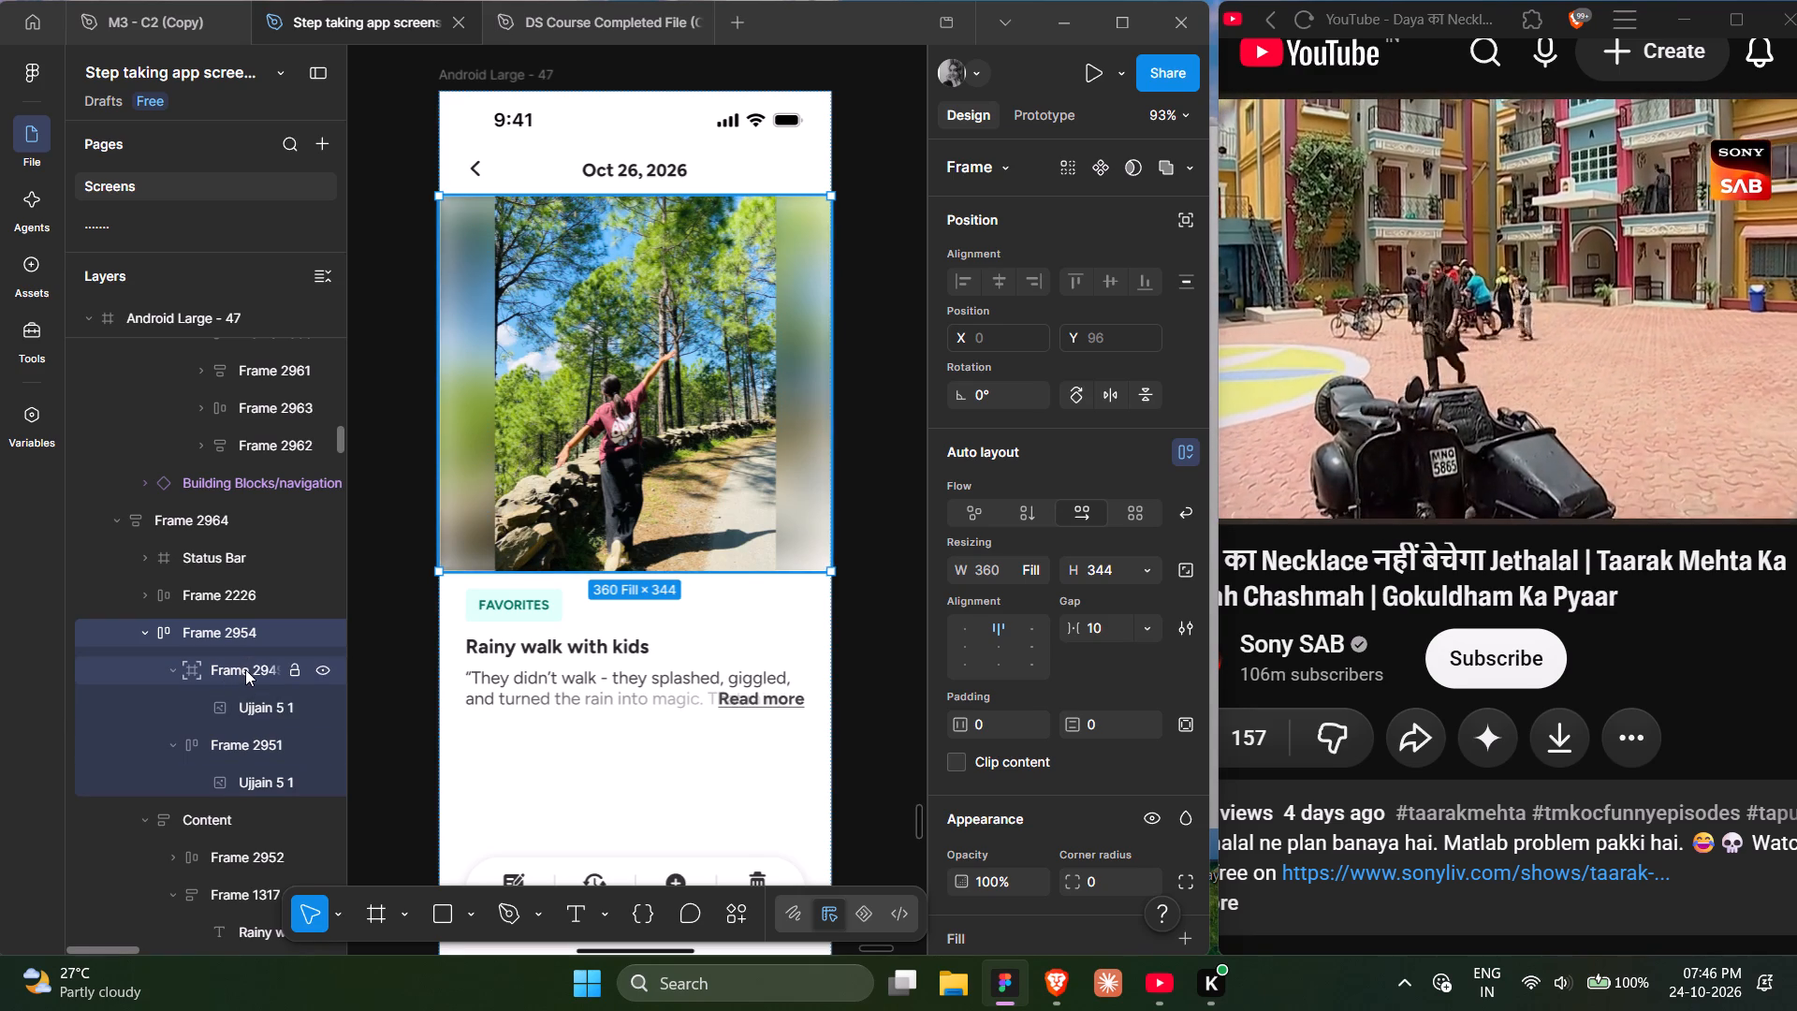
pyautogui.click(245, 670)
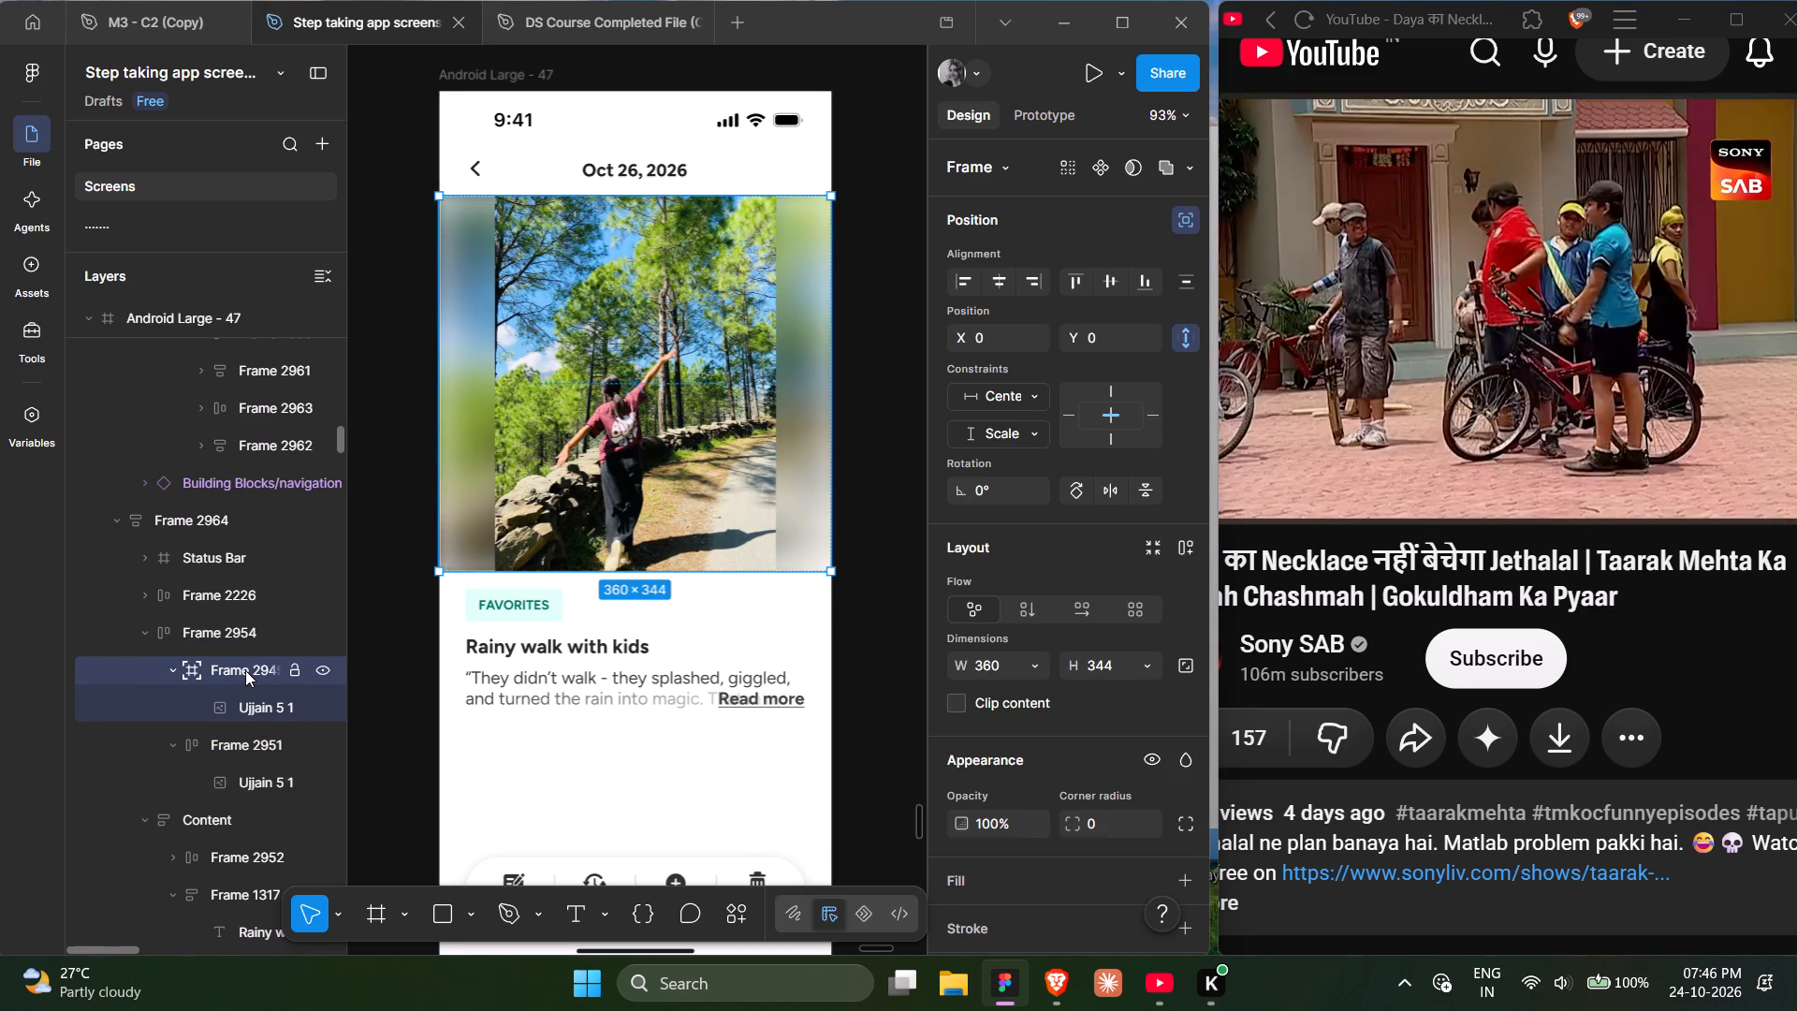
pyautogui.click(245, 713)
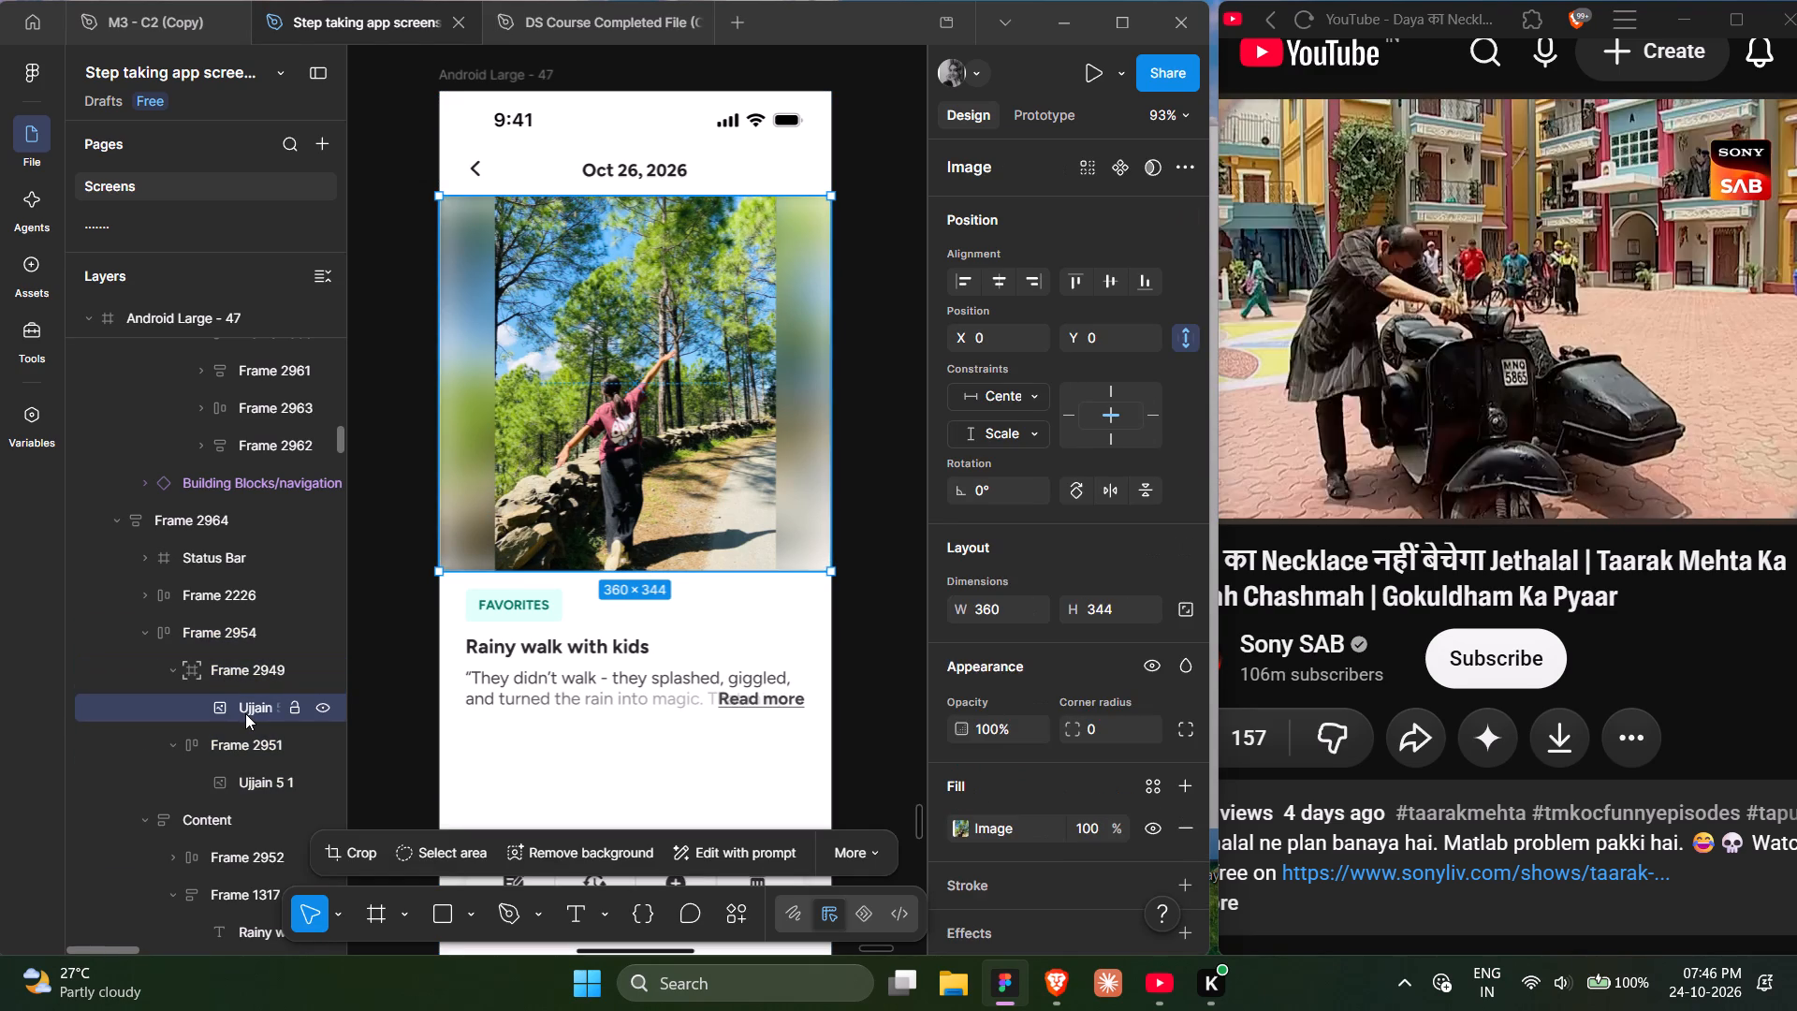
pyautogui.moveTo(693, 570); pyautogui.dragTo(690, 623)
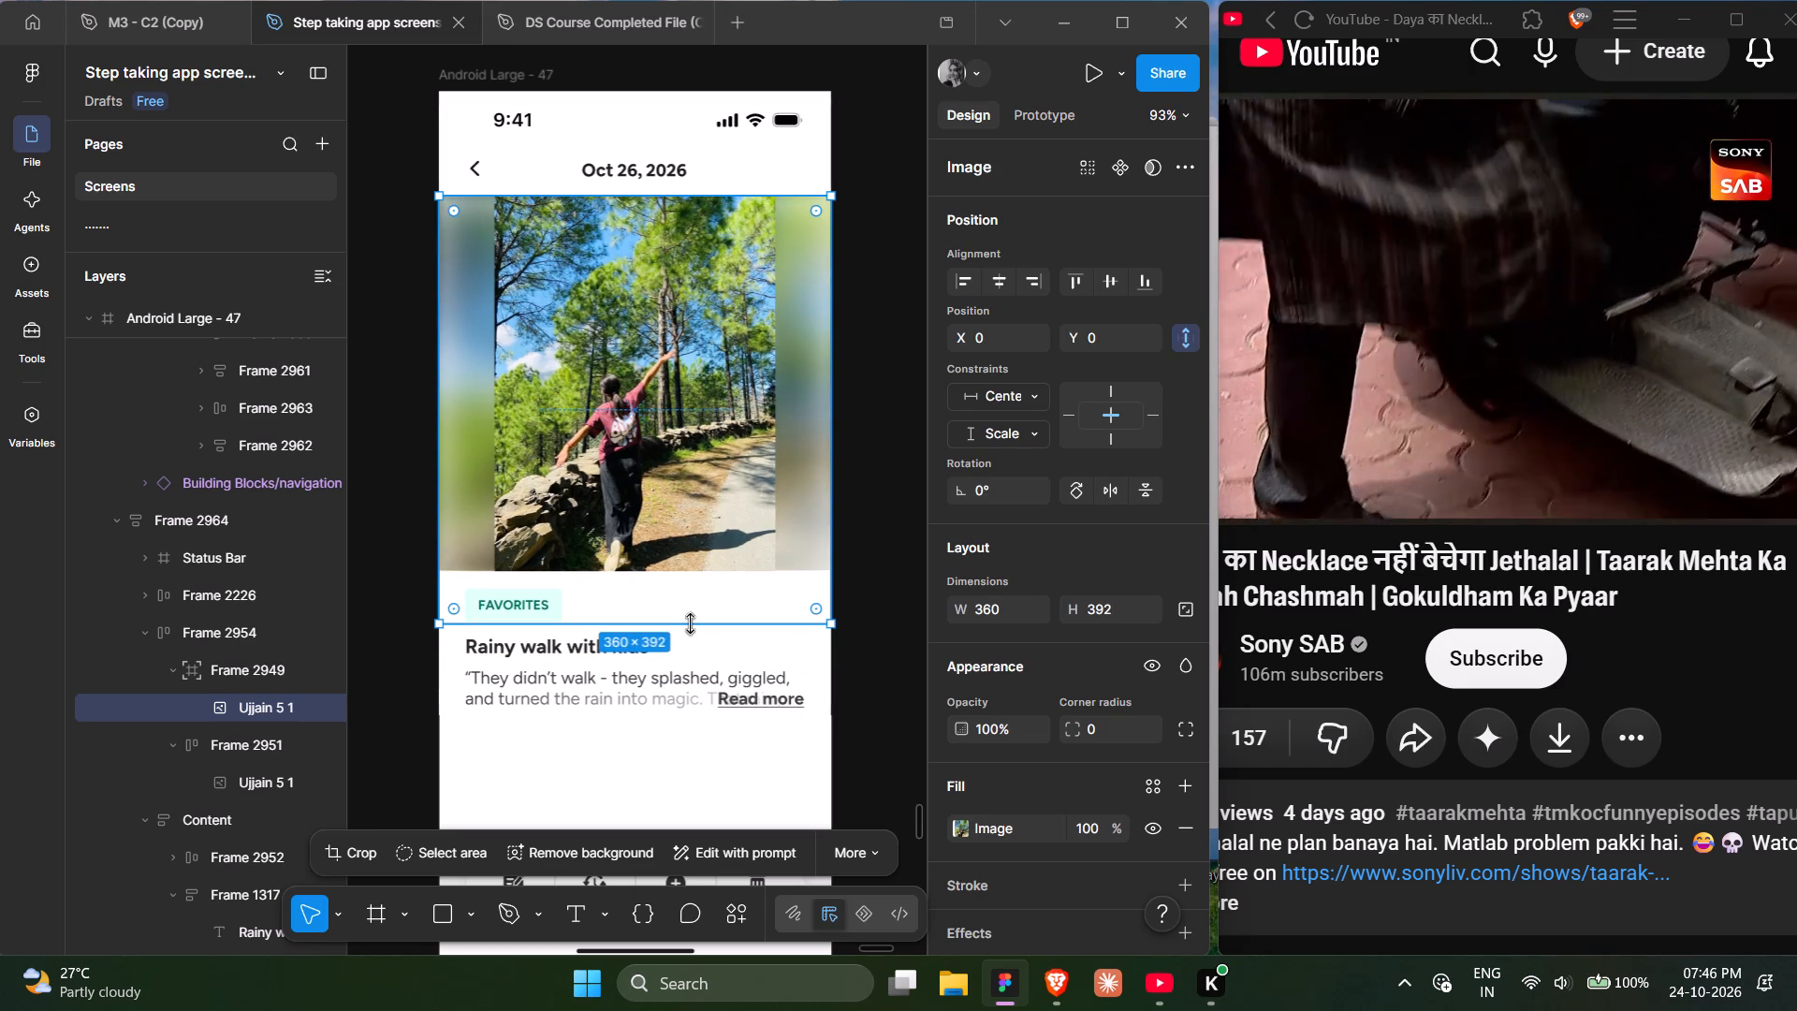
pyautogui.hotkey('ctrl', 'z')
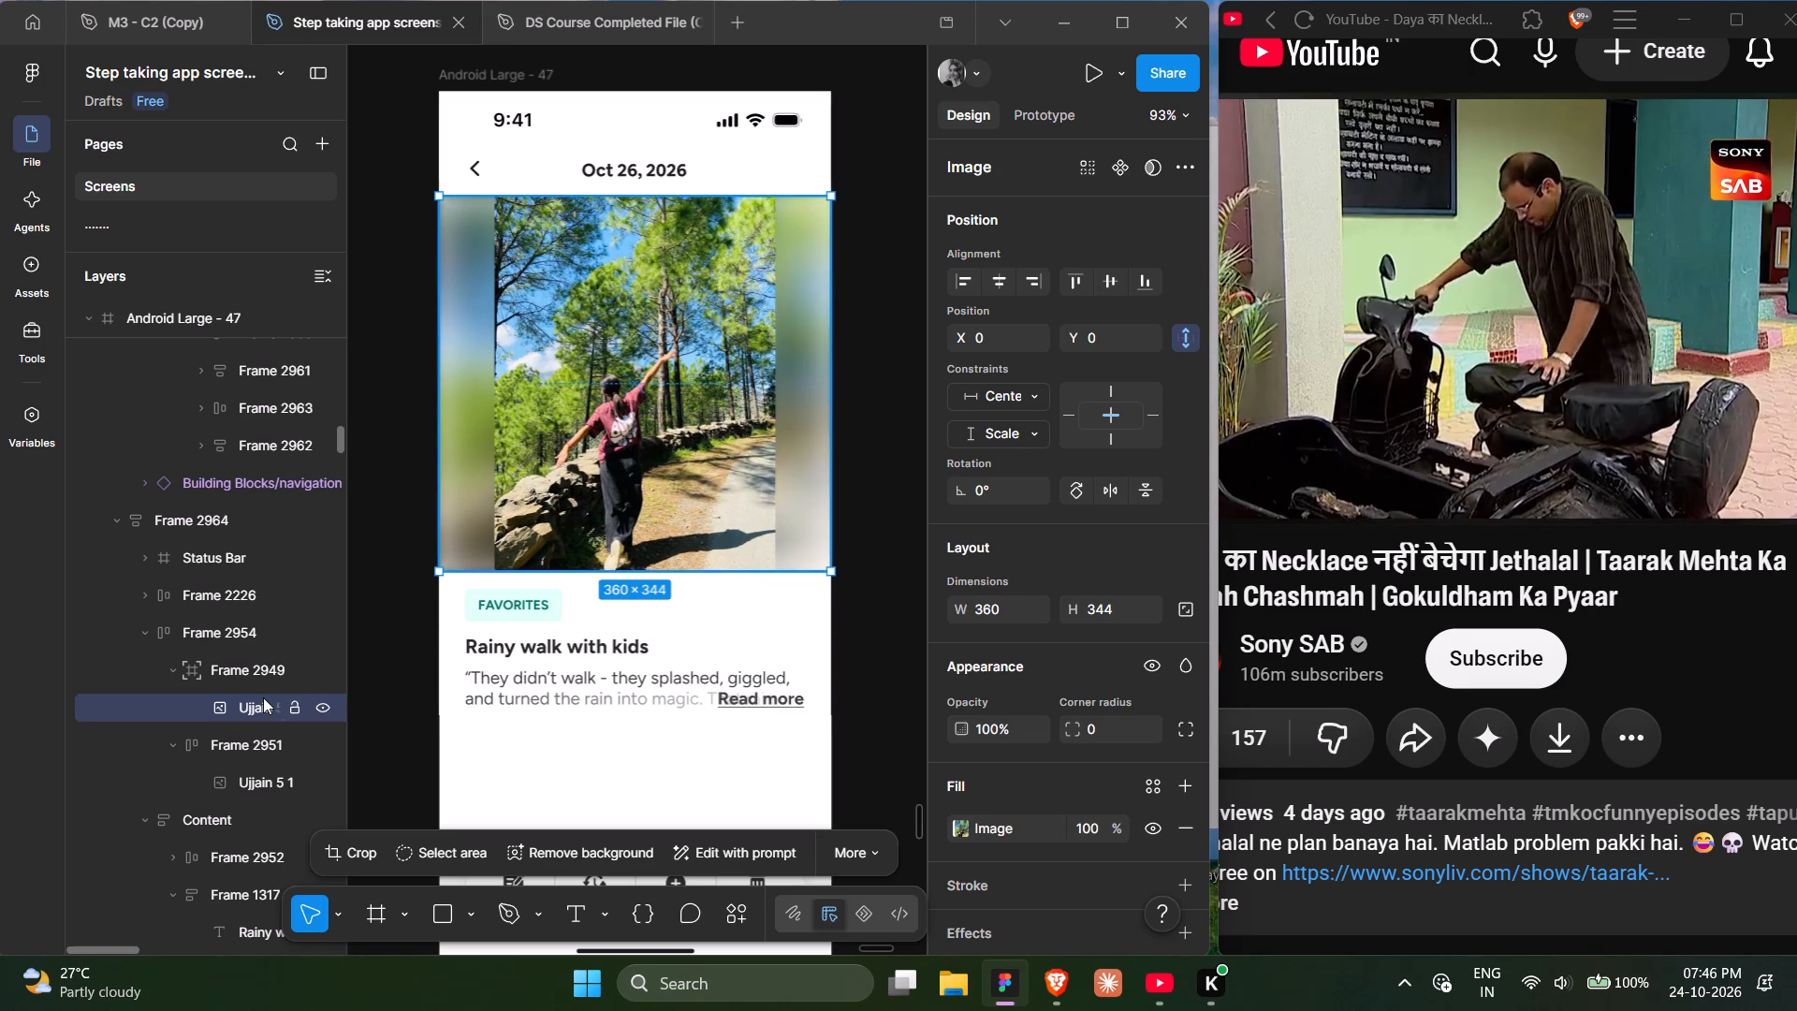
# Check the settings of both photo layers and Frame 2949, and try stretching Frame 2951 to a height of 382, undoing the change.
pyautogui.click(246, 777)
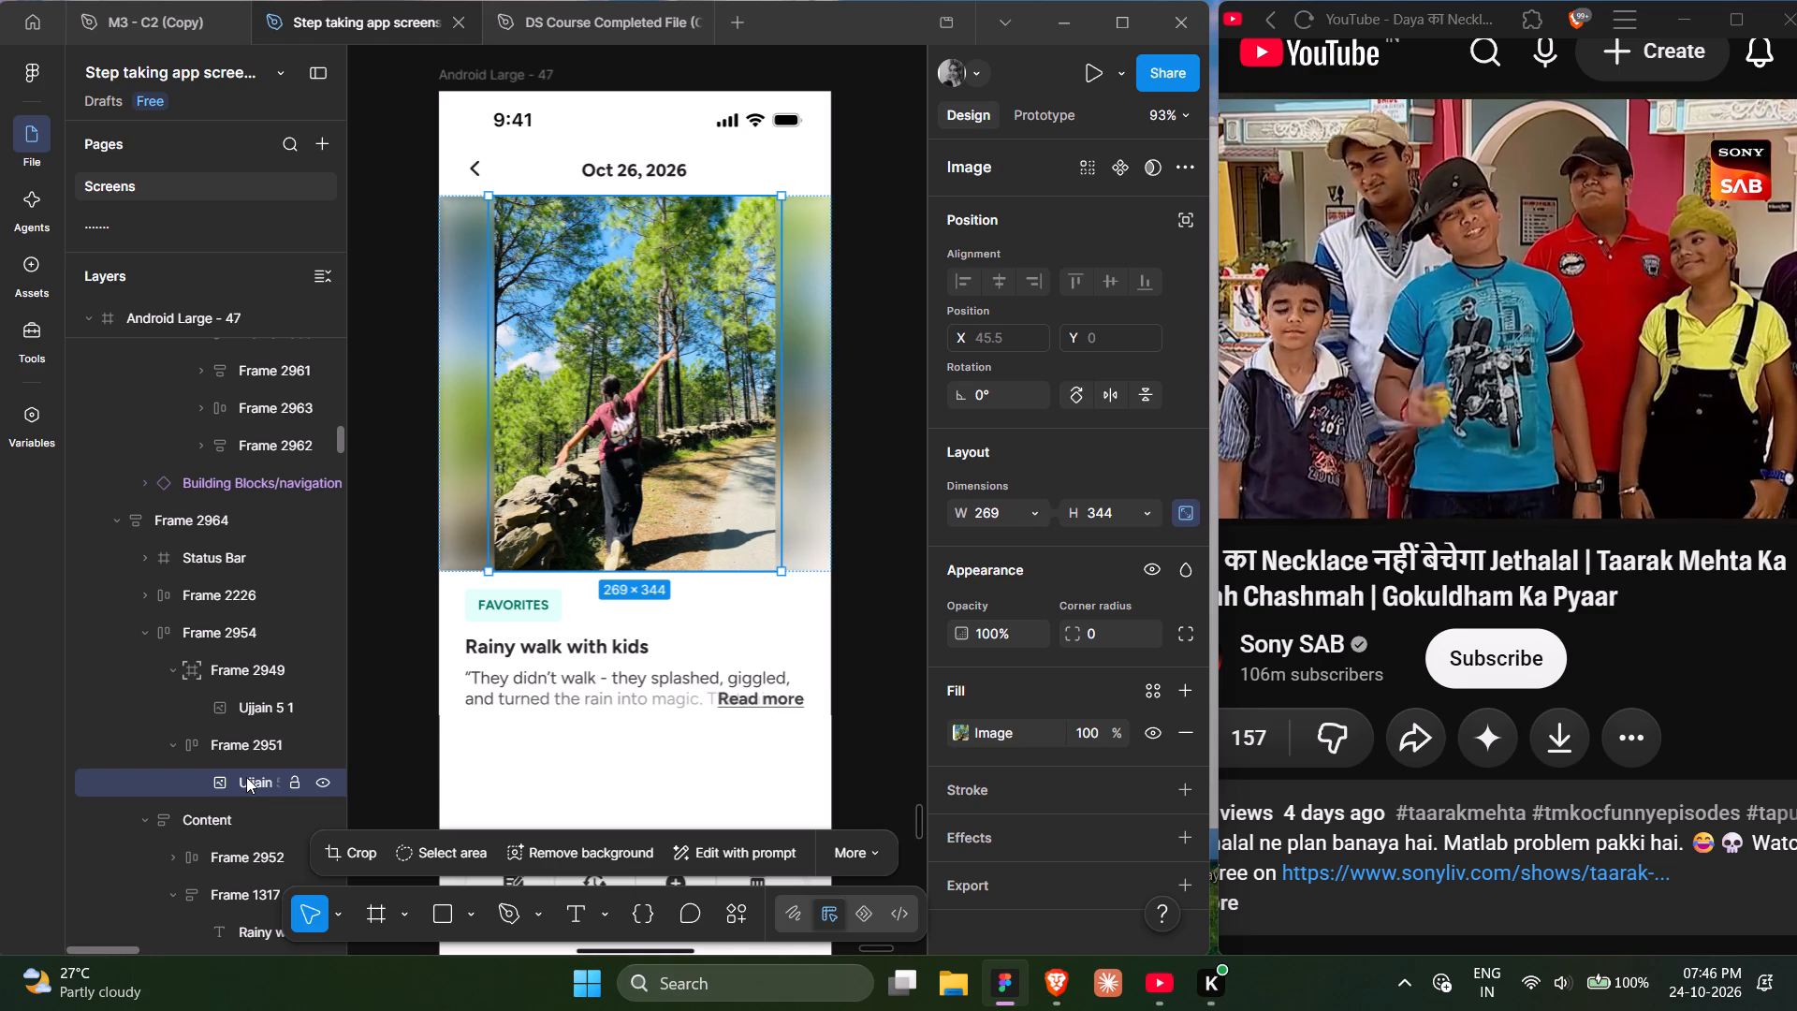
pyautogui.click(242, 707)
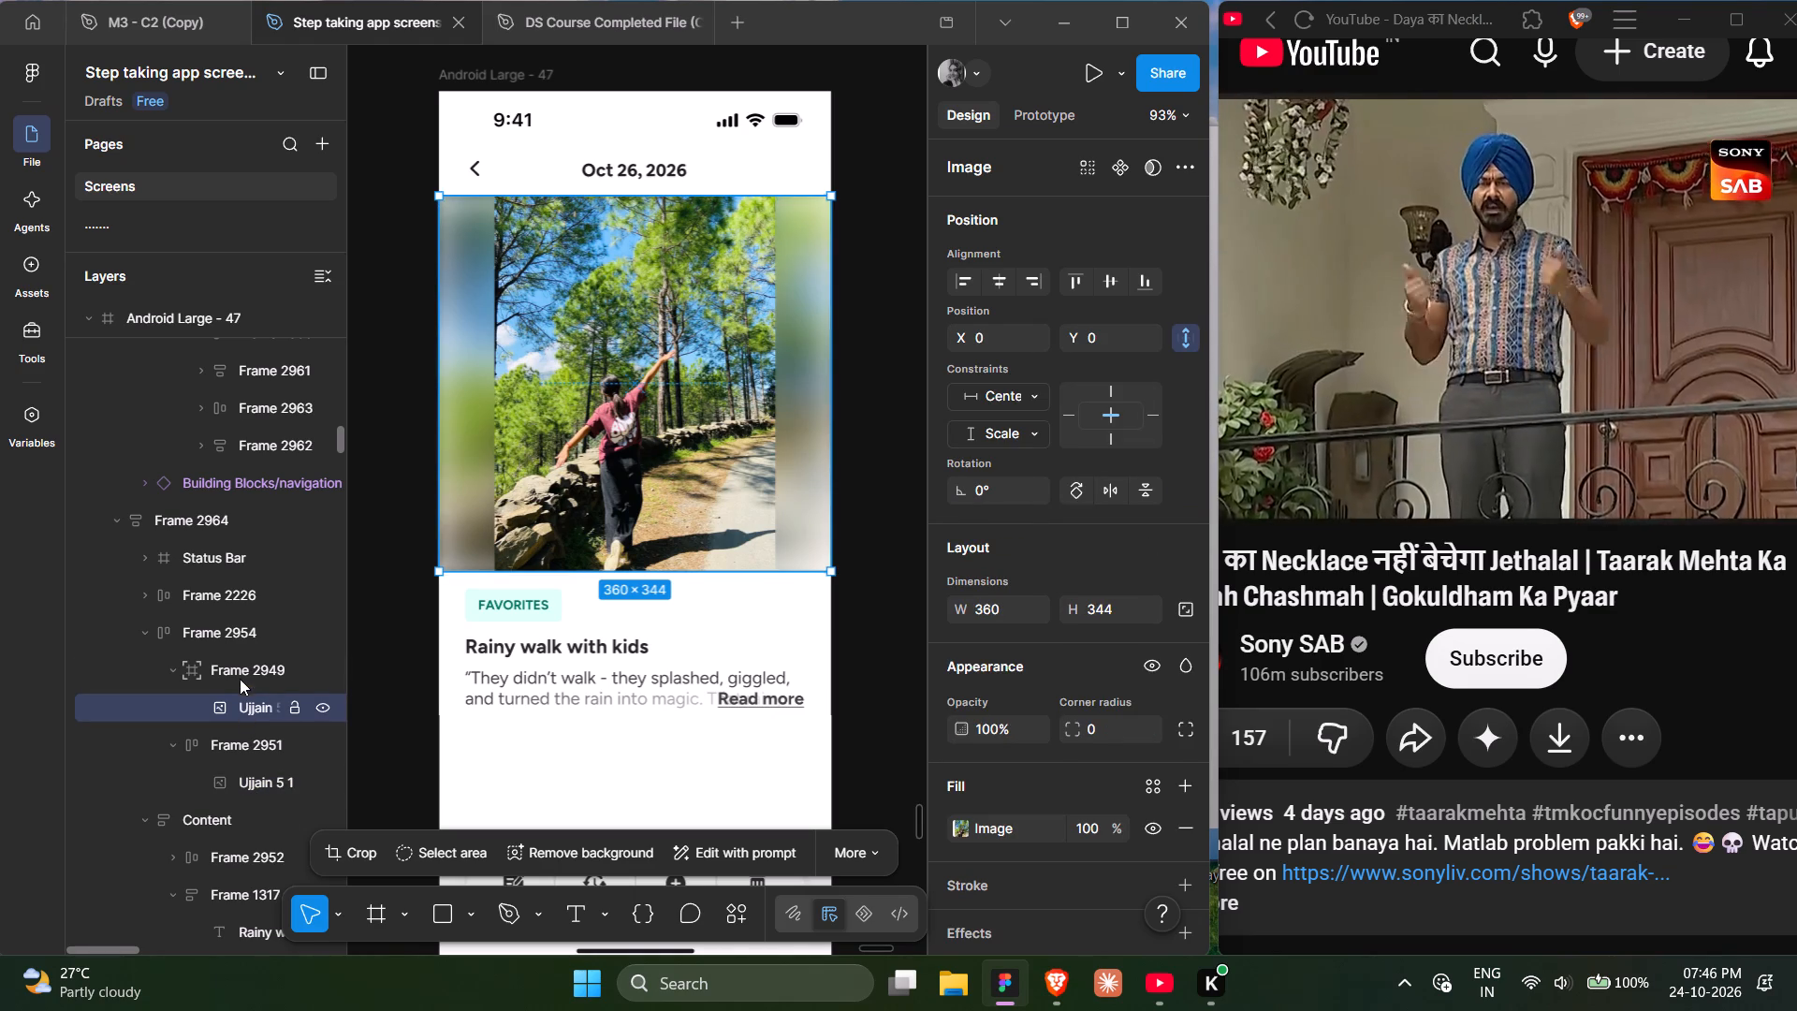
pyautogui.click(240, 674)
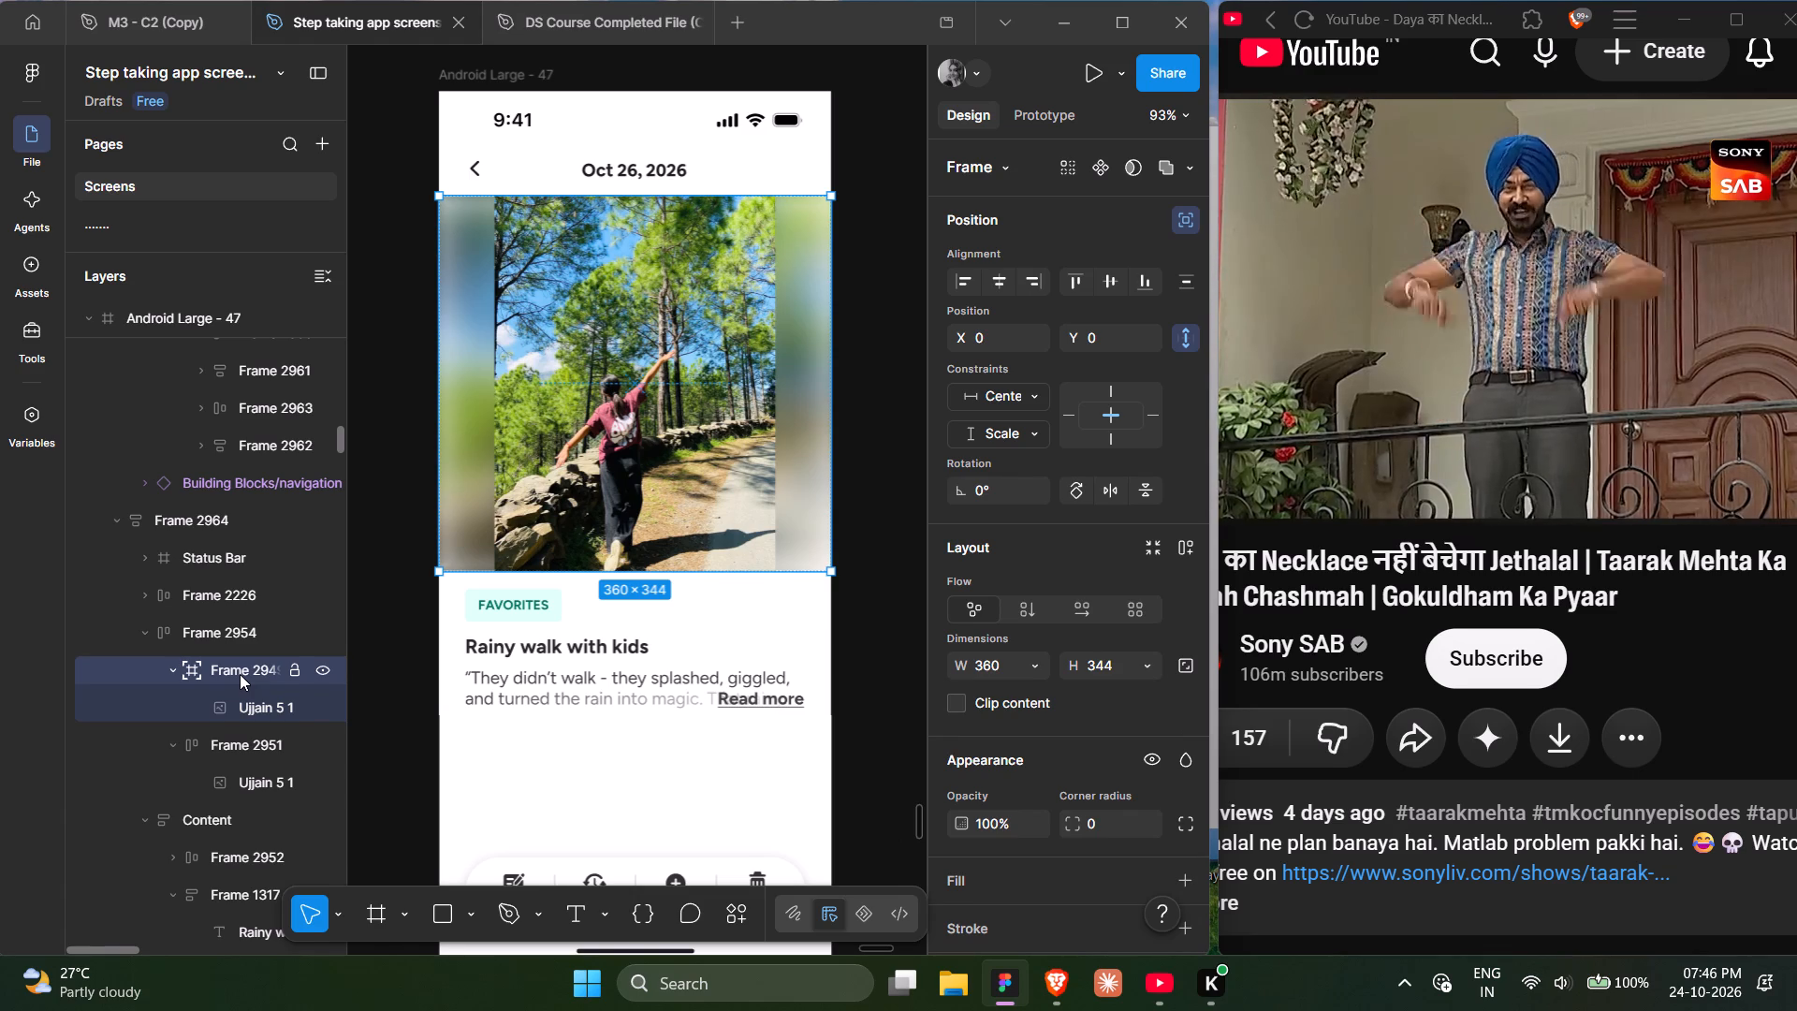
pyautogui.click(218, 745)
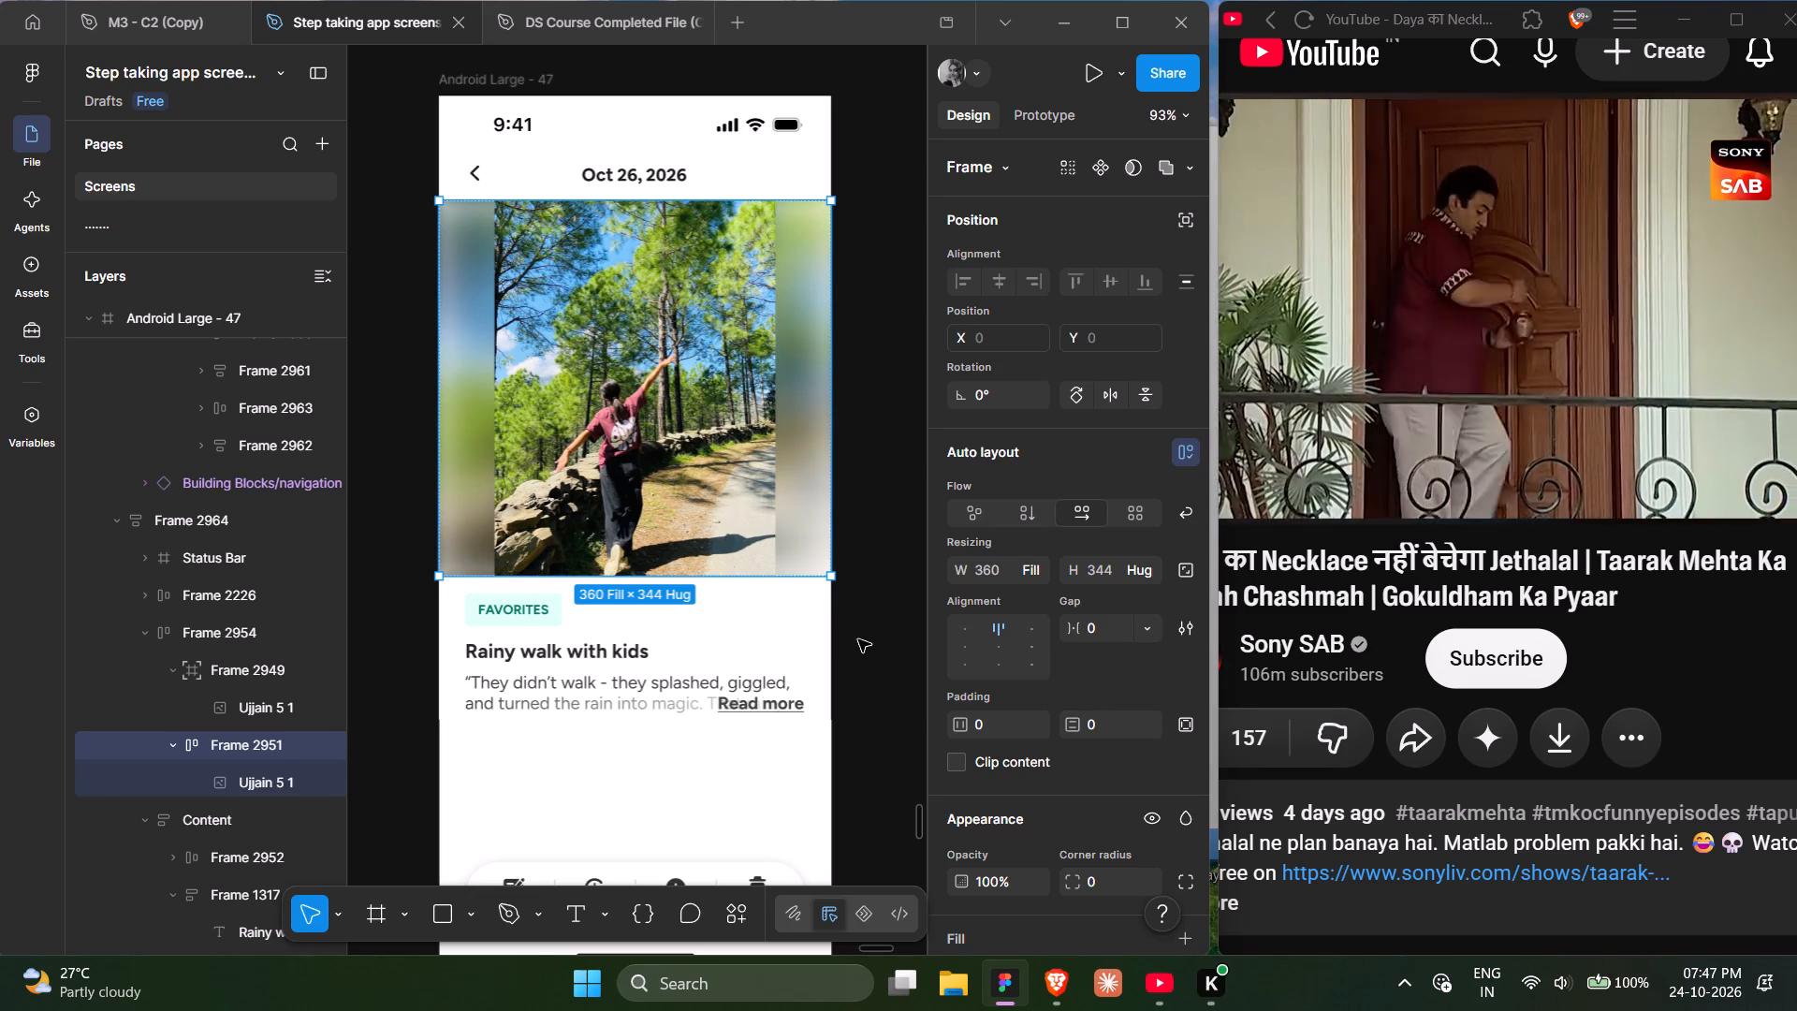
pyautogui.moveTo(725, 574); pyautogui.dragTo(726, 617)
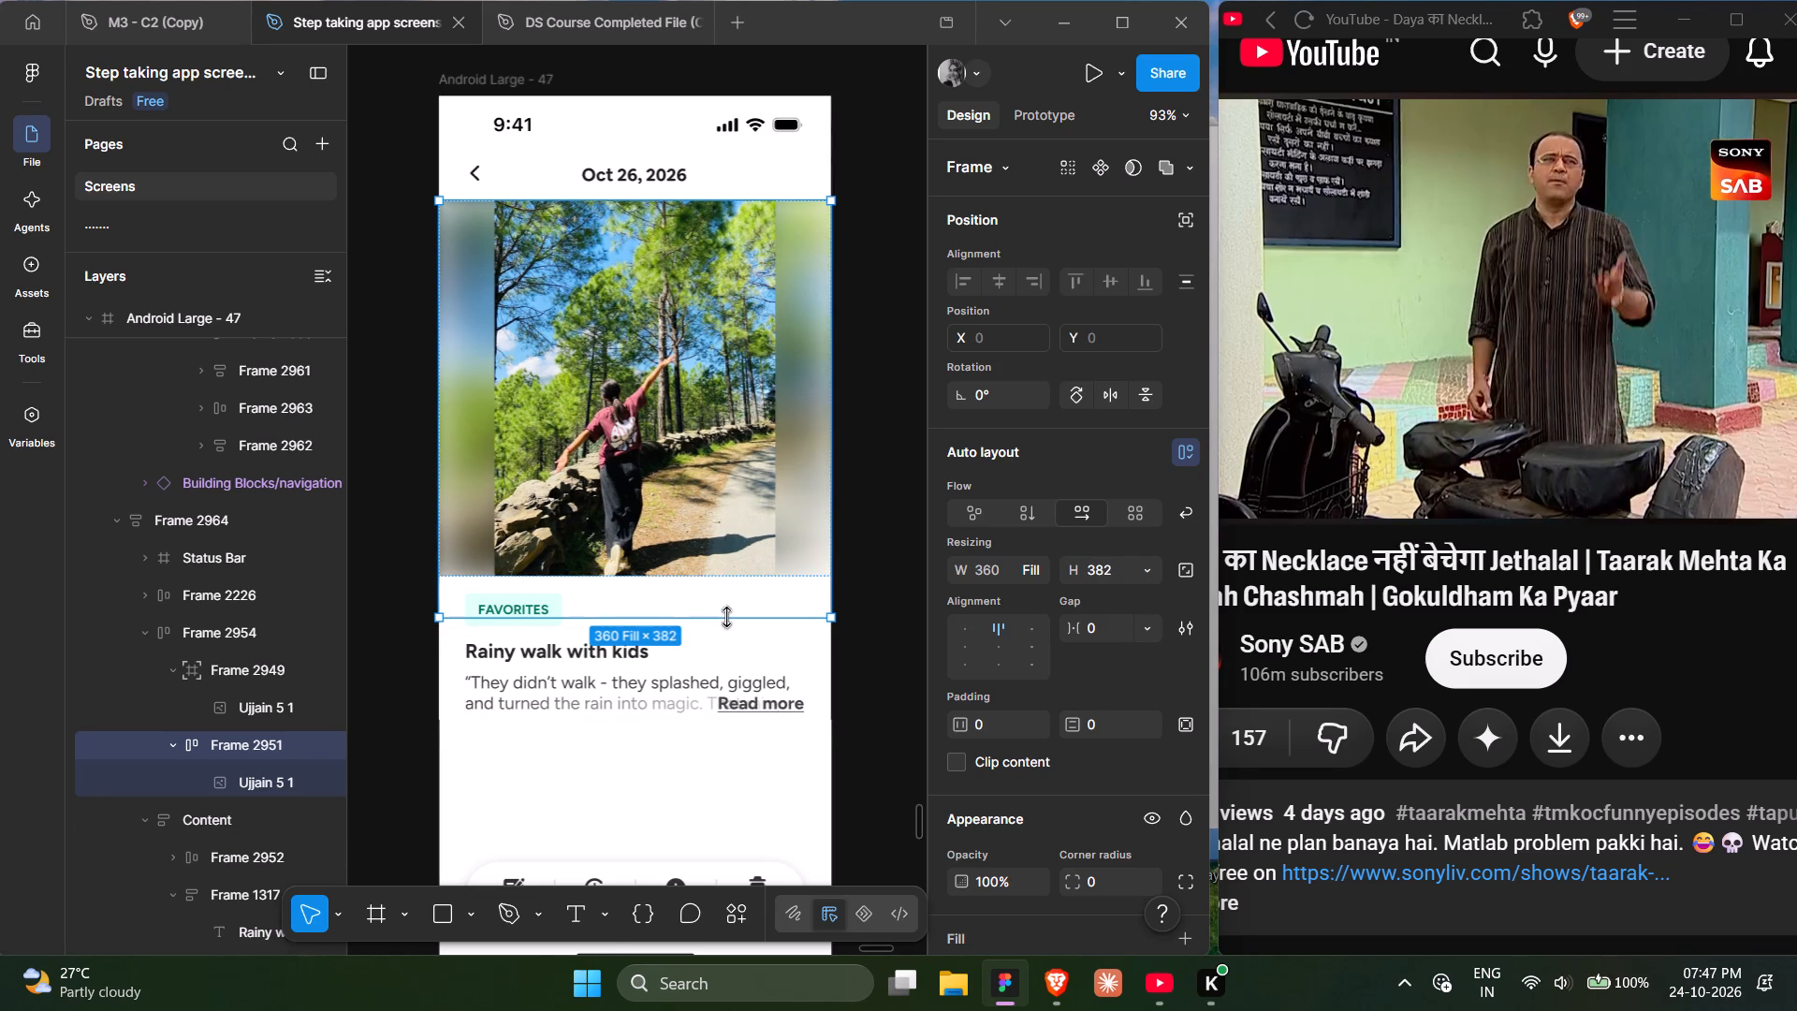
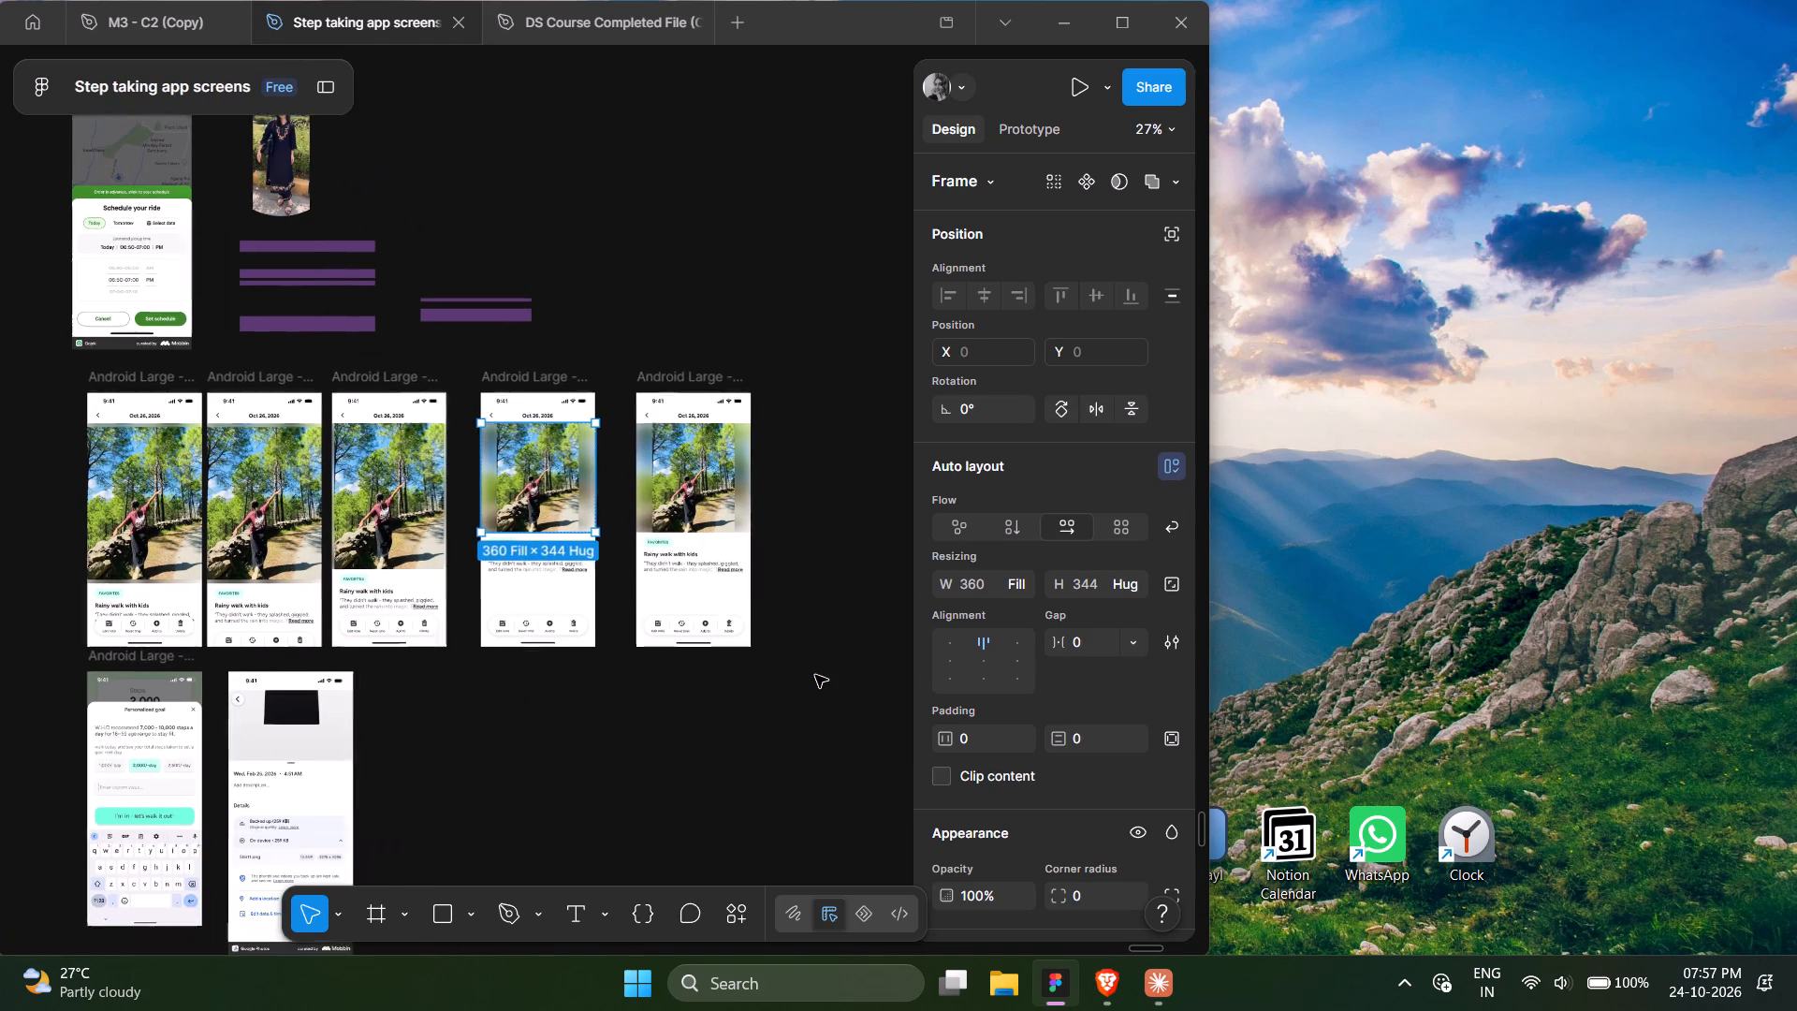
pyautogui.scroll(-1, 815, 675)
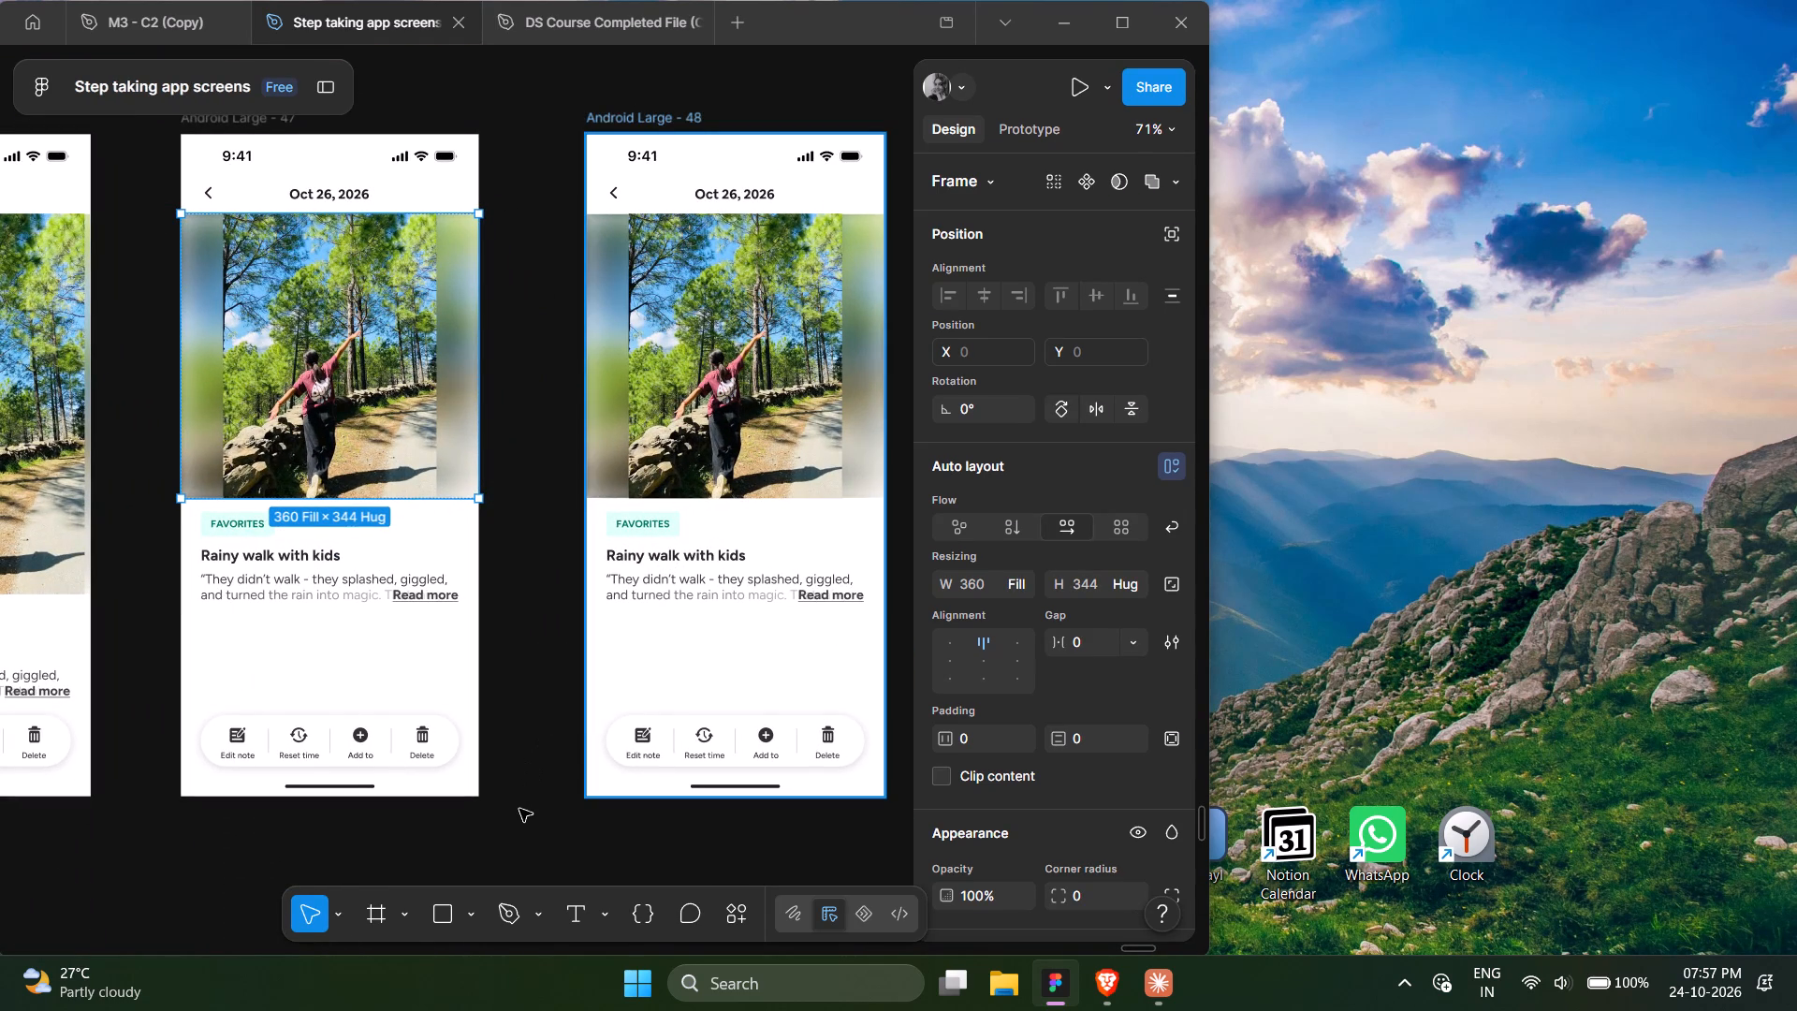
pyautogui.click(519, 812)
pyautogui.hscroll(4, 519, 812)
pyautogui.click(423, 820)
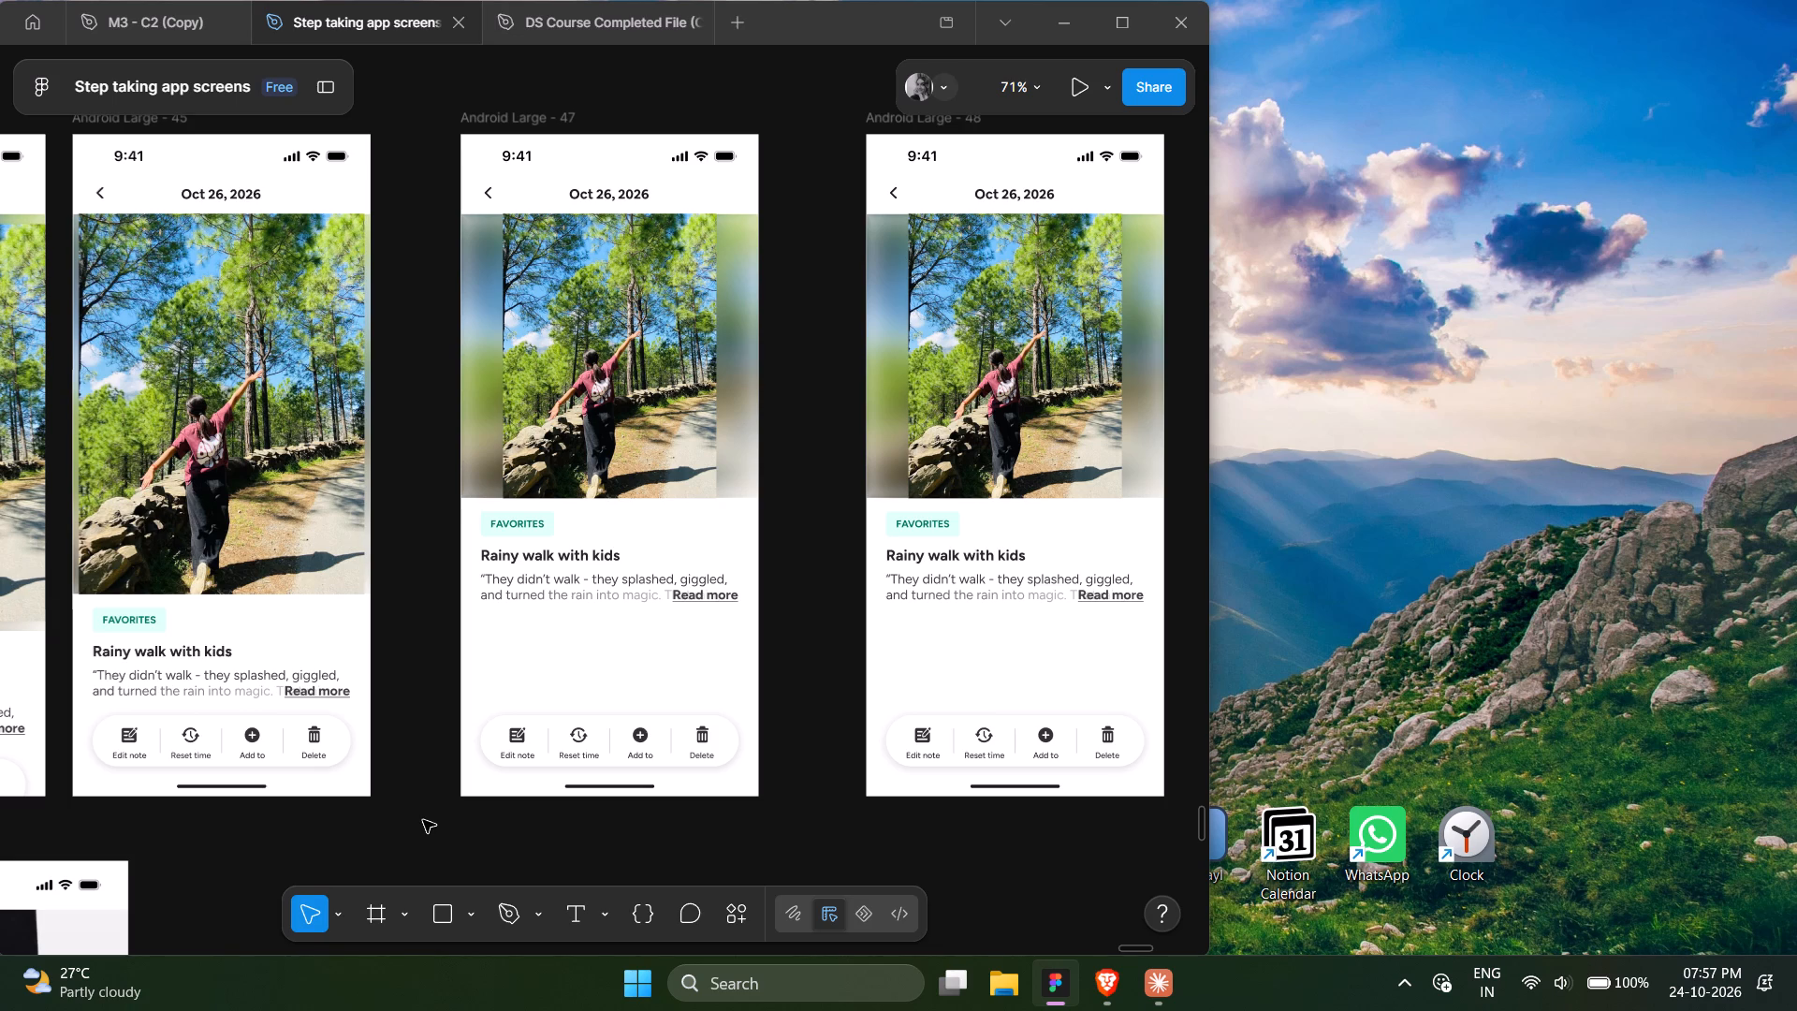
pyautogui.click(1132, 26)
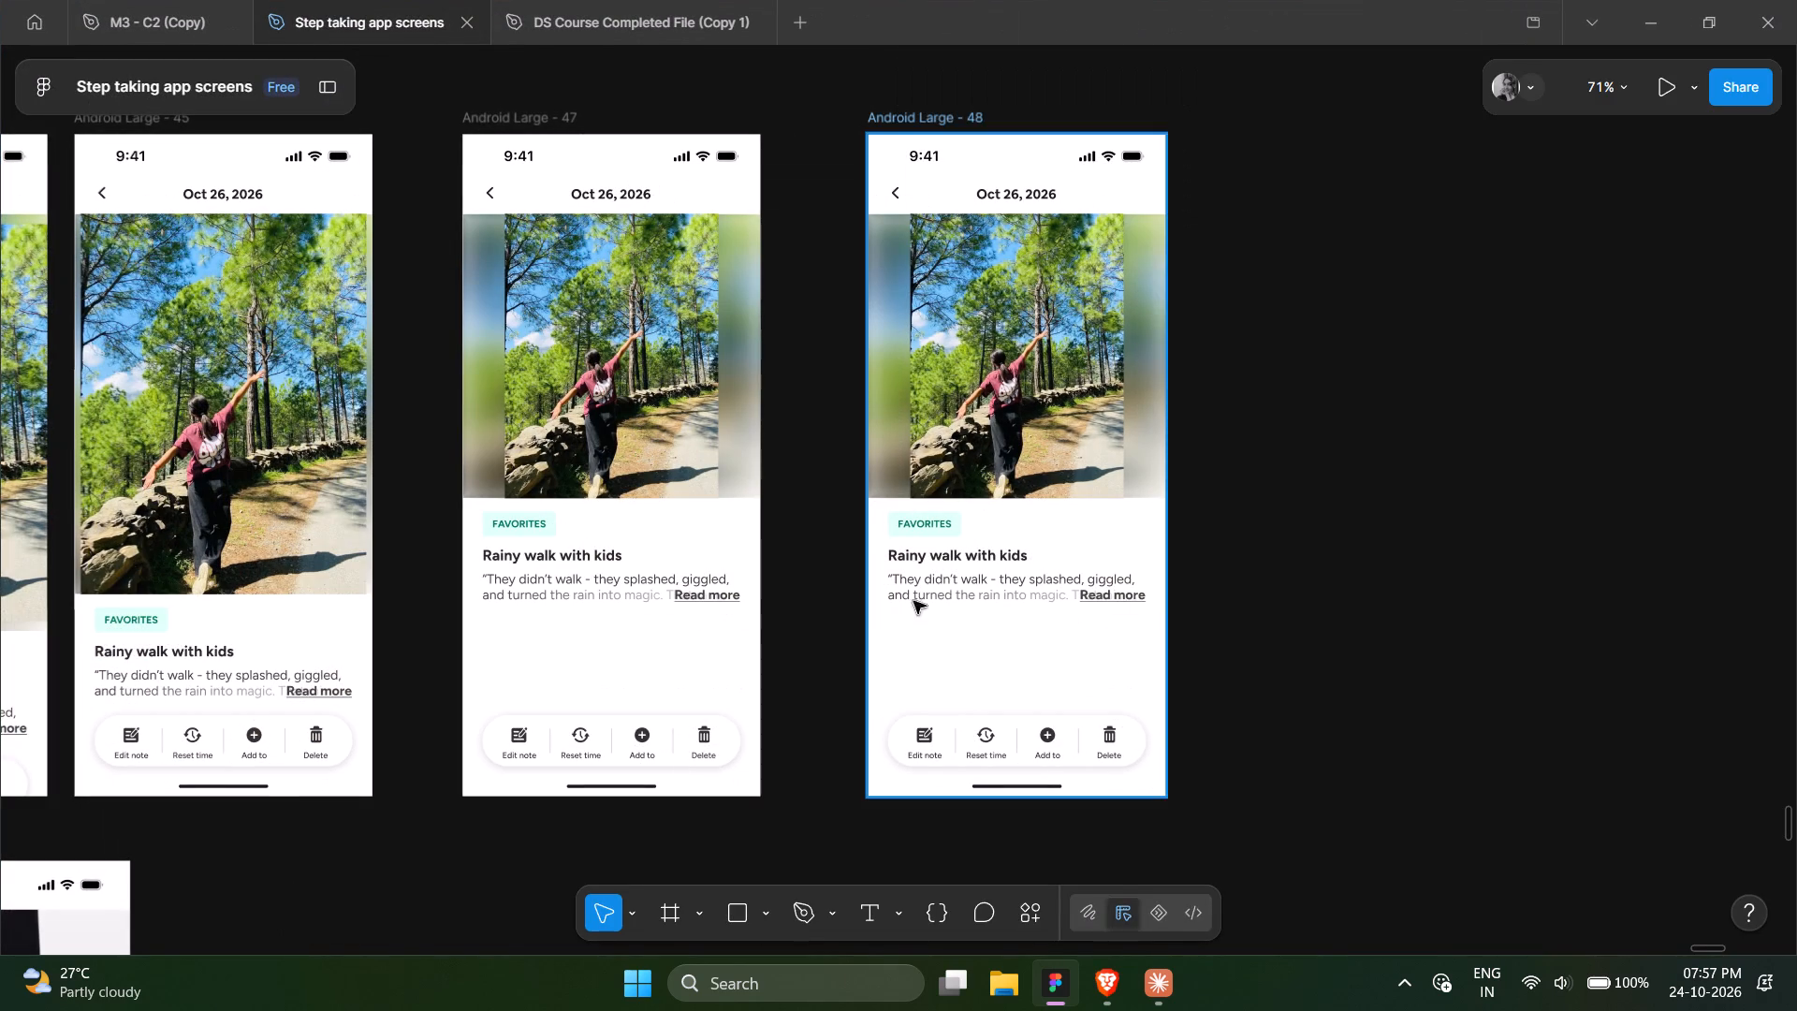
pyautogui.click(1275, 599)
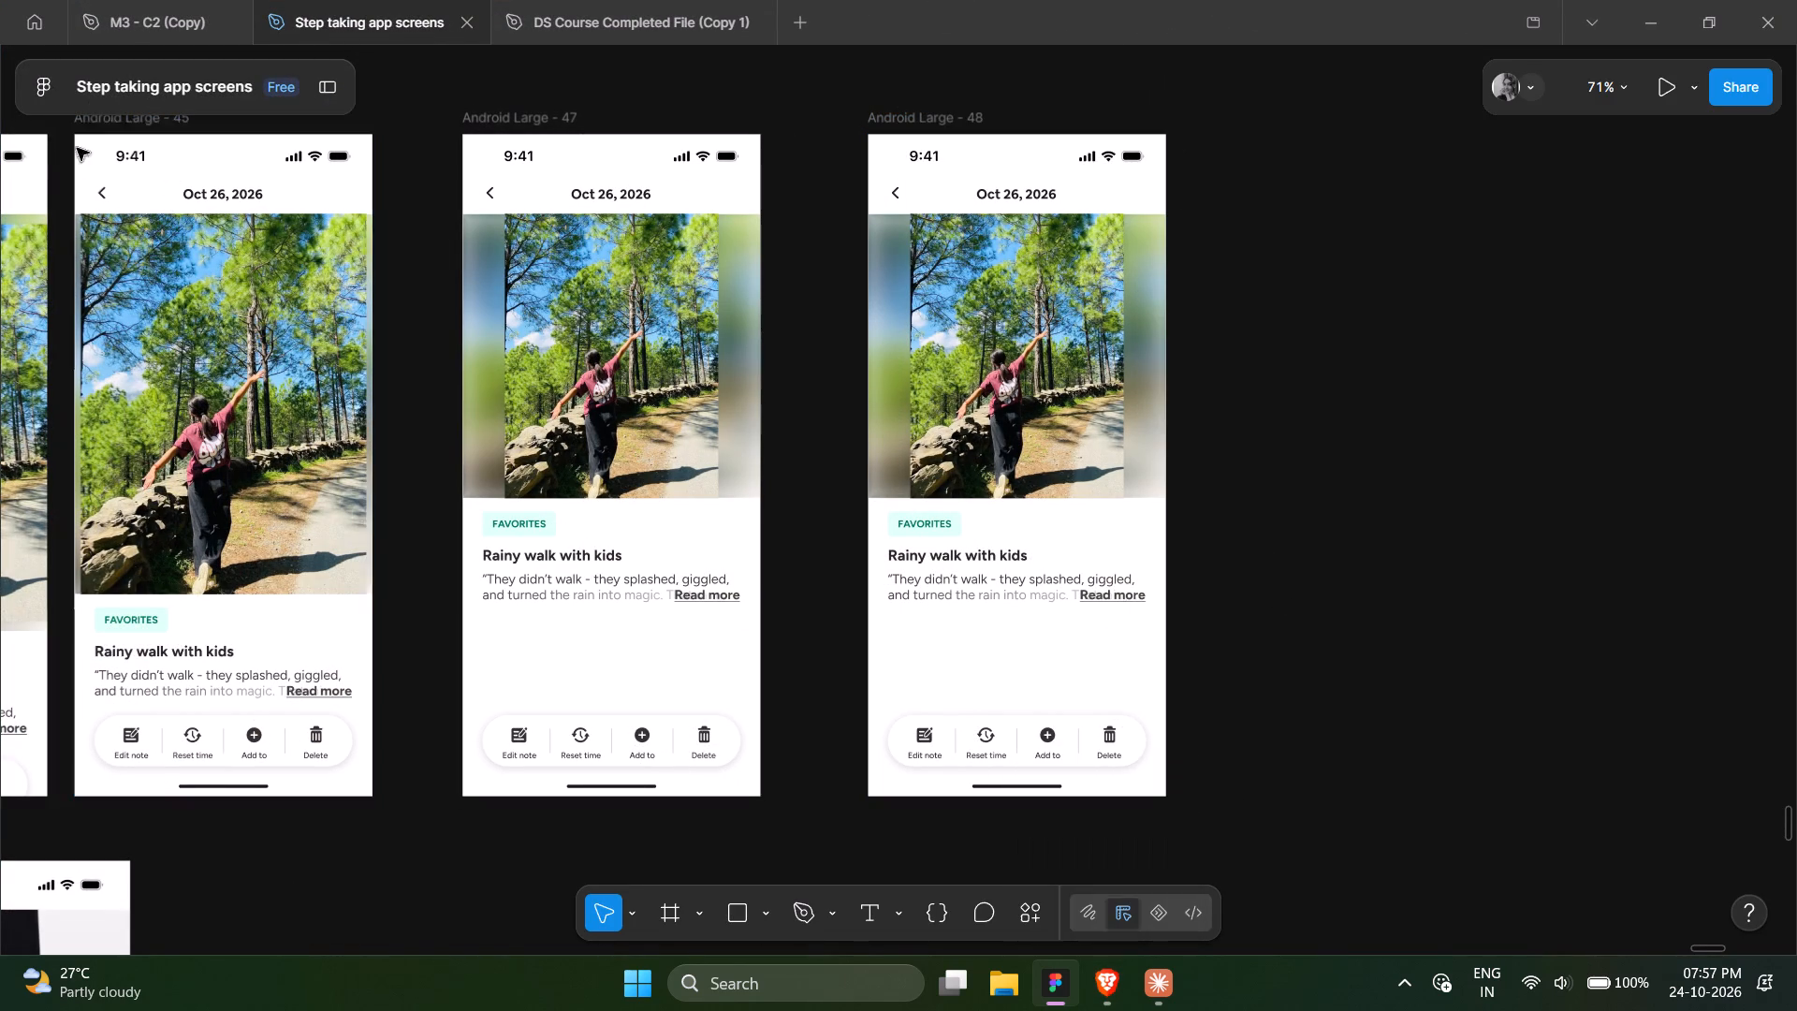
# Export the "Android Large - 45" frame as a 1x PNG into the Downloads folder.
pyautogui.hscroll(1, 110, 142)
pyautogui.click(209, 171)
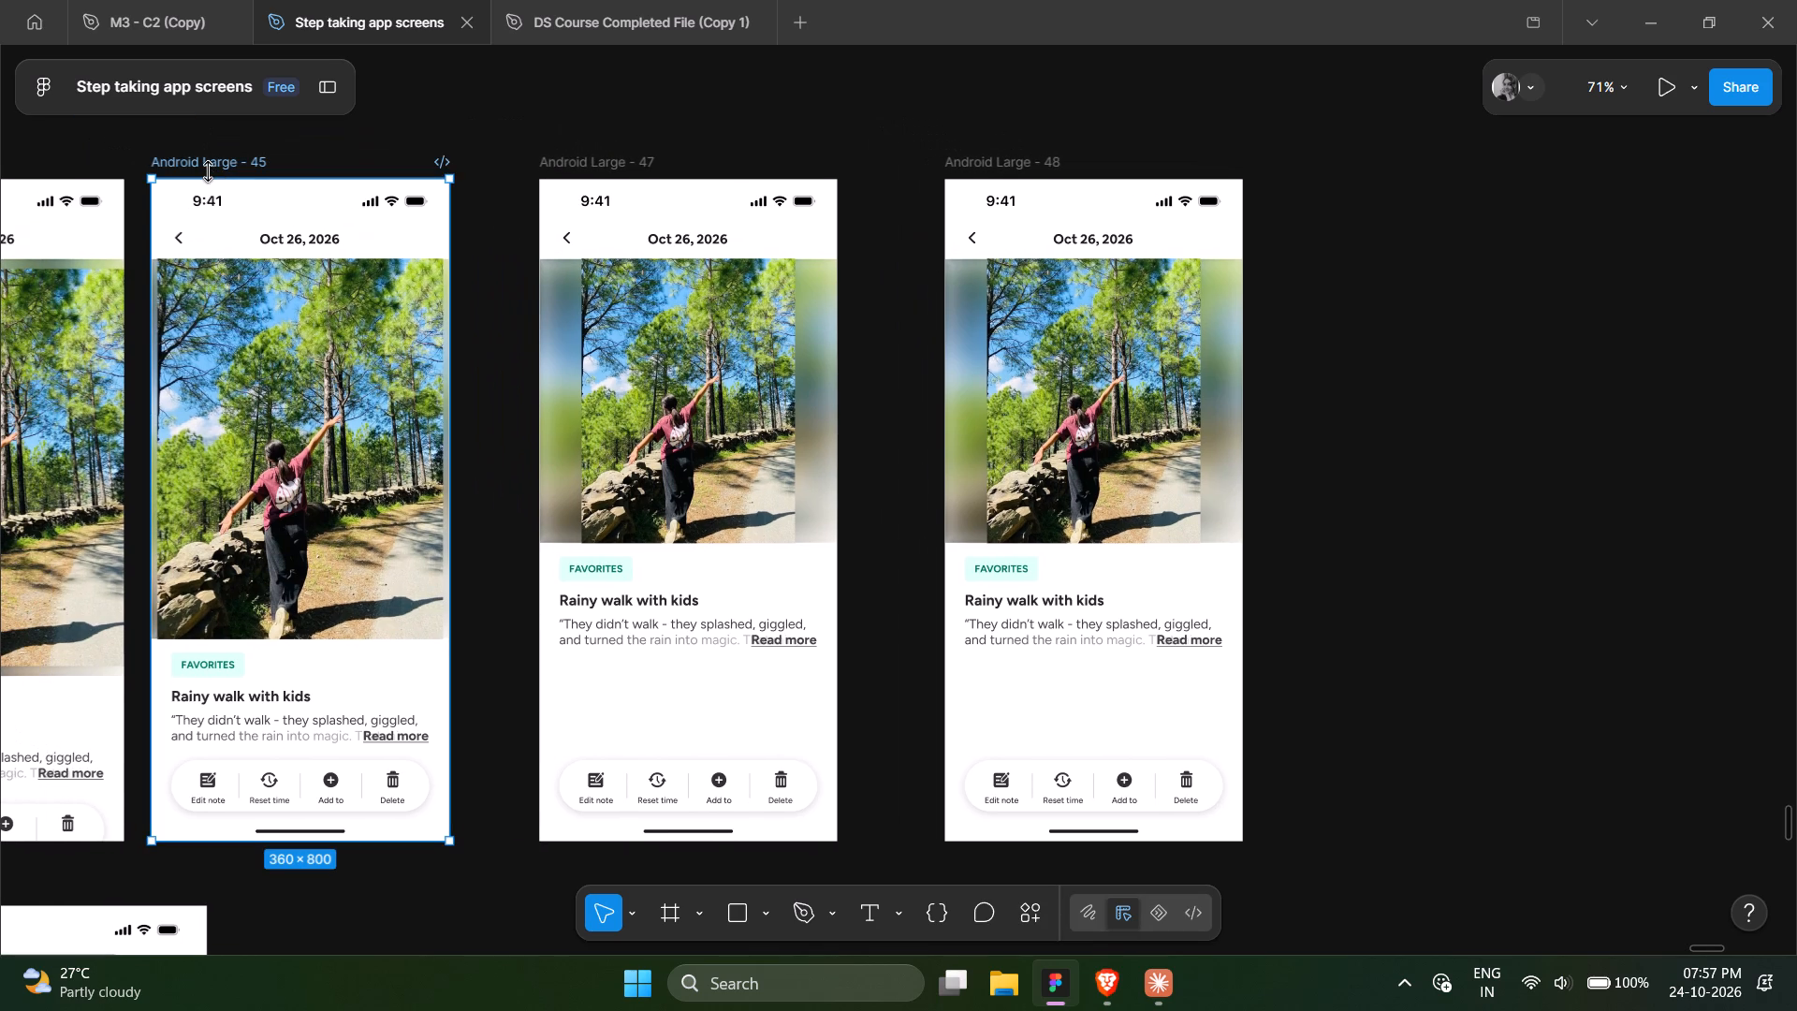
pyautogui.scroll(-7, 1641, 879)
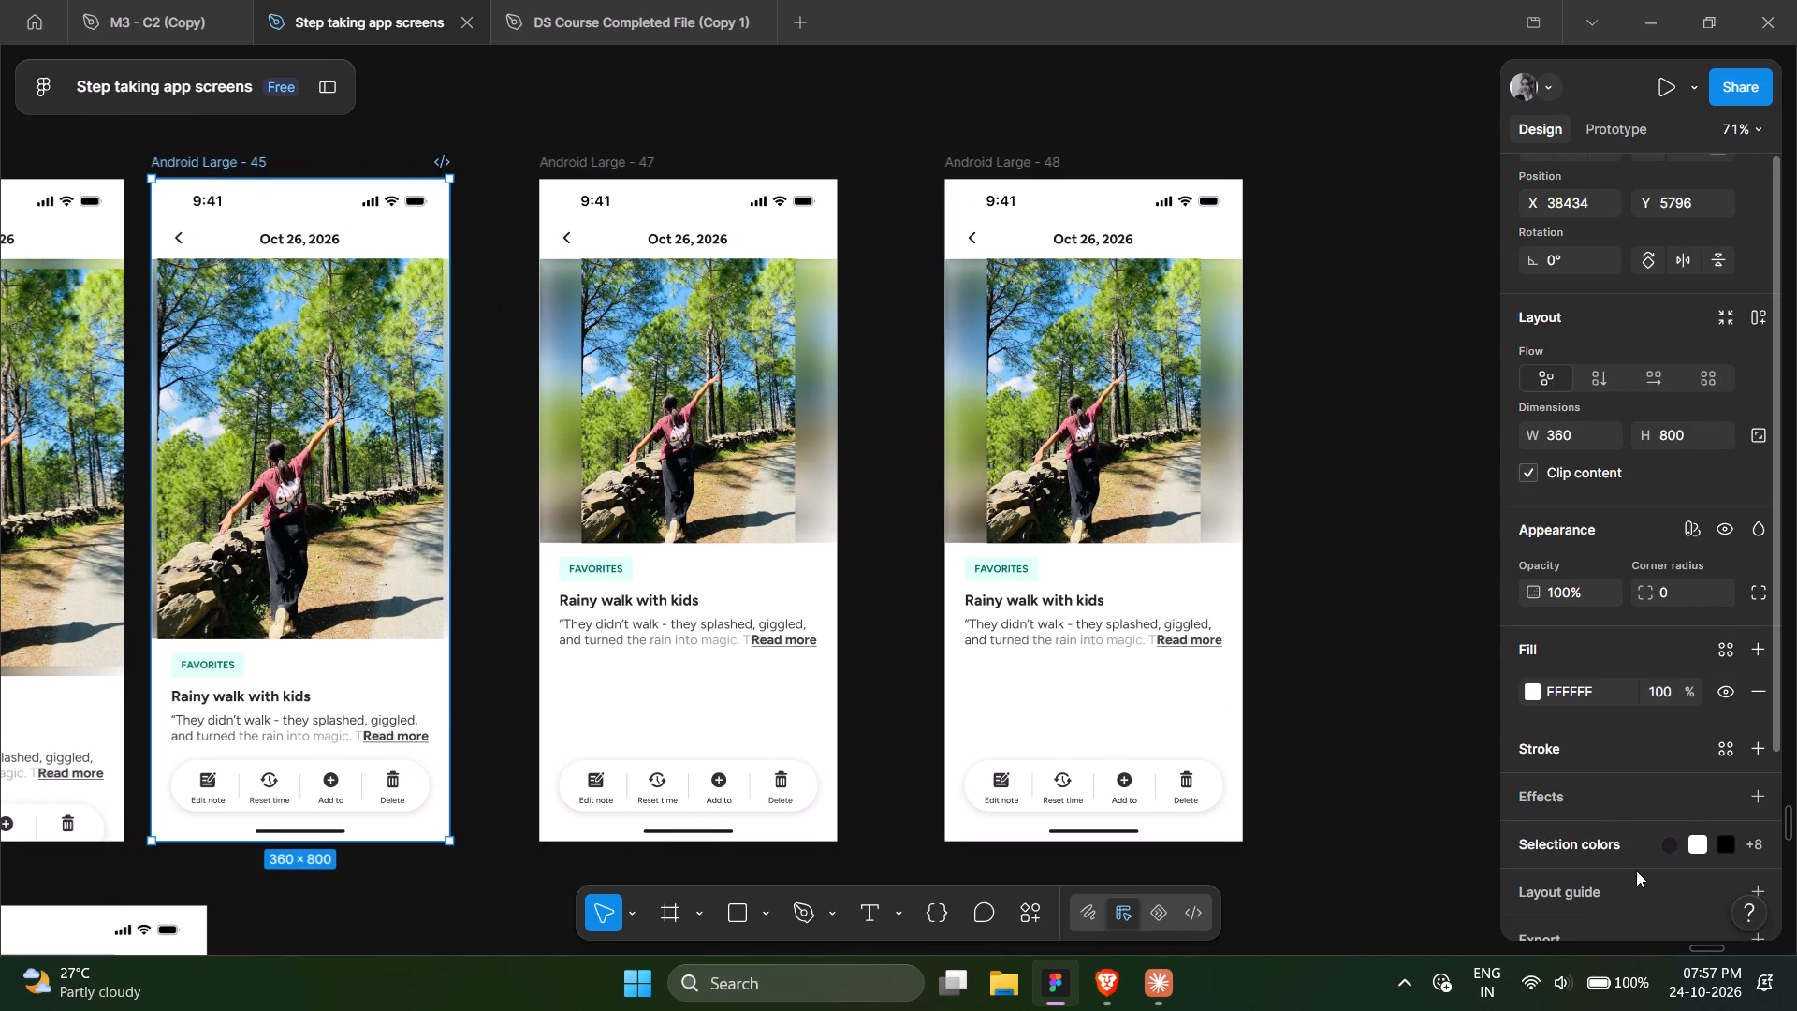
pyautogui.click(1545, 847)
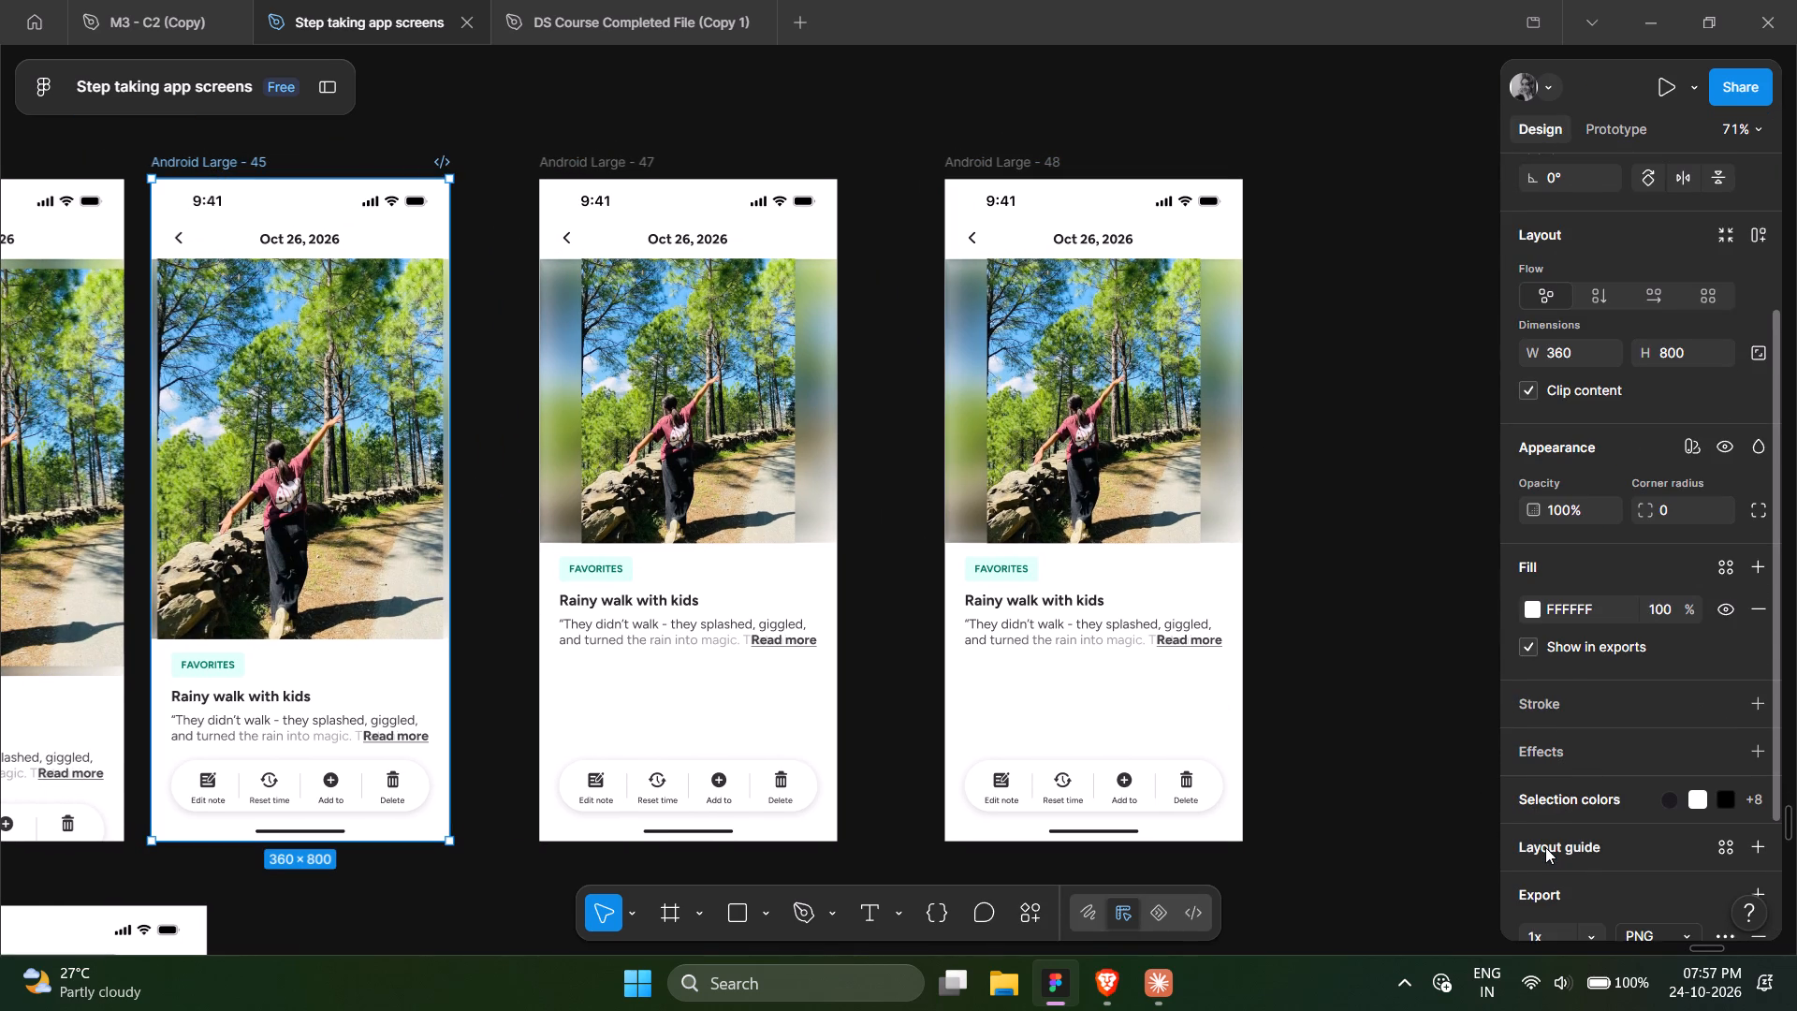
pyautogui.scroll(-5, 1577, 860)
pyautogui.click(1610, 808)
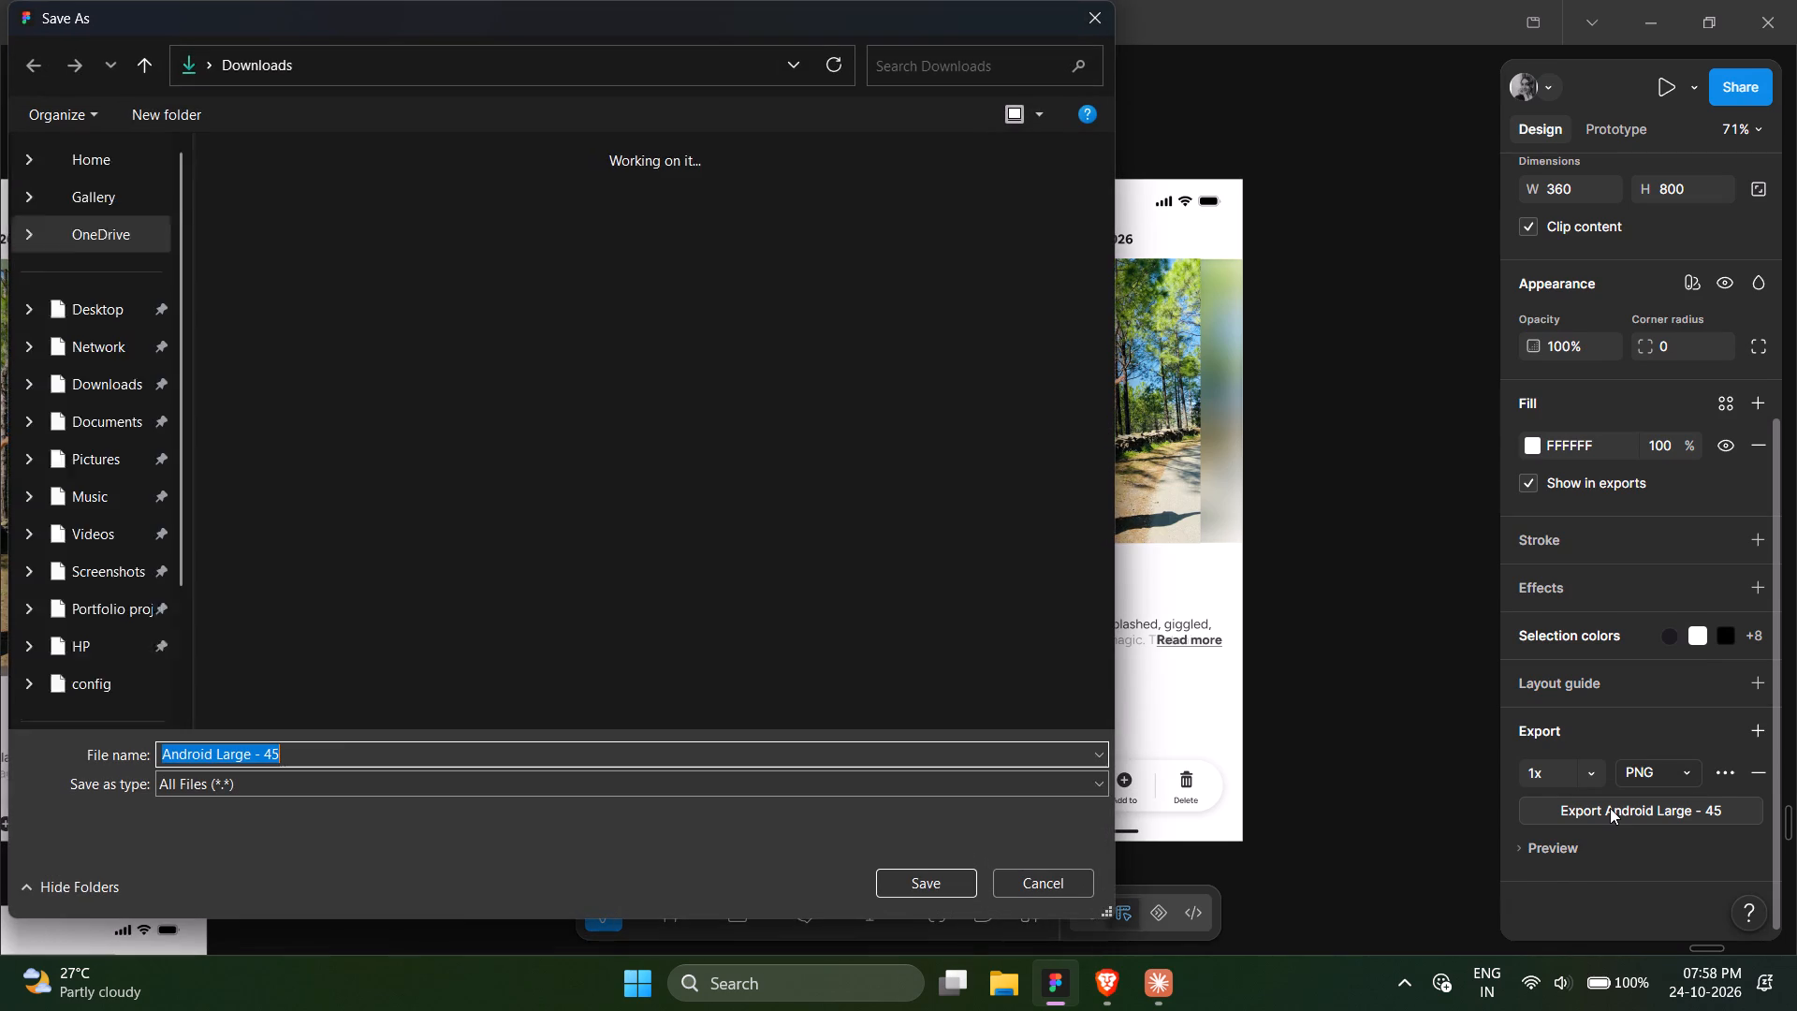
pyautogui.click(913, 879)
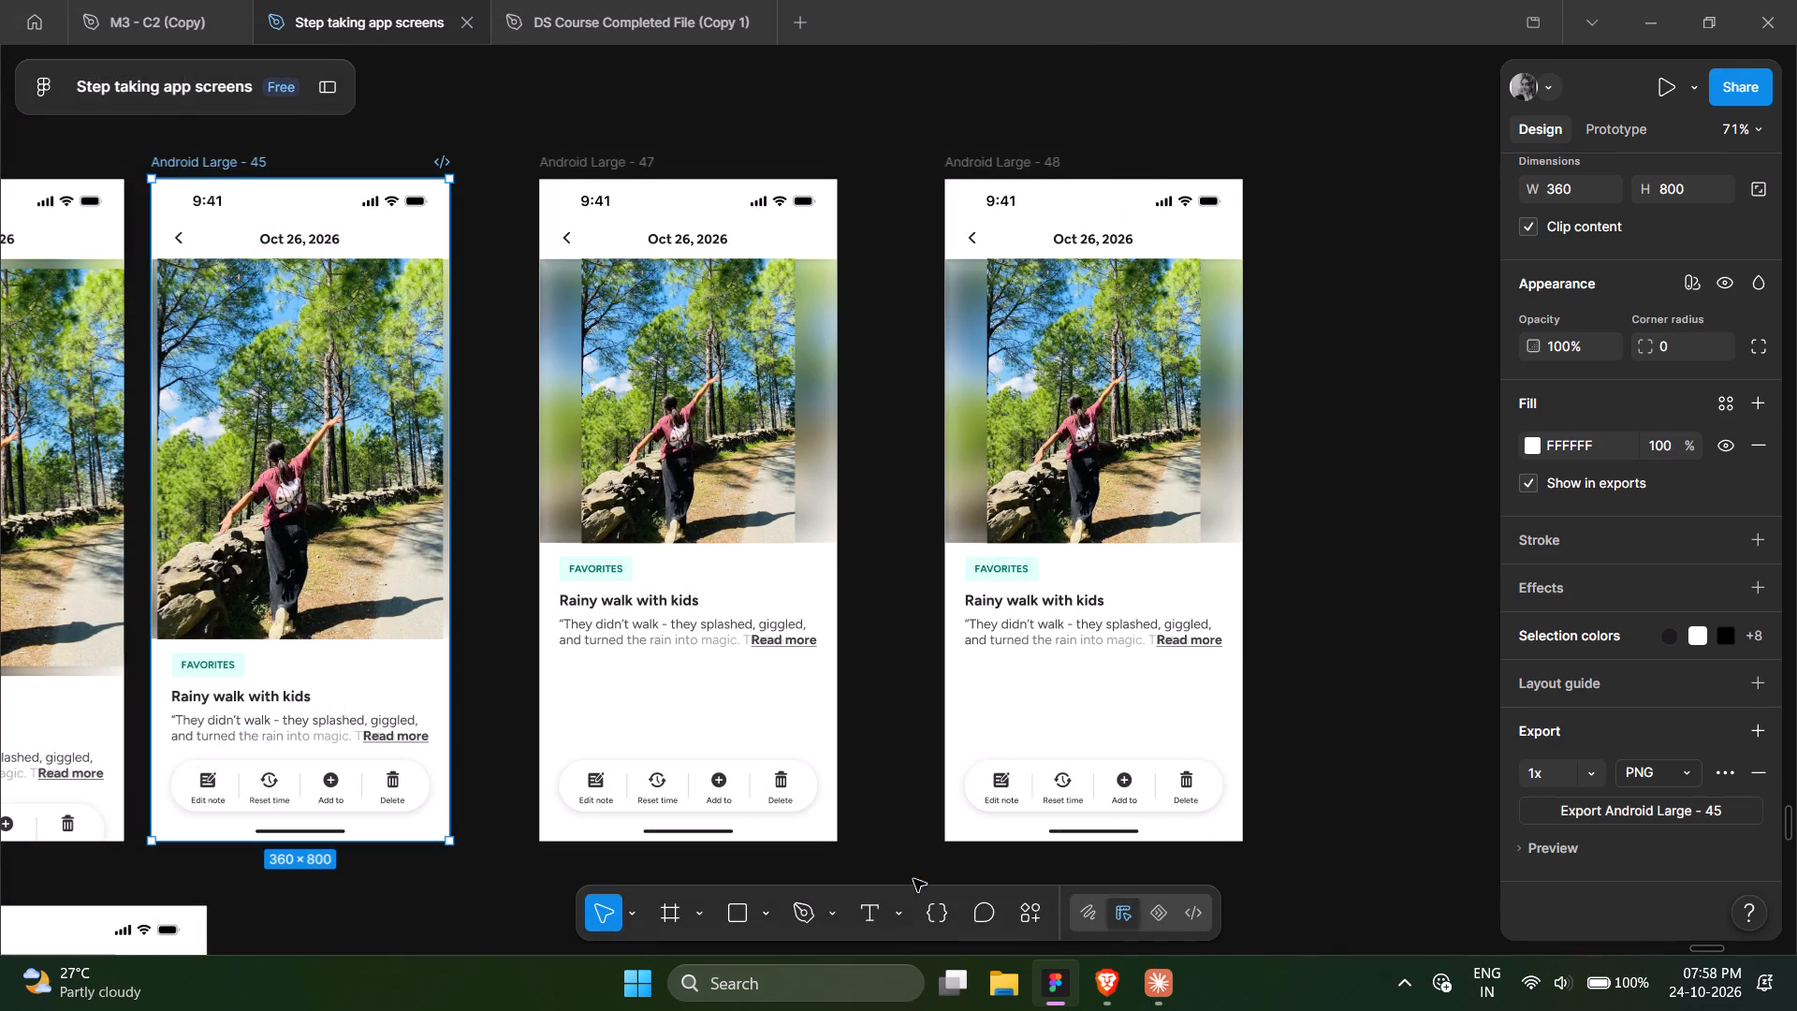
# Switch to the Claude chat.
pyautogui.click(1158, 977)
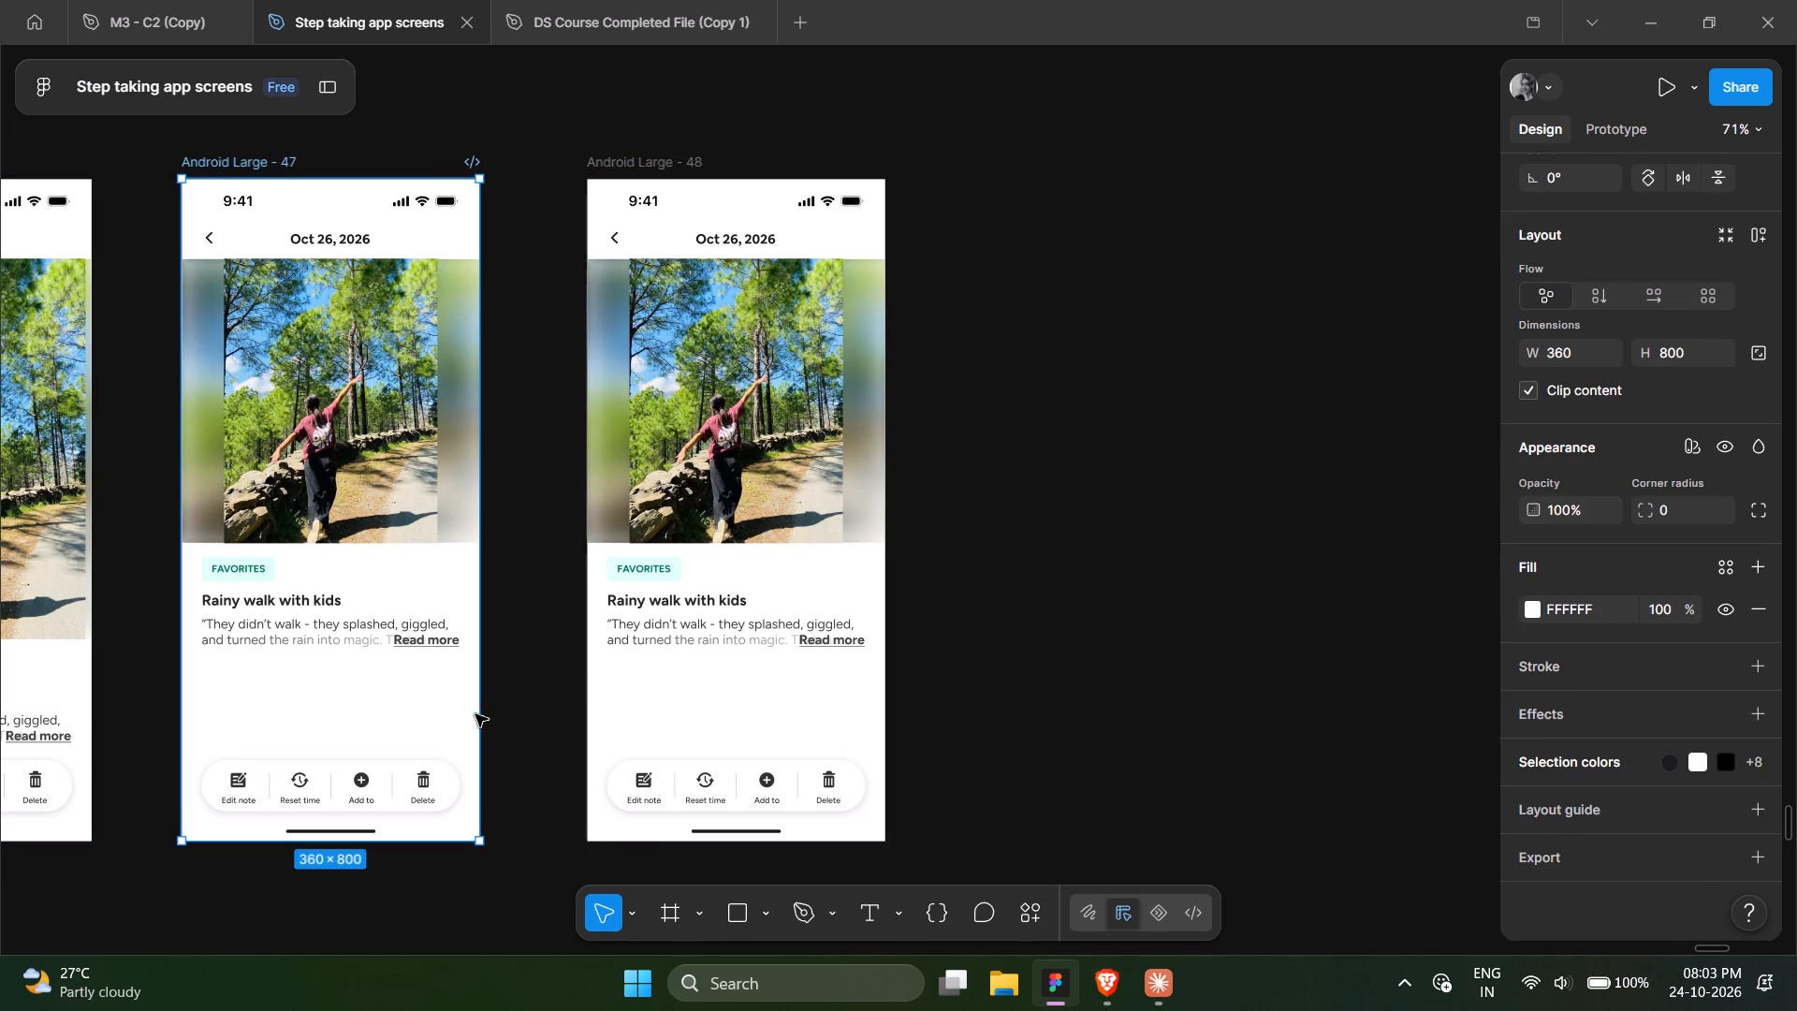
pyautogui.hscroll(9, 451, 718)
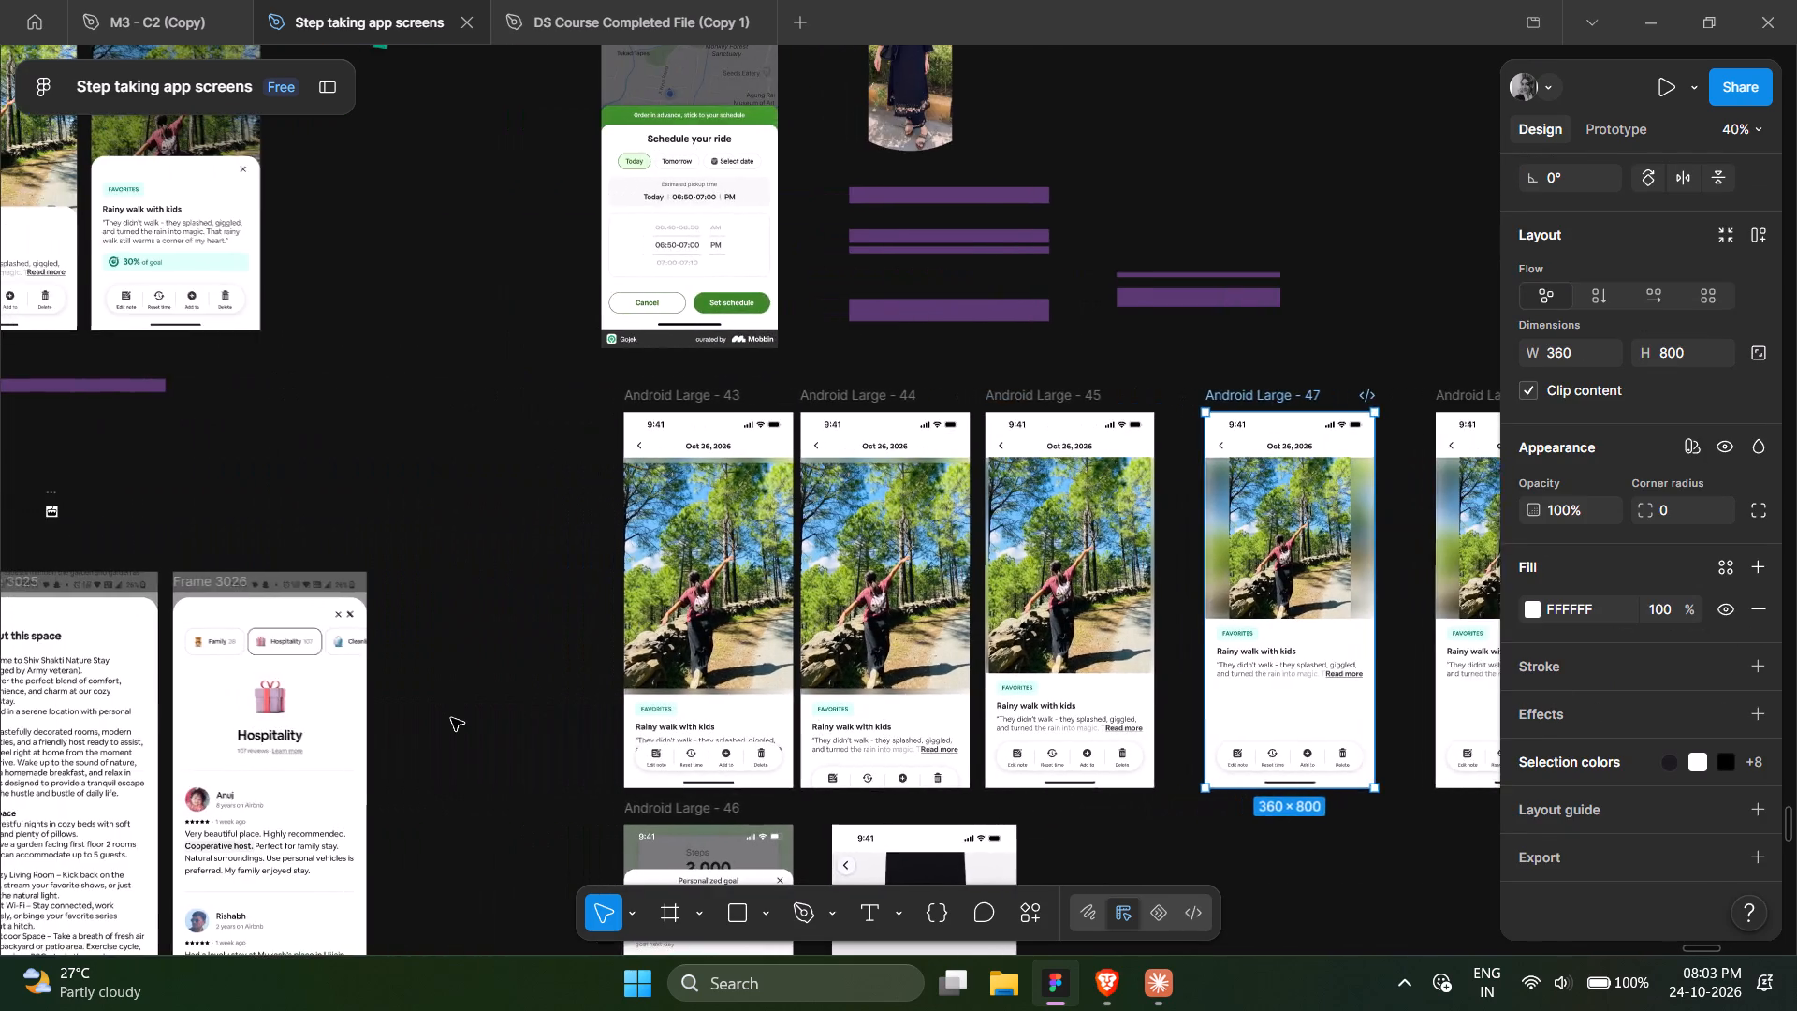
pyautogui.hscroll(3, 451, 718)
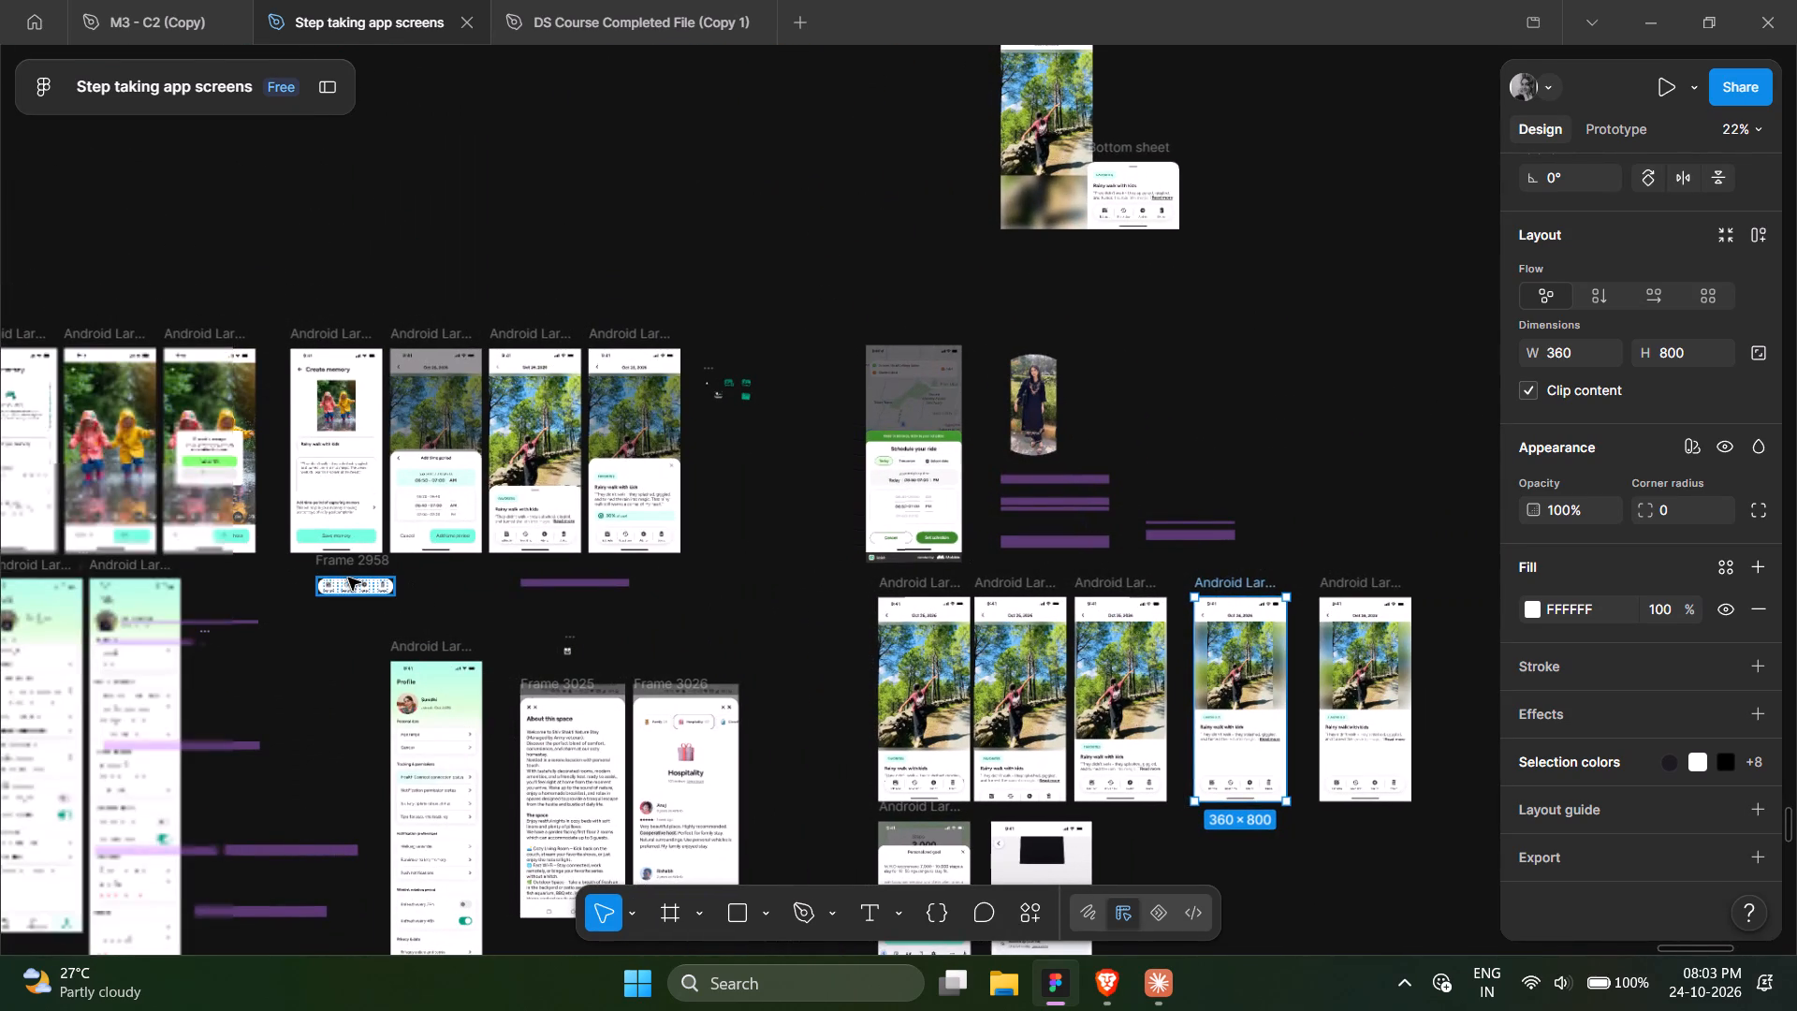
pyautogui.hscroll(6, 340, 579)
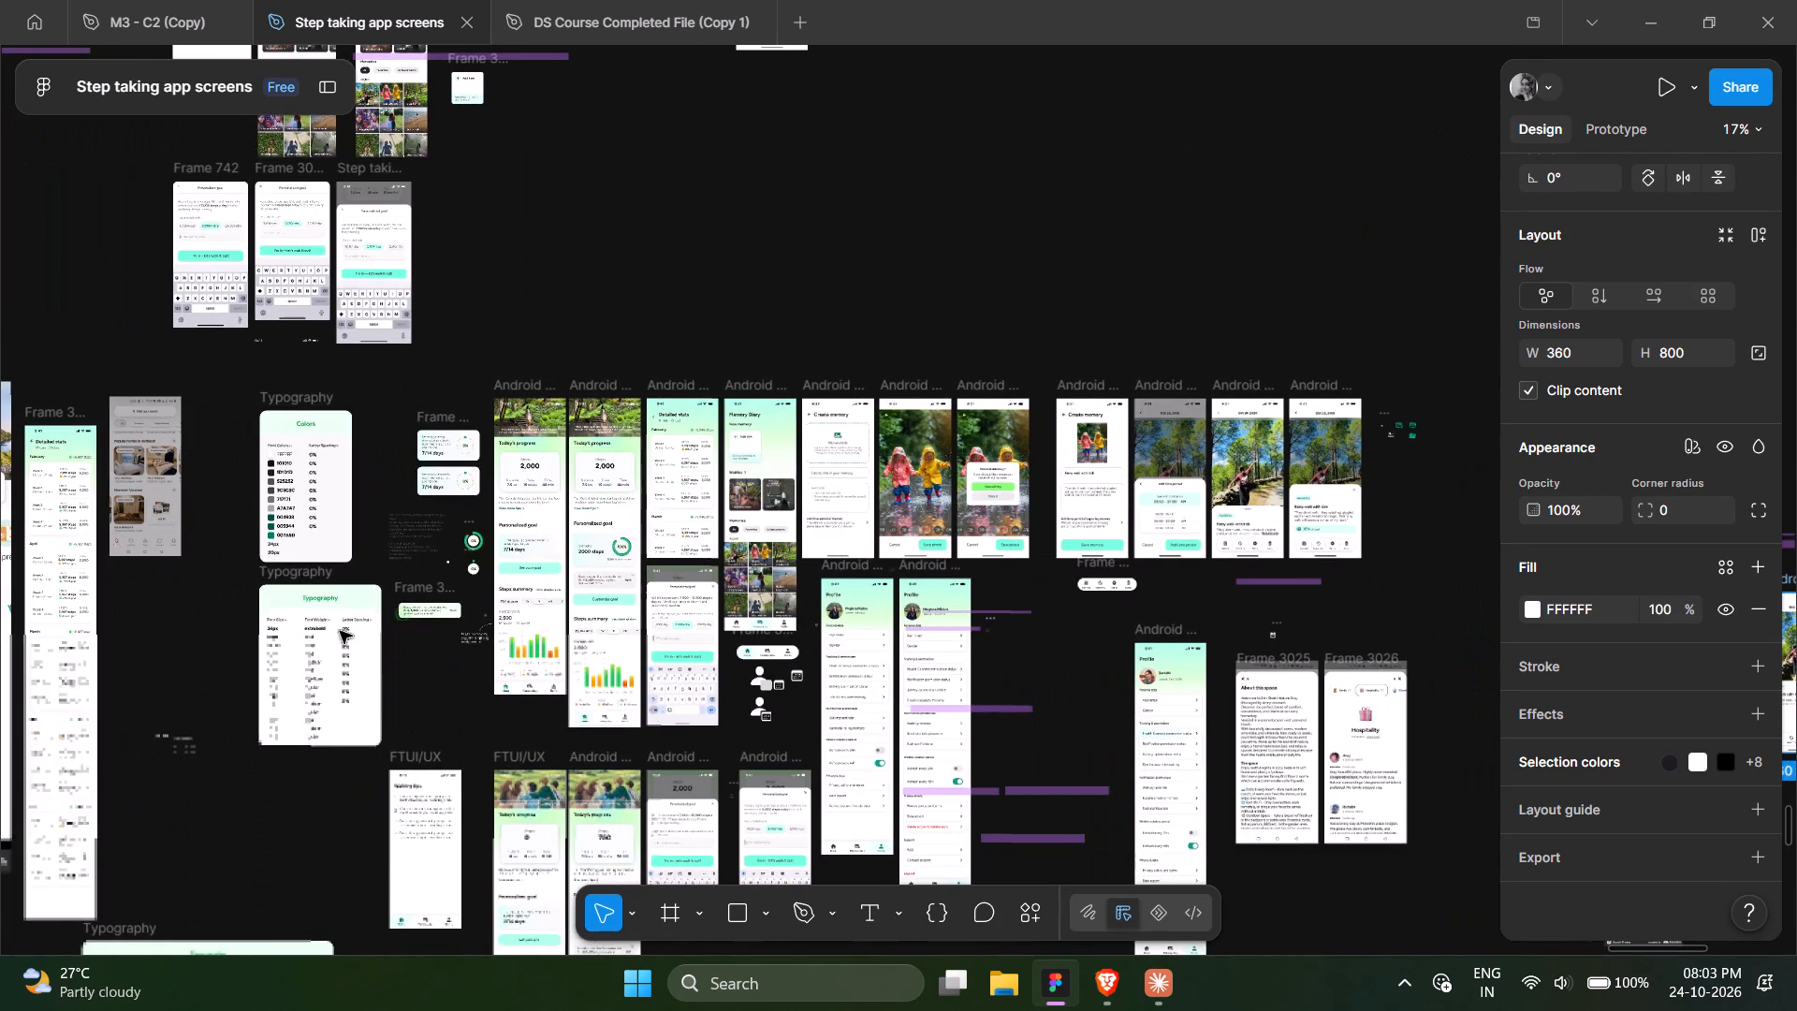
pyautogui.scroll(3, 490, 667)
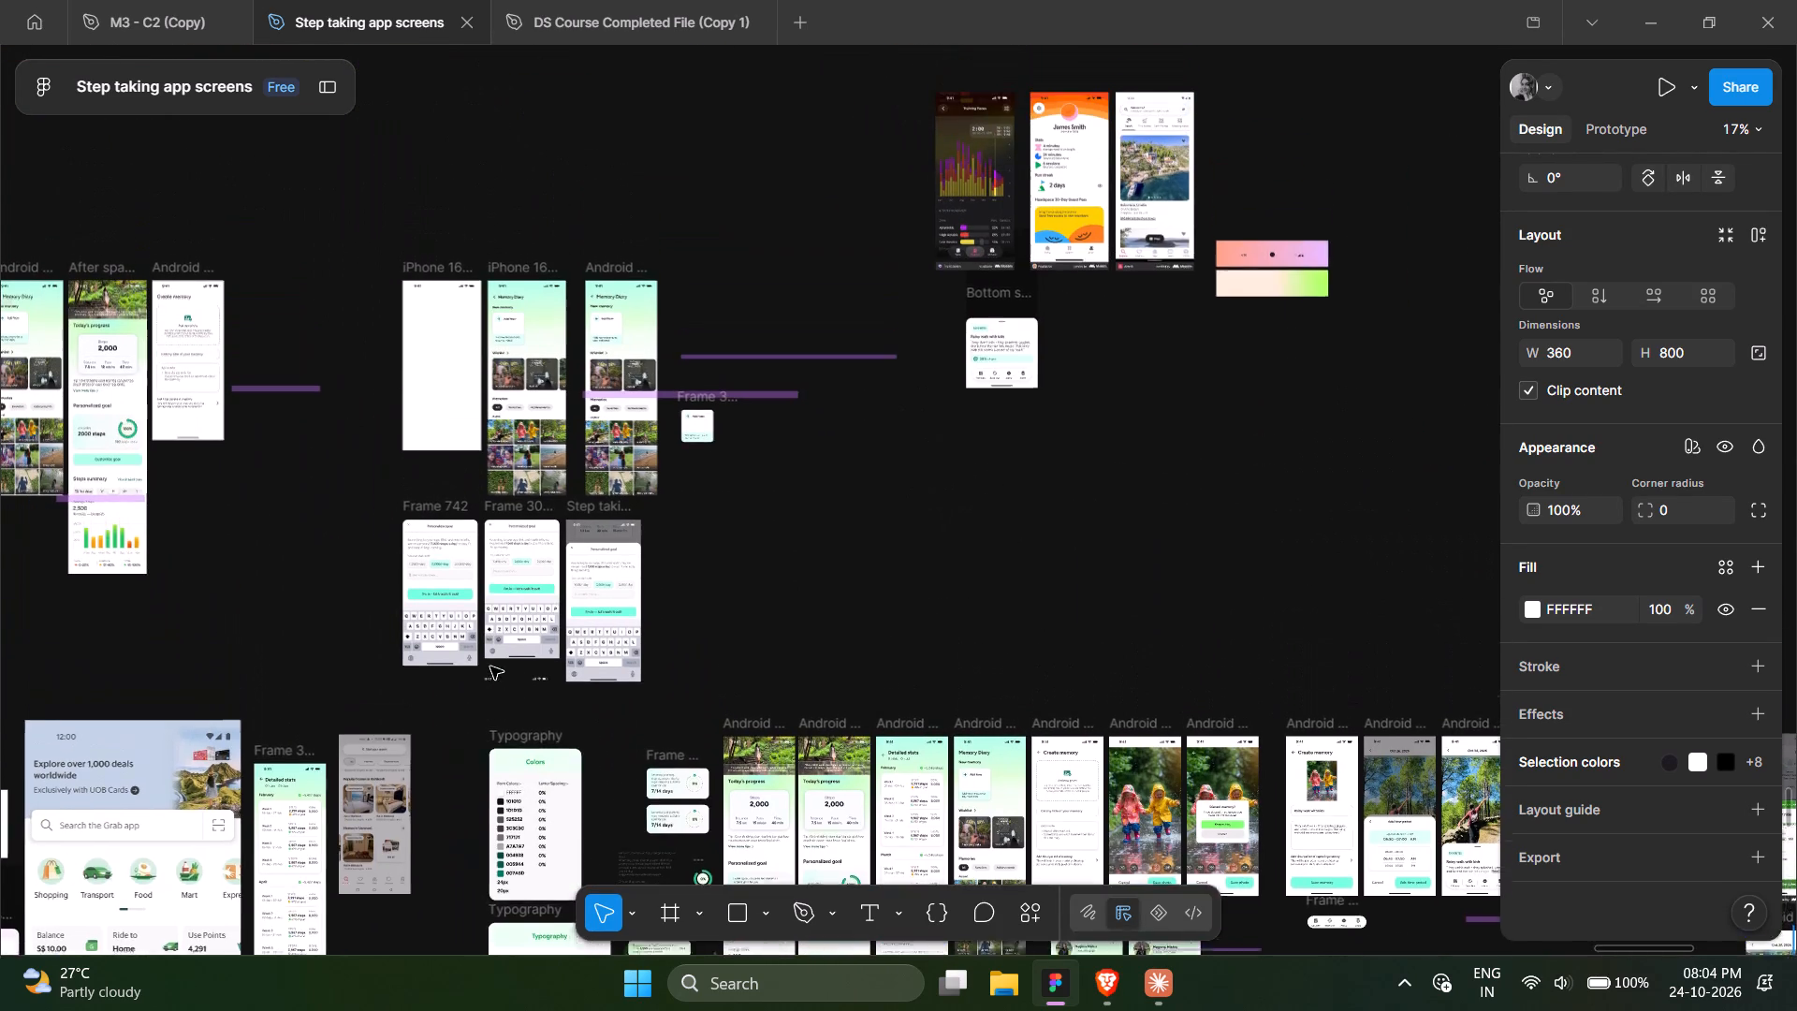
pyautogui.scroll(1, 490, 667)
pyautogui.hscroll(3, 490, 667)
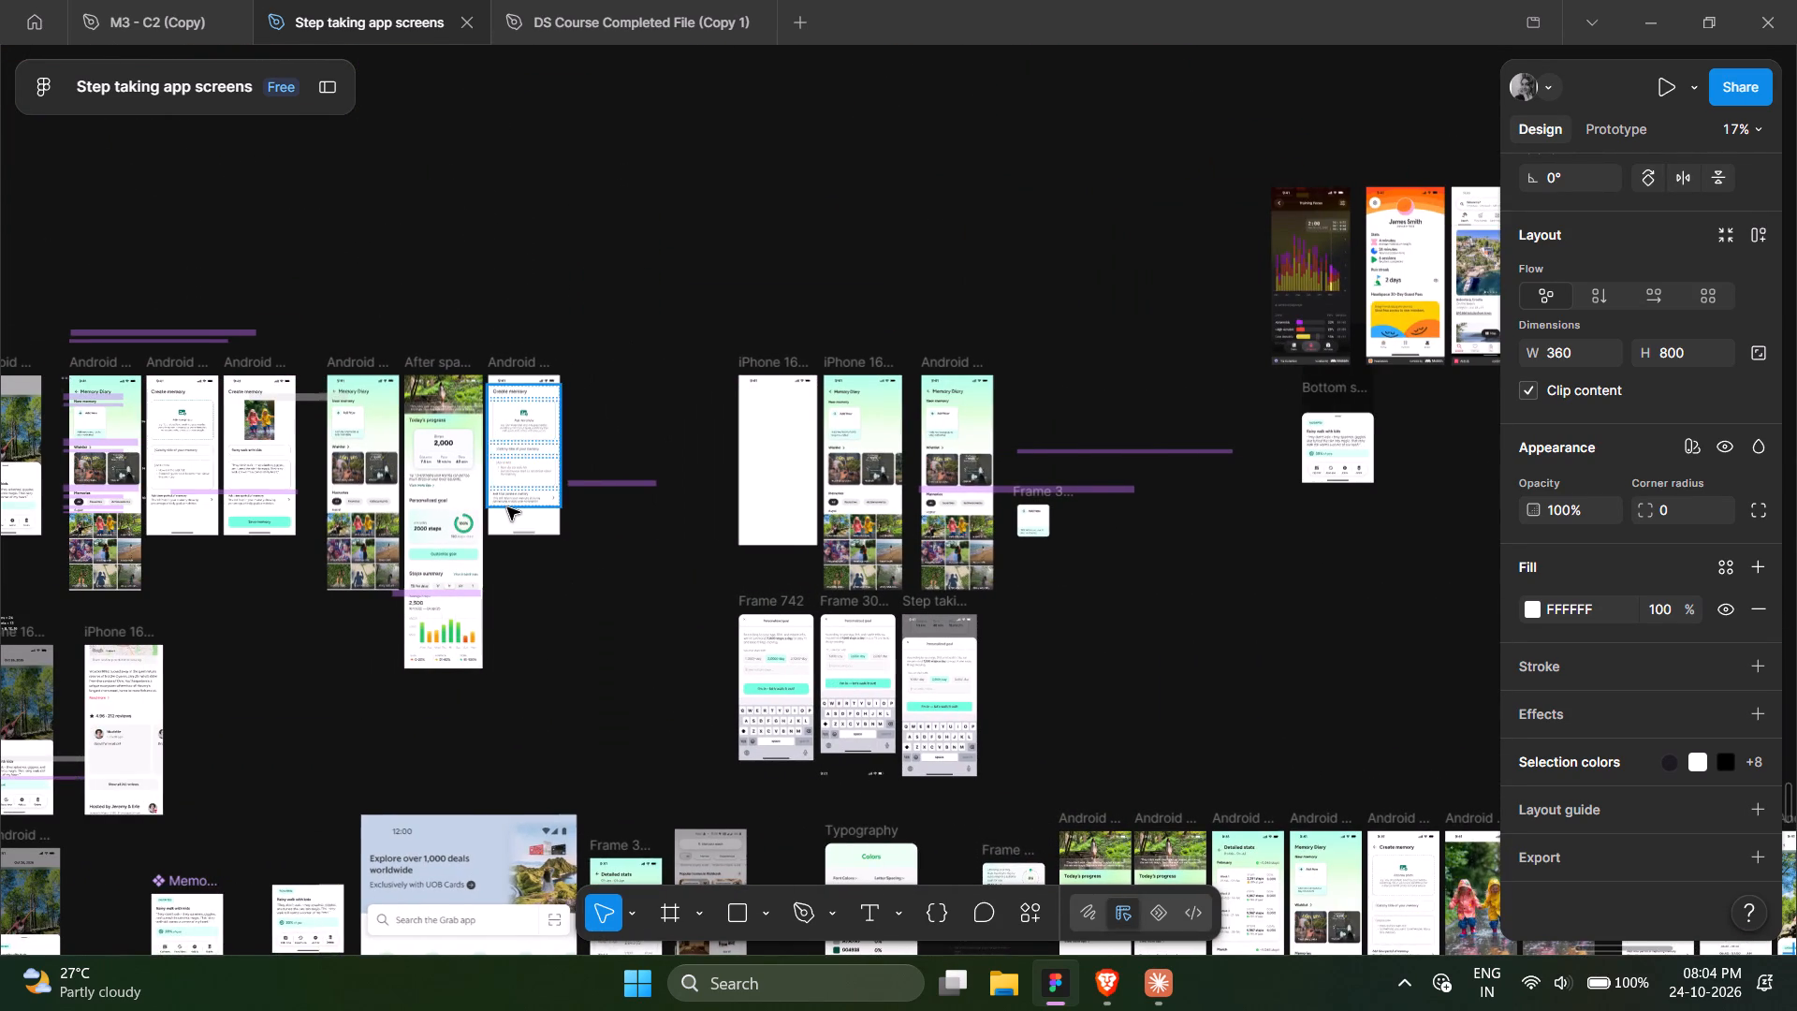
pyautogui.hscroll(1, 507, 507)
pyautogui.scroll(1, 507, 507)
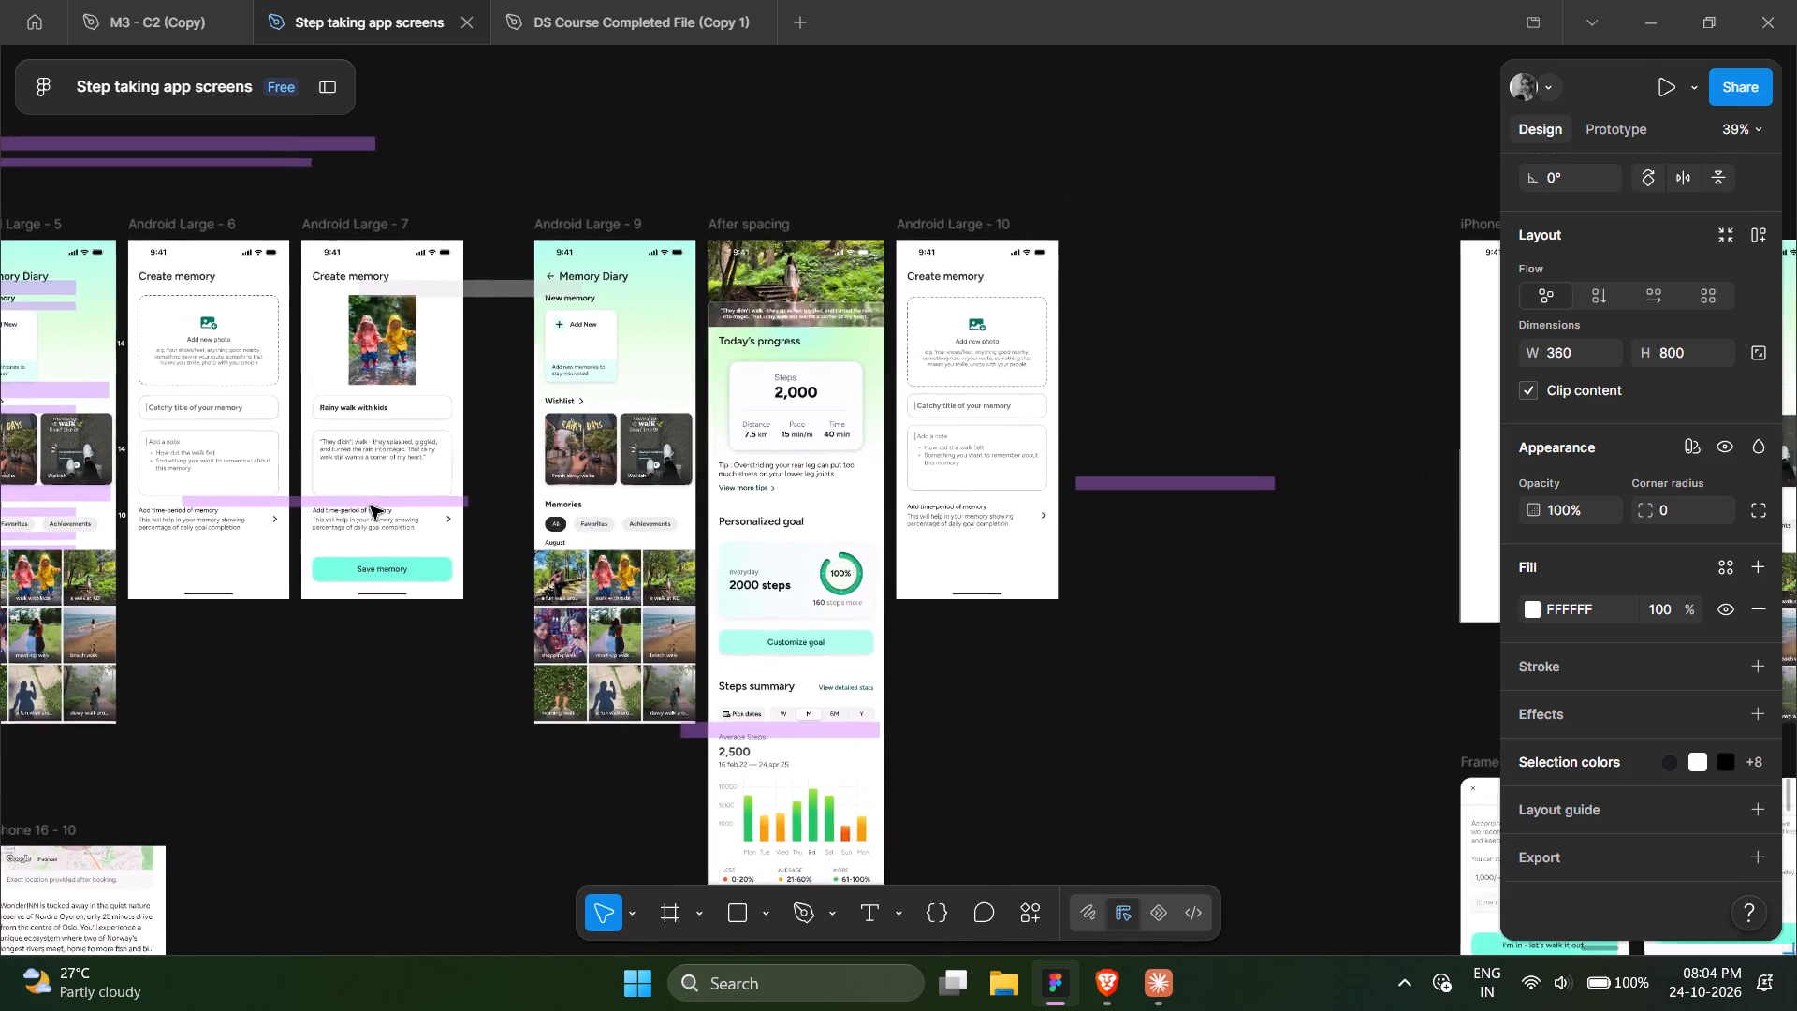
pyautogui.hscroll(4, 371, 506)
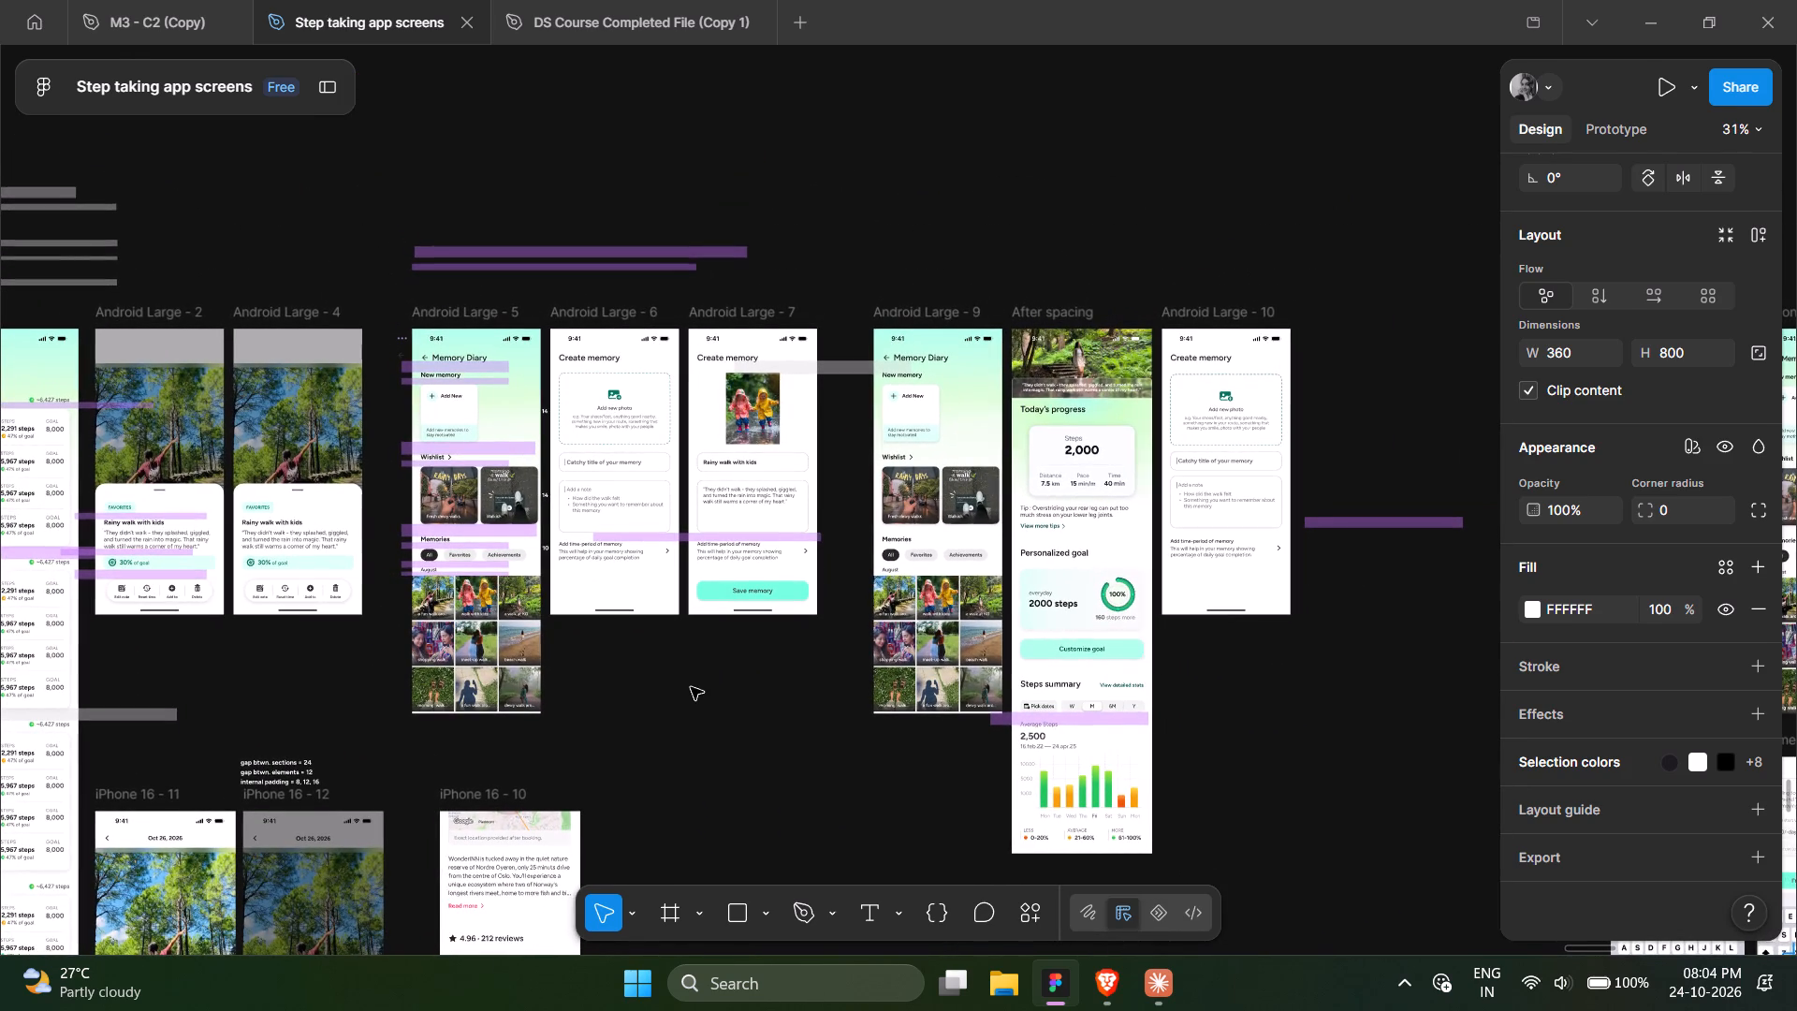
pyautogui.hscroll(-2, 691, 687)
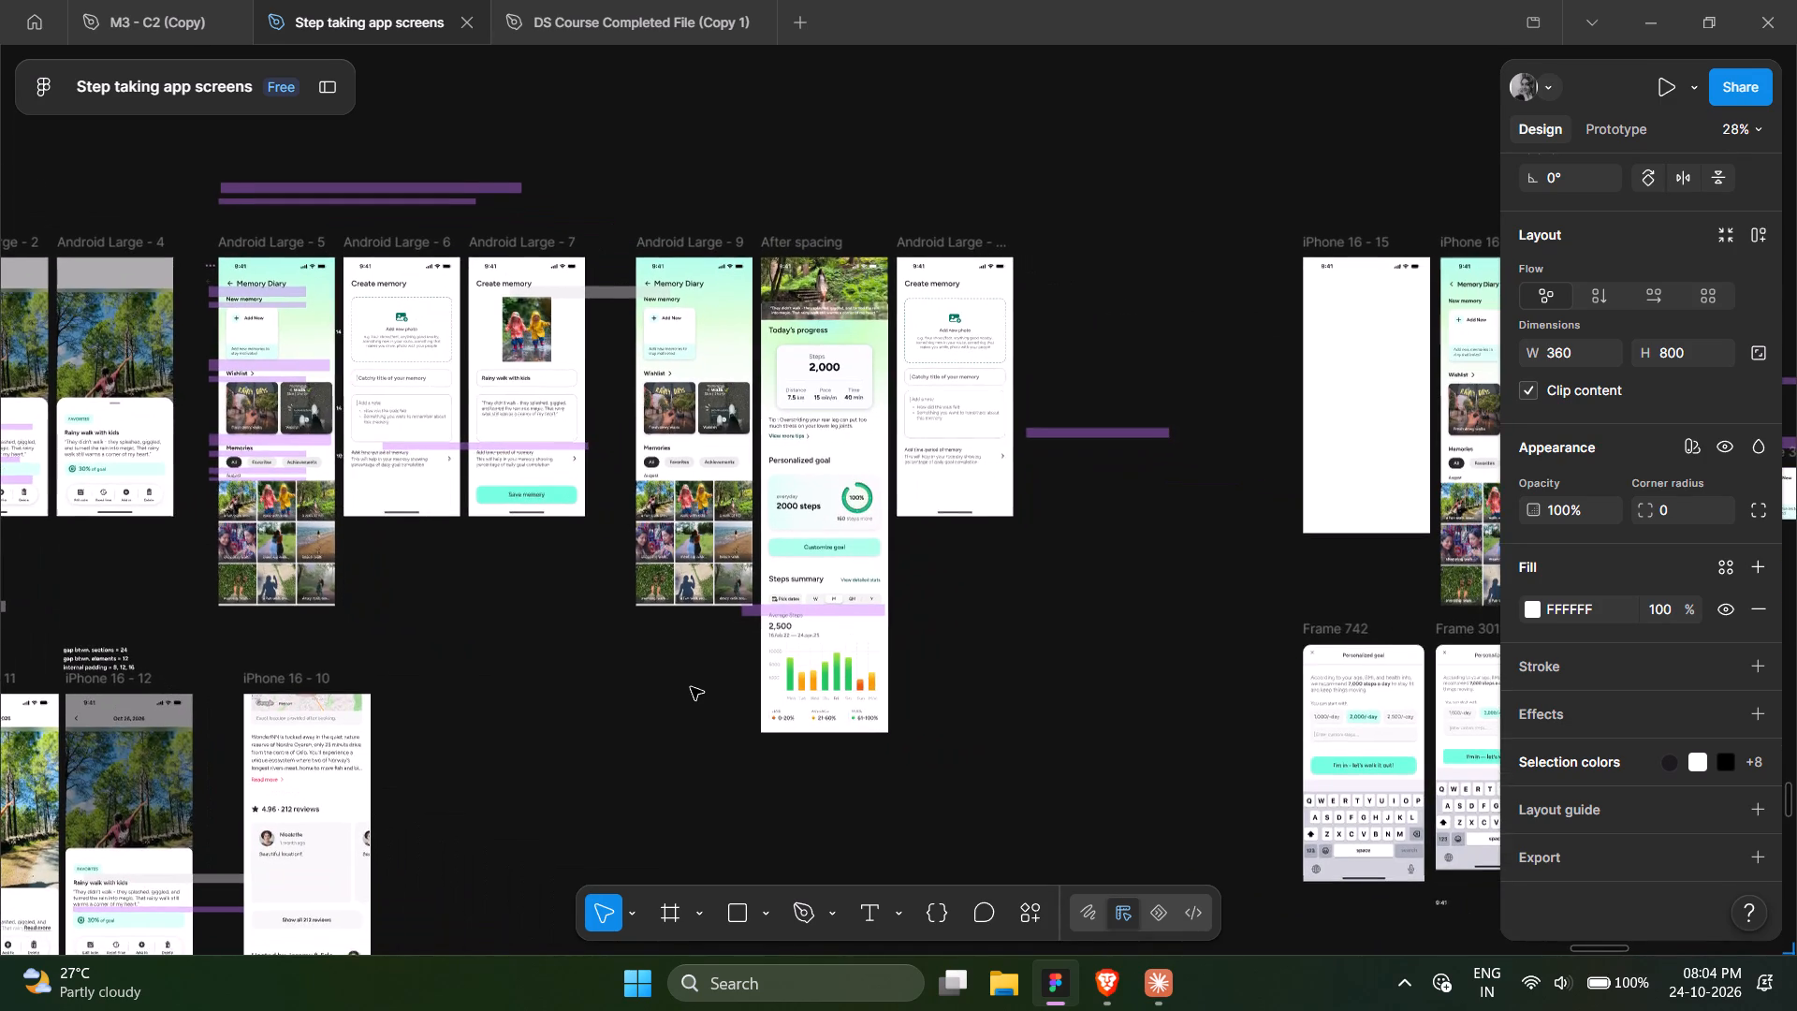
# Copy the memory description block with the Favorites tag, title, full note and goal bar from the Android Large - 4 screen.
pyautogui.doubleClick(159, 475)
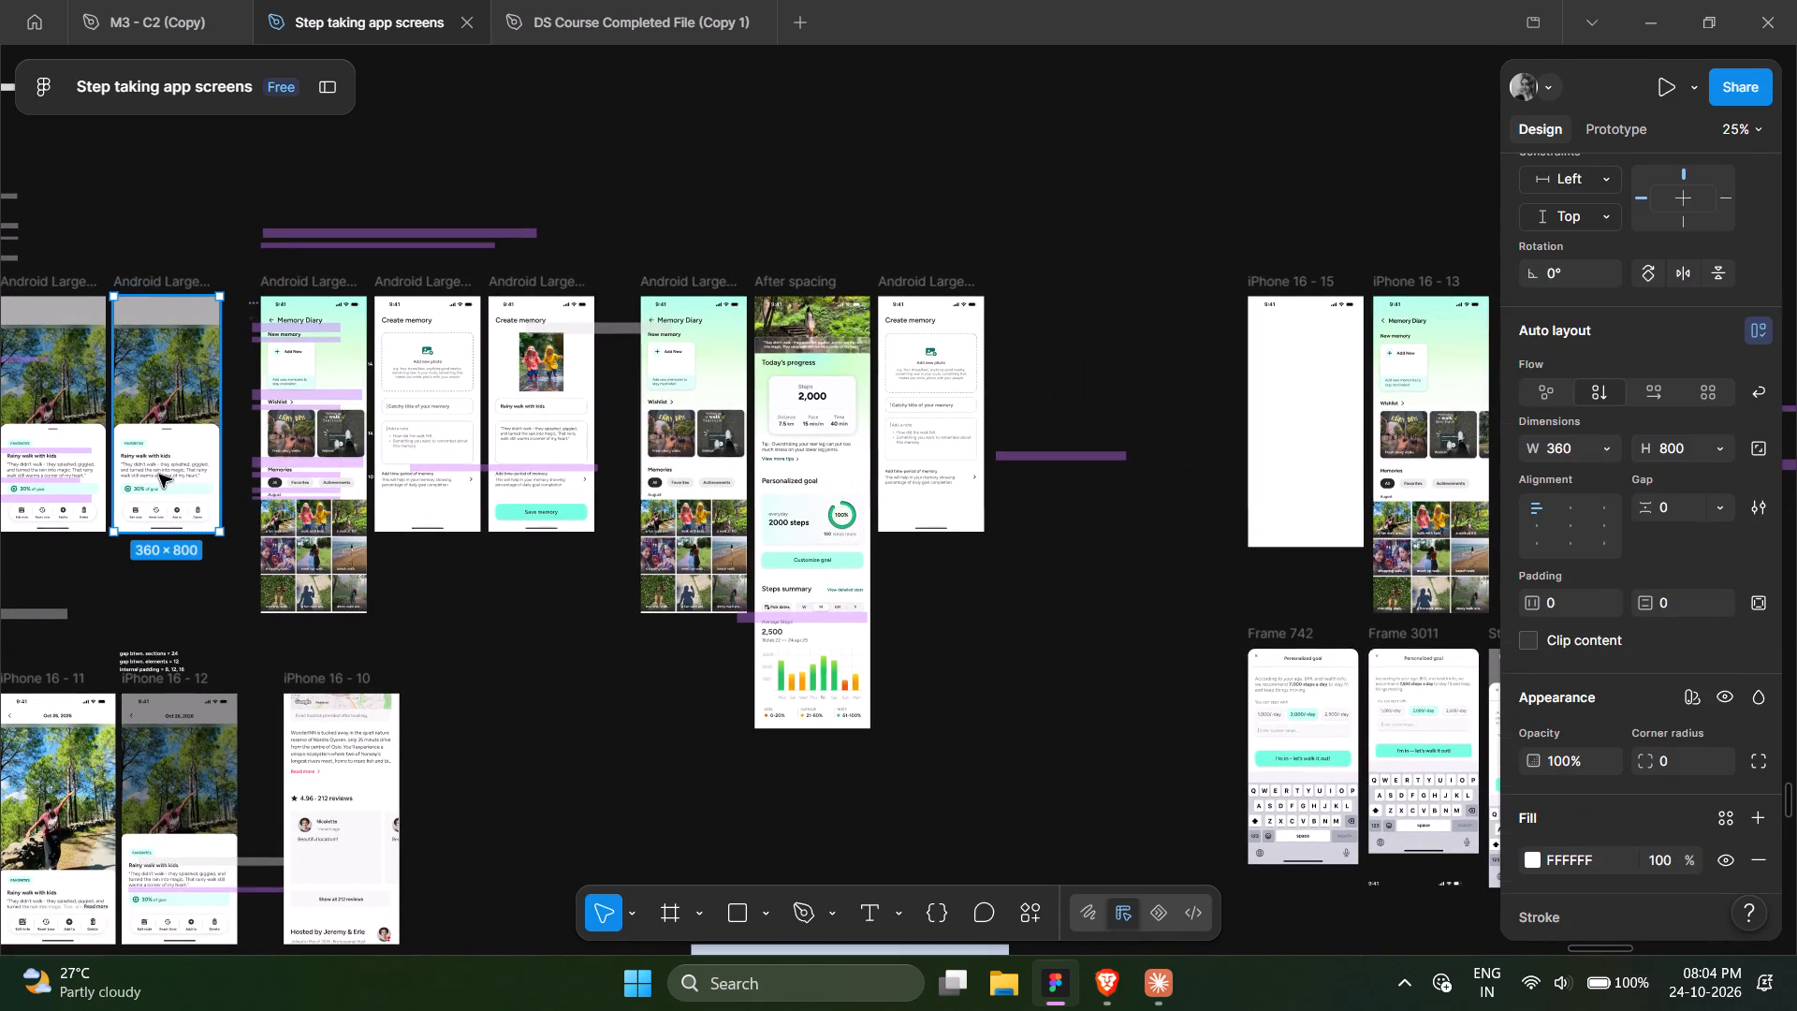
pyautogui.doubleClick(159, 475)
pyautogui.doubleClick(159, 475)
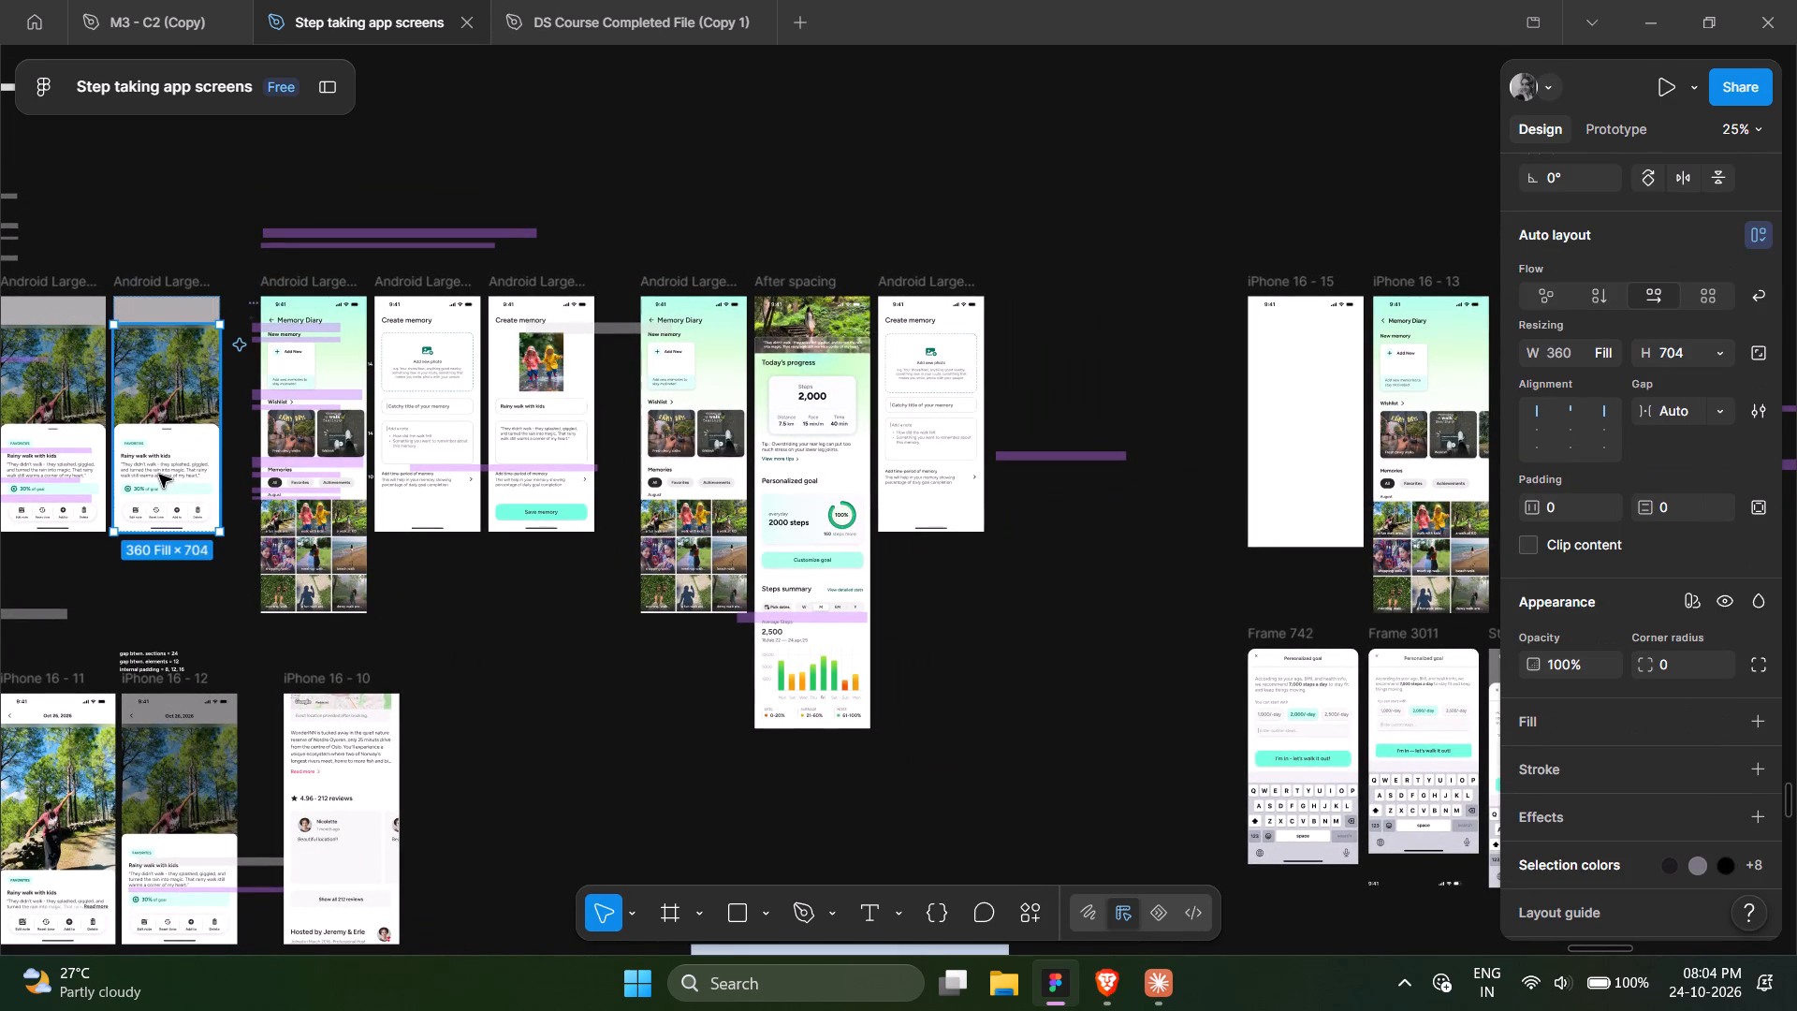
pyautogui.tripleClick(159, 475)
pyautogui.click(159, 475)
pyautogui.doubleClick(159, 475)
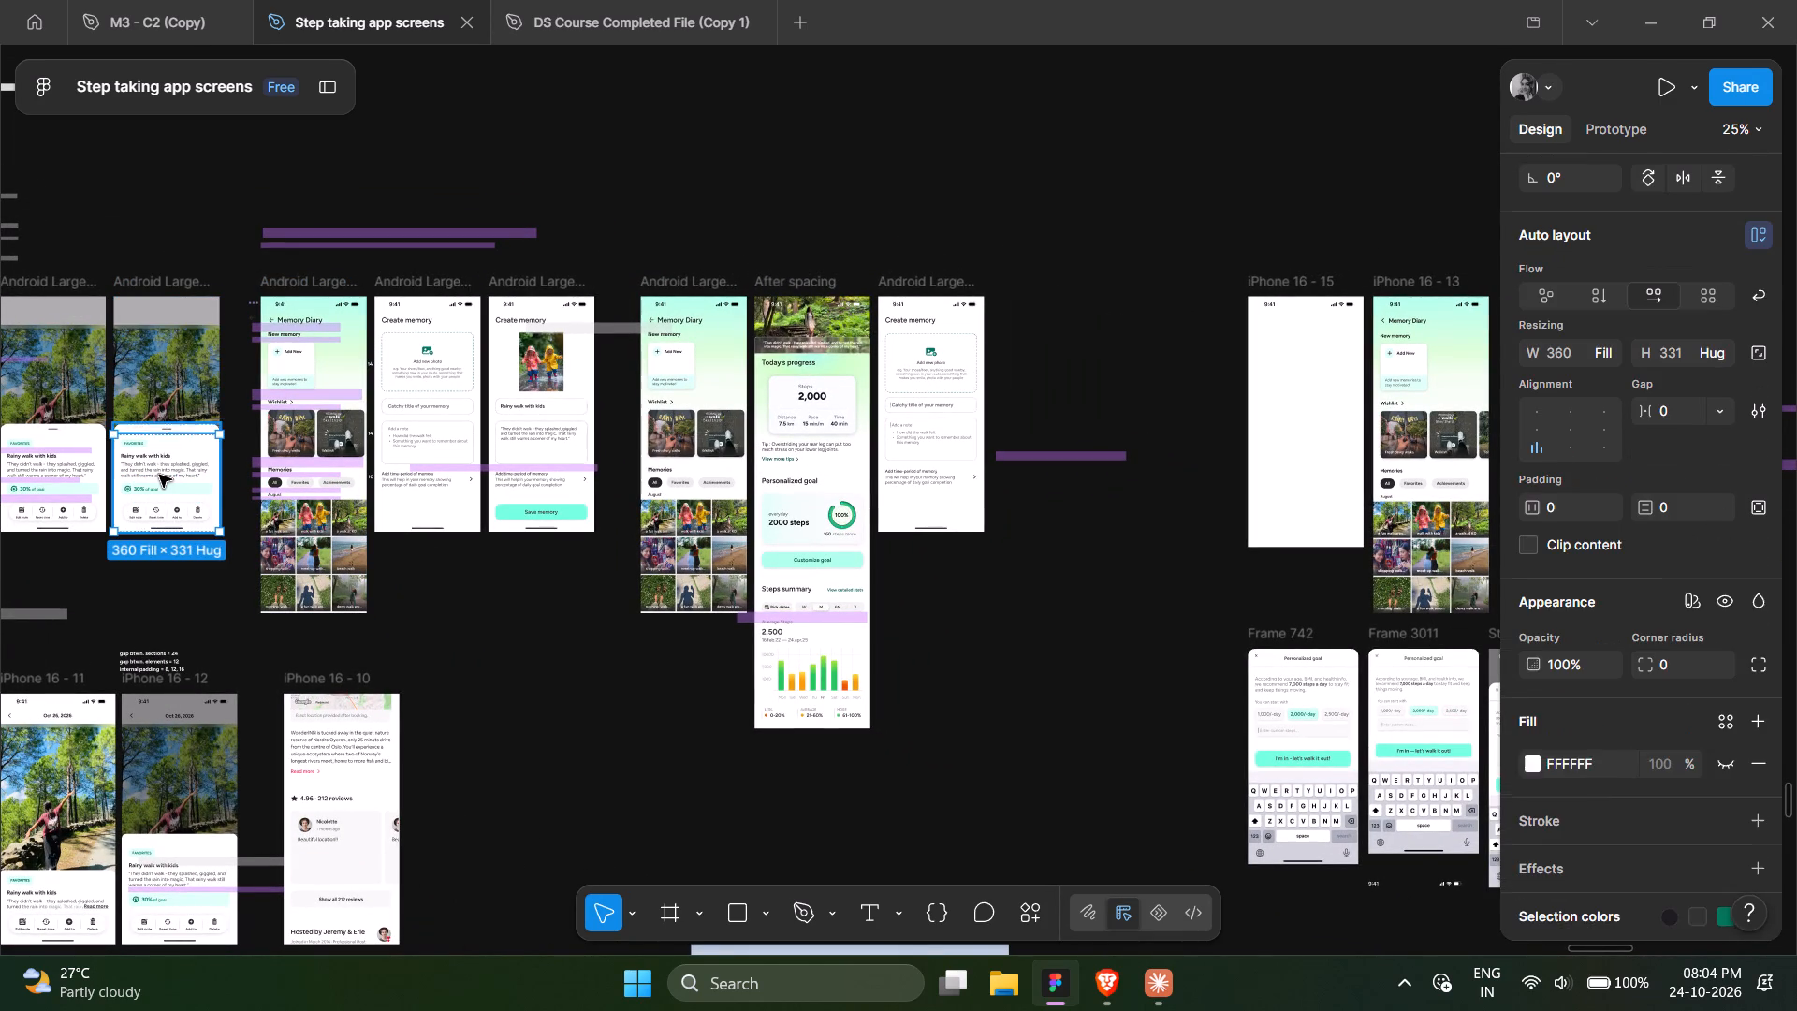
pyautogui.doubleClick(159, 475)
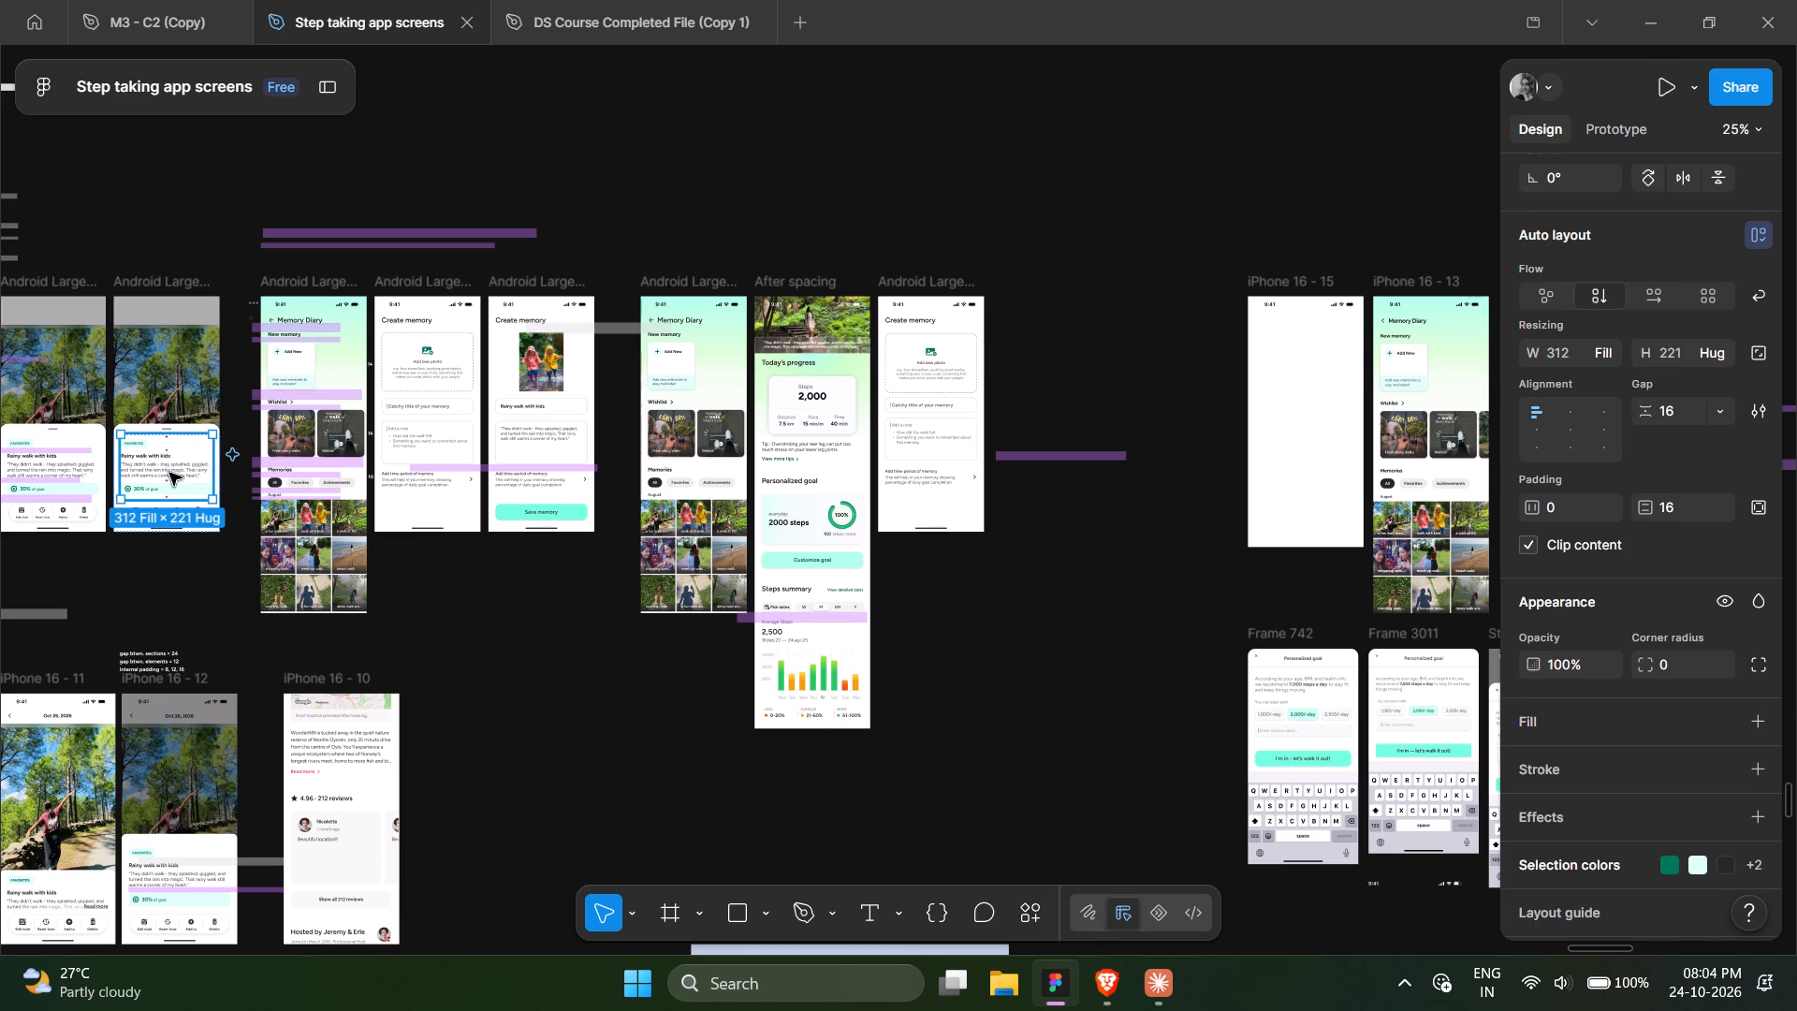
pyautogui.hotkey('ctrl', 'c')
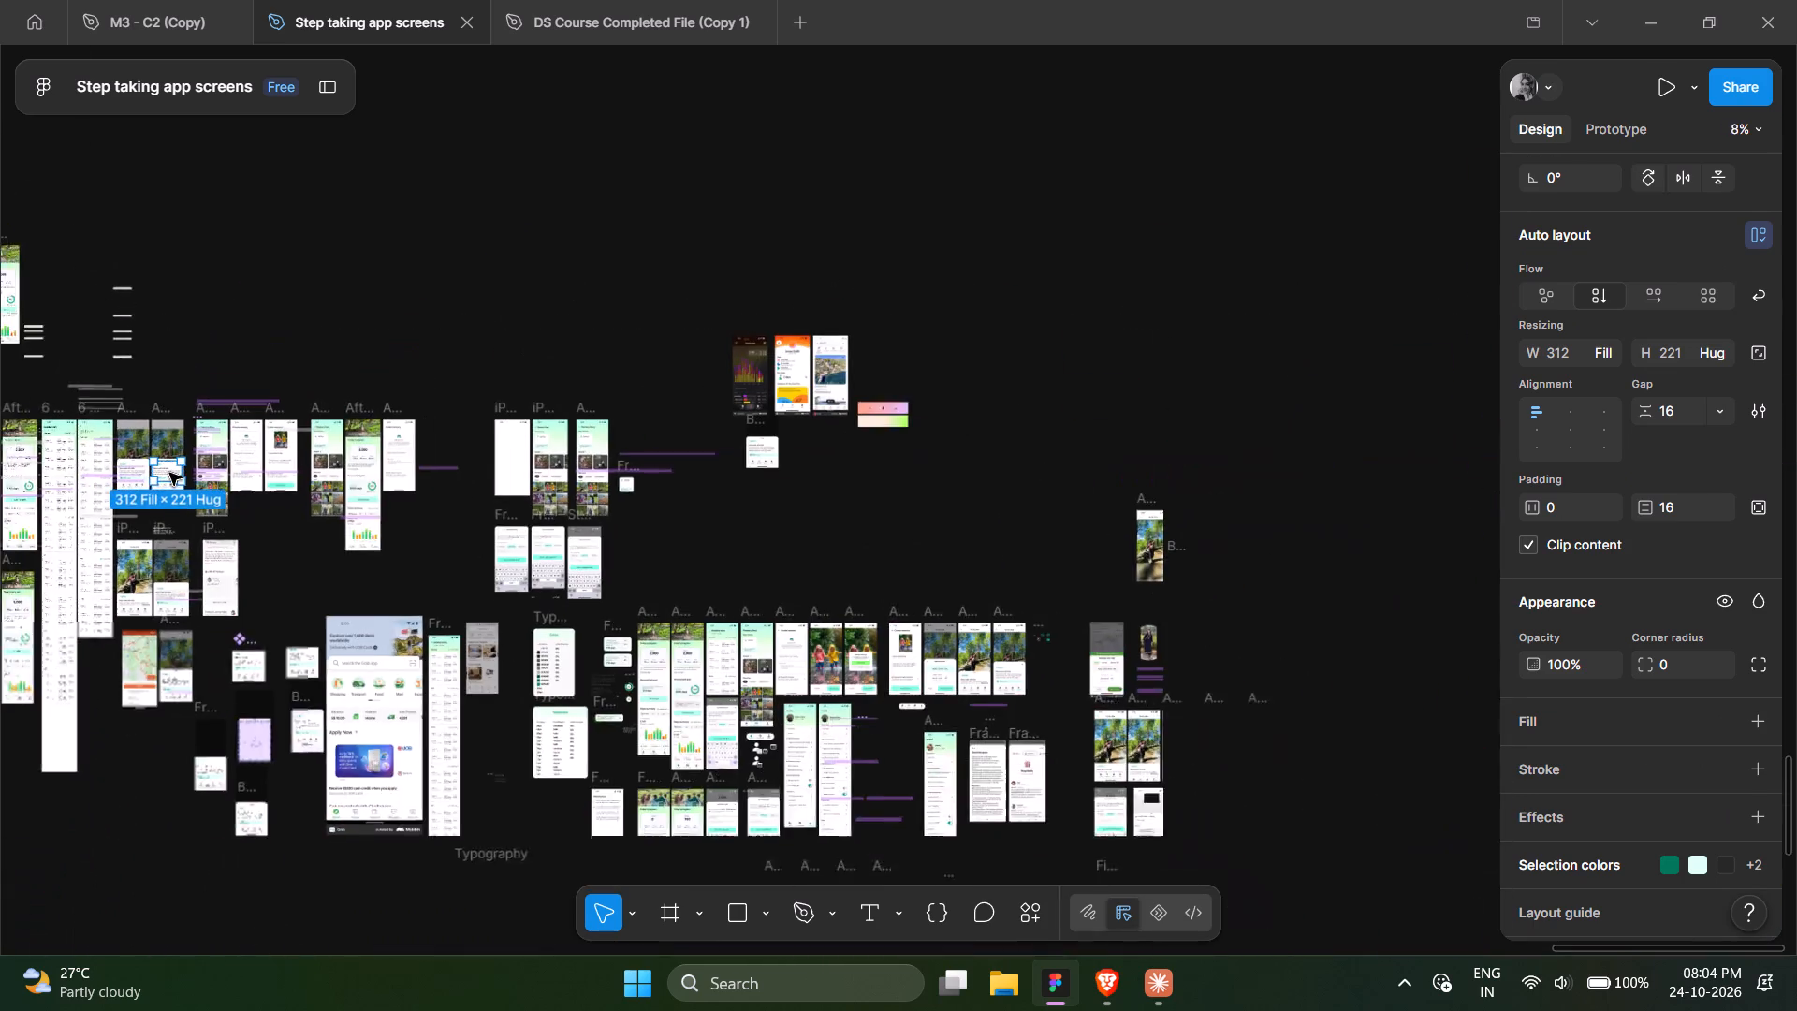
# Paste the copied description block onto the empty canvas and place it to the right of the Android Large - 48 screen.
pyautogui.hscroll(-2, 169, 473)
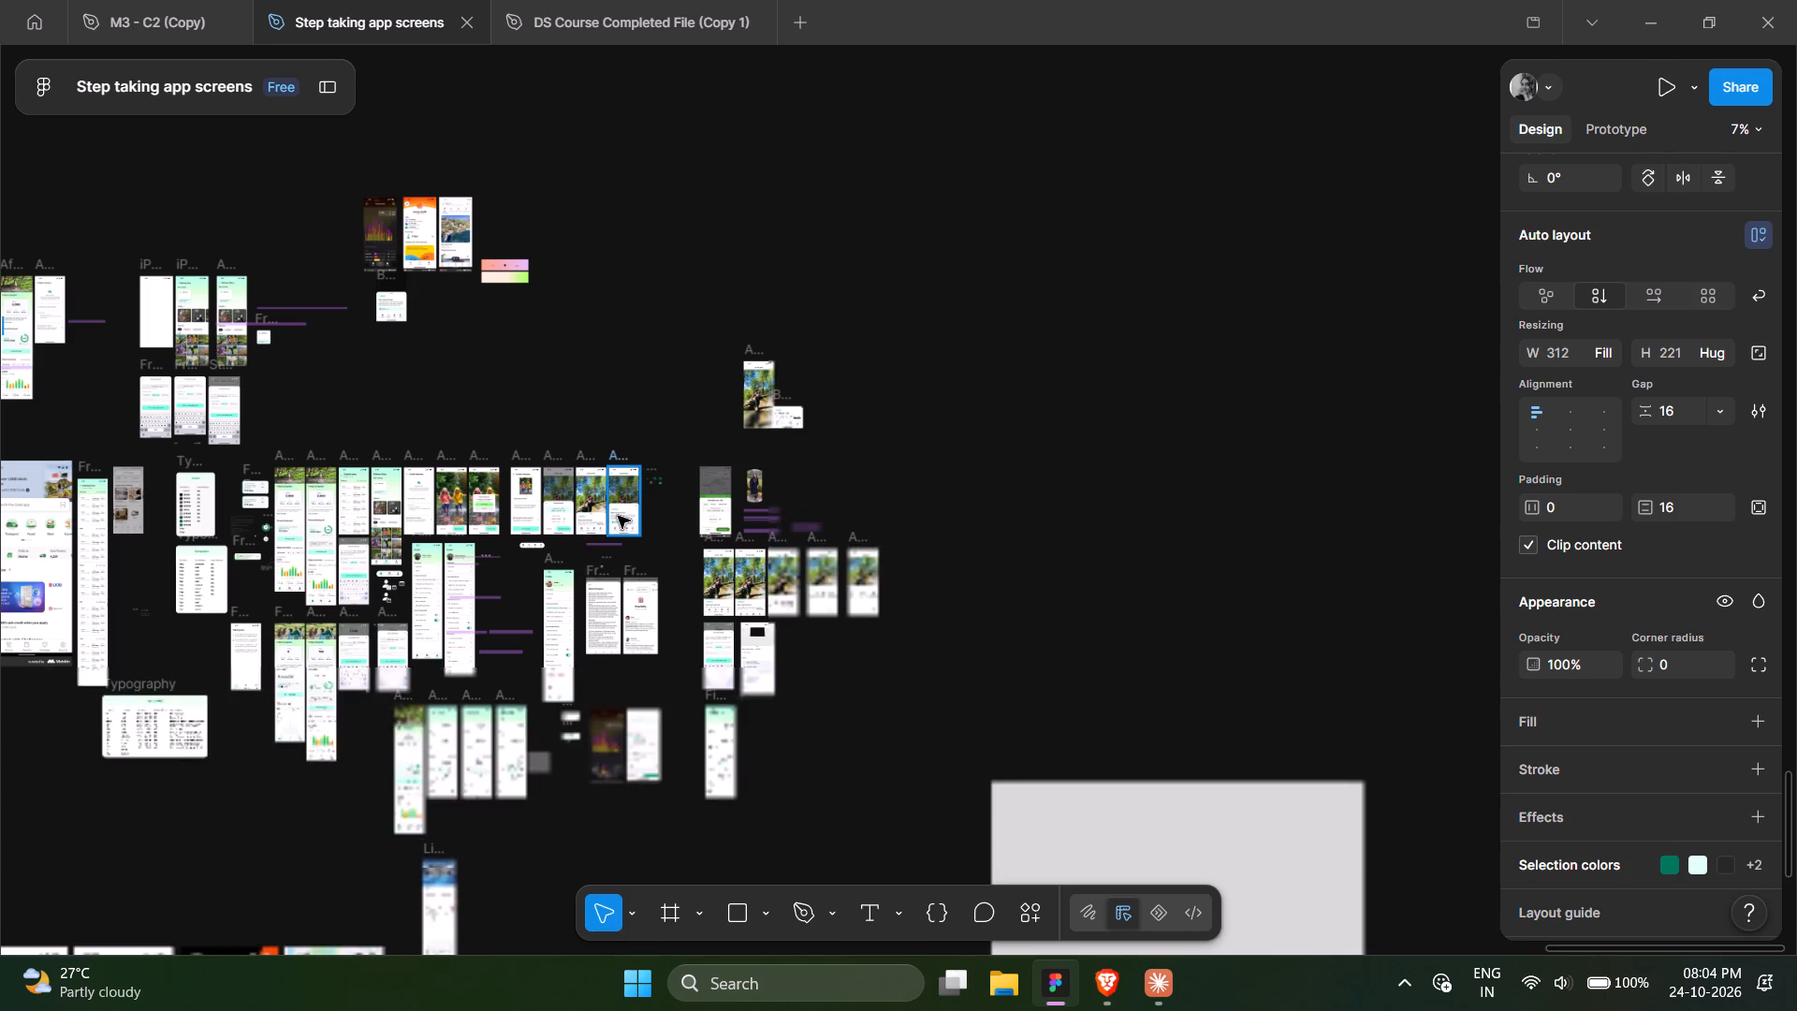
pyautogui.hscroll(-1, 618, 516)
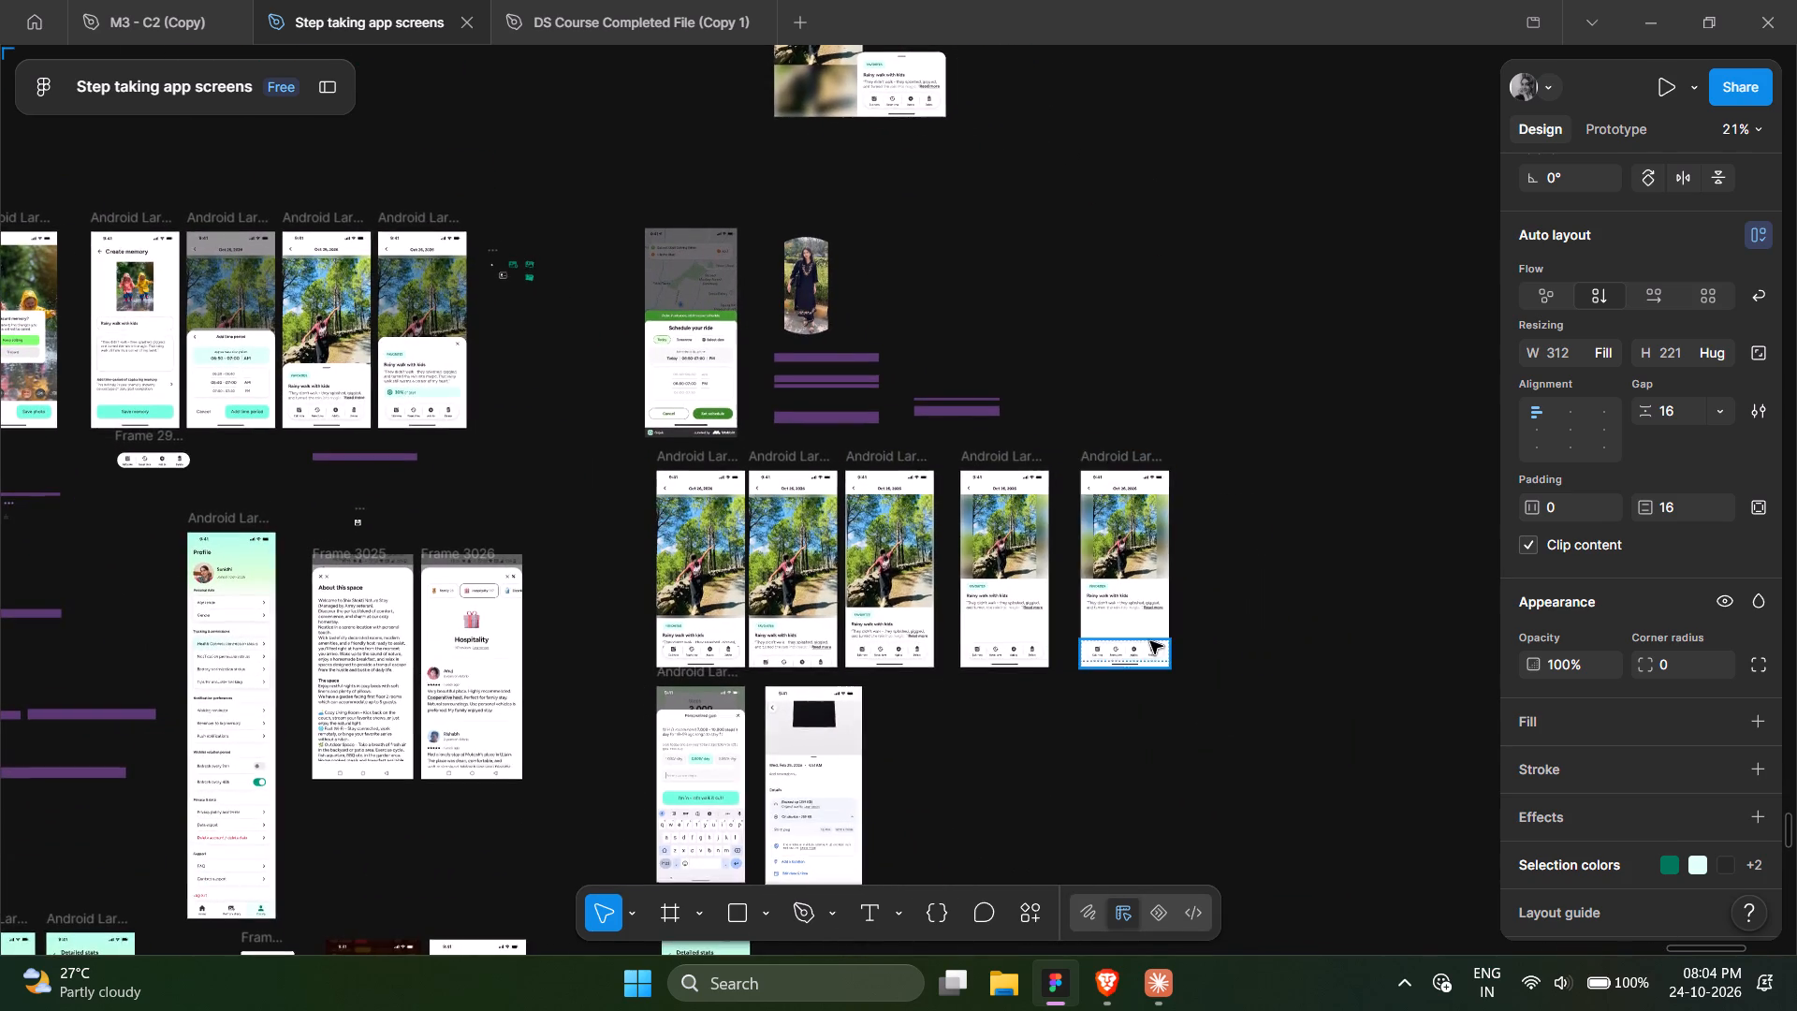
pyautogui.hscroll(-1, 1150, 641)
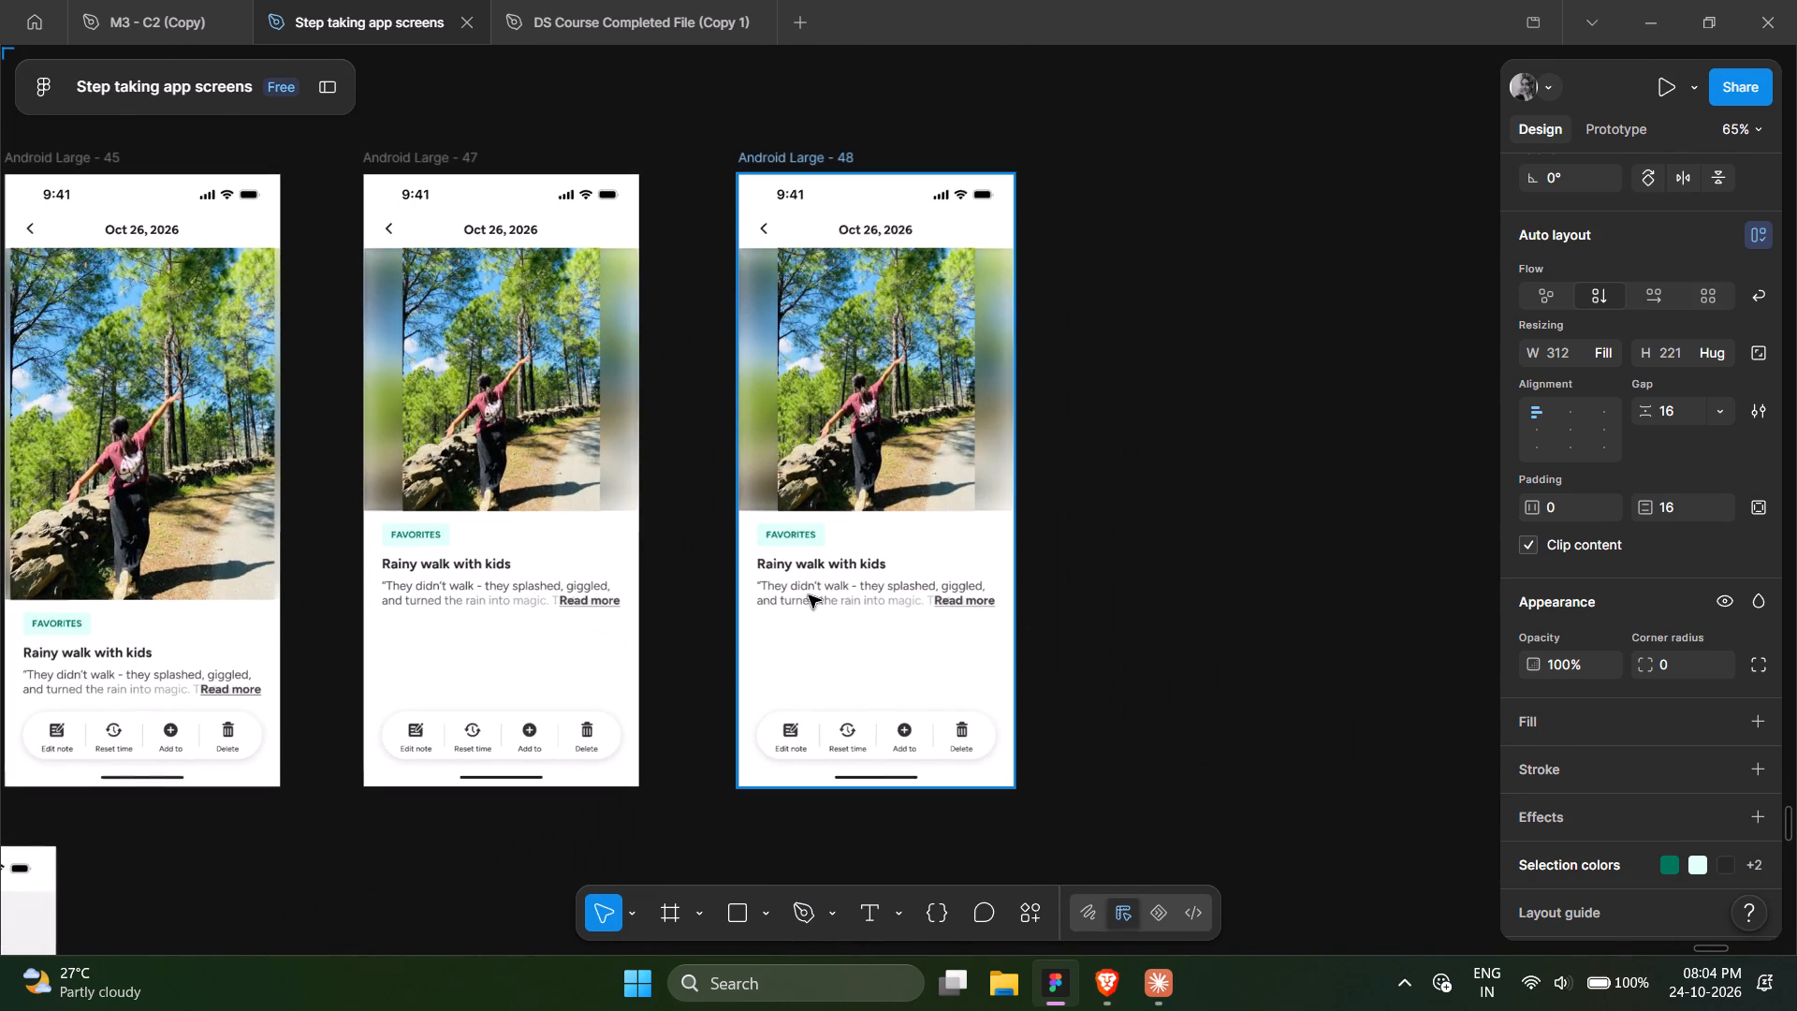
pyautogui.keyDown('ctrl'); pyautogui.click(1164, 592); pyautogui.keyUp('ctrl')
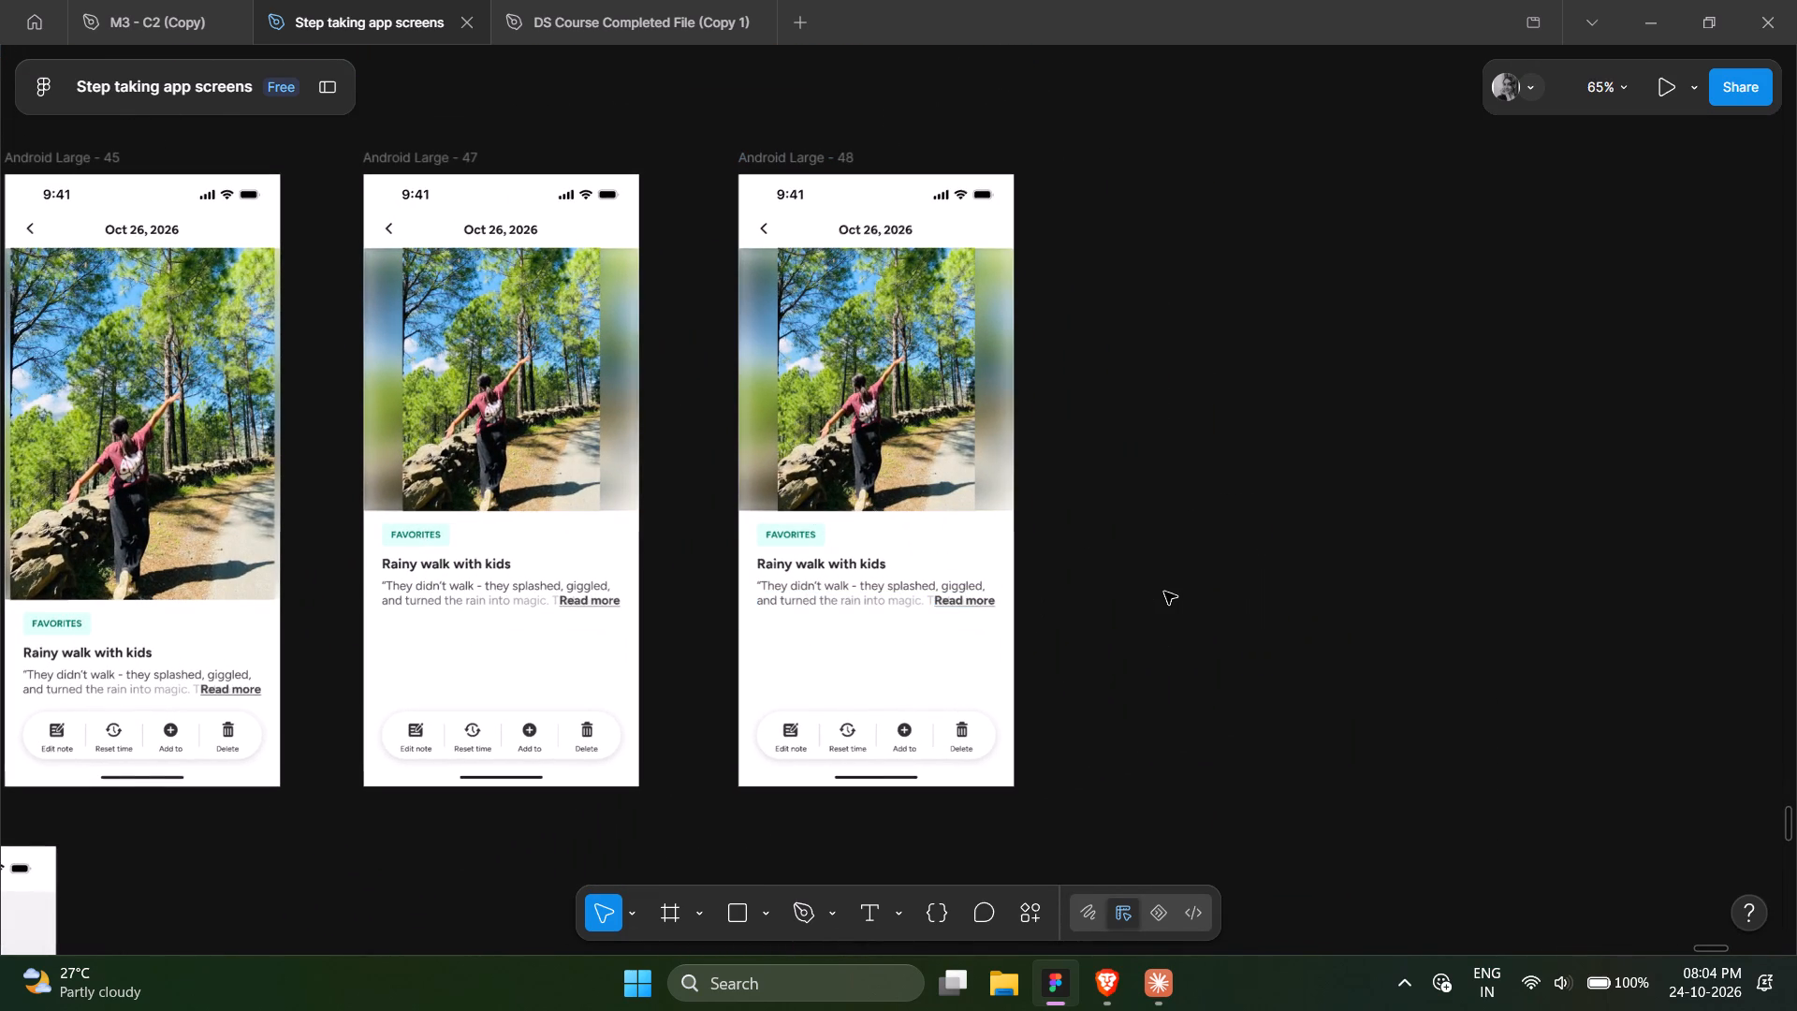
pyautogui.hotkey('ctrl', 'v')
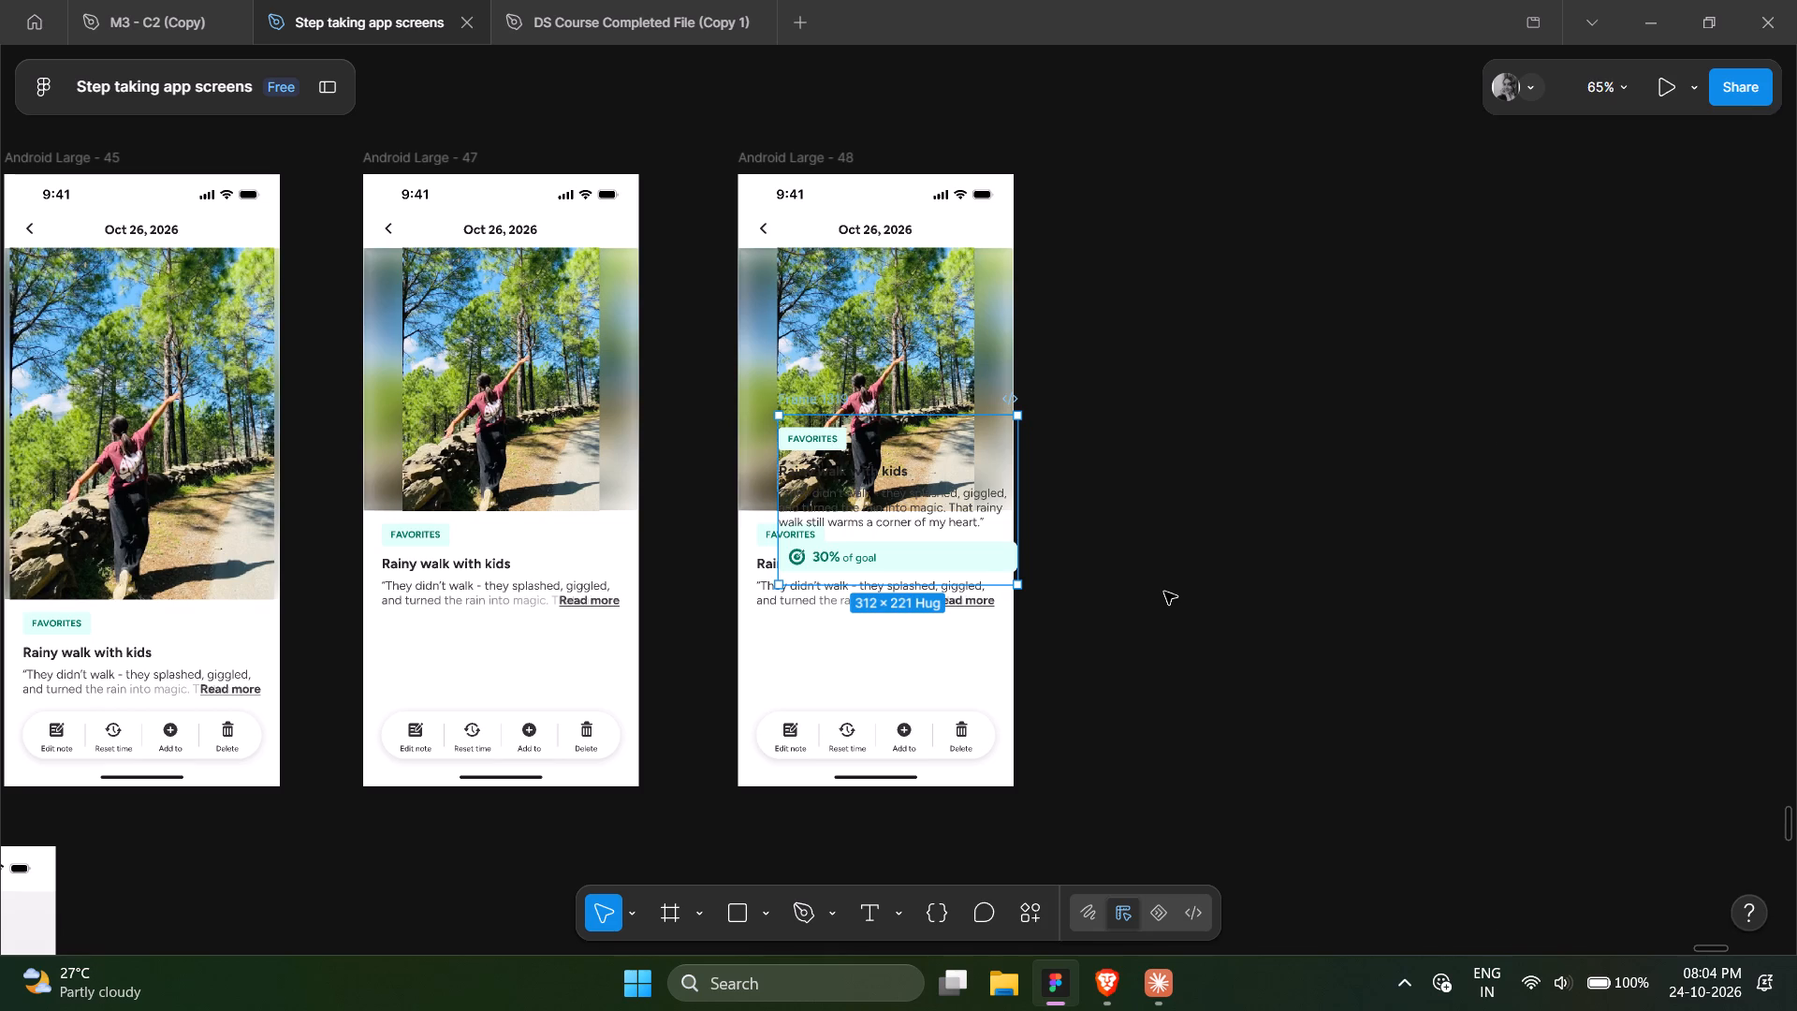
pyautogui.moveTo(880, 540); pyautogui.dragTo(1249, 673)
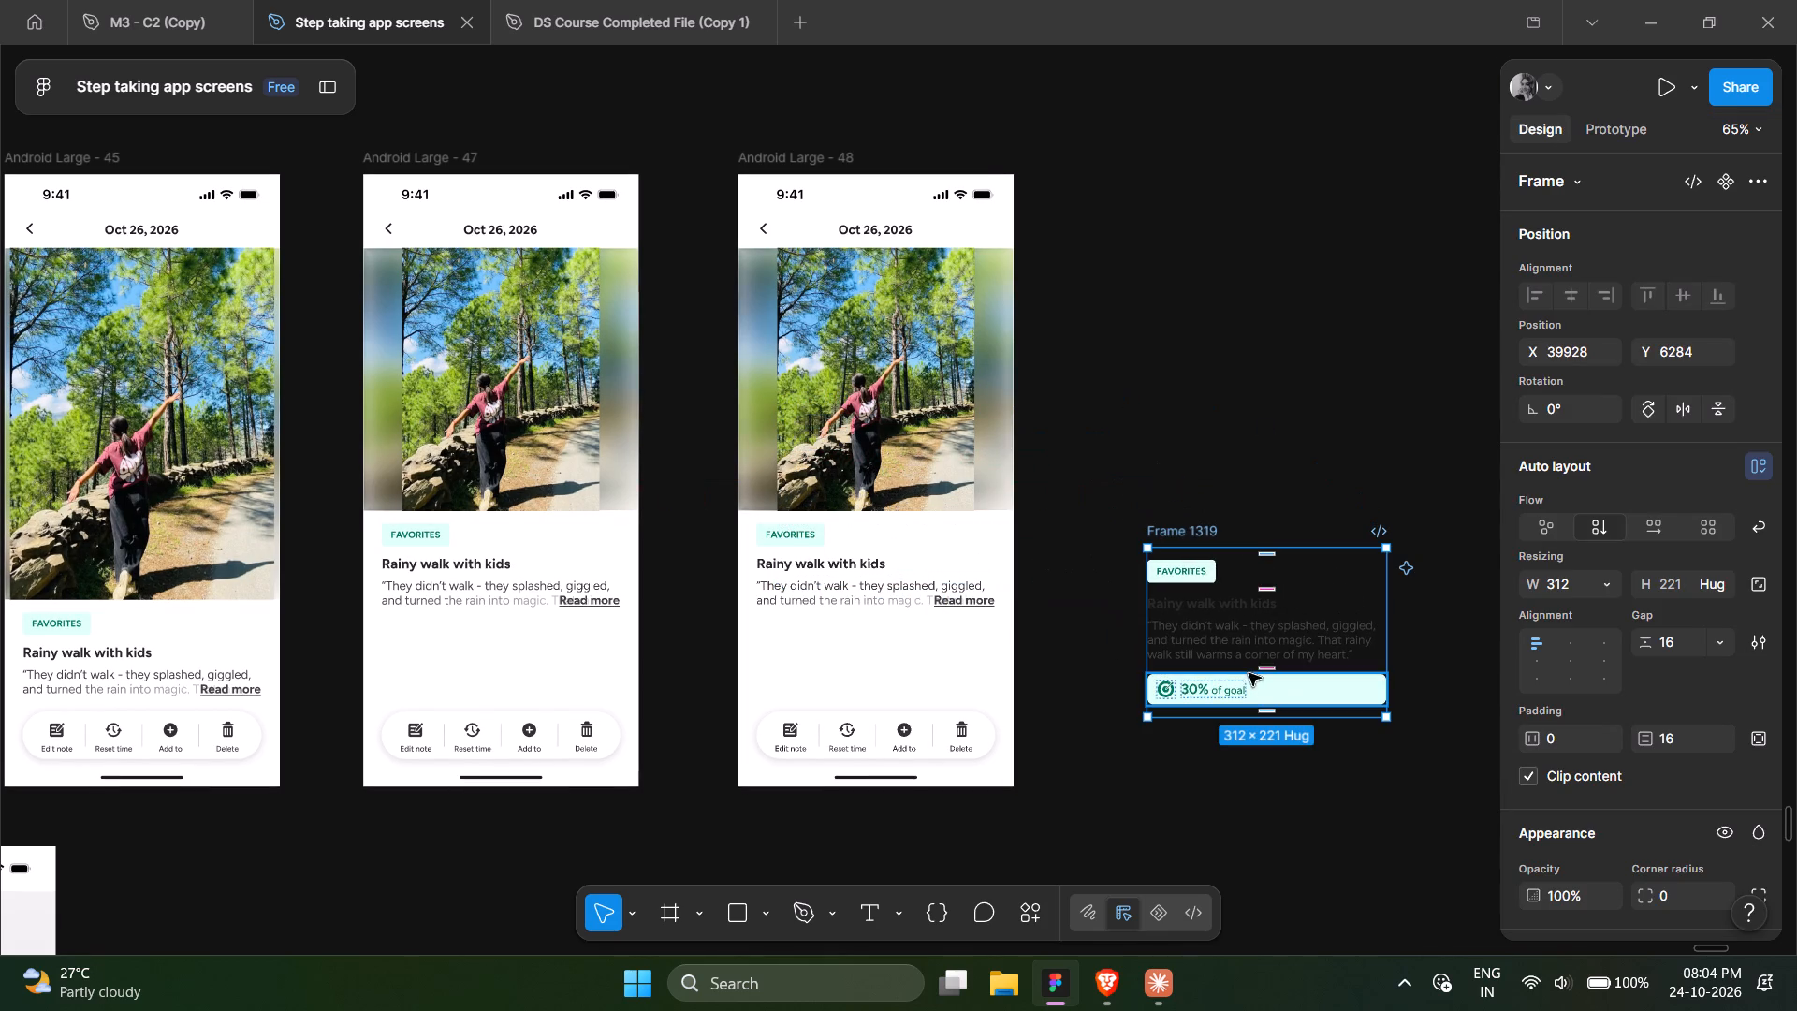
# Set the pasted description block's horizontal padding to 24.
pyautogui.click(1564, 740)
pyautogui.write('24')
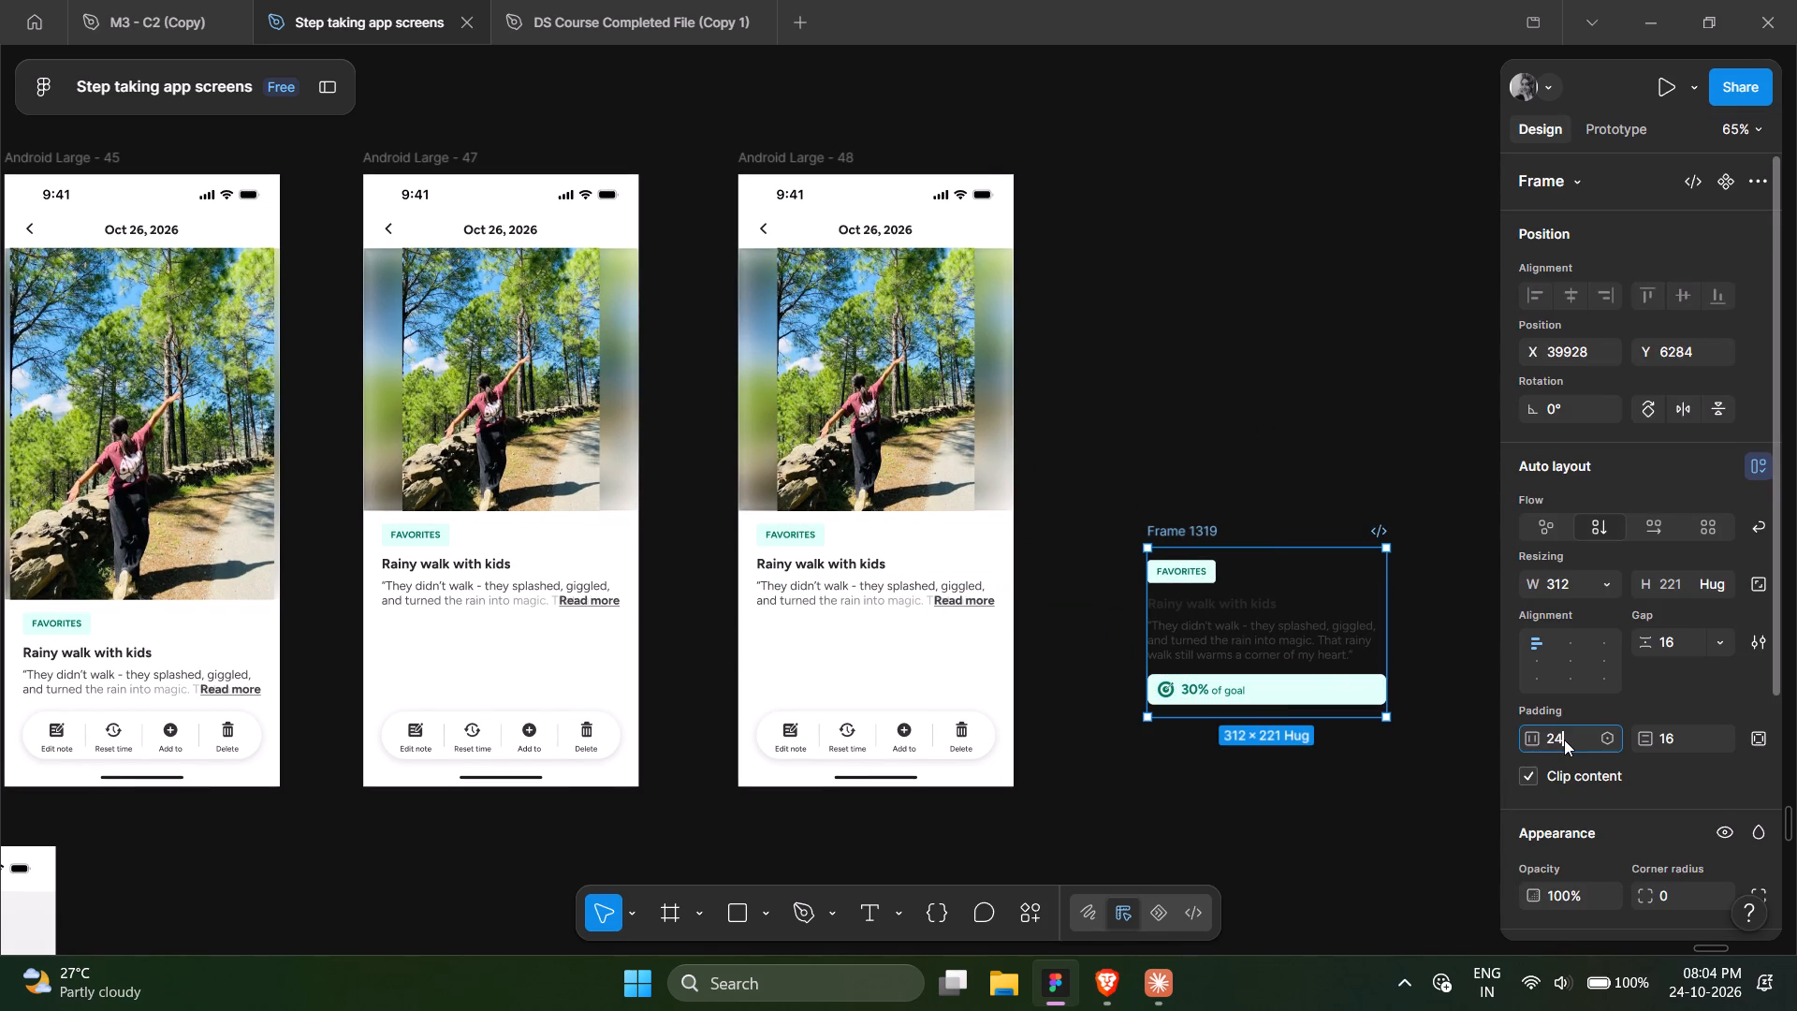
pyautogui.click(1669, 696)
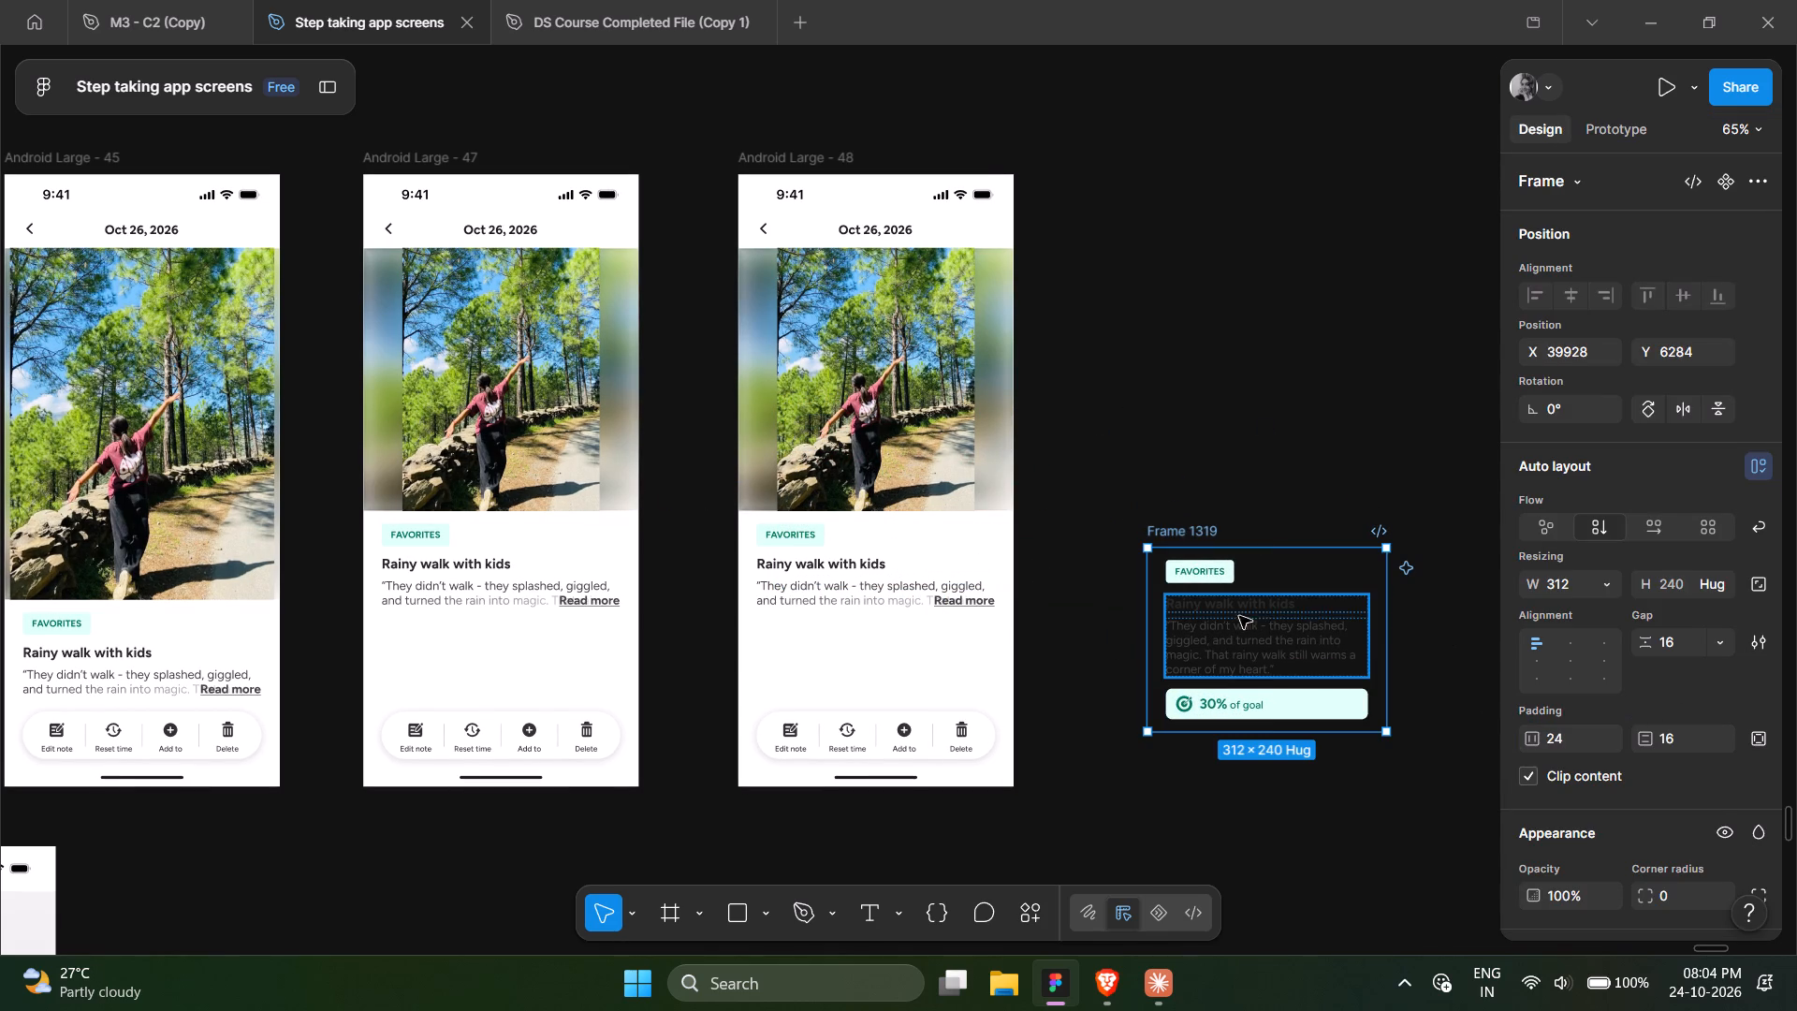
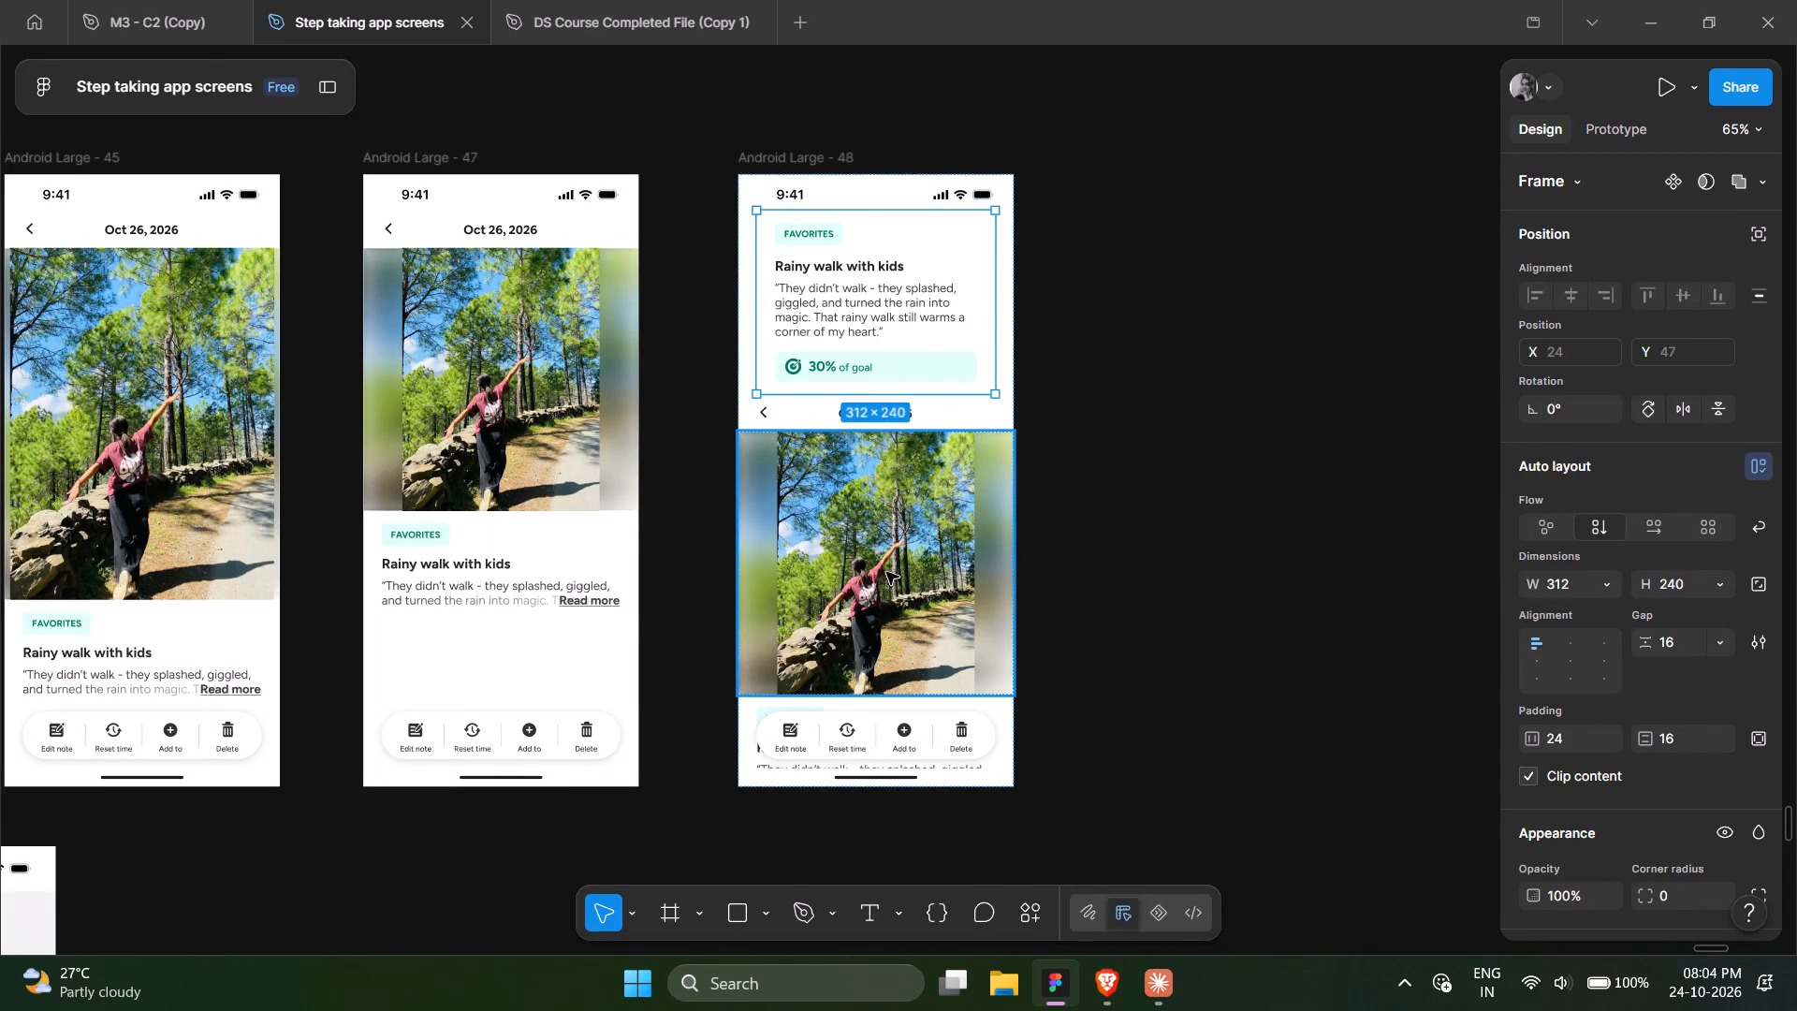
# Move the pasted description block below the photo in the Android Large - 48 screen's layout.
pyautogui.press('Down')
pyautogui.press('Down')
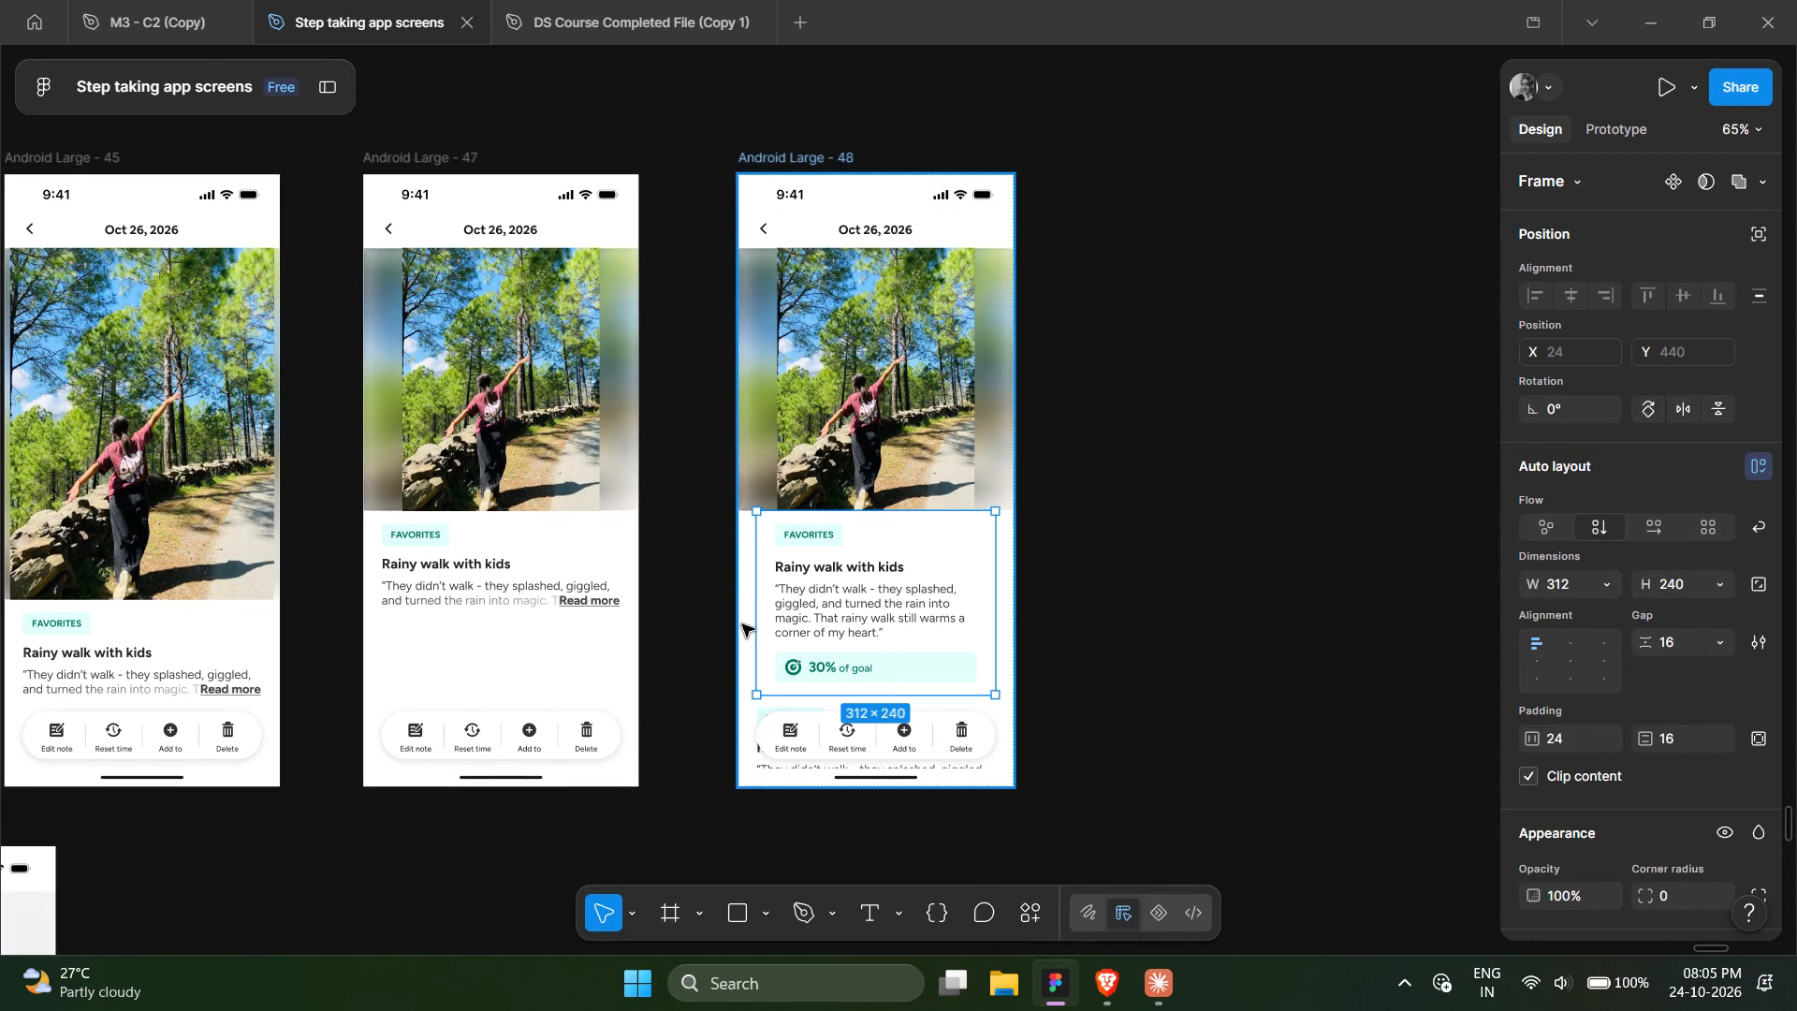
# Set the pasted description block's width to Fill container.
pyautogui.click(1607, 584)
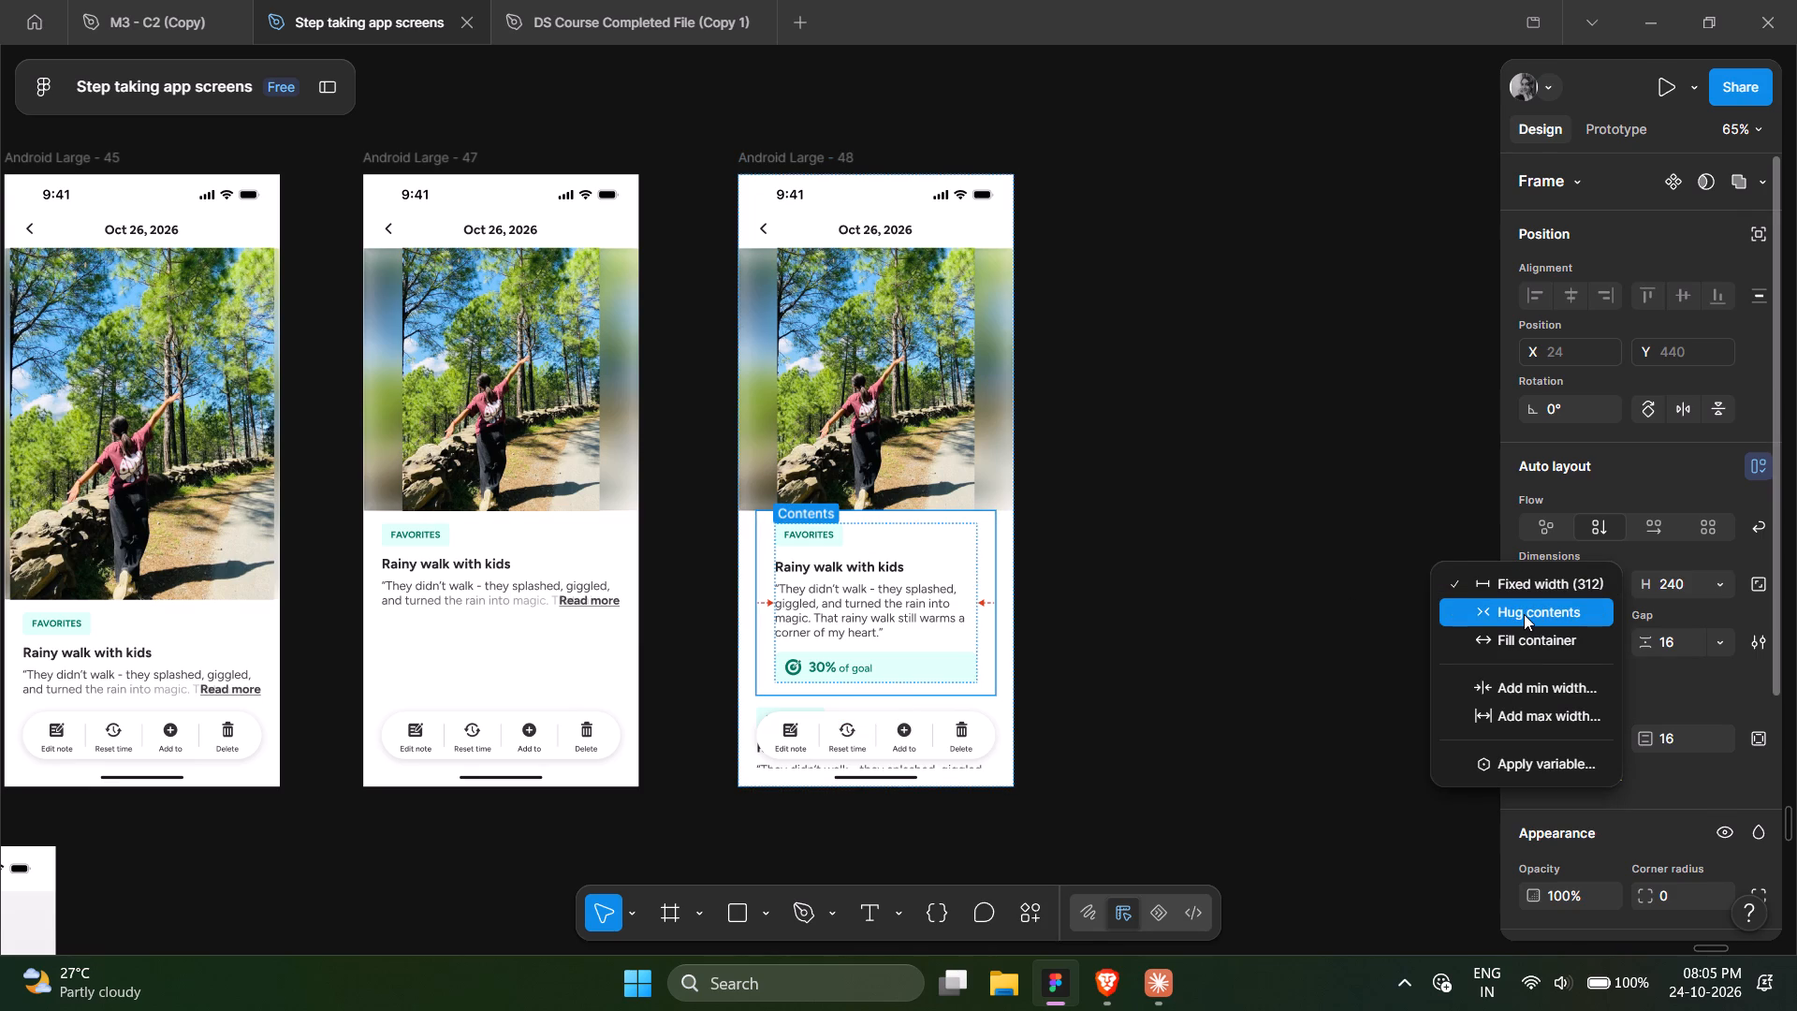
pyautogui.click(1528, 644)
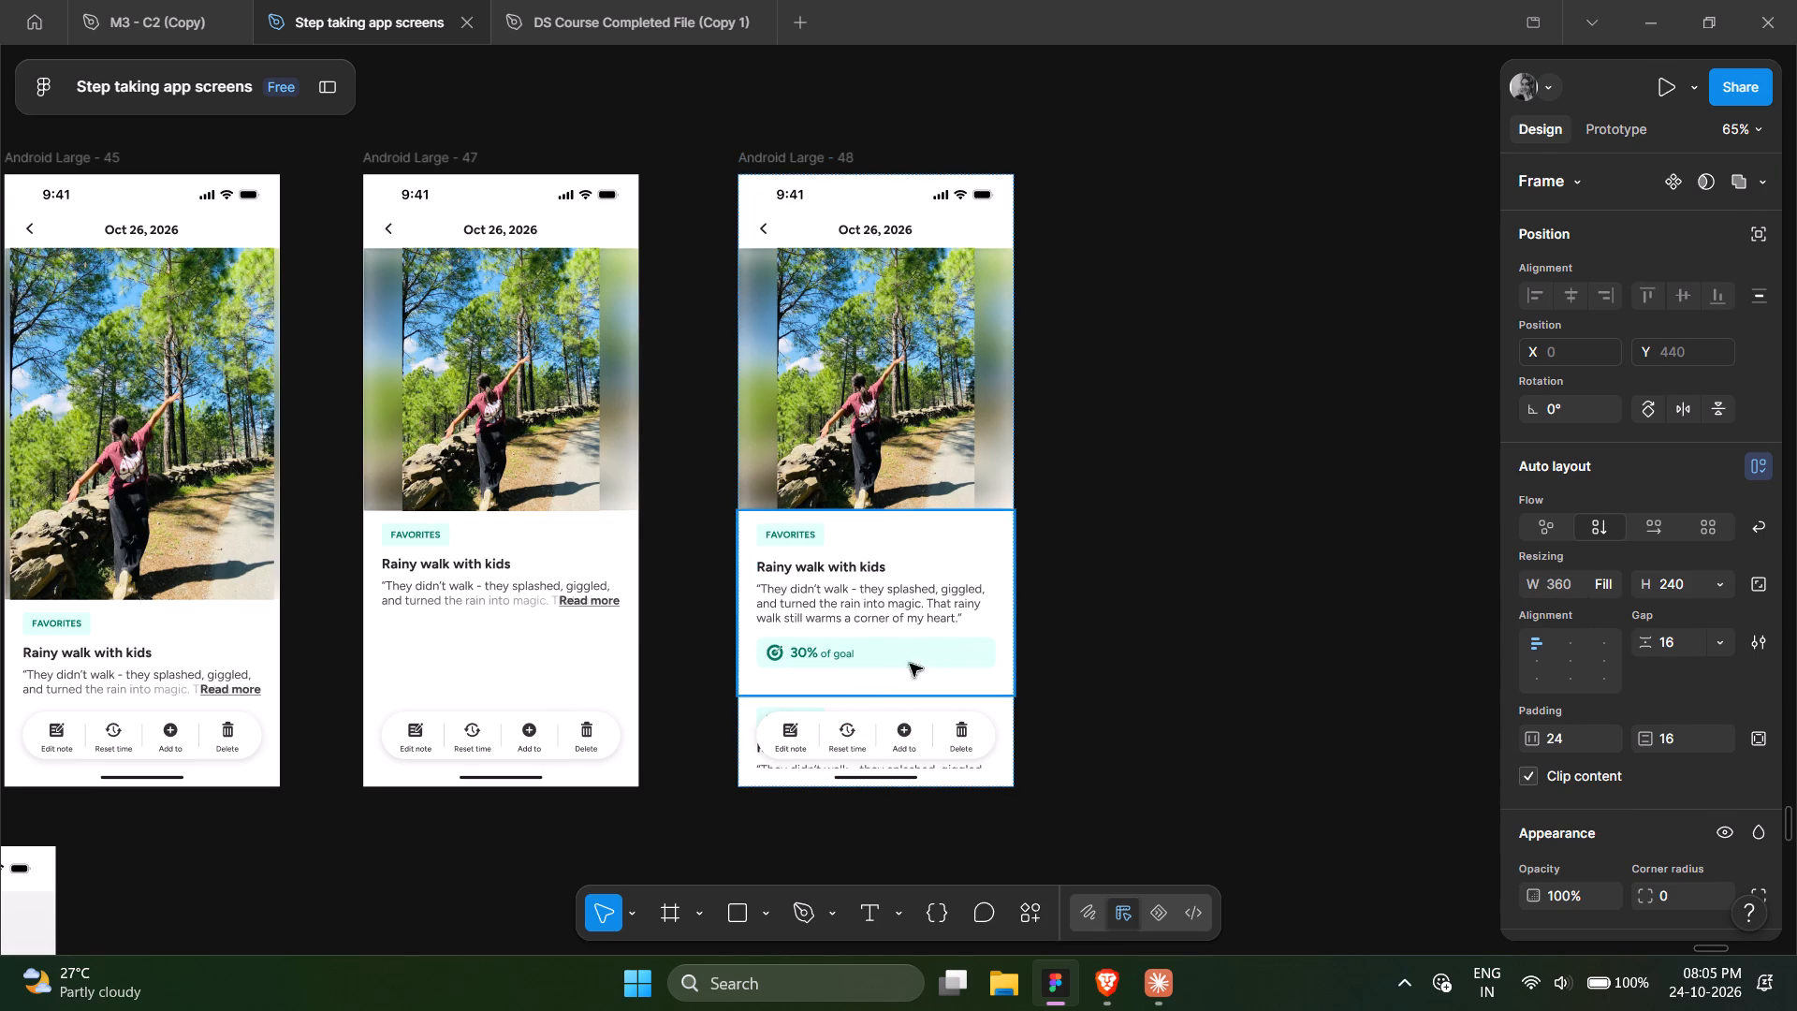
# Delete the old truncated description block behind the action toolbar in Android Large - 48, keeping the toolbar.
pyautogui.hscroll(-1, 883, 665)
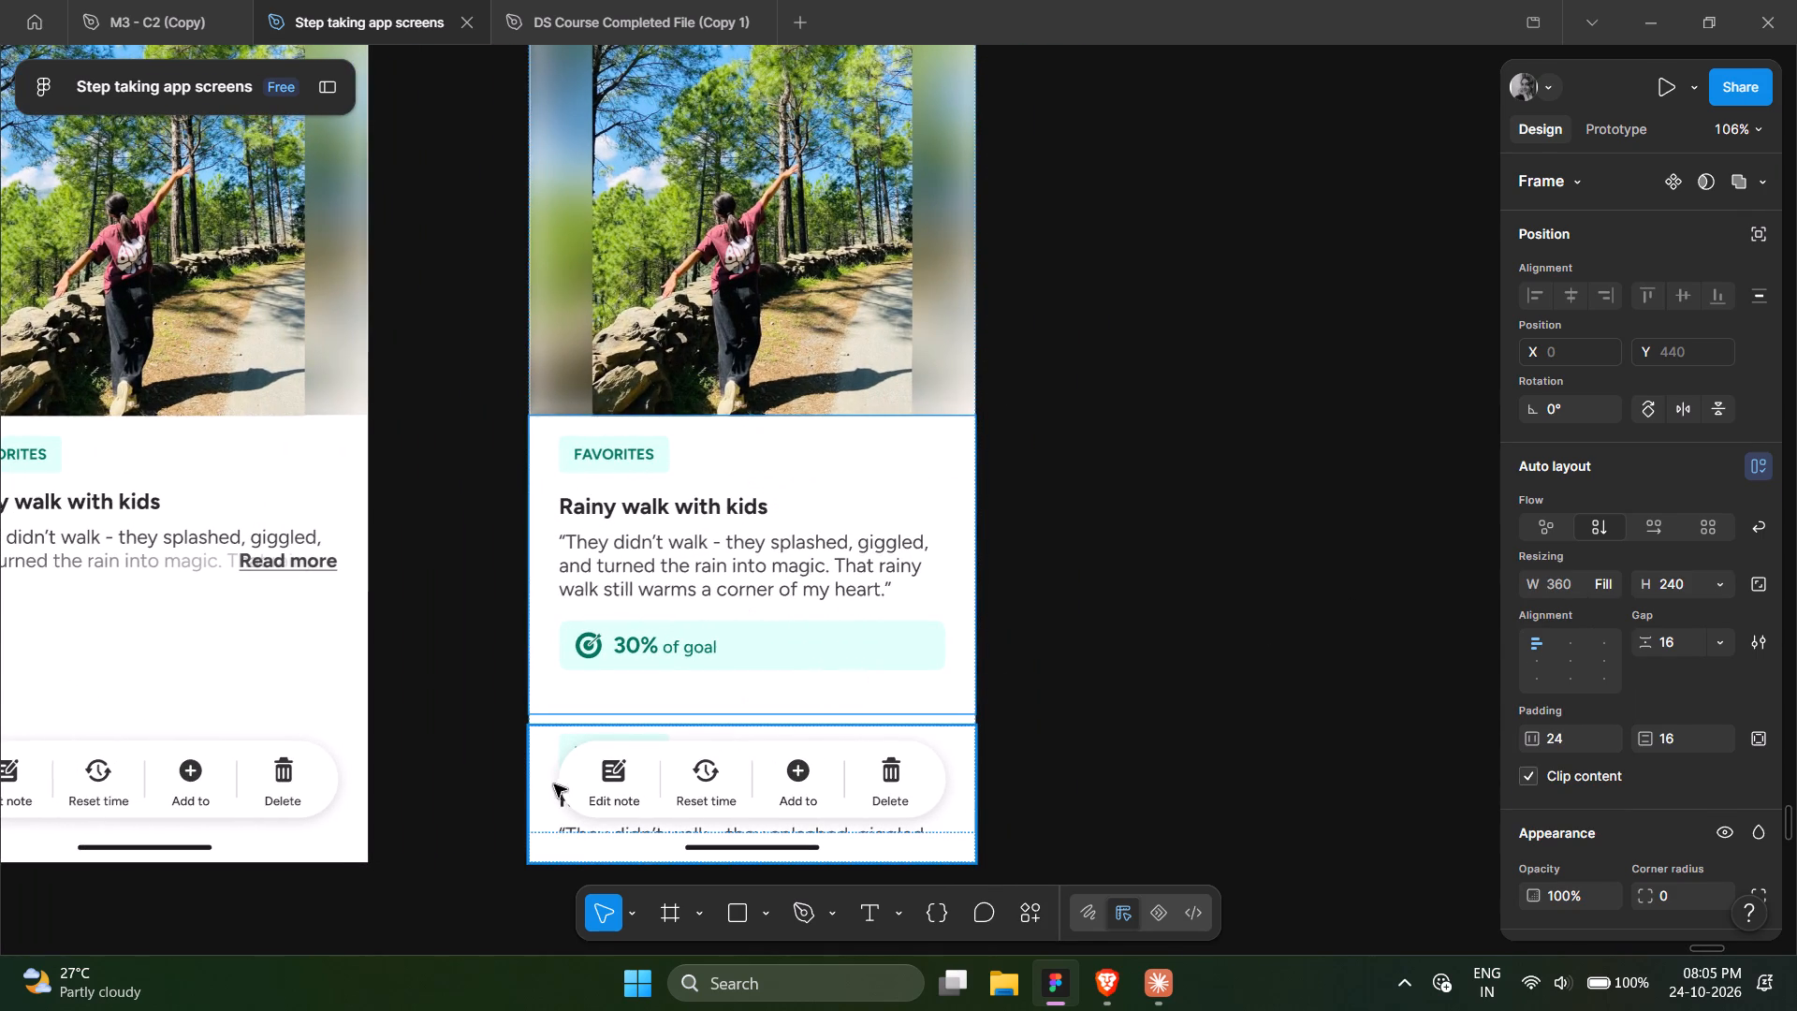
pyautogui.click(552, 807)
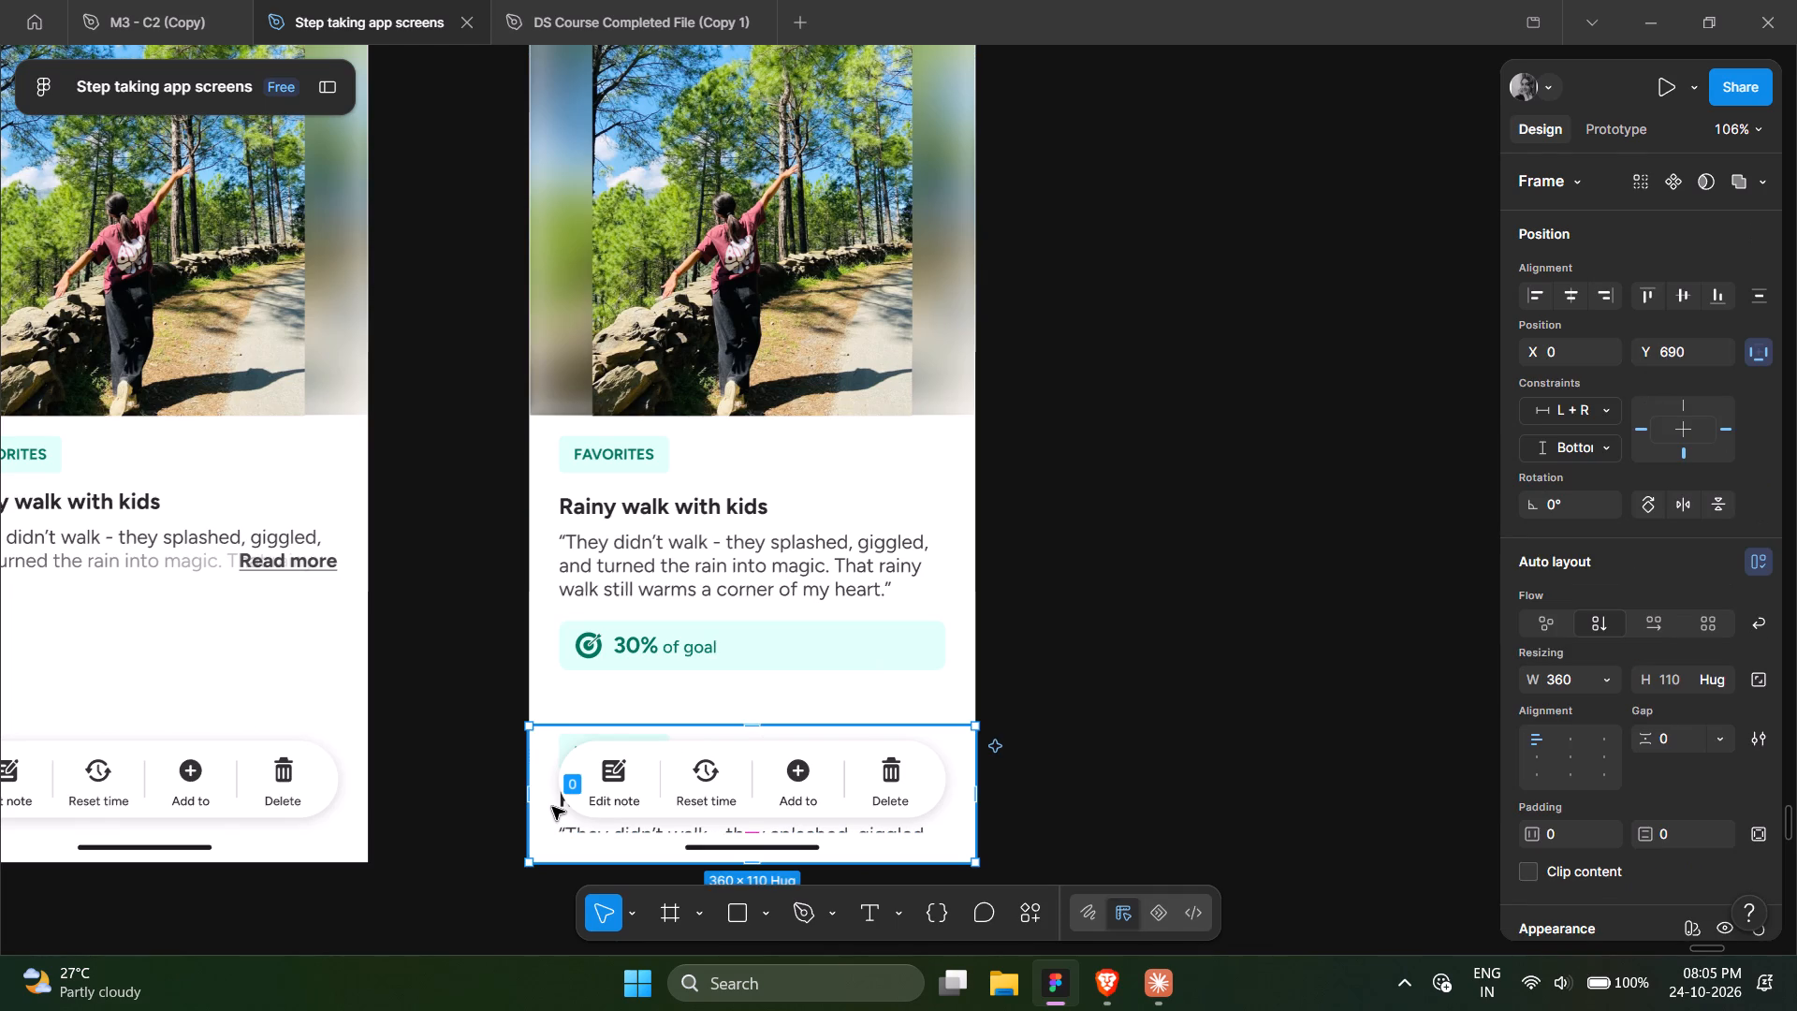
pyautogui.press('Delete')
pyautogui.hotkey('ctrl', 'z')
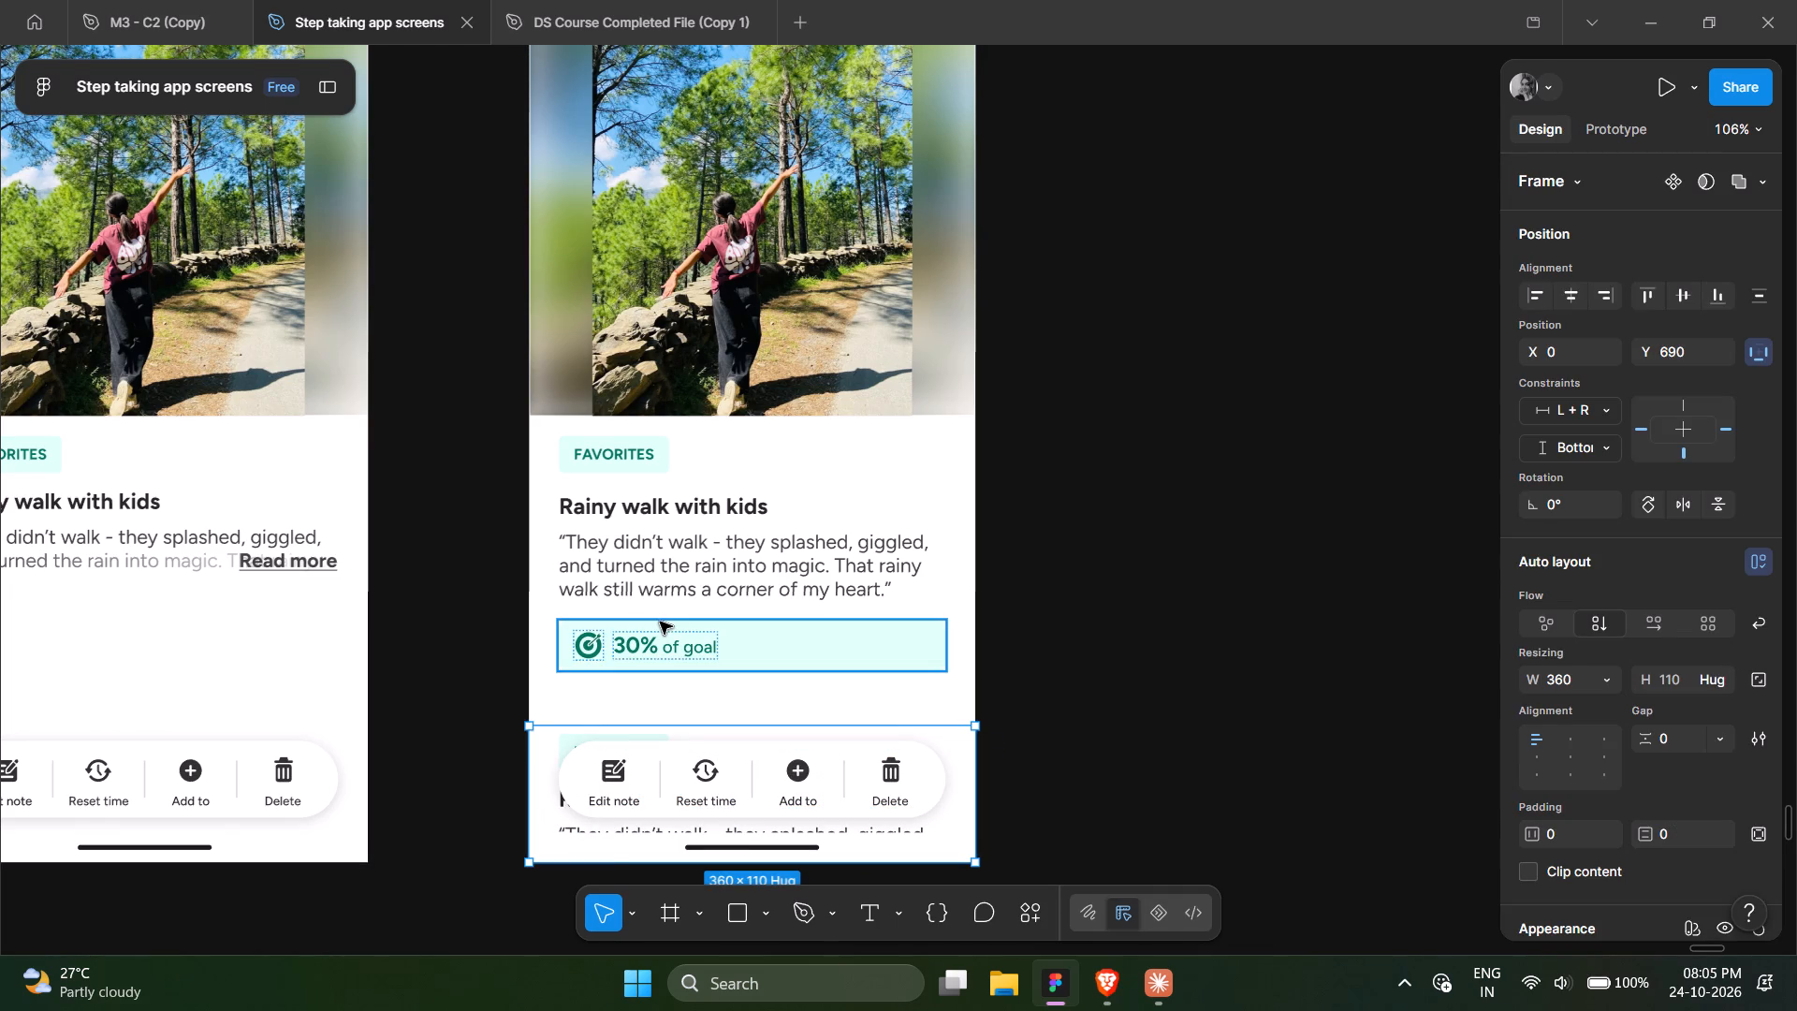
pyautogui.keyDown('ctrl'); pyautogui.click(660, 622); pyautogui.keyUp('ctrl')
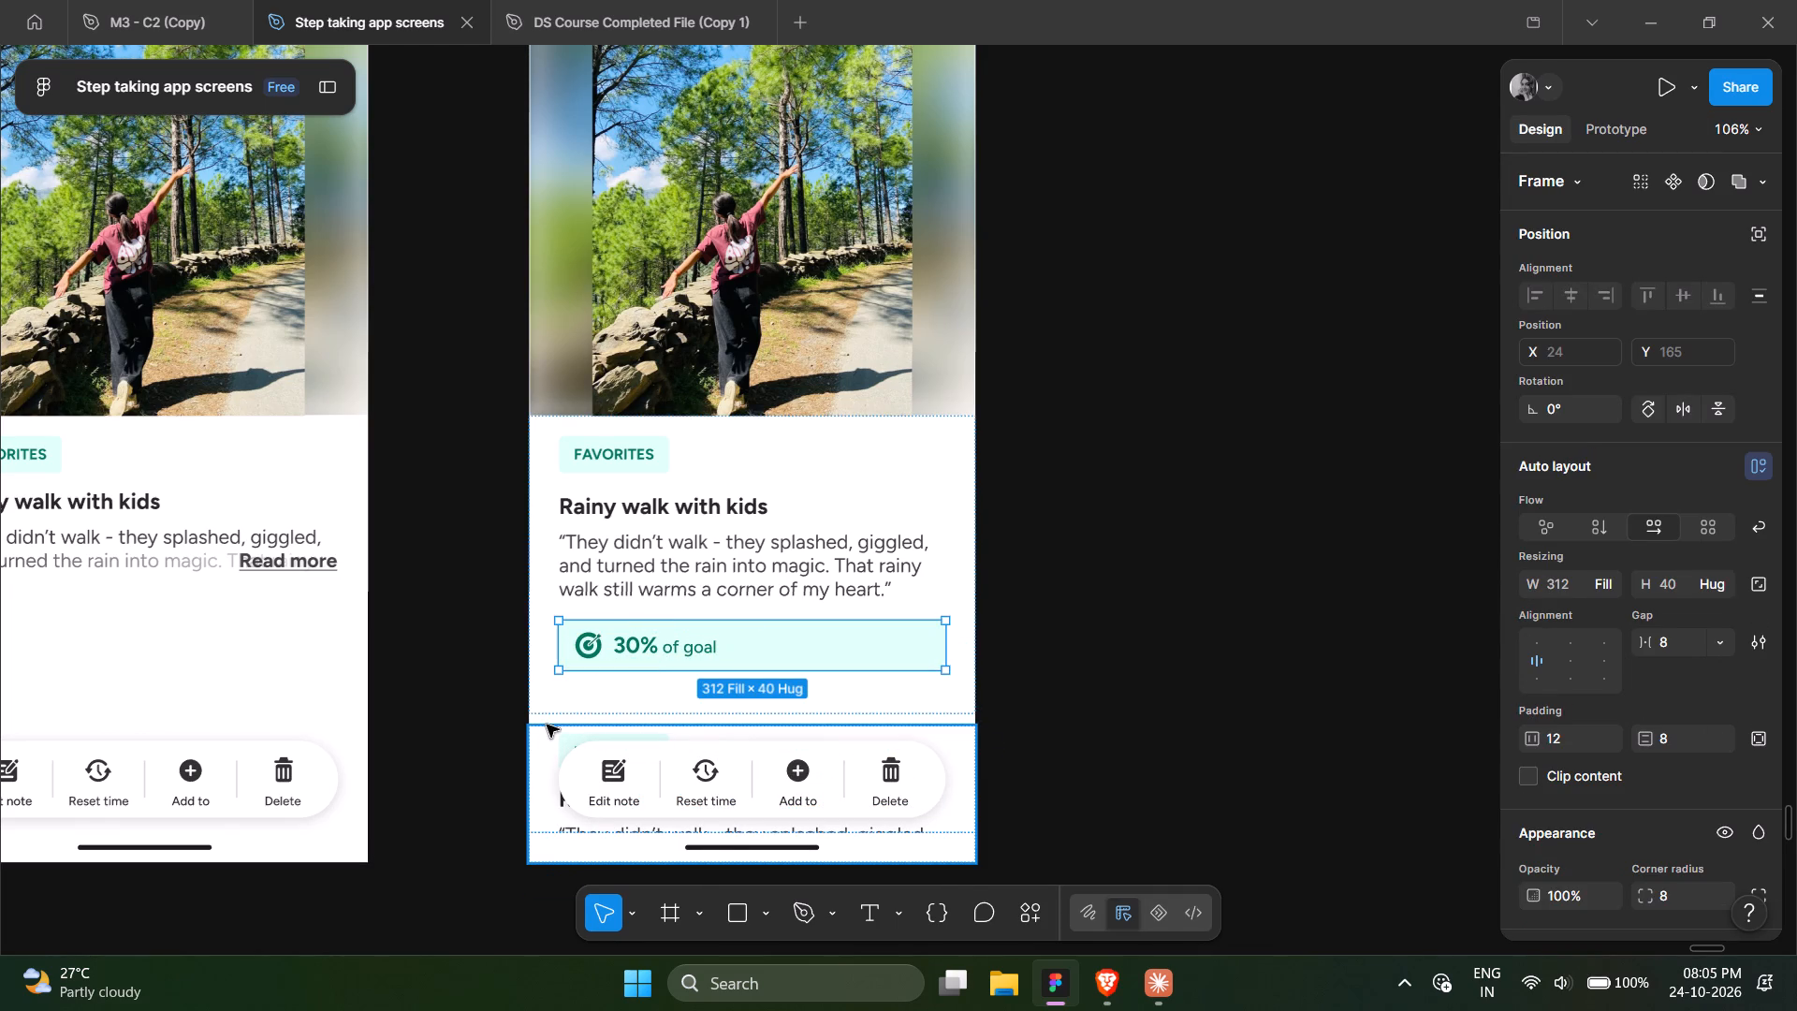
pyautogui.click(547, 717)
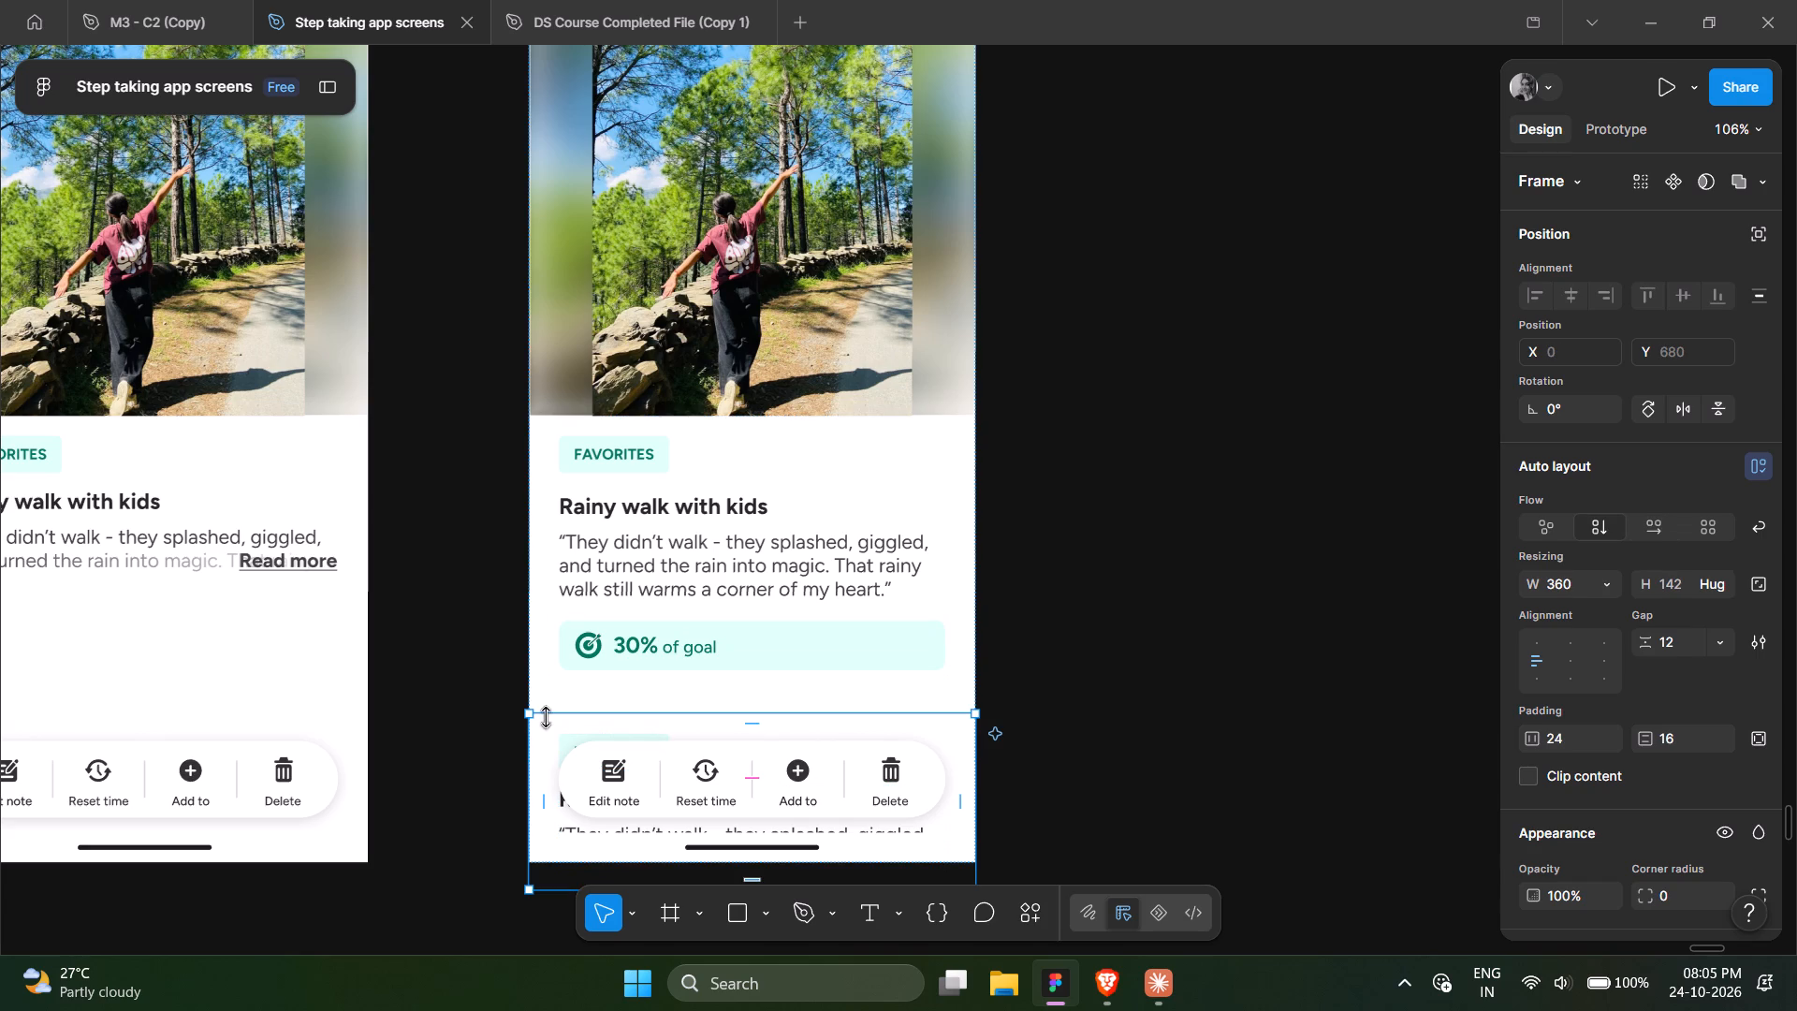
pyautogui.press('Delete')
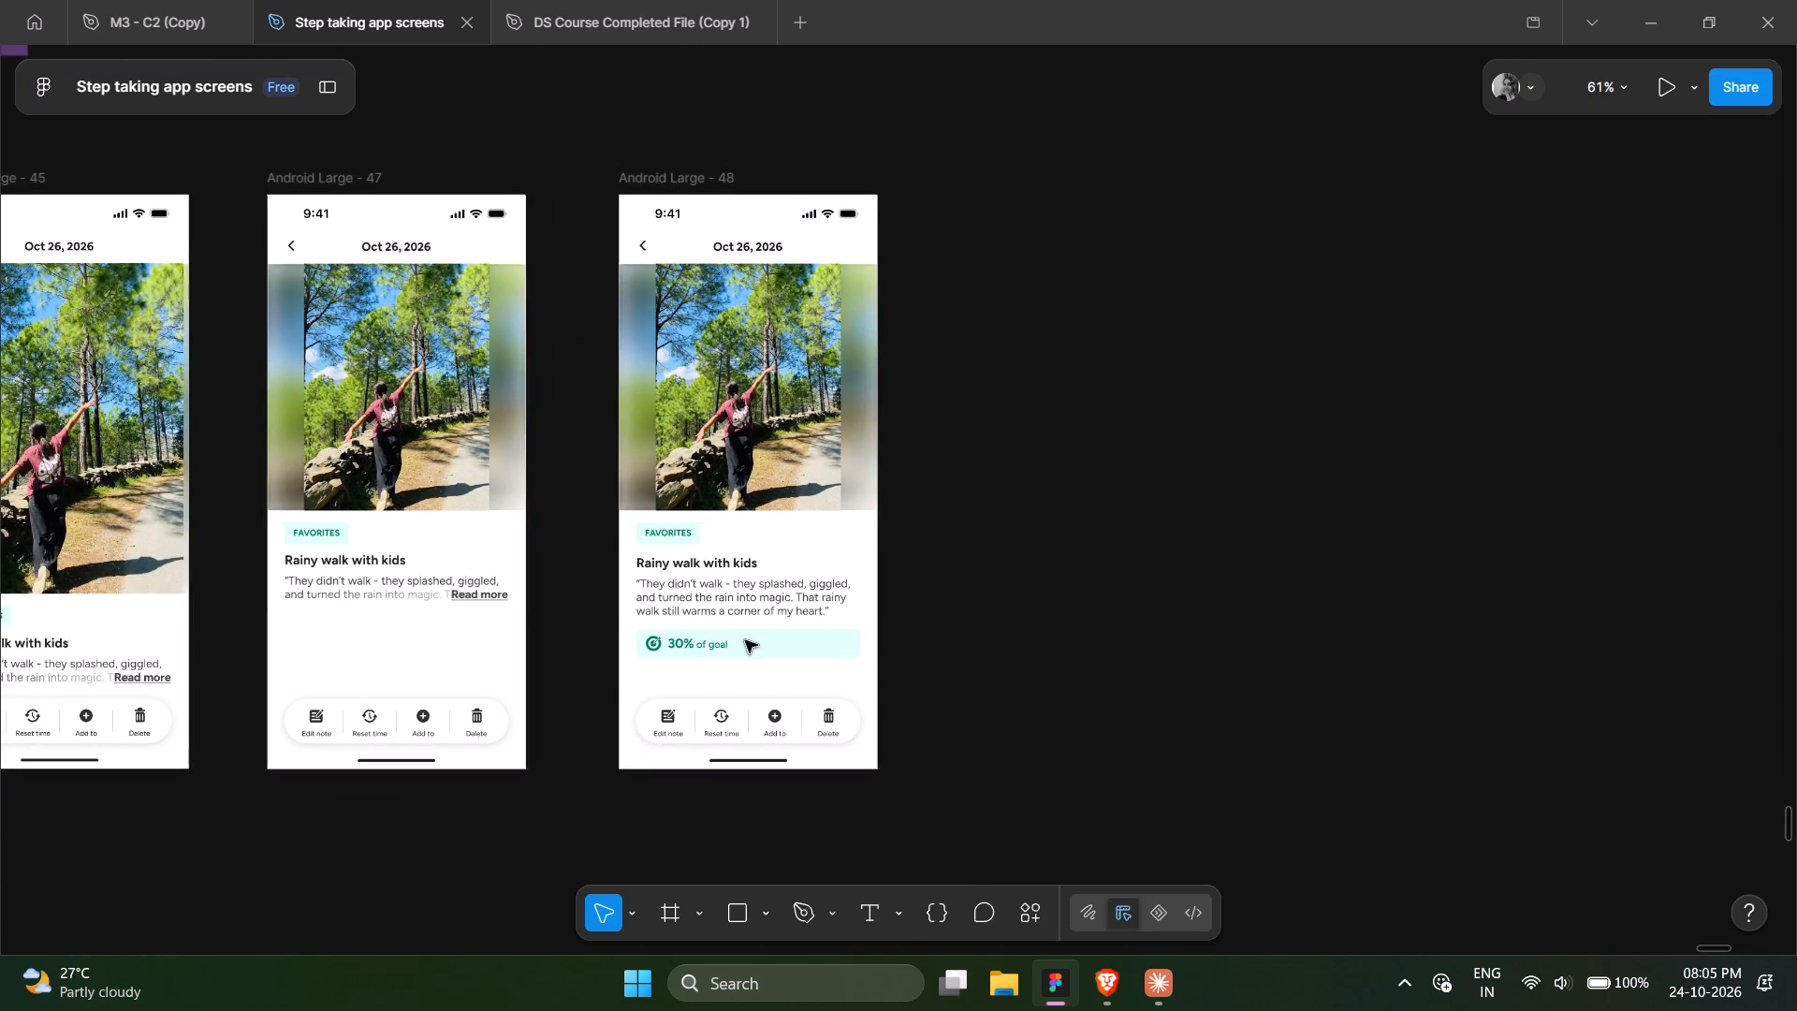
# Select the whole Android Large - 48 screen.
pyautogui.scroll(1, 745, 640)
pyautogui.hscroll(-1, 739, 667)
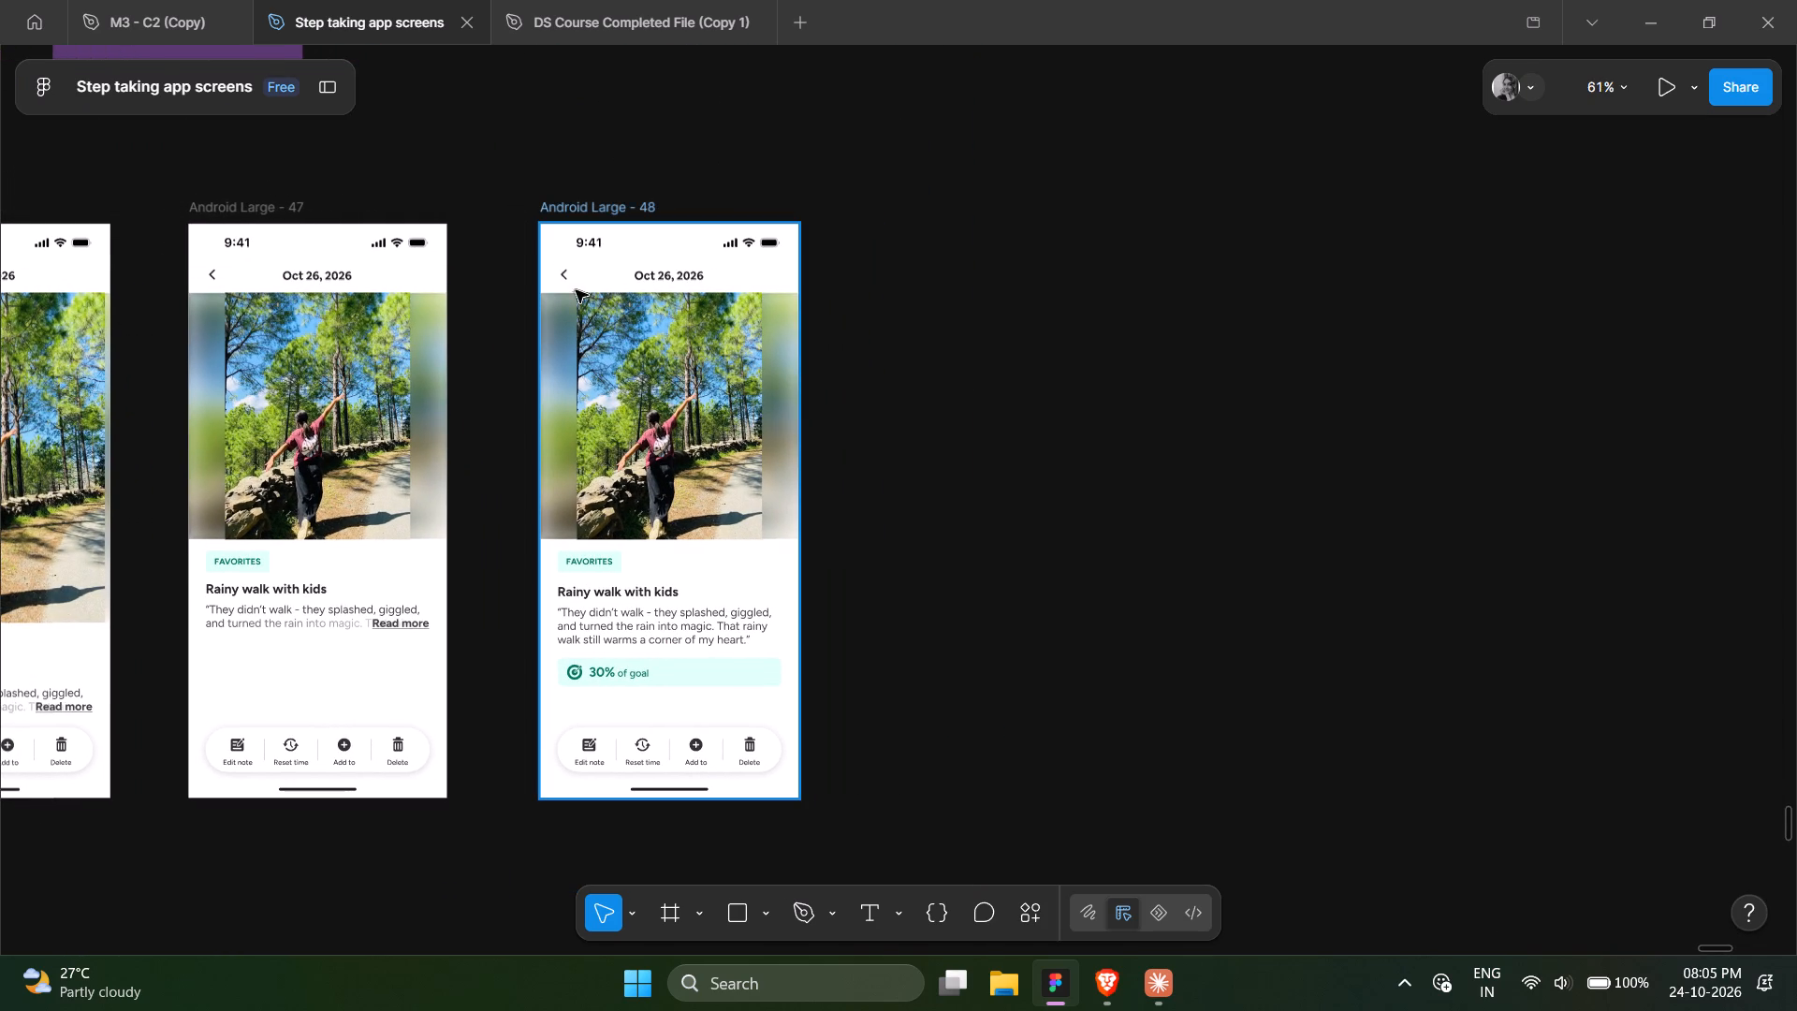
pyautogui.click(585, 203)
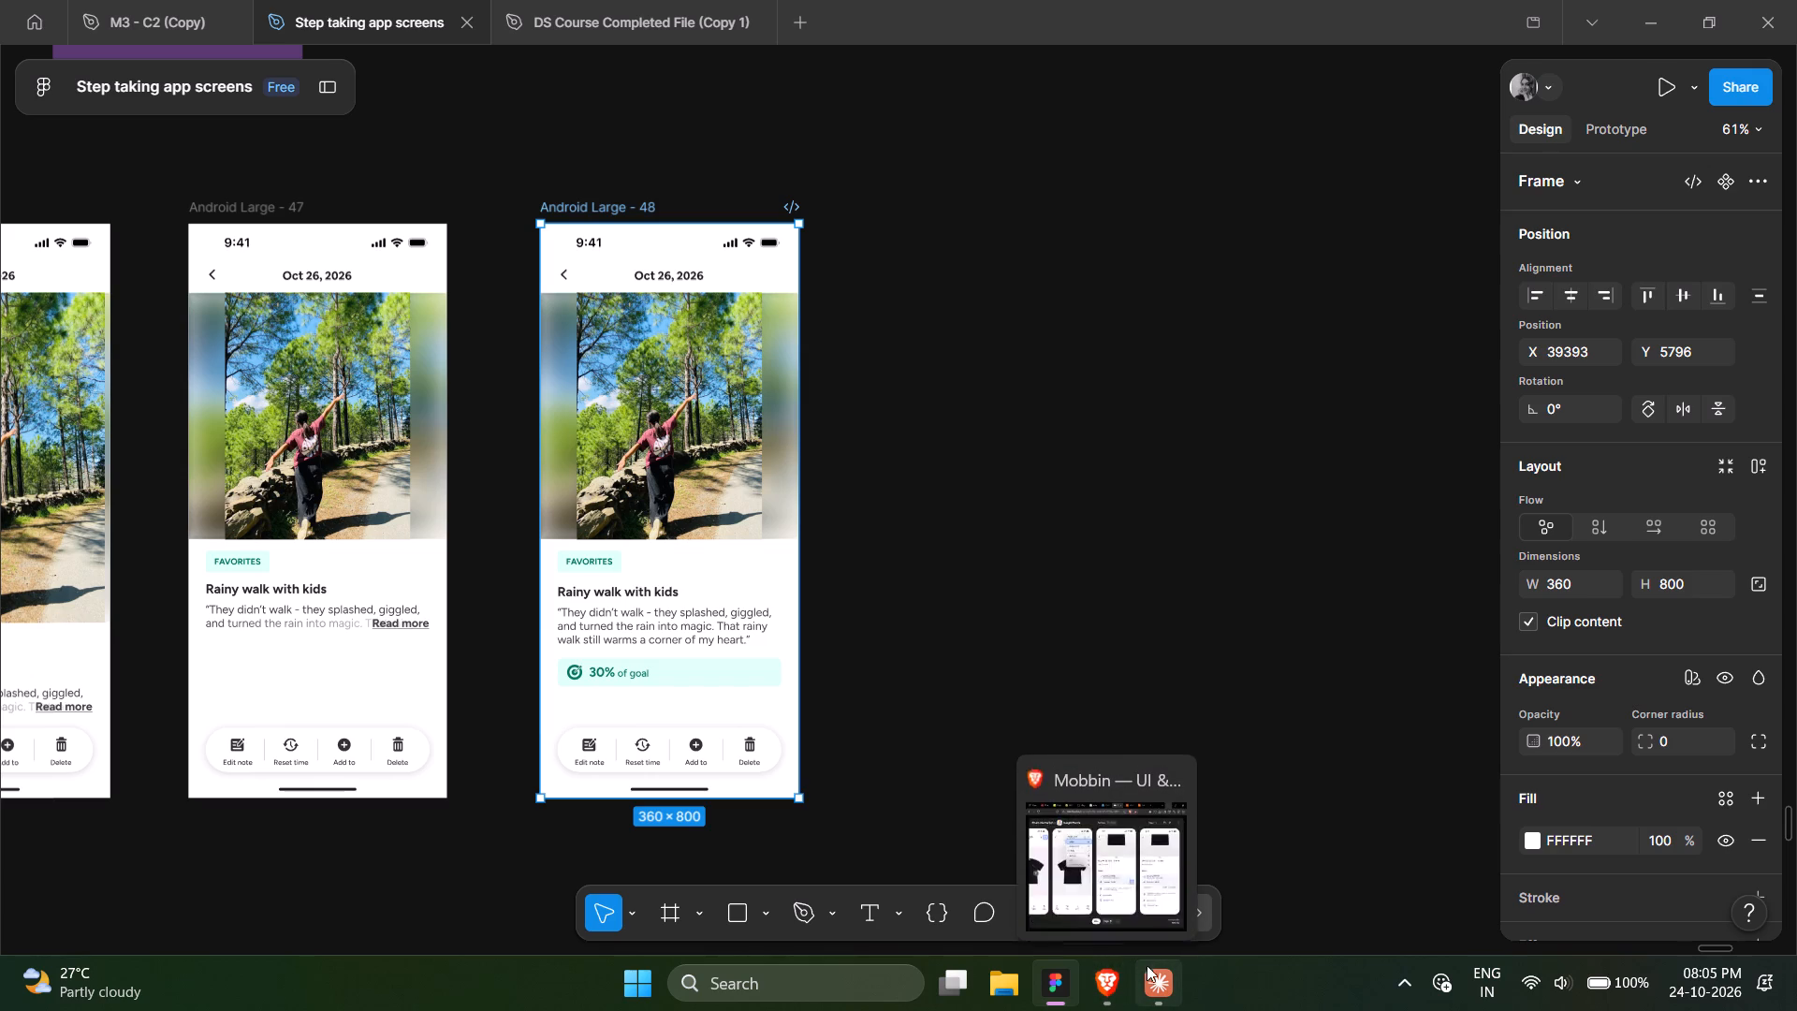
pyautogui.scroll(-6, 1594, 886)
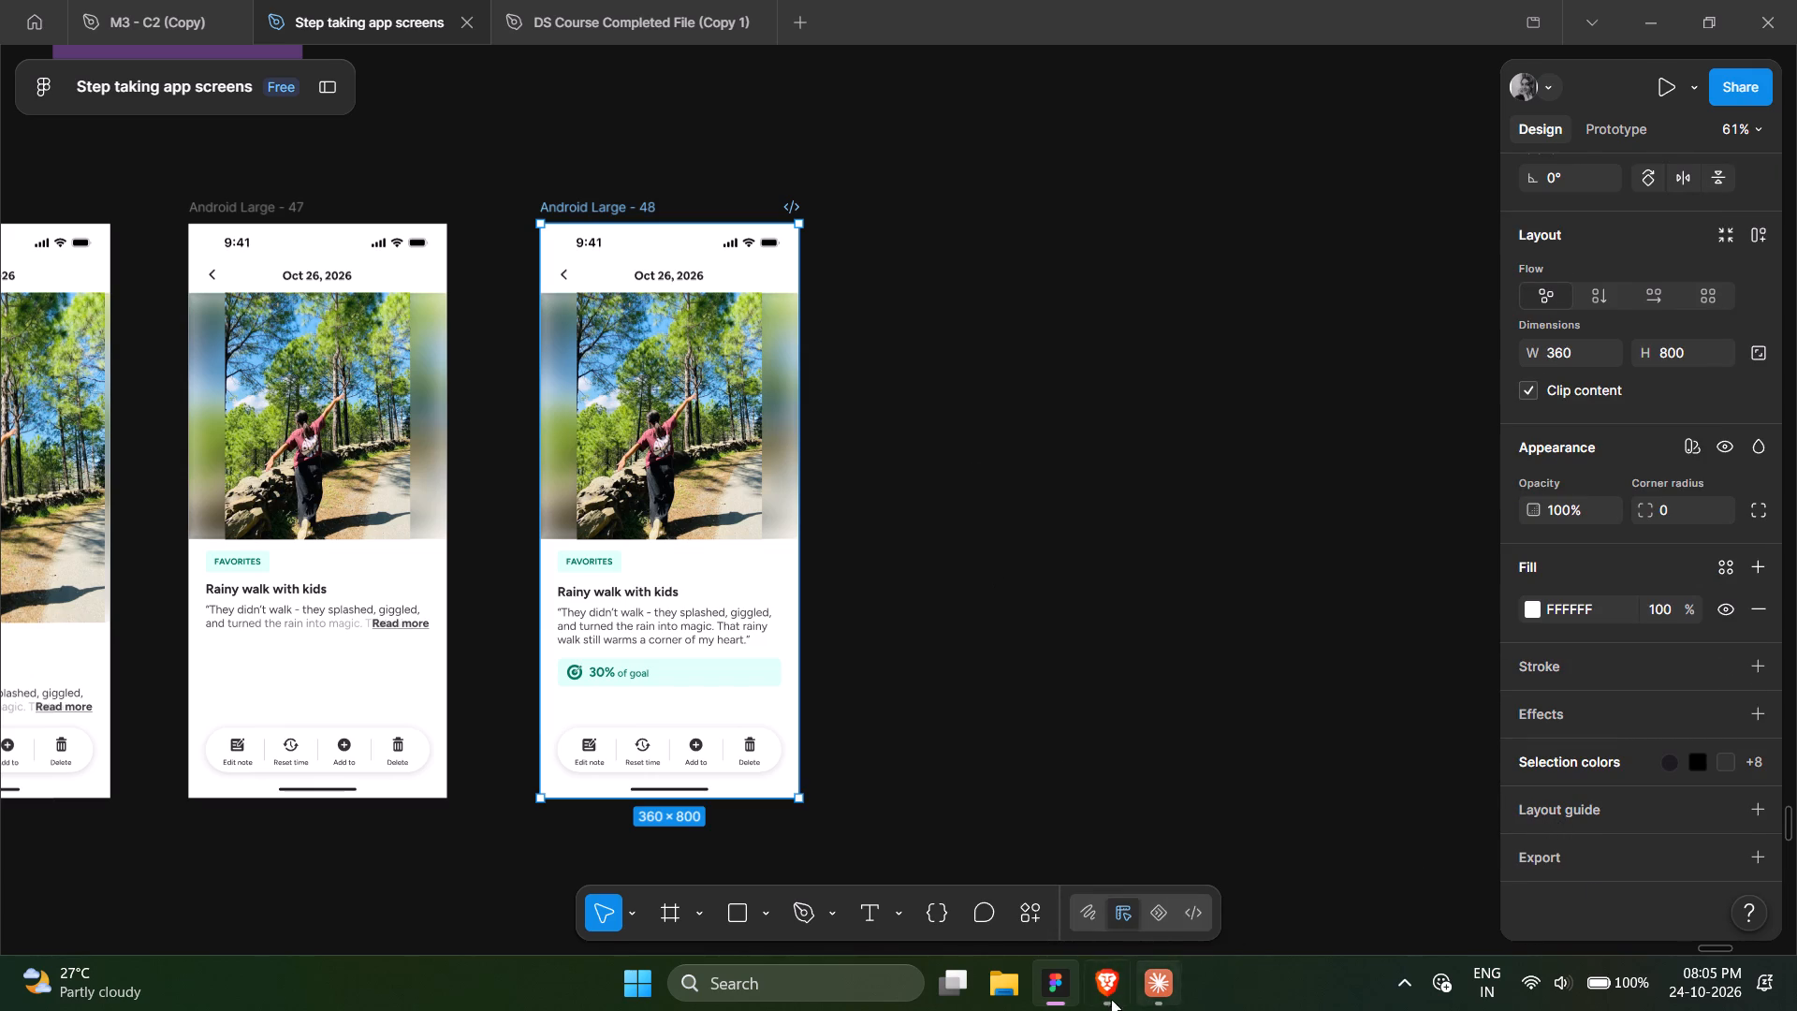
# Switch to File Explorer, delete the Android Large - 45 image from Downloads, and close the window.
pyautogui.click(1010, 986)
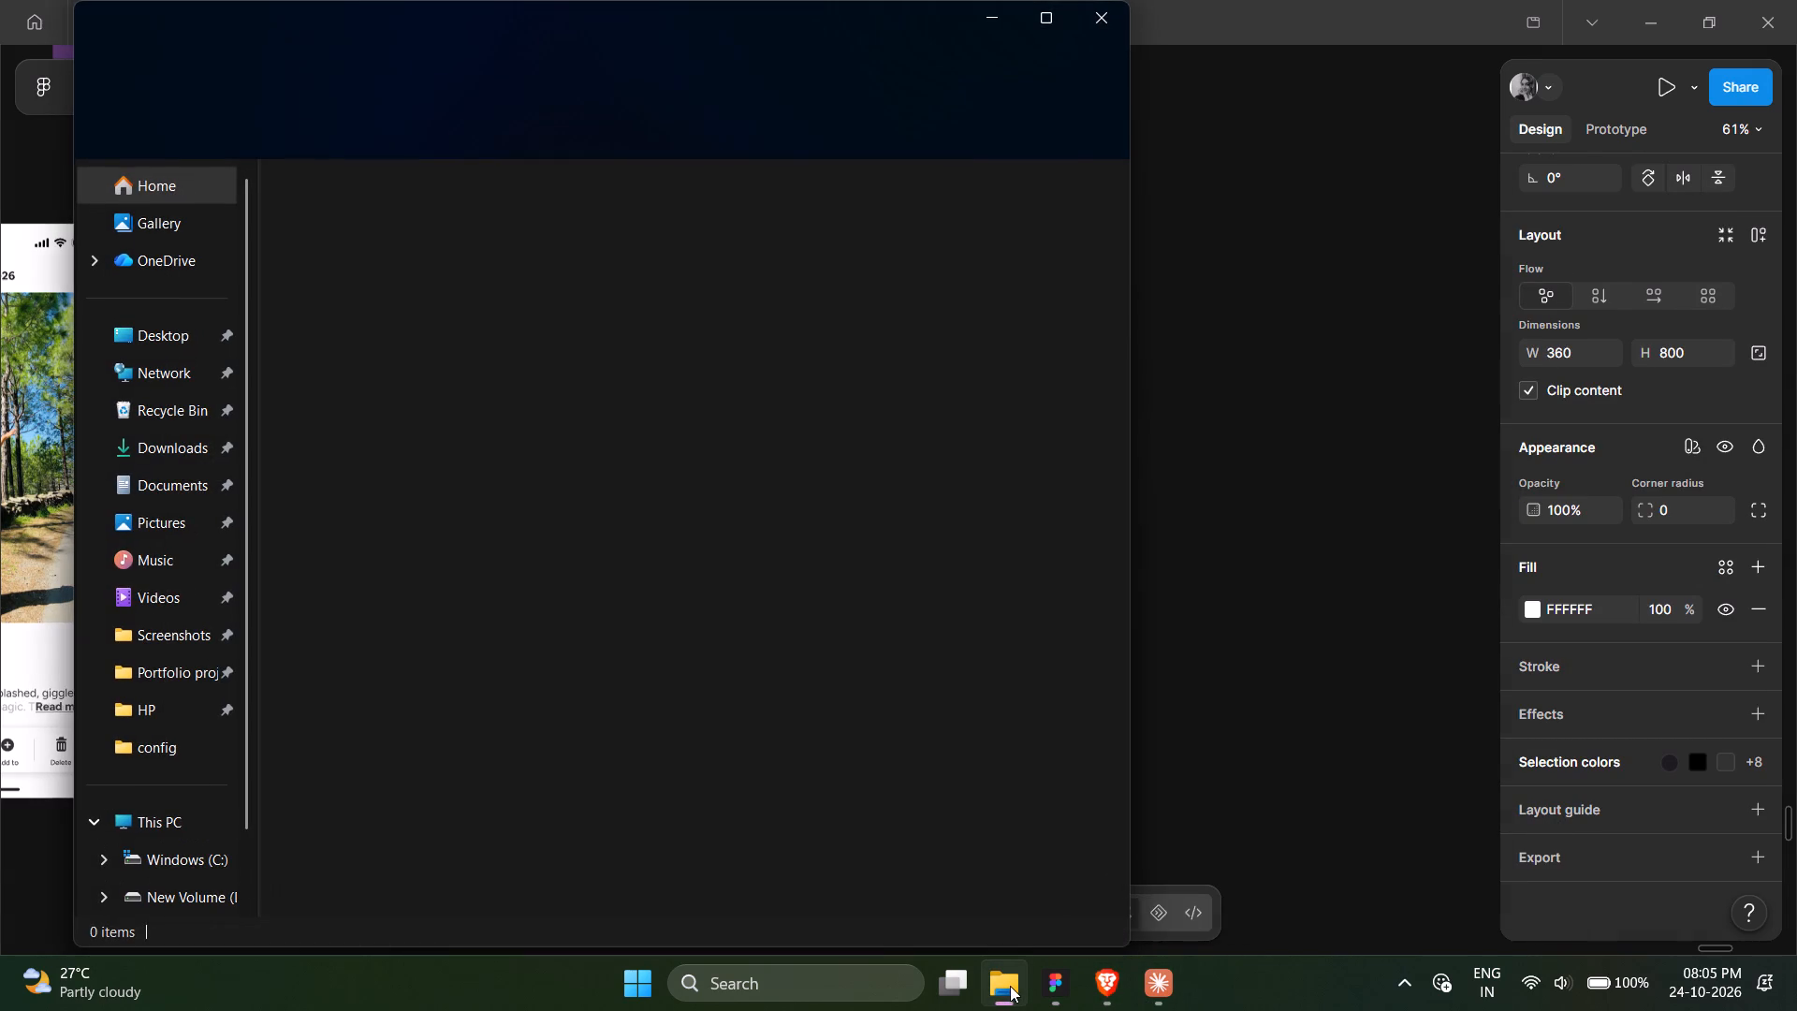
pyautogui.doubleClick(817, 310)
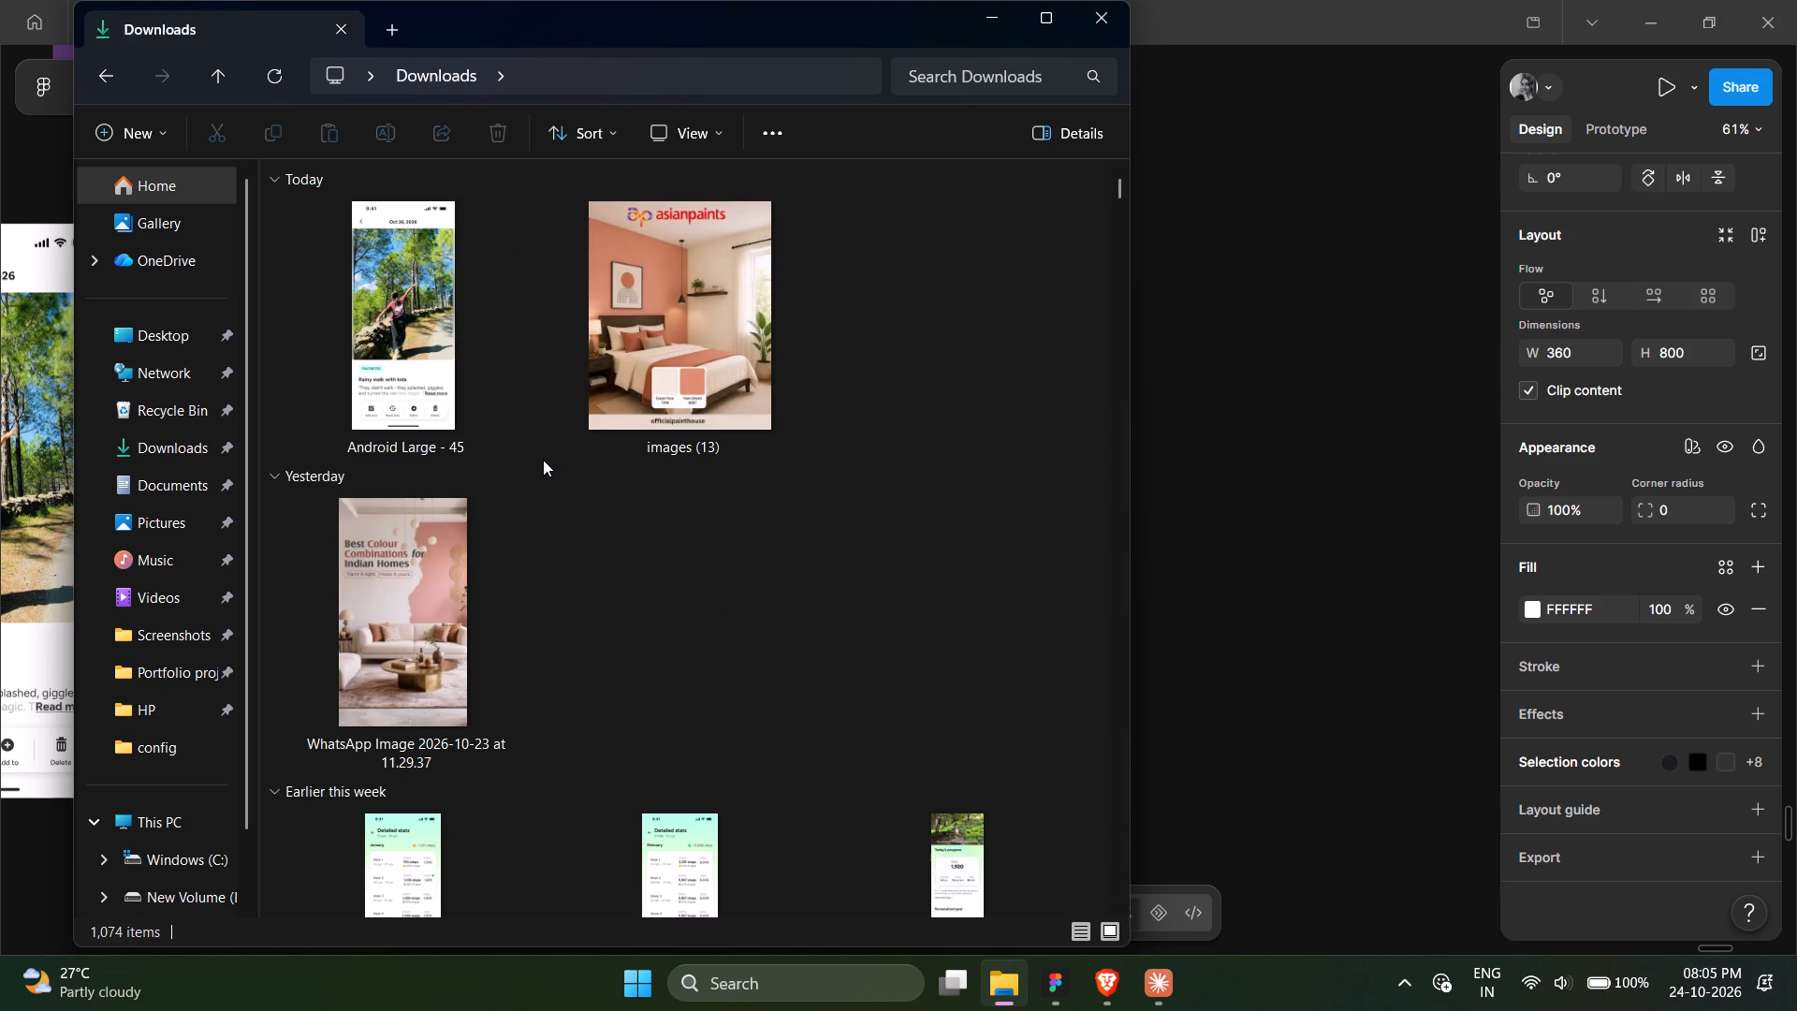
pyautogui.click(408, 327)
pyautogui.press('Delete')
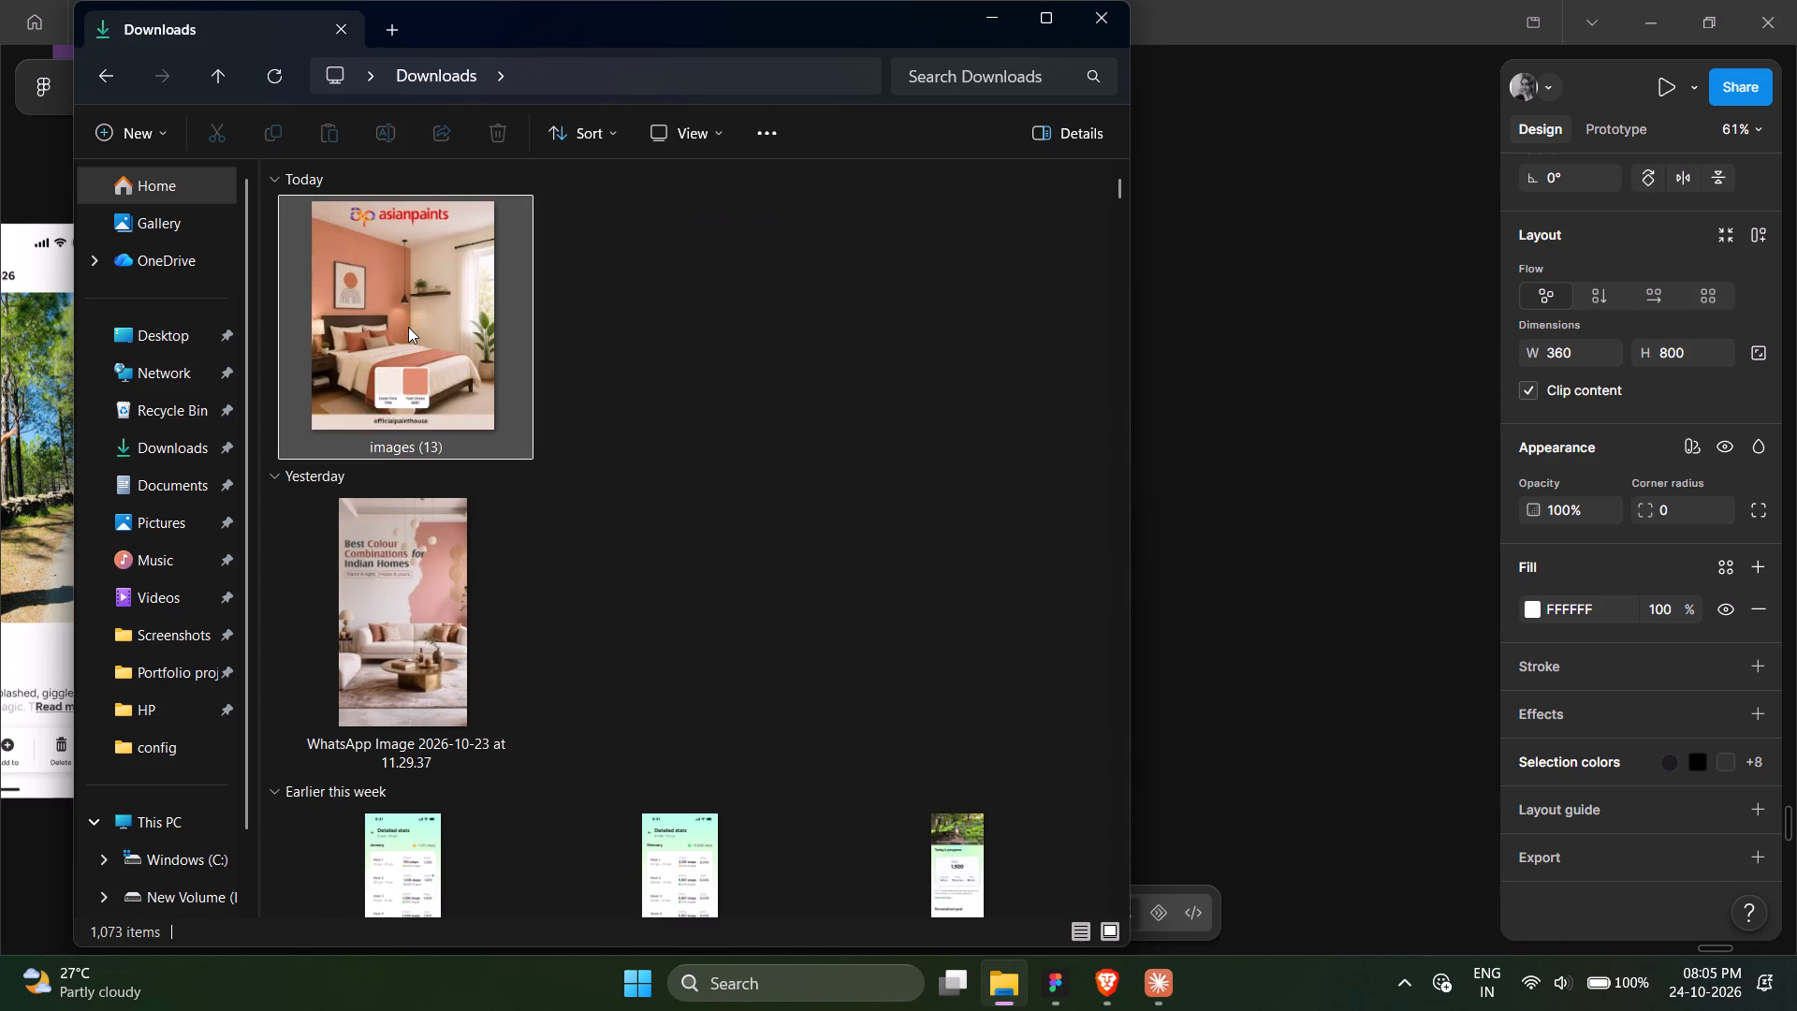
pyautogui.click(1112, 13)
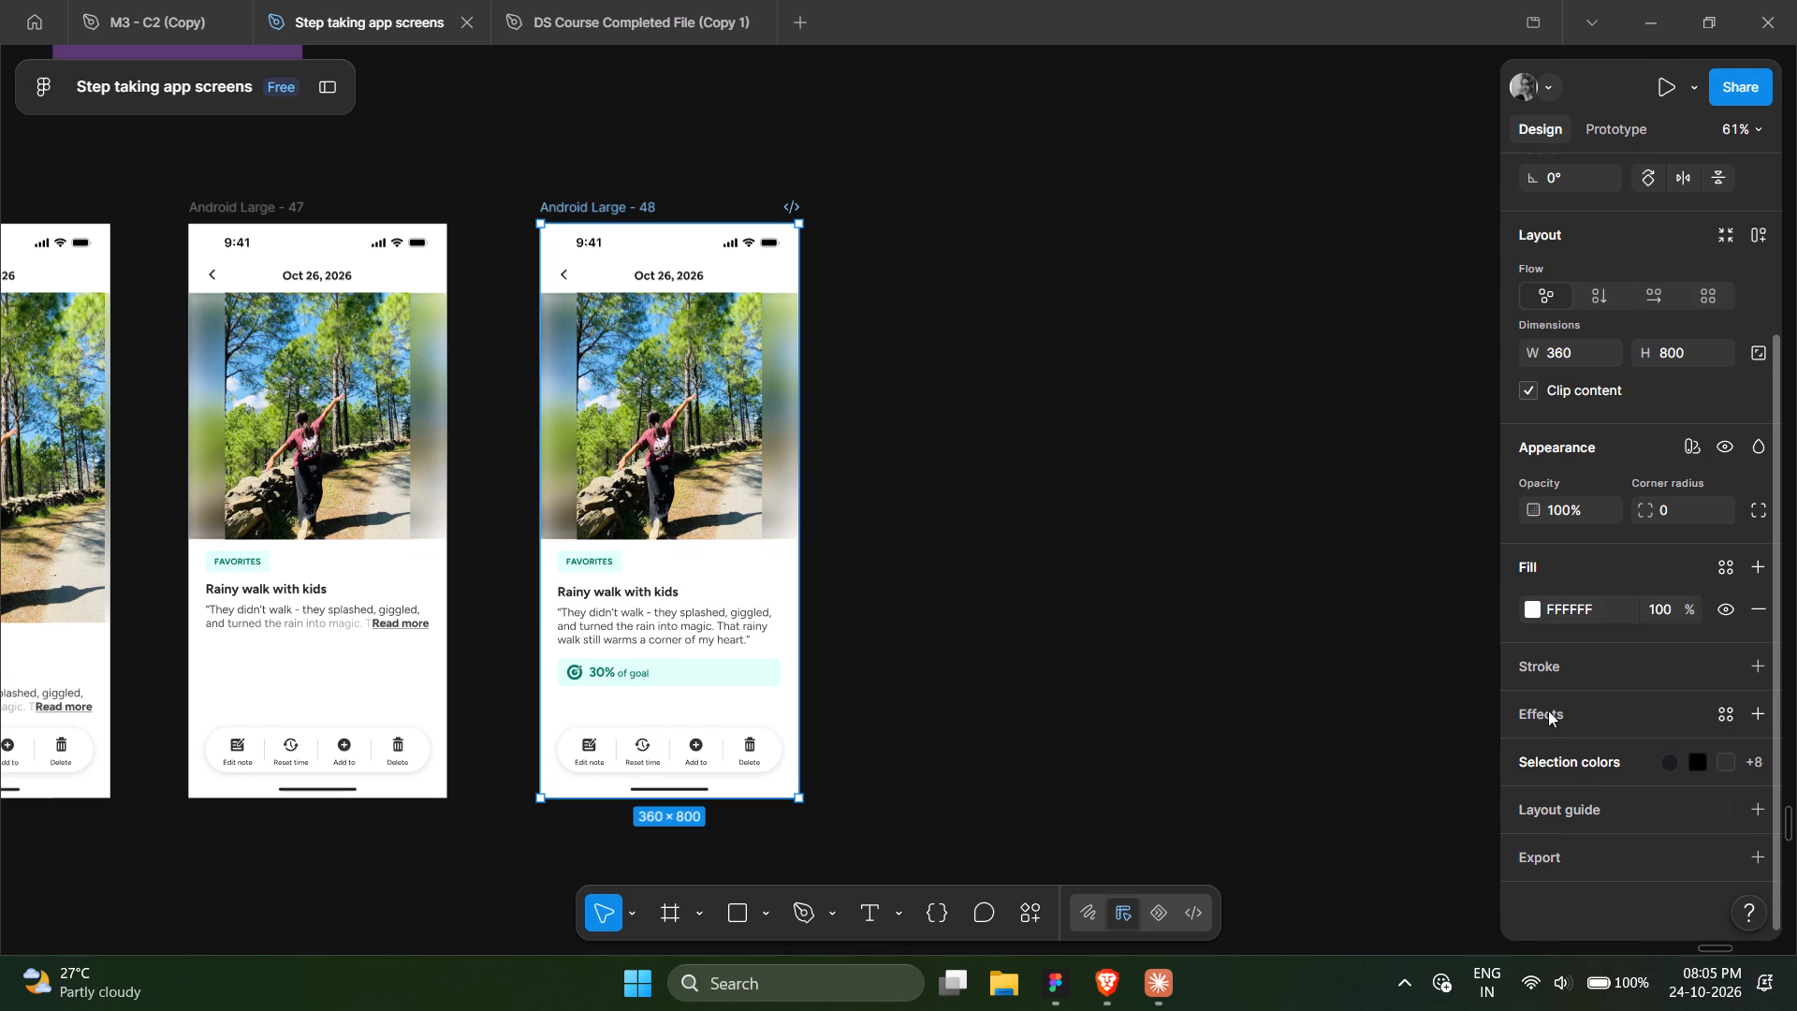
pyautogui.click(1553, 856)
pyautogui.scroll(-5, 1553, 856)
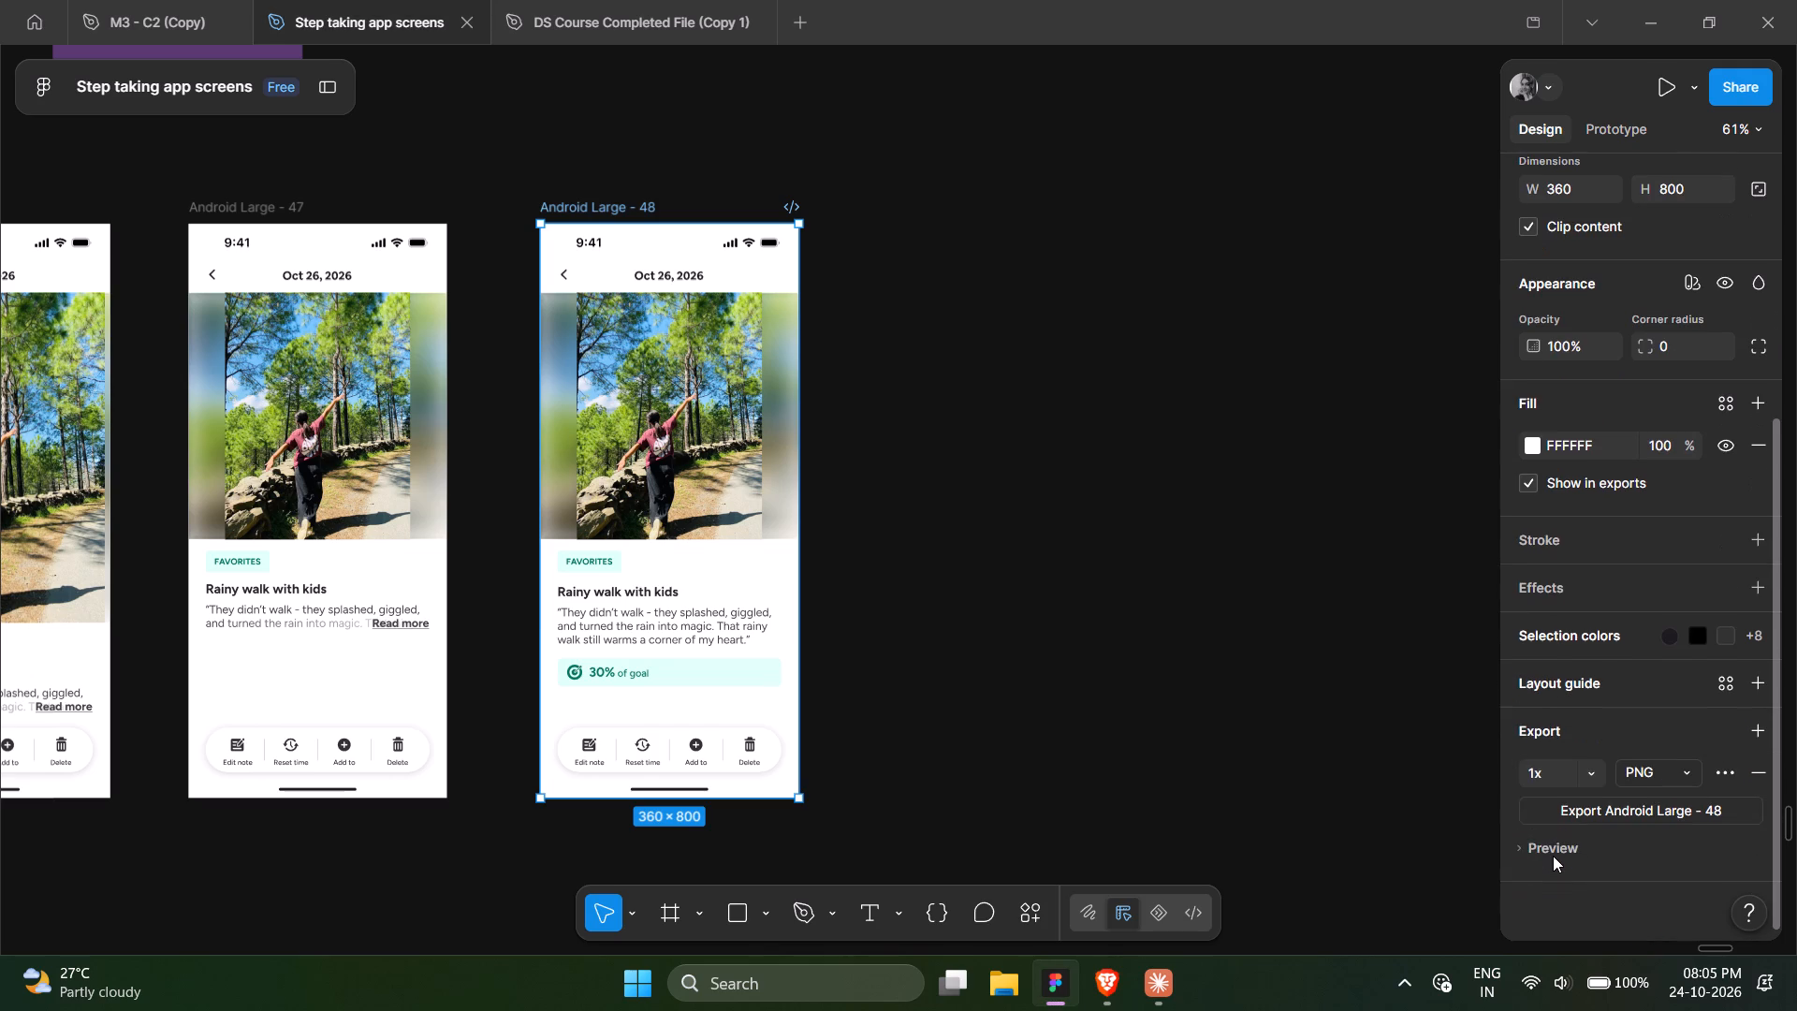